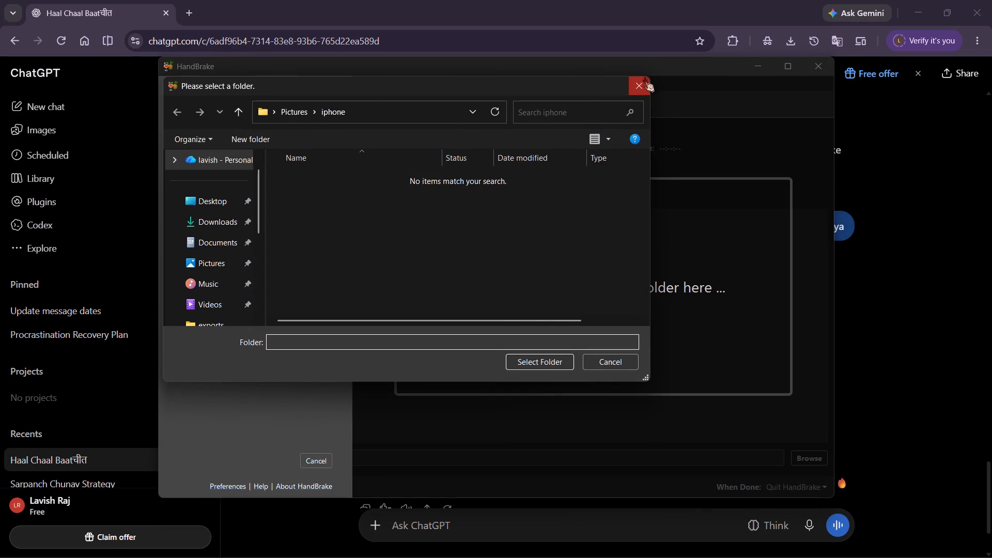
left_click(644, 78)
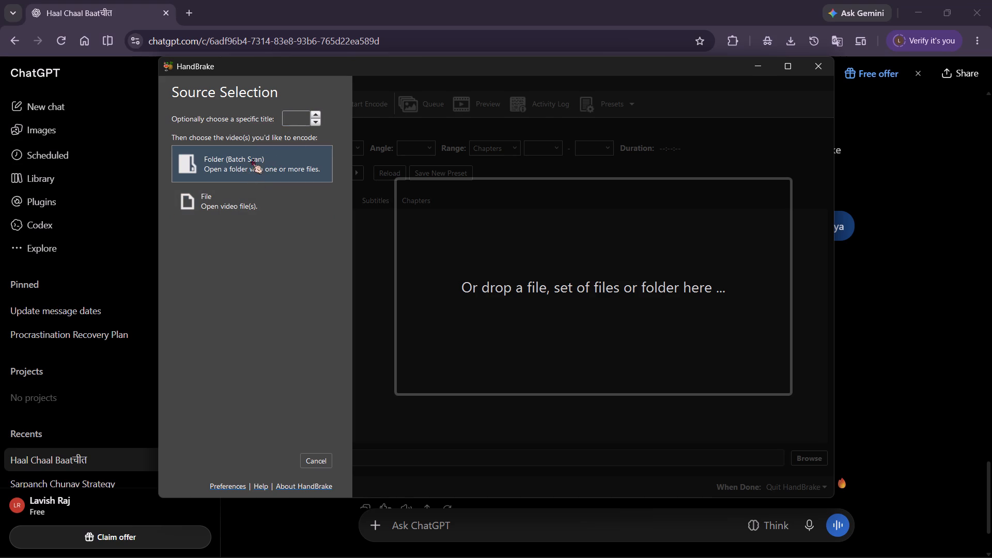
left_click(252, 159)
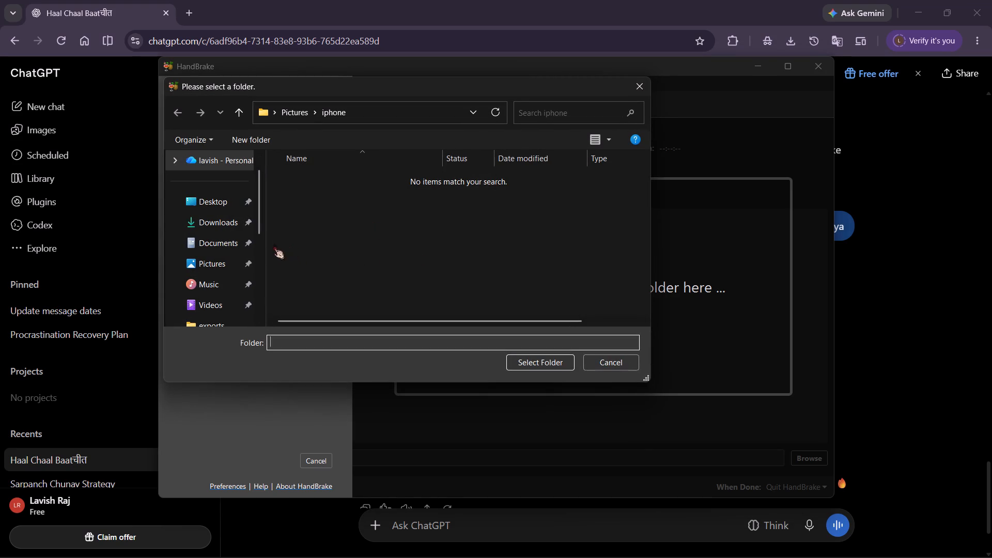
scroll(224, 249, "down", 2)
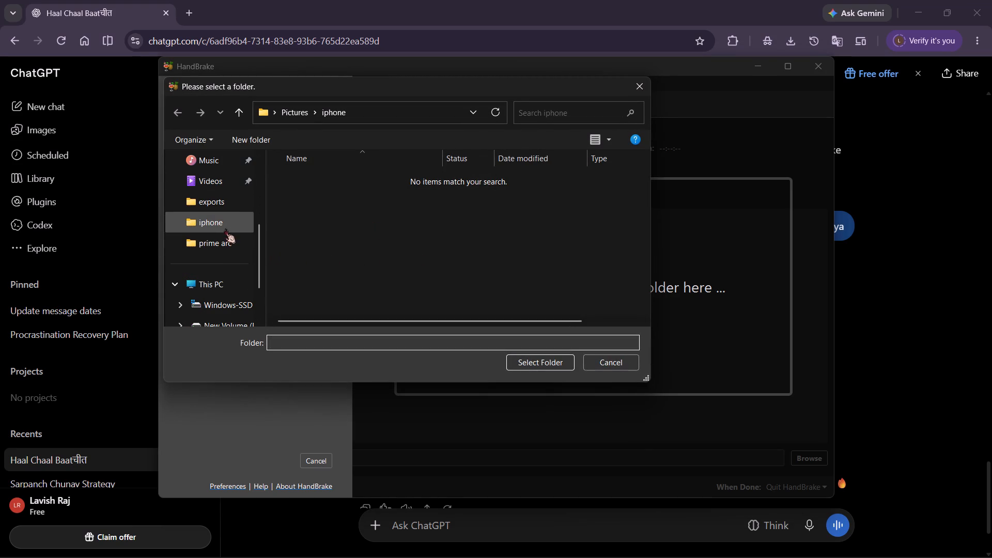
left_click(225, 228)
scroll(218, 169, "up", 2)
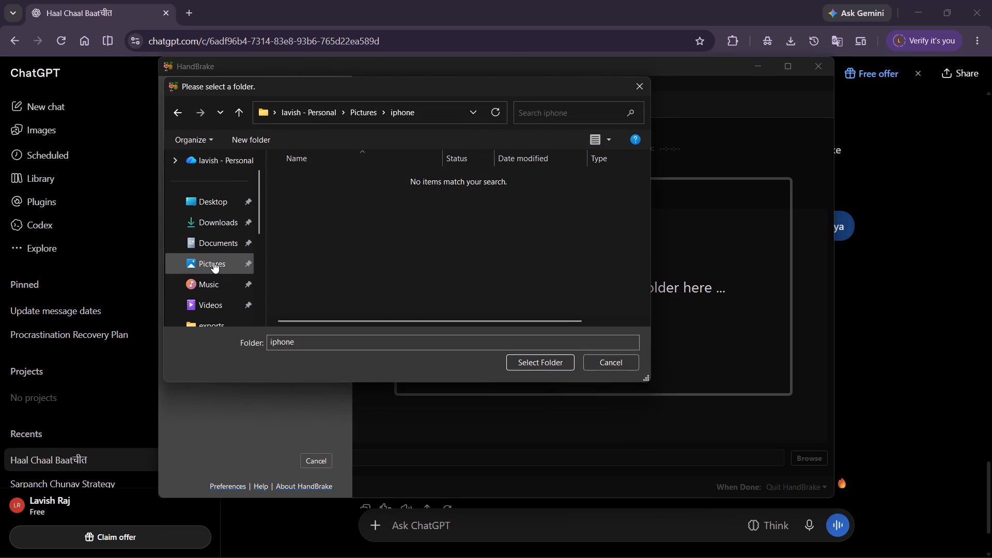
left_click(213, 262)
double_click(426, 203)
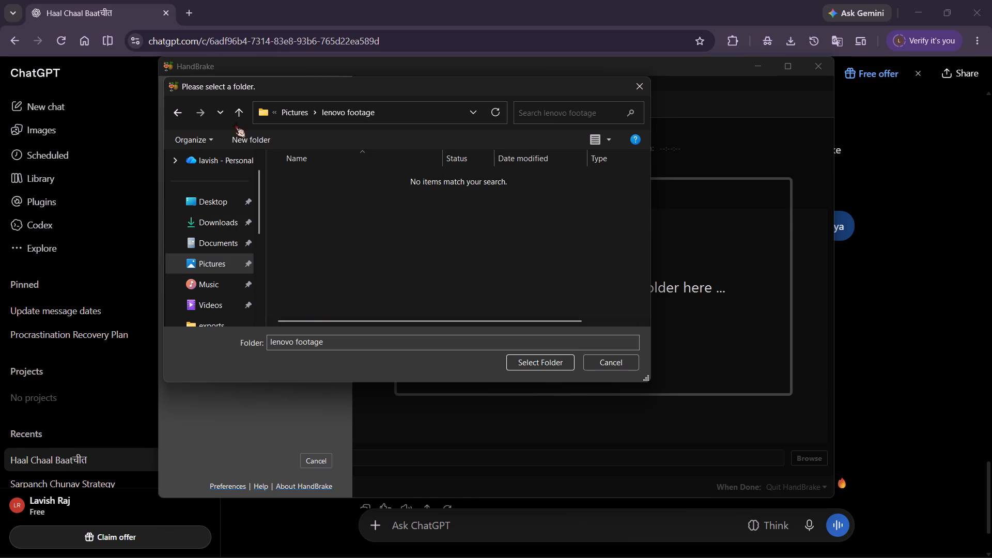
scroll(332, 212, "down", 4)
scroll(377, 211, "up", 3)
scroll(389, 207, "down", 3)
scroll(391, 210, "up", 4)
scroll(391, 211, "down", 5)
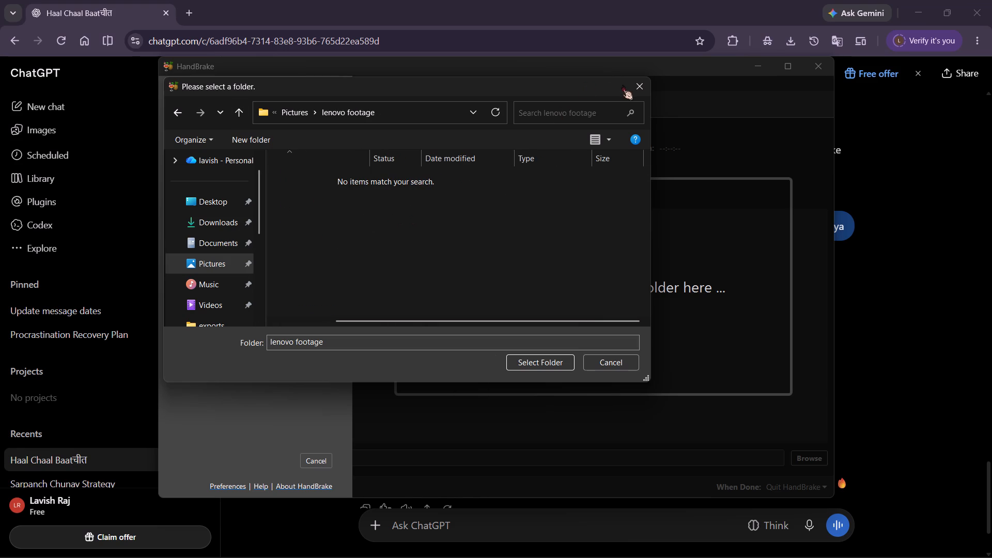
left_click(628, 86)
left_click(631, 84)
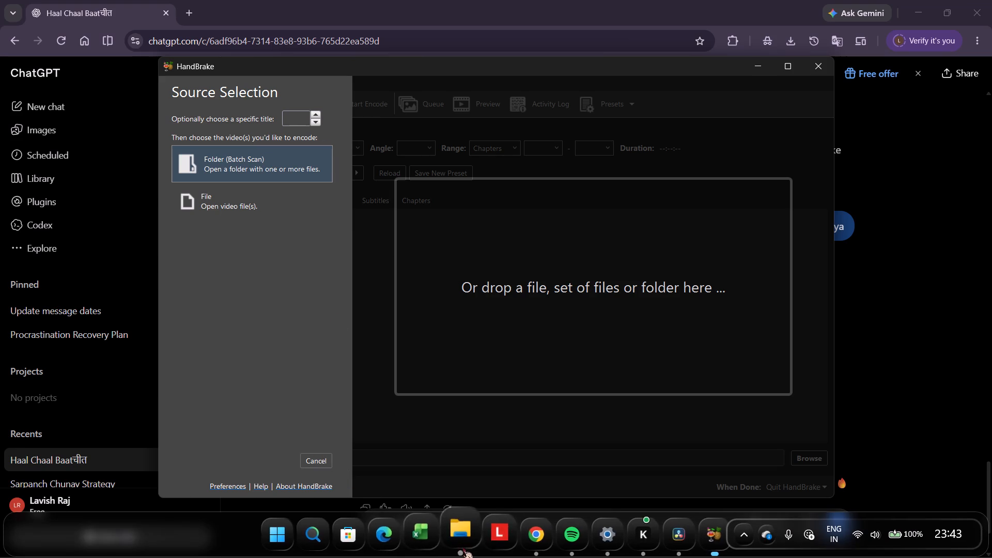
Load all clips from File Explorer's lenovo footage folder into HandBrake as sources, then minimise the folder window.
left_click(454, 547)
left_click_drag(717, 7, 306, 70)
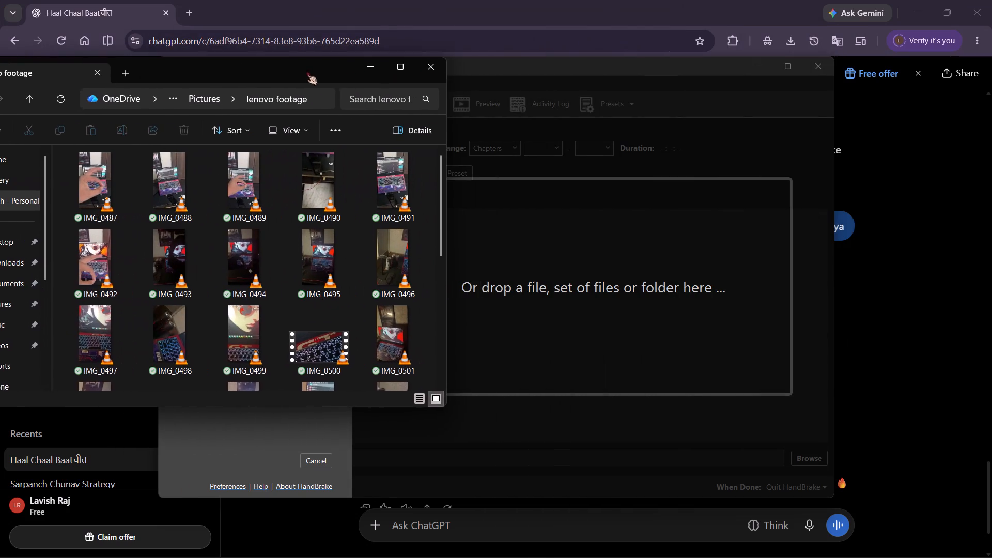
left_click_drag(306, 70, 286, 71)
left_click_drag(43, 162, 328, 441)
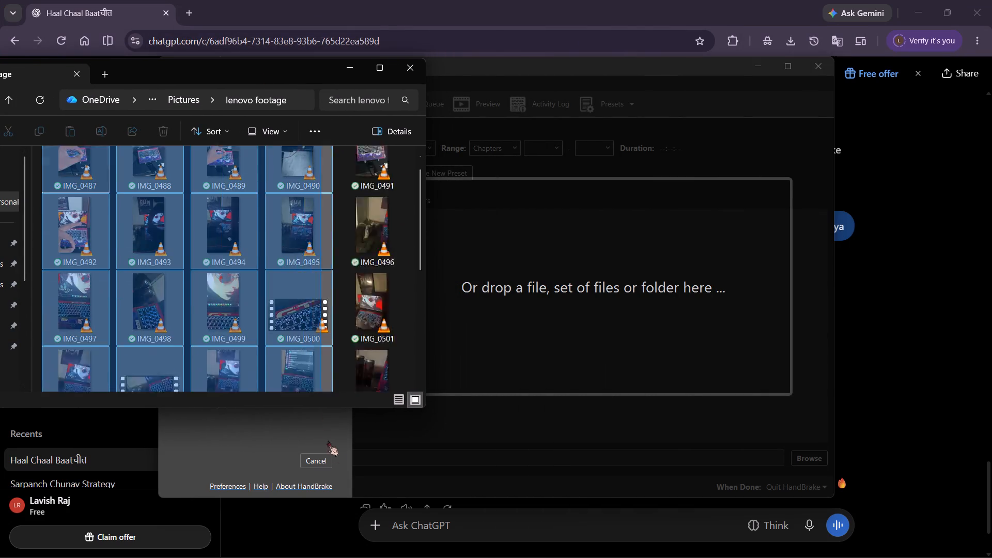
left_click_drag(328, 441, 412, 497)
left_click_drag(207, 288, 504, 290)
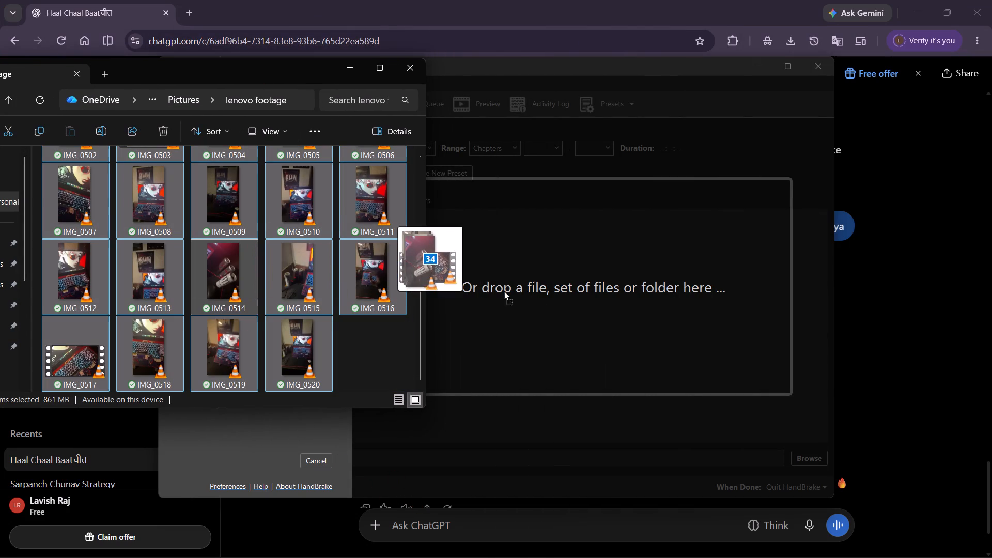
left_click_drag(504, 290, 535, 297)
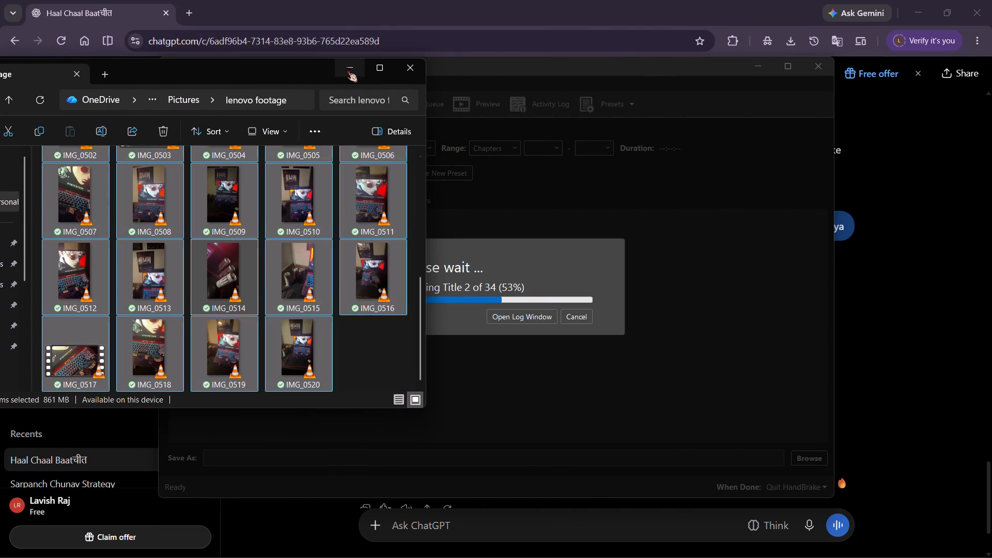
left_click(347, 67)
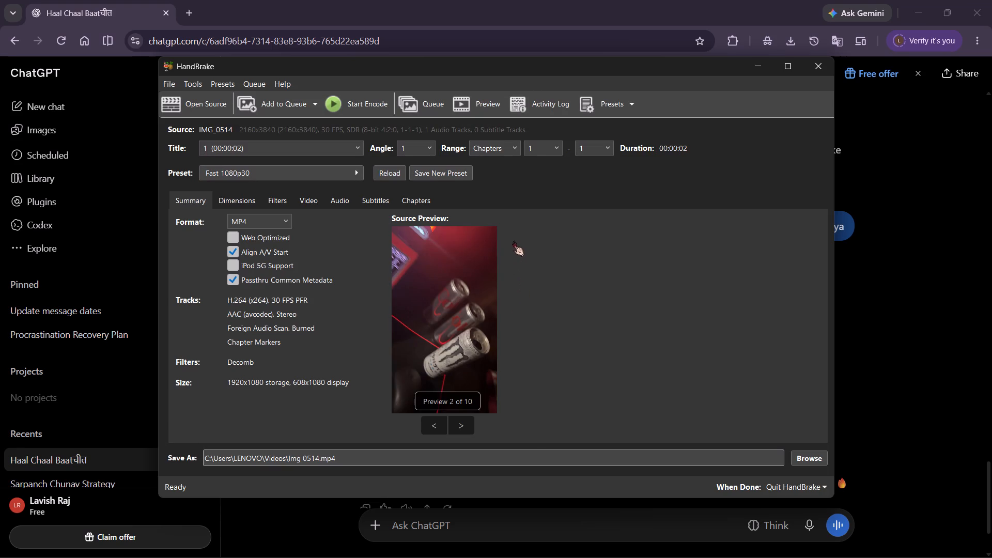
Look through the source preview frames of IMG_0514 forwards and backwards to check its picture.
left_click(421, 431)
left_click(426, 424)
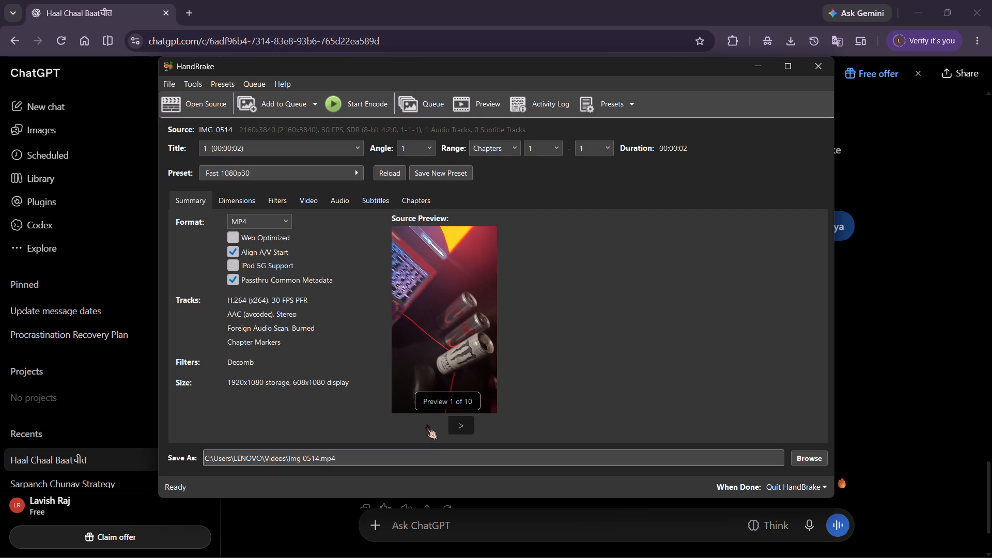
triple_click(465, 419)
left_click(465, 419)
left_click(456, 422)
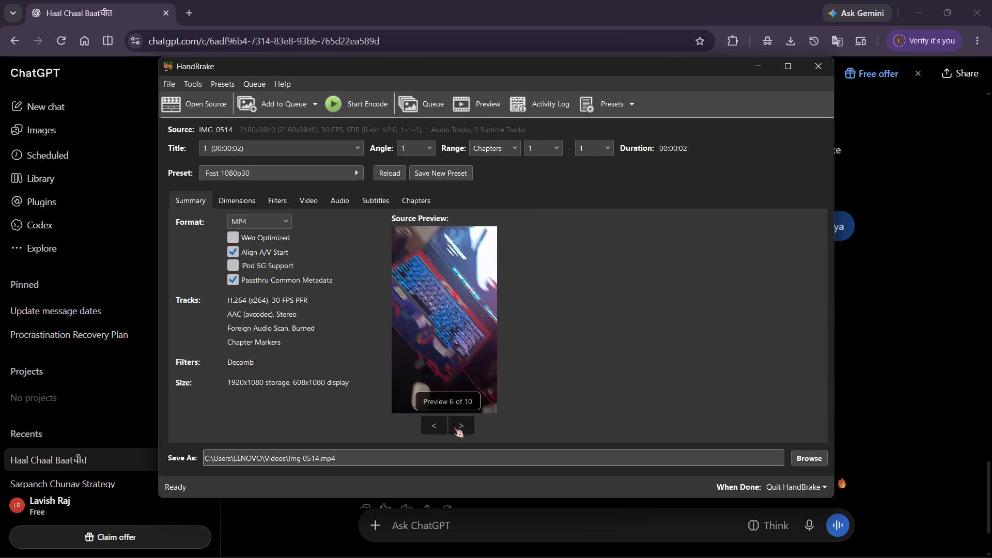
triple_click(453, 424)
double_click(453, 424)
triple_click(430, 424)
triple_click(429, 424)
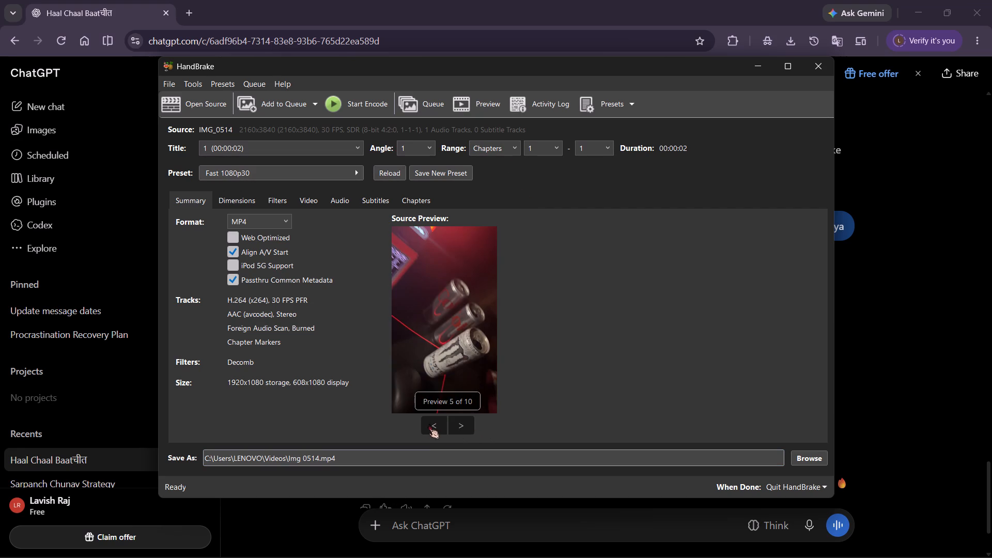
triple_click(428, 424)
double_click(428, 423)
double_click(428, 423)
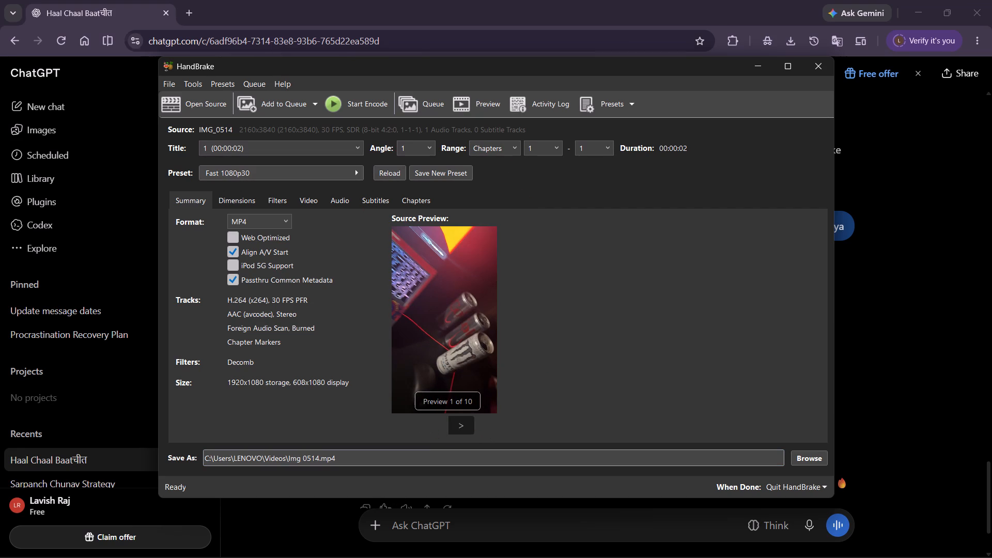
Add IMG_0514 to the encode queue with the Fast 1080p30 preset and MP4 format.
left_click(272, 109)
left_click(305, 100)
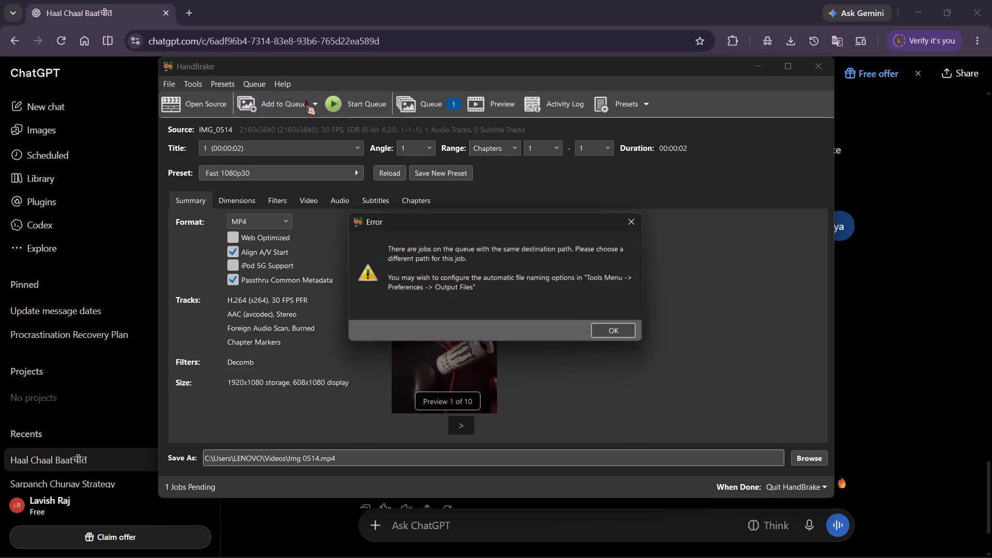
left_click(630, 215)
Check which jobs are in the encode queue and view IMG_0514 in the separate preview window.
left_click(428, 100)
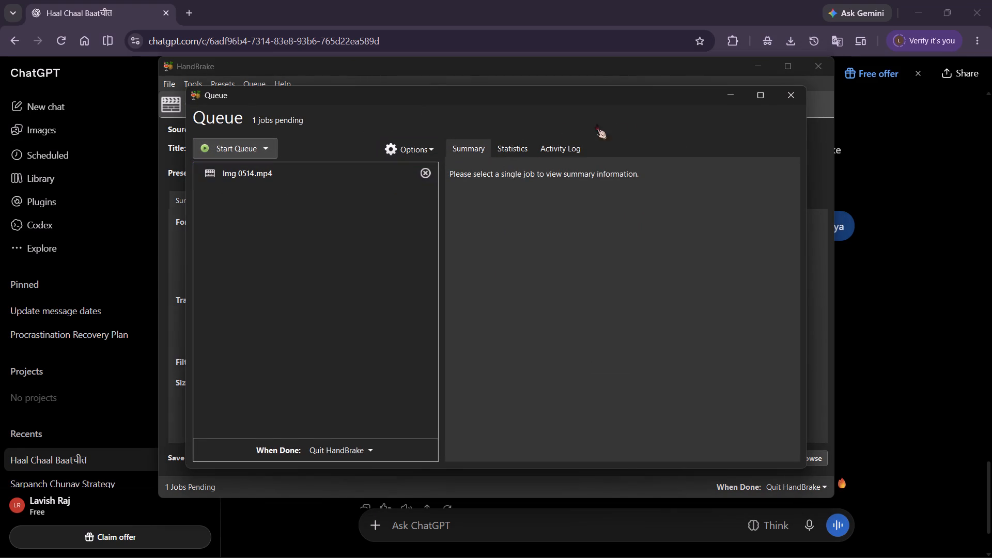
left_click(780, 96)
left_click(469, 102)
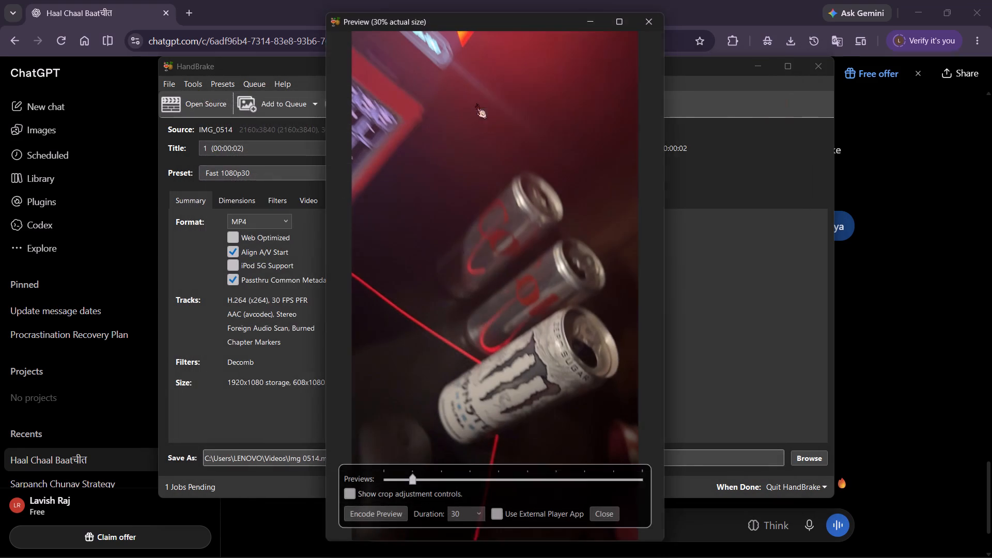
left_click(647, 11)
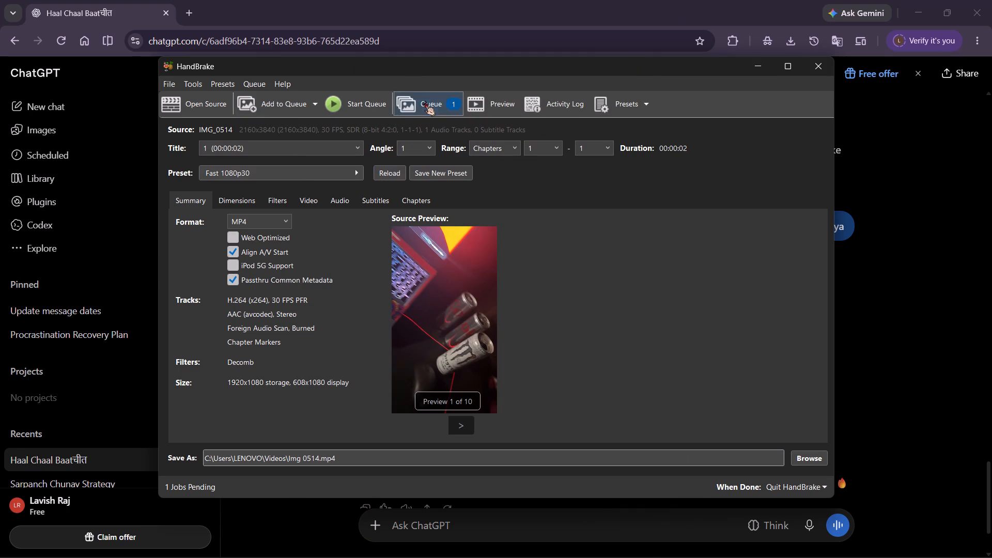
left_click(424, 101)
left_click(790, 93)
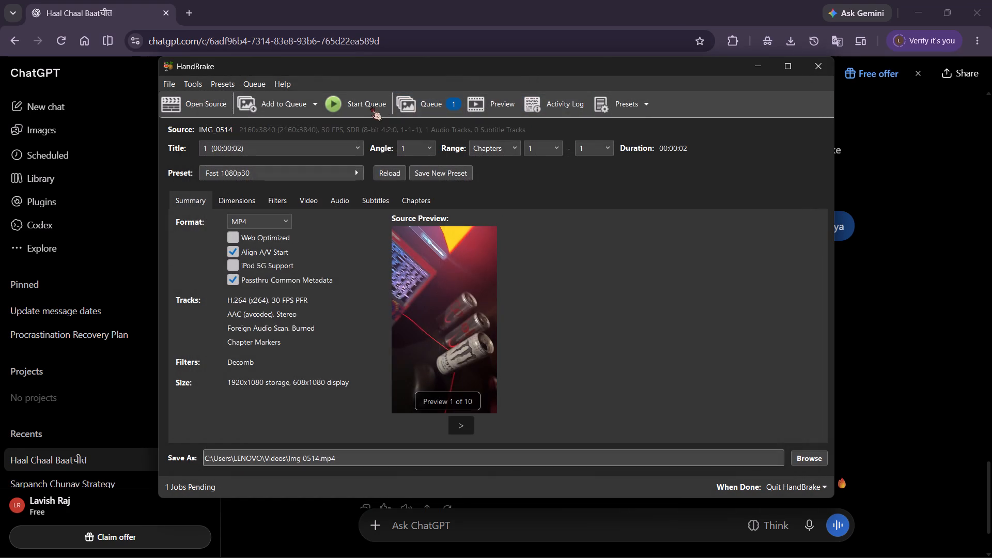
left_click(420, 103)
left_click(789, 93)
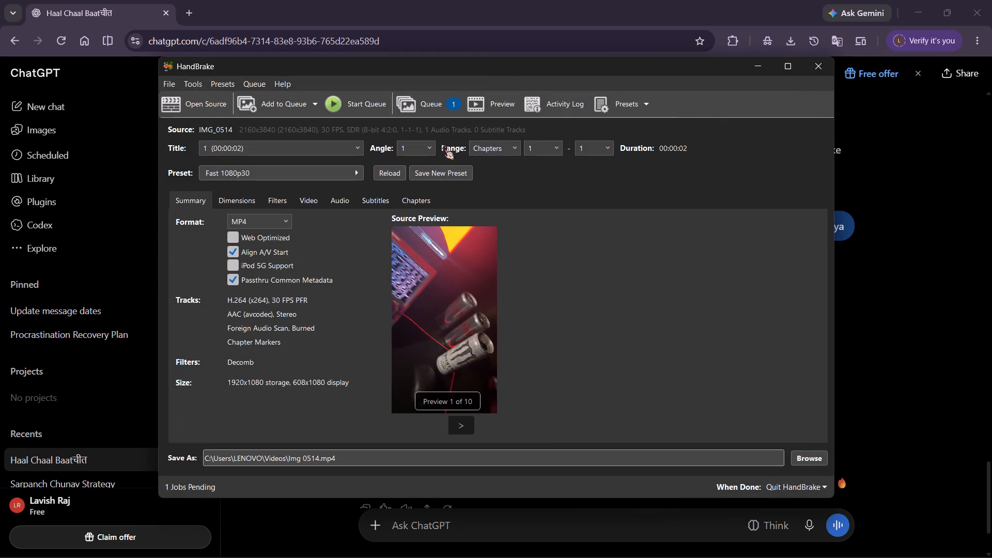
Review the pending Img 0514.mp4 job in the encode queue, including the job statistics view, and close the queue window.
left_click(431, 144)
left_click(431, 144)
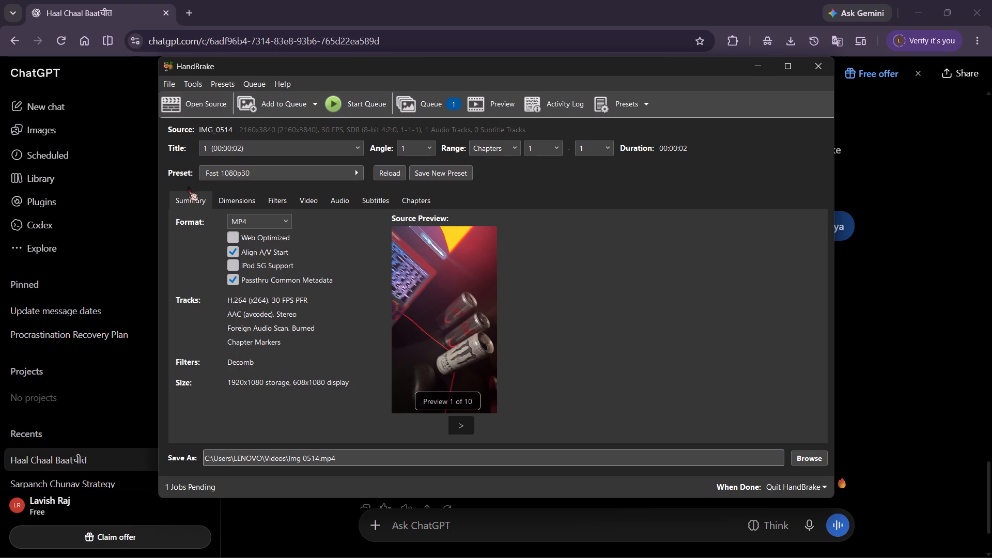
left_click(446, 98)
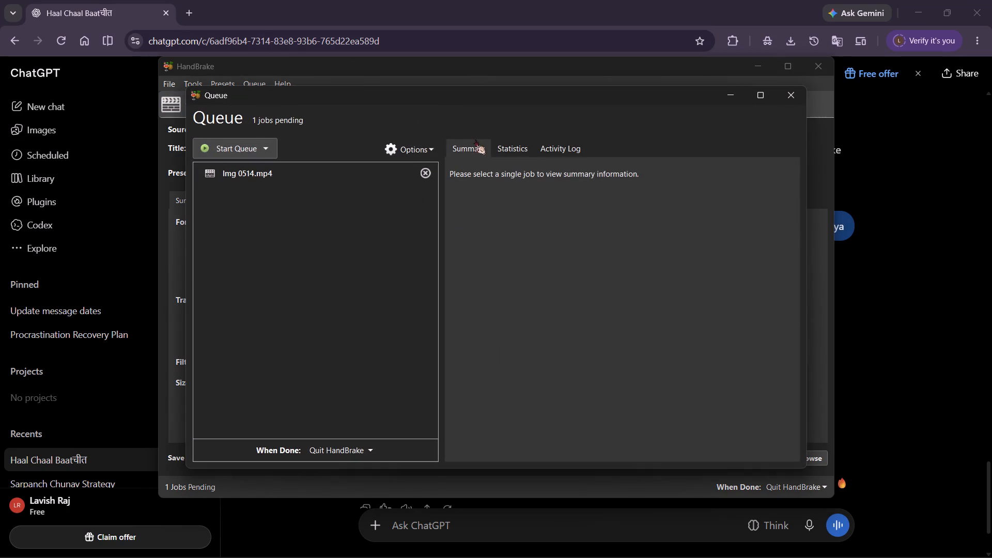
left_click(504, 139)
left_click(507, 144)
left_click(777, 94)
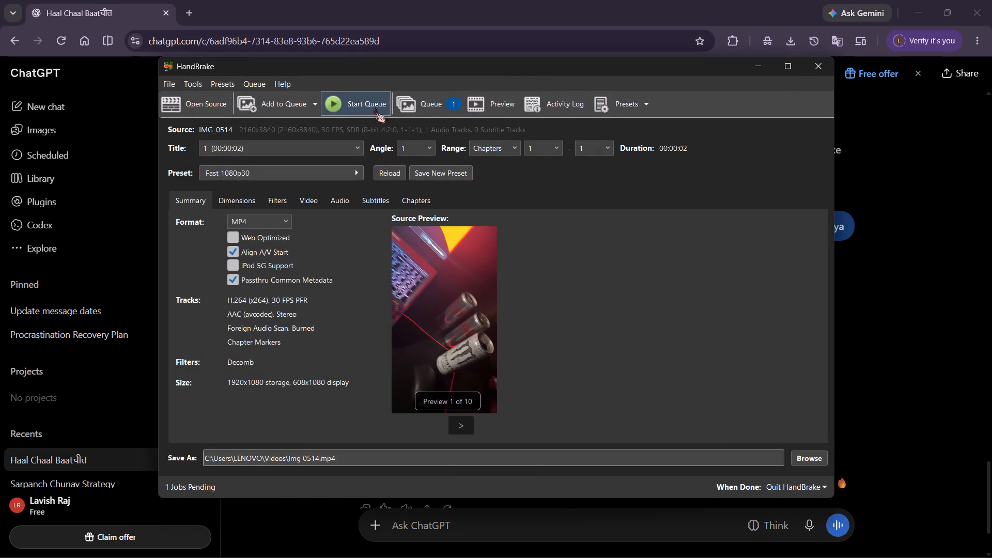
Encode the queued Img 0514.mp4 job, monitoring its progress in the queue, and proceed with the Quit HandBrake action.
left_click(344, 108)
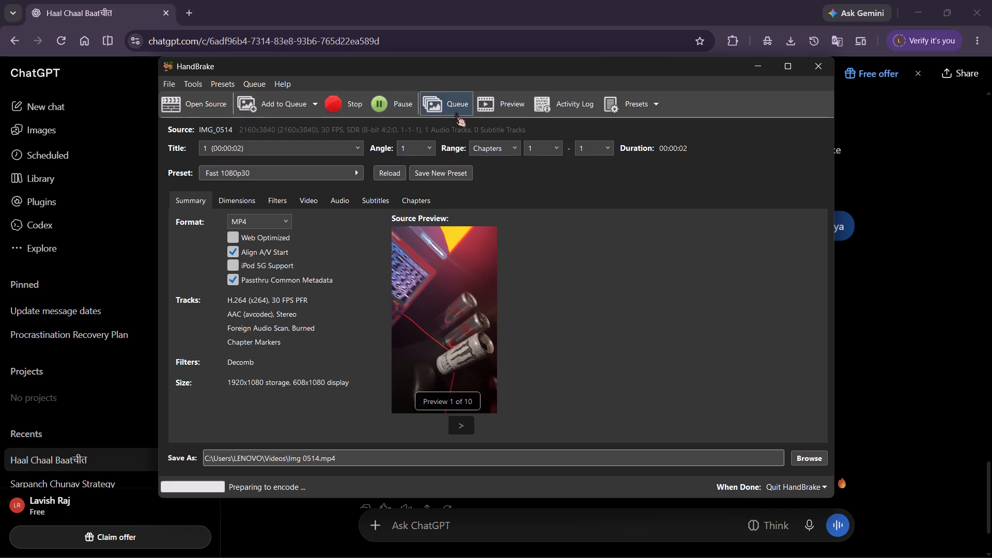
left_click(454, 111)
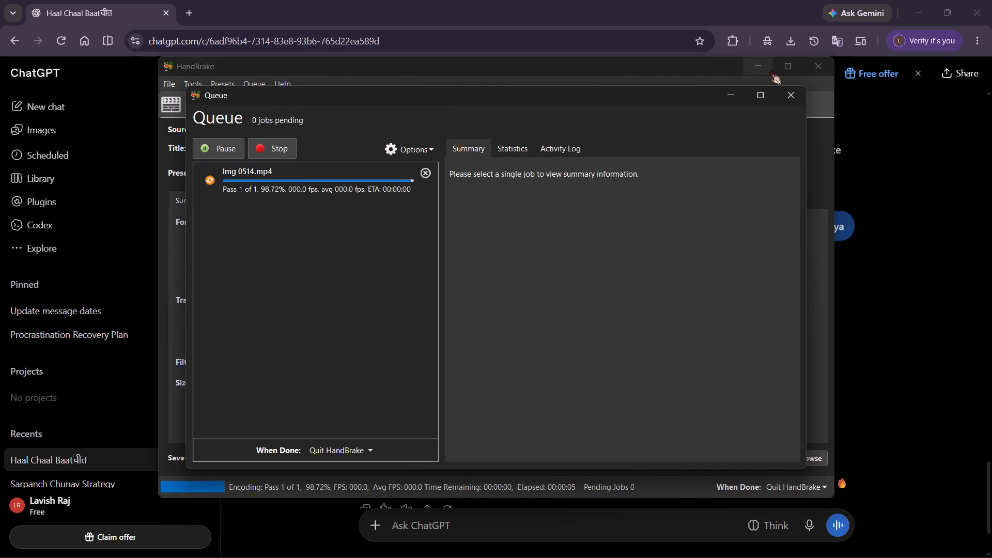
left_click(784, 93)
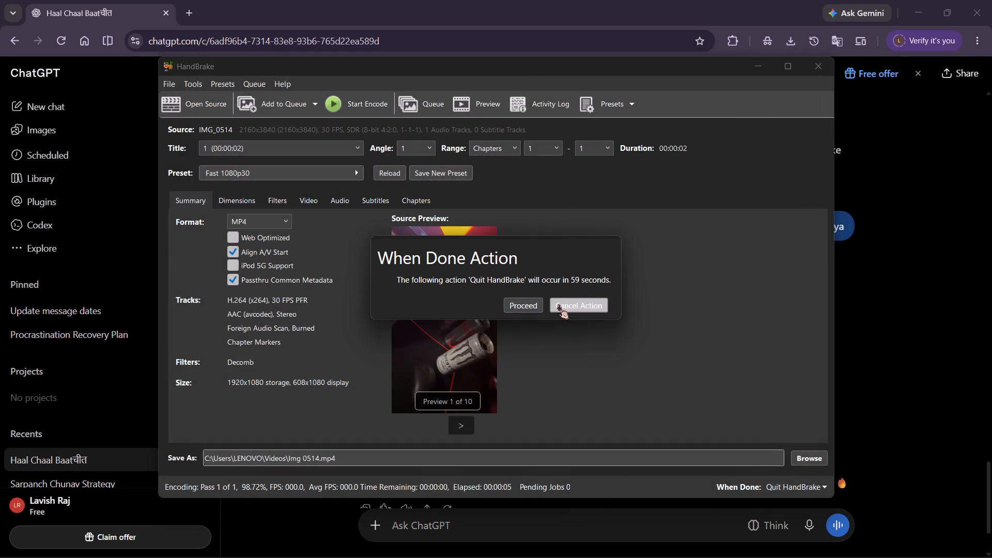
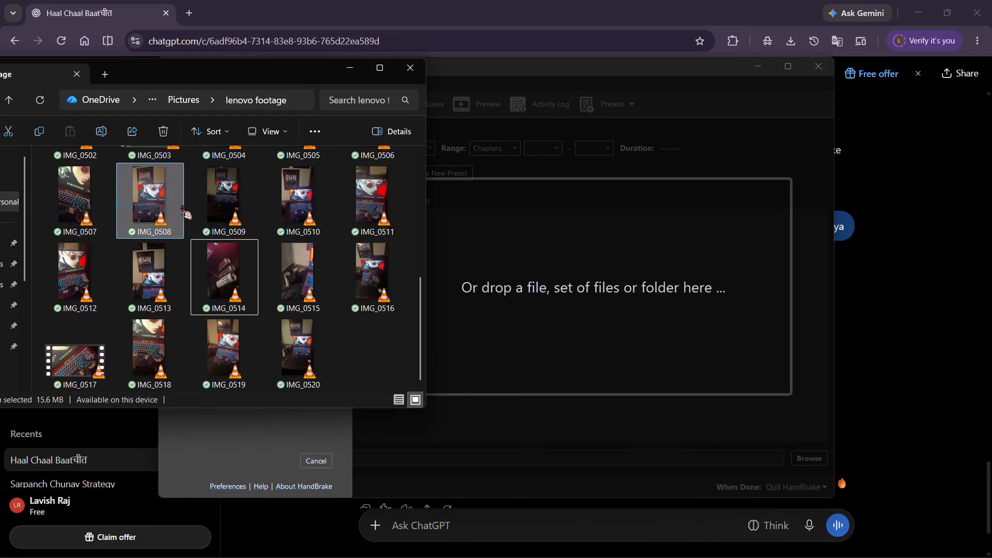
left_click_drag(181, 205, 243, 219)
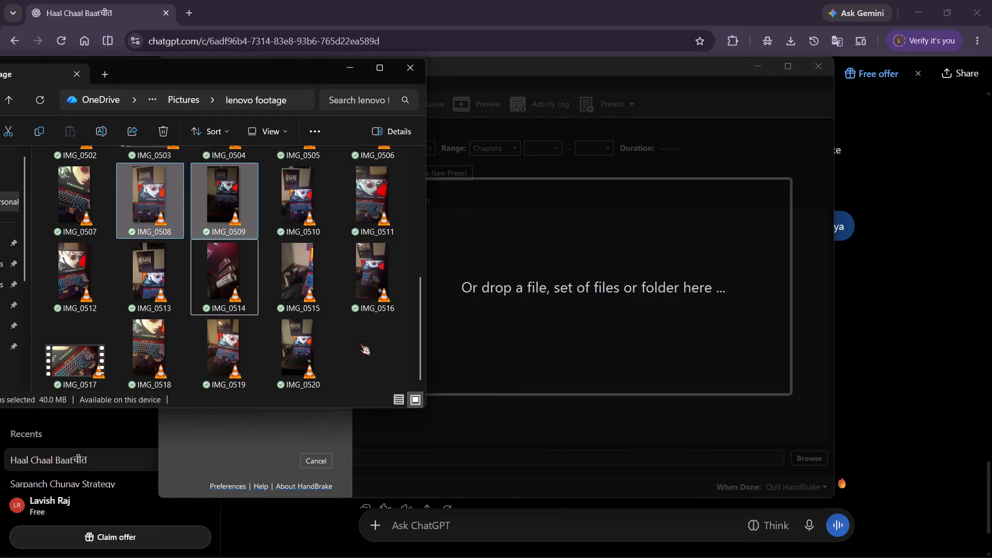
left_click_drag(360, 340, 32, 37)
left_click_drag(153, 267, 562, 258)
left_click(399, 62)
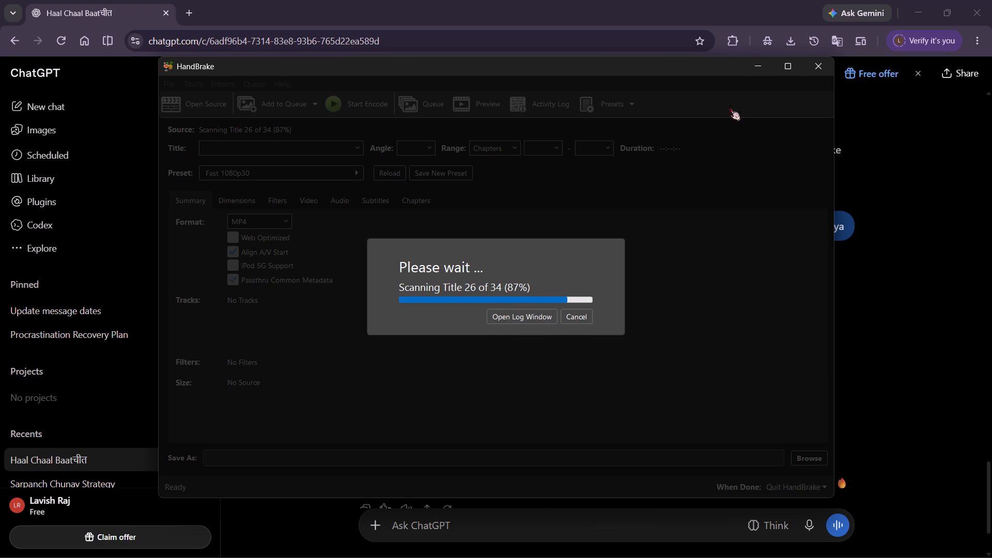
left_click(792, 64)
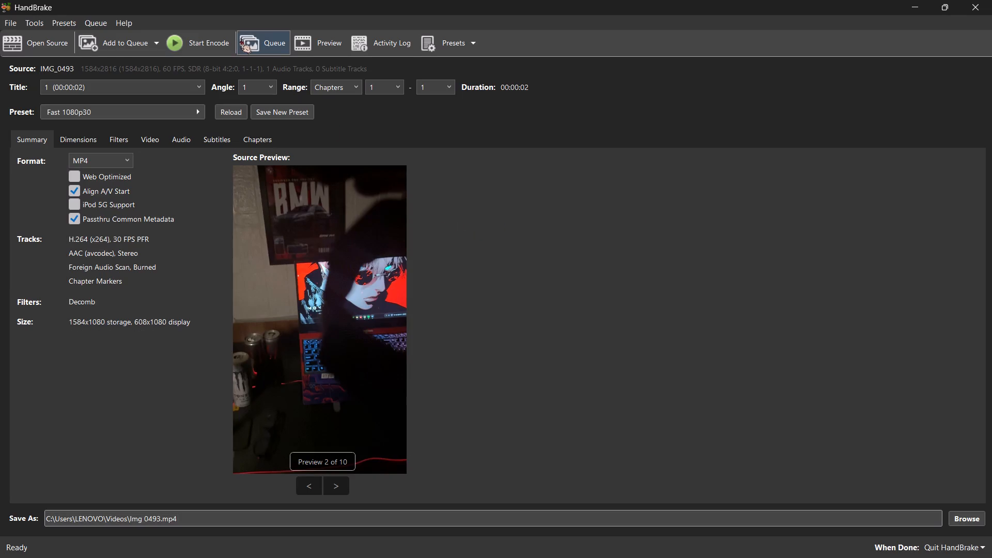
Check the encode queue and its start options, and close the queue window.
left_click(241, 37)
left_click(260, 145)
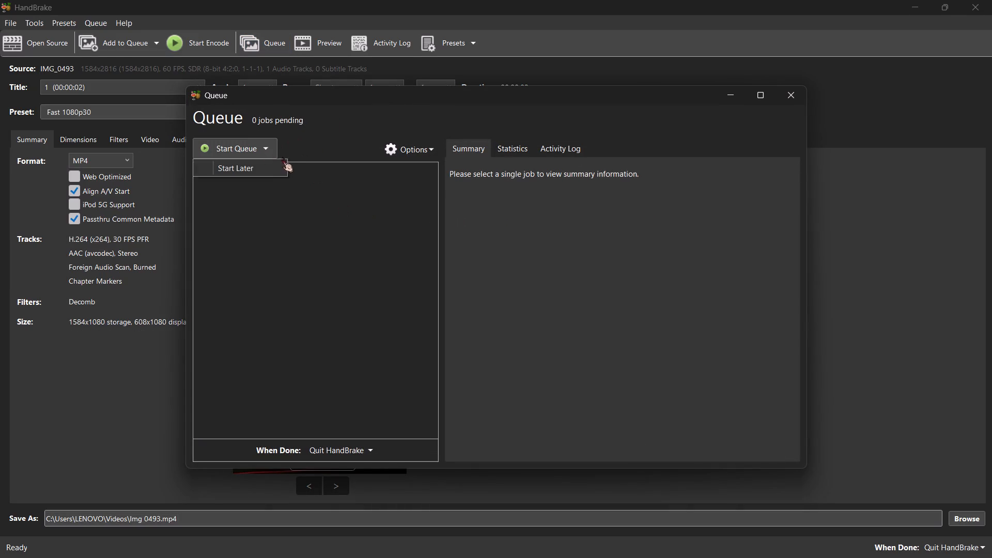
left_click(262, 147)
left_click(728, 97)
left_click(796, 89)
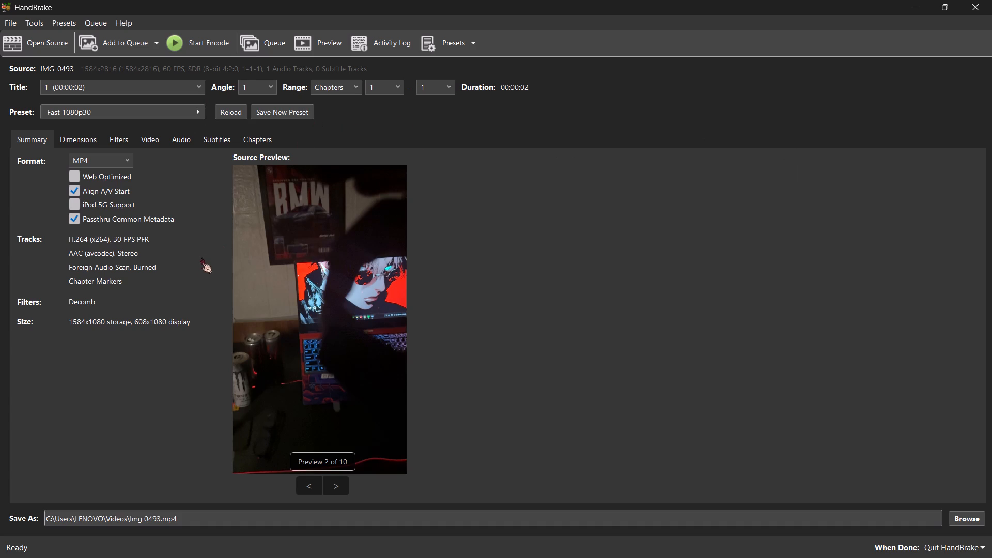
Review the output format choices and the dimension and video settings for IMG_0493.
left_click(93, 160)
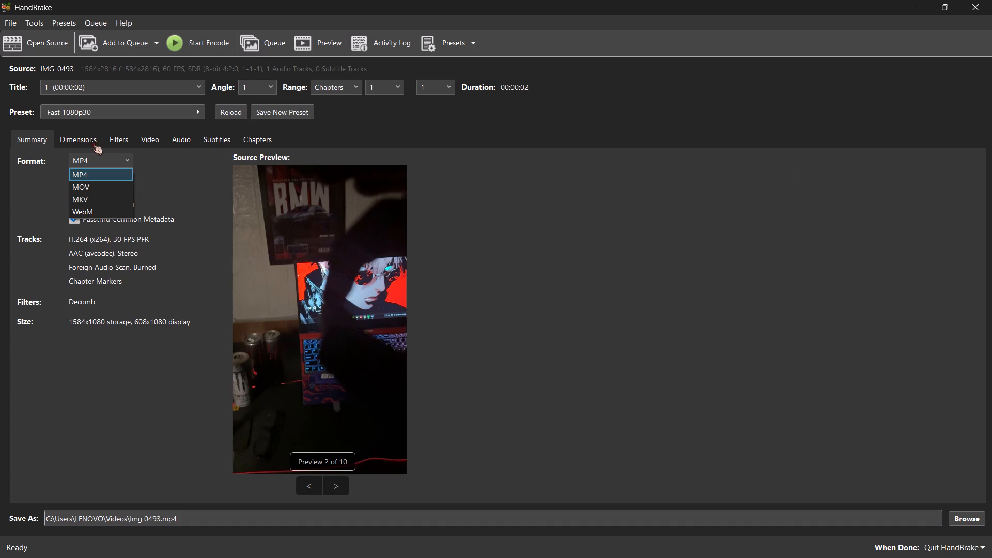
left_click(92, 139)
left_click(150, 133)
left_click(254, 134)
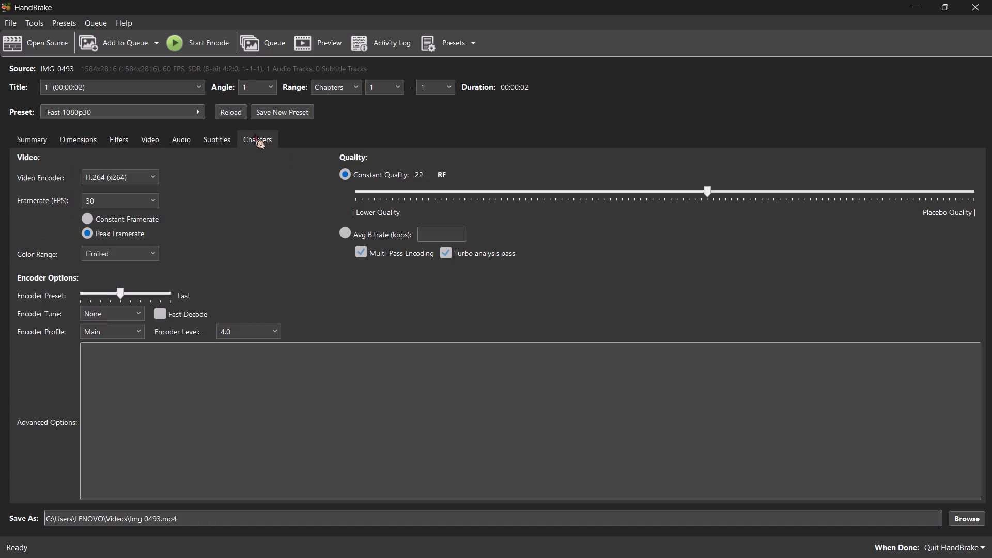
left_click(56, 143)
left_click(54, 137)
left_click(8, 140)
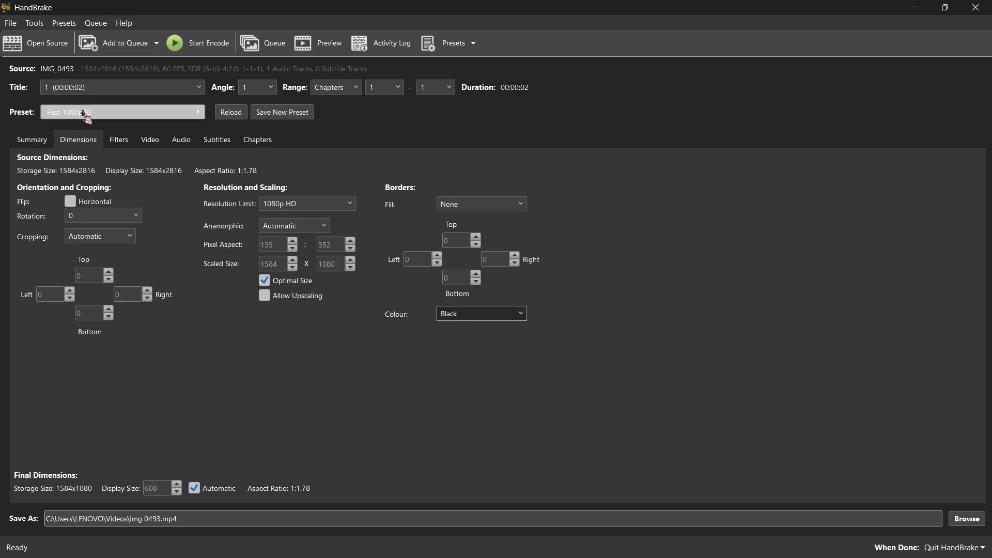
left_click(26, 135)
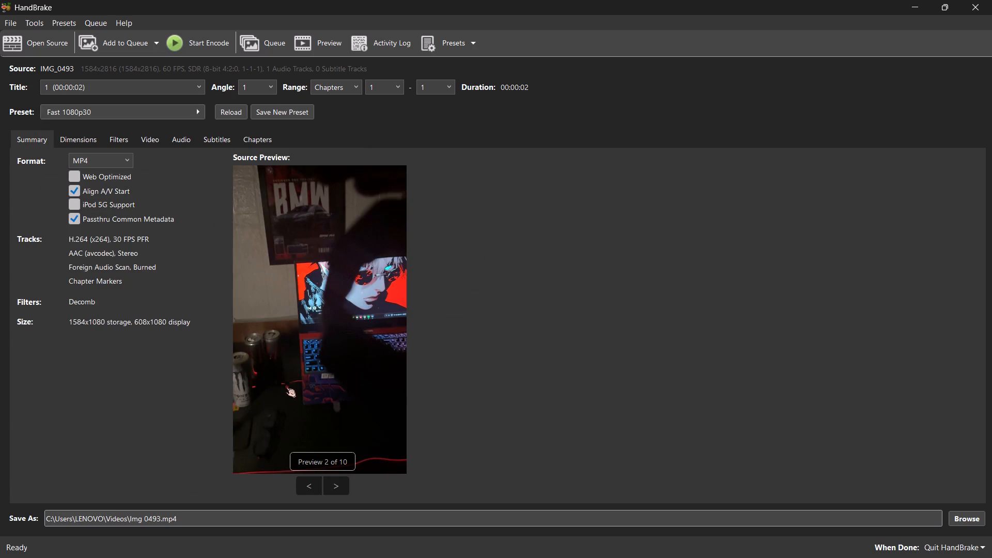
Add the IMG_0493 title to the encode queue as an MP4 job with the Fast 1080p30 preset.
left_click(132, 49)
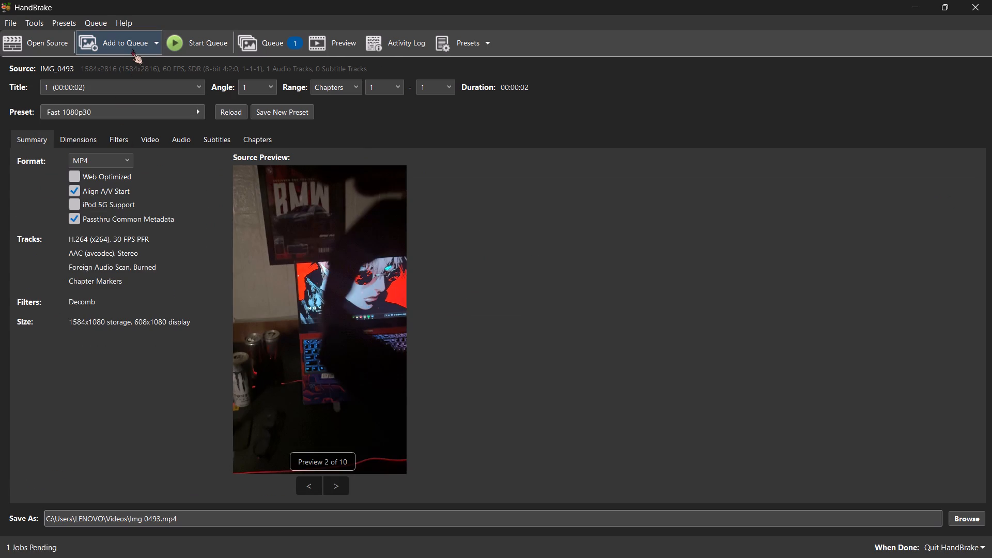
left_click(132, 49)
left_click(132, 49)
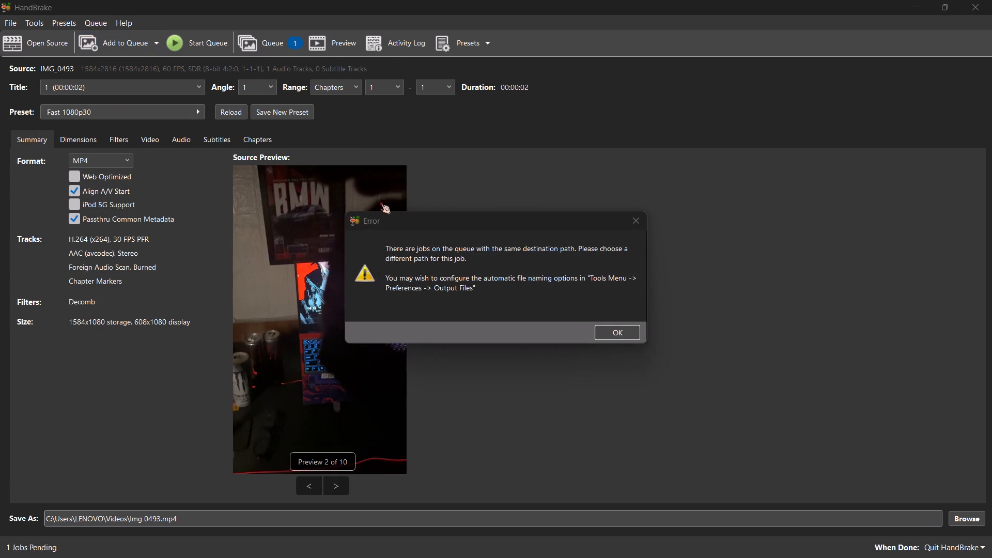
left_click(618, 328)
Examine the queued Img 0493.mp4 job, the queue options and the when-done setting, and close the queue window.
left_click(284, 46)
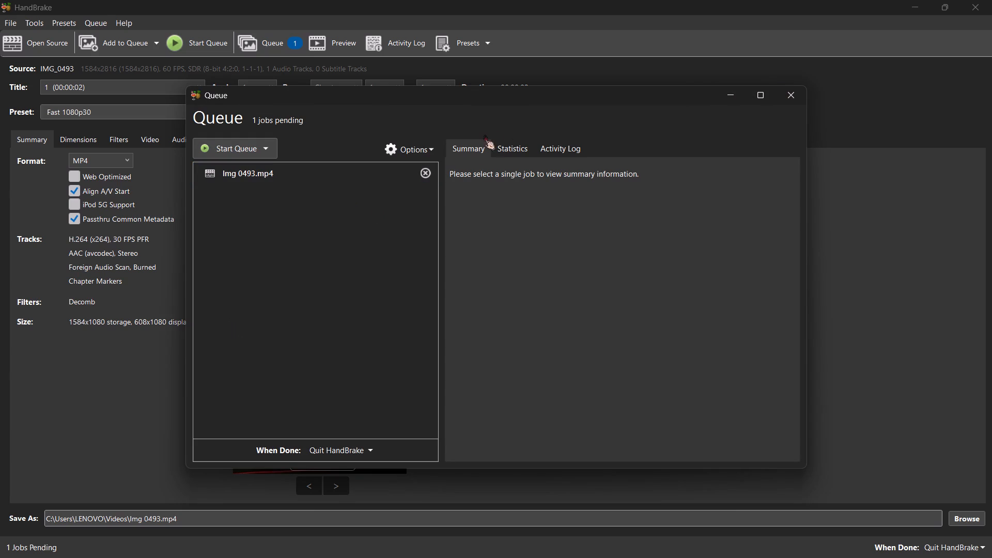
left_click(514, 149)
left_click(546, 144)
left_click(528, 146)
left_click(523, 146)
left_click(531, 147)
left_click(428, 150)
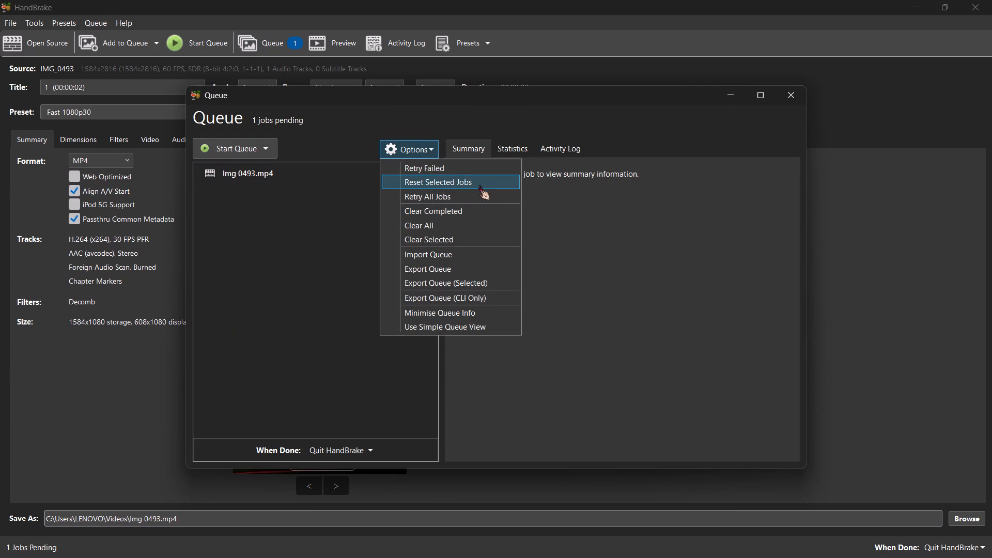
left_click(479, 199)
left_click(420, 154)
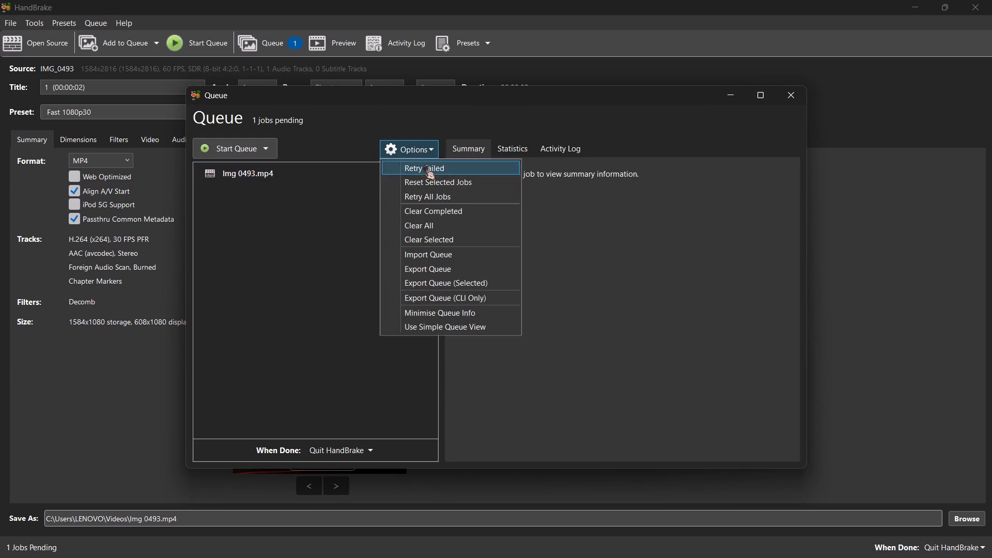
left_click(458, 377)
left_click(376, 445)
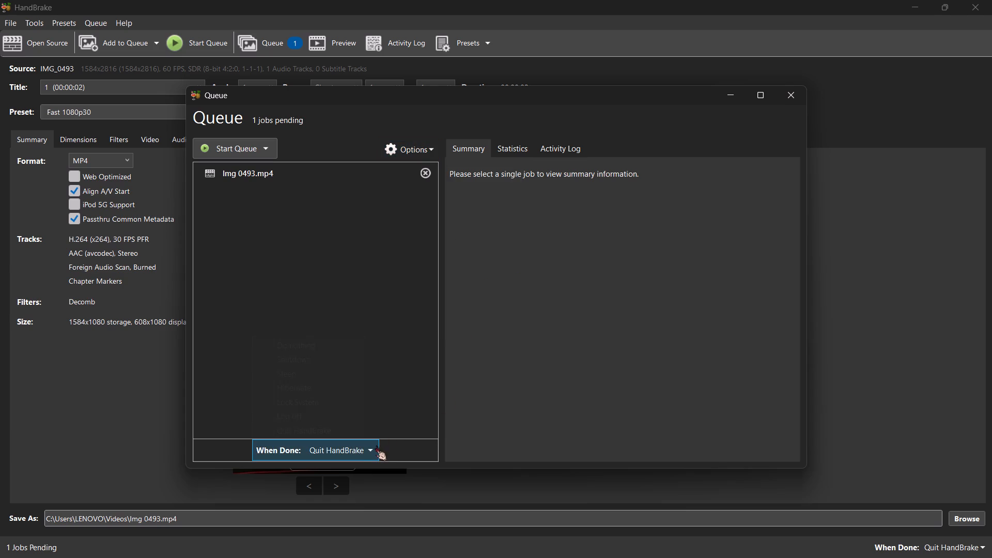
left_click(795, 82)
left_click(792, 97)
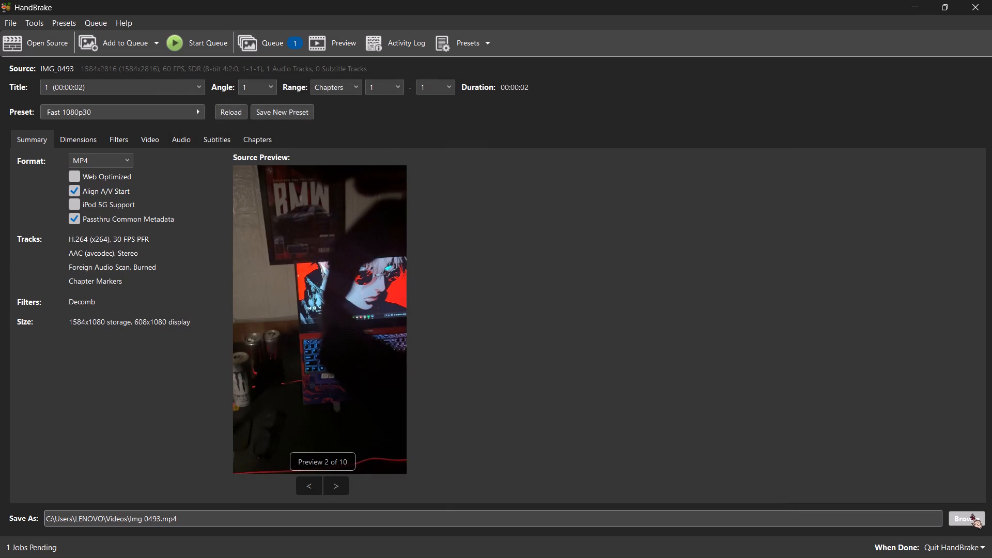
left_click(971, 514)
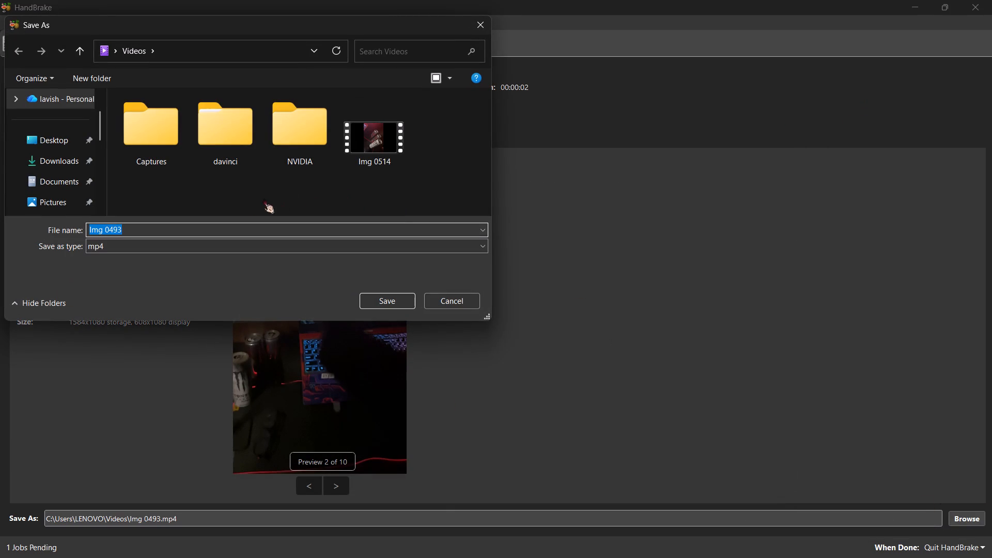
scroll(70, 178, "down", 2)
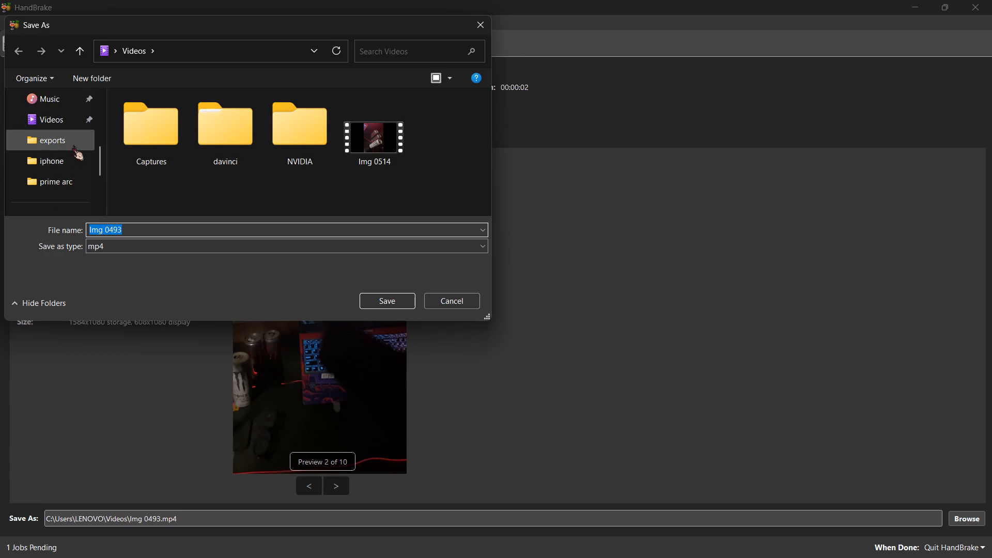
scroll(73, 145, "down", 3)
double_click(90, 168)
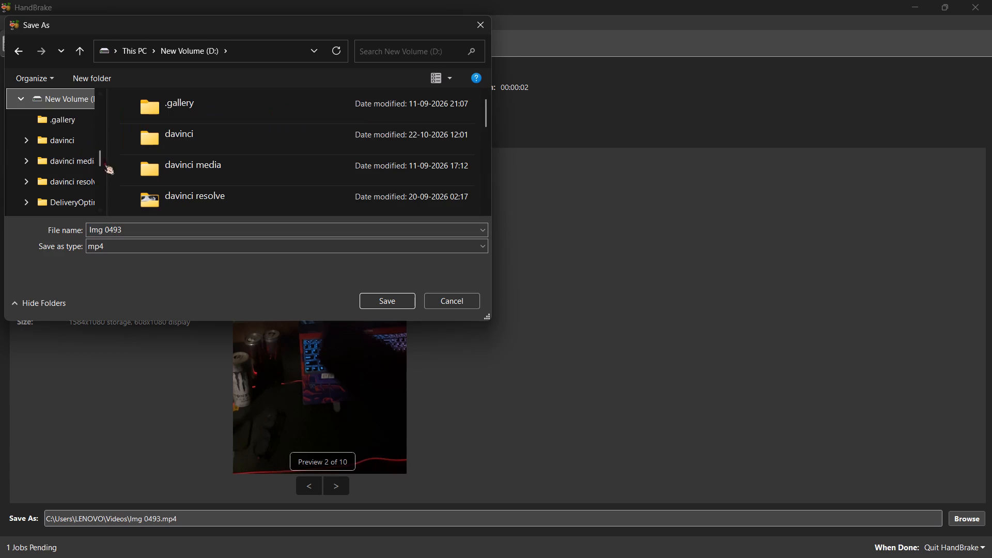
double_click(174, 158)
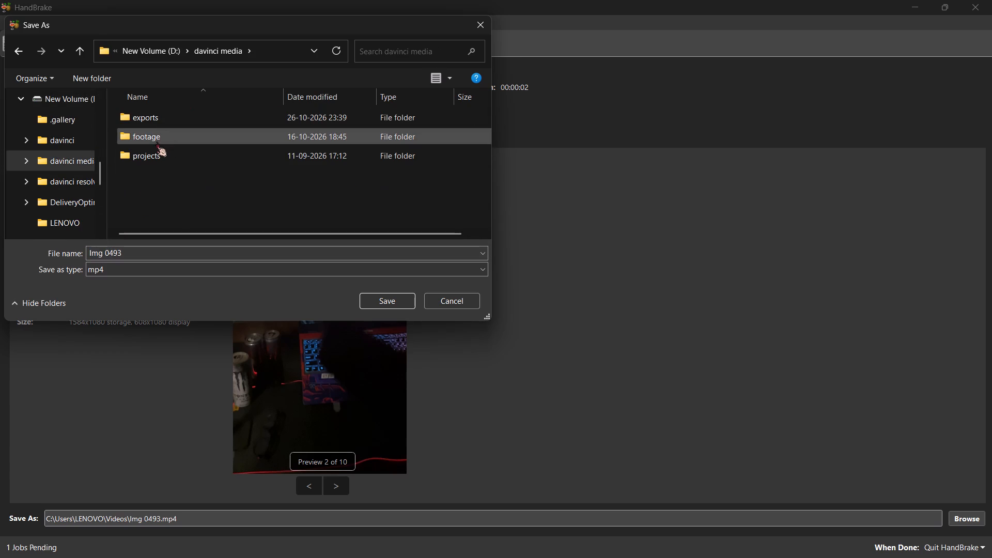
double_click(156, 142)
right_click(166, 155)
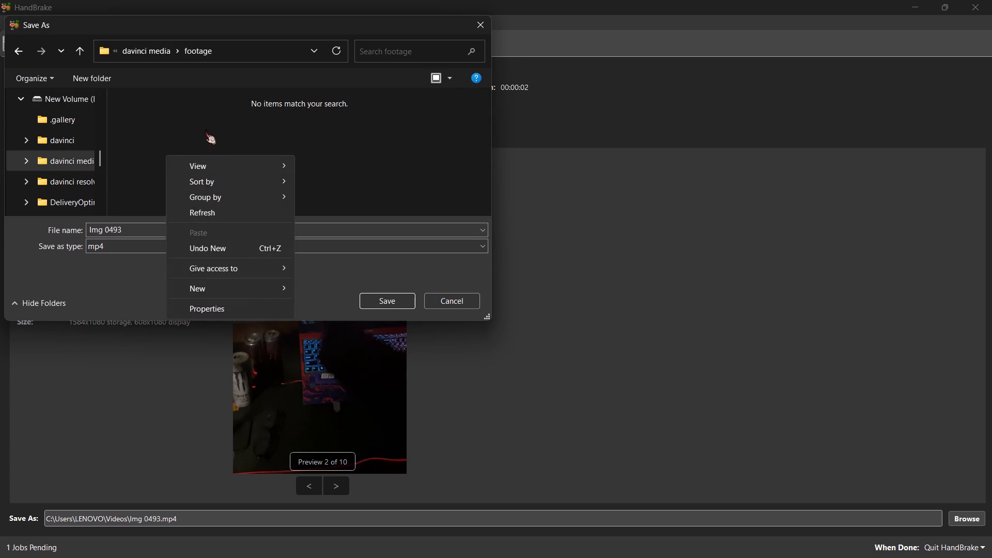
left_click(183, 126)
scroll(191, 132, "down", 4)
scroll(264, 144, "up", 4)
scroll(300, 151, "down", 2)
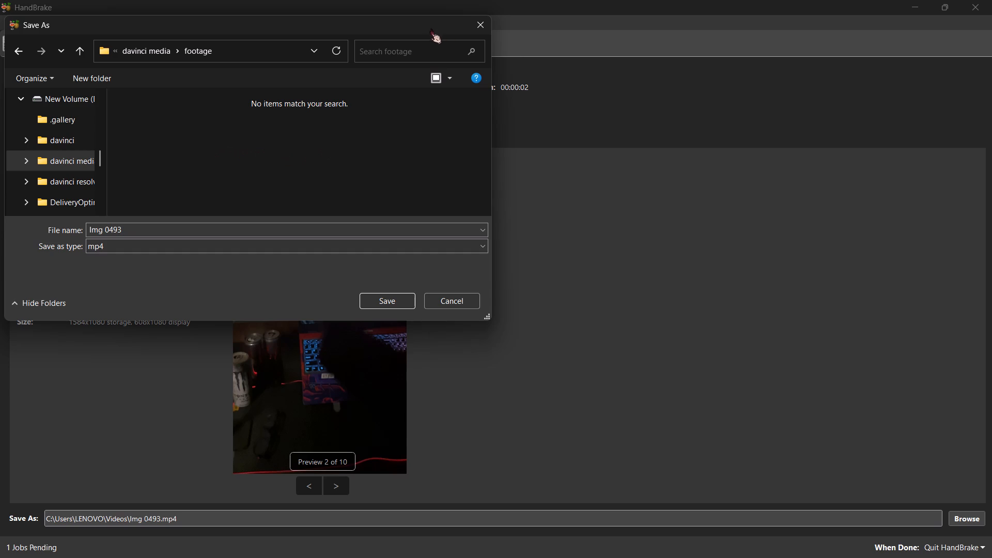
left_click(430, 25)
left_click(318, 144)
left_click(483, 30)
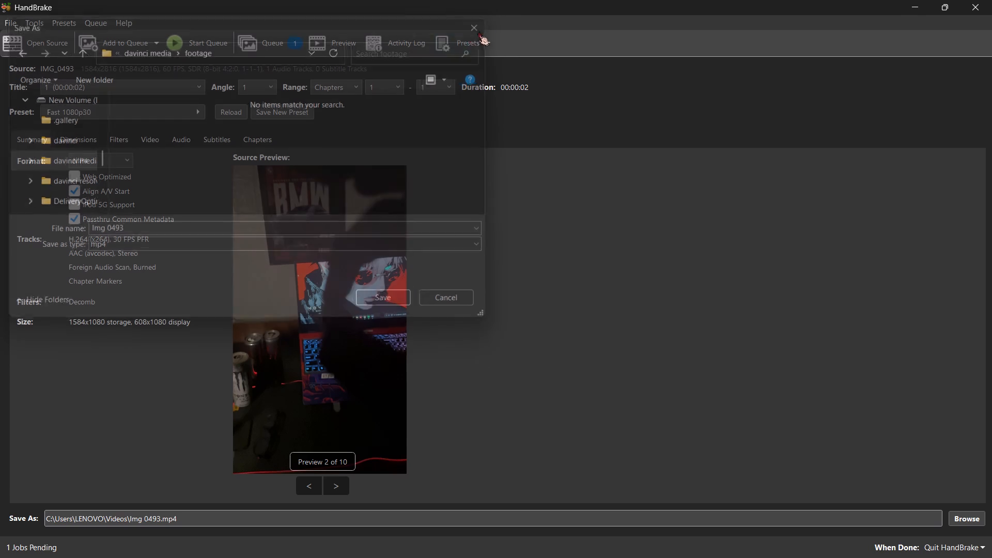
Delete all the files in the davinci media footage folder on New Volume (D:) using File Explorer.
left_click(452, 525)
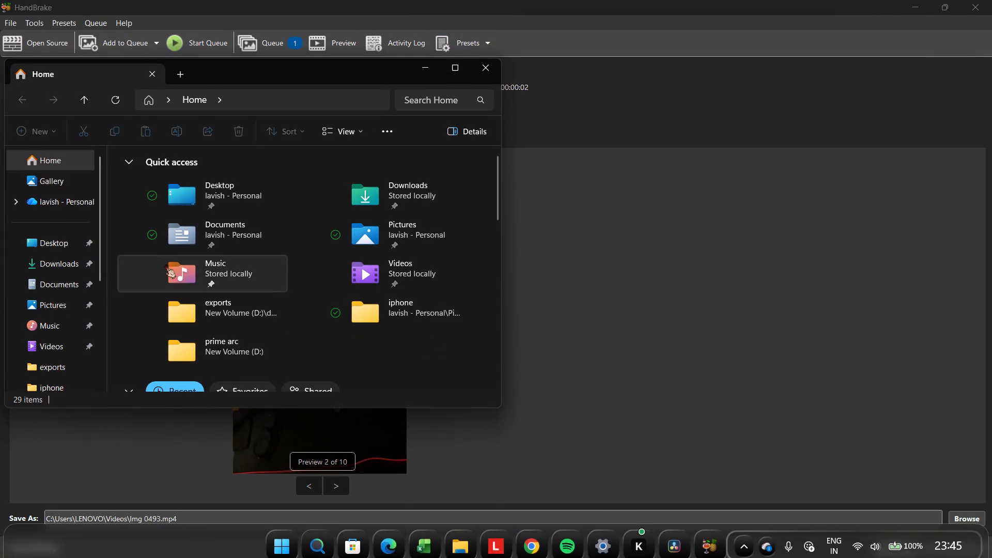
scroll(76, 329, "down", 3)
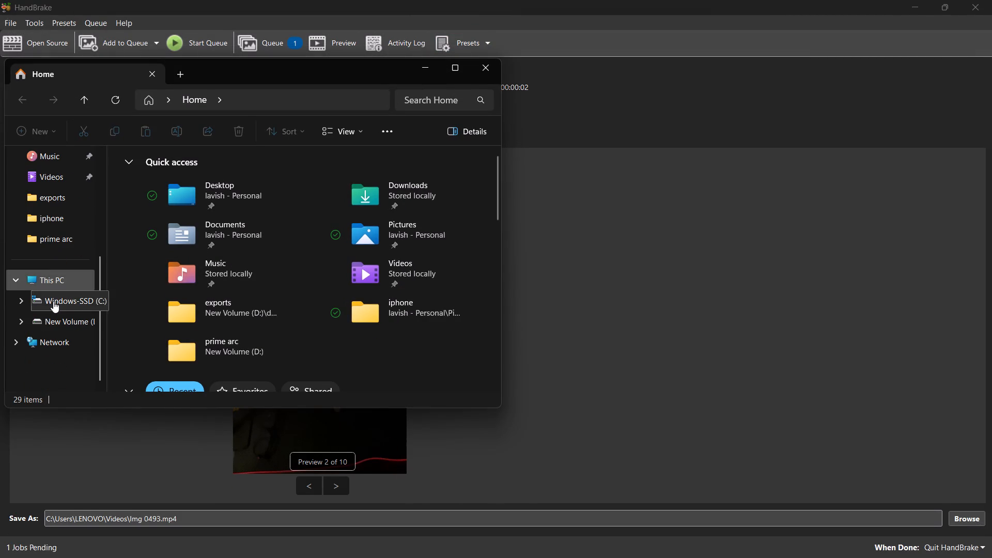
left_click(53, 313)
double_click(171, 207)
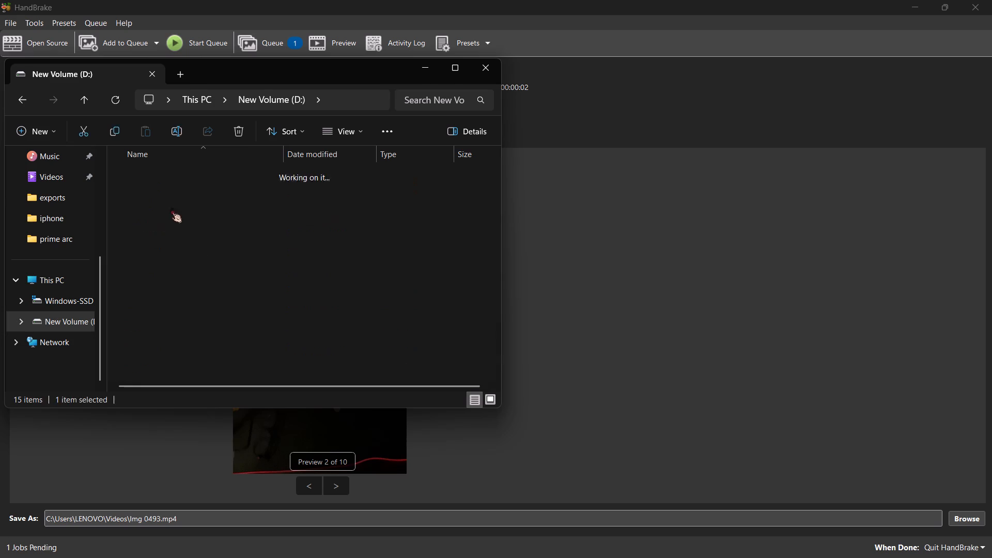
double_click(162, 197)
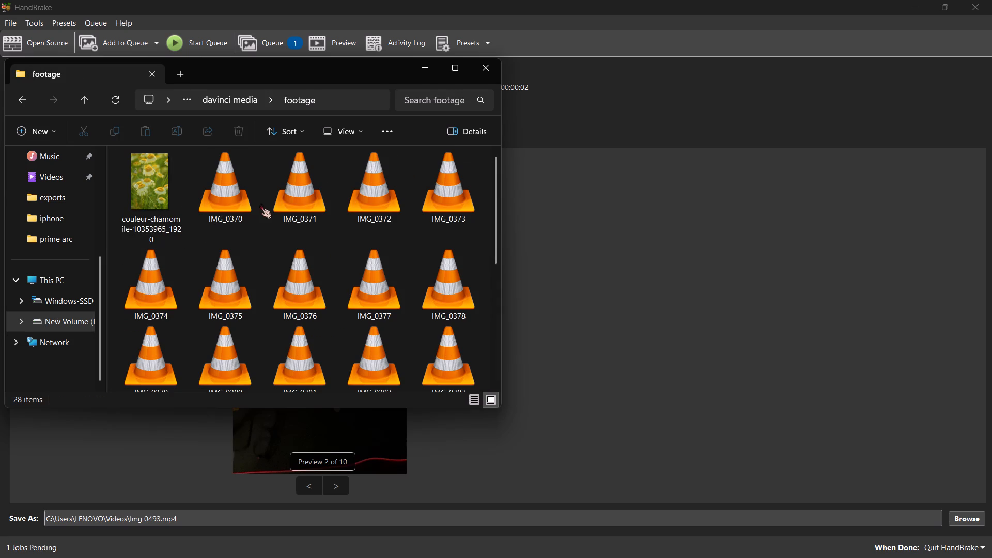
double_click(461, 80)
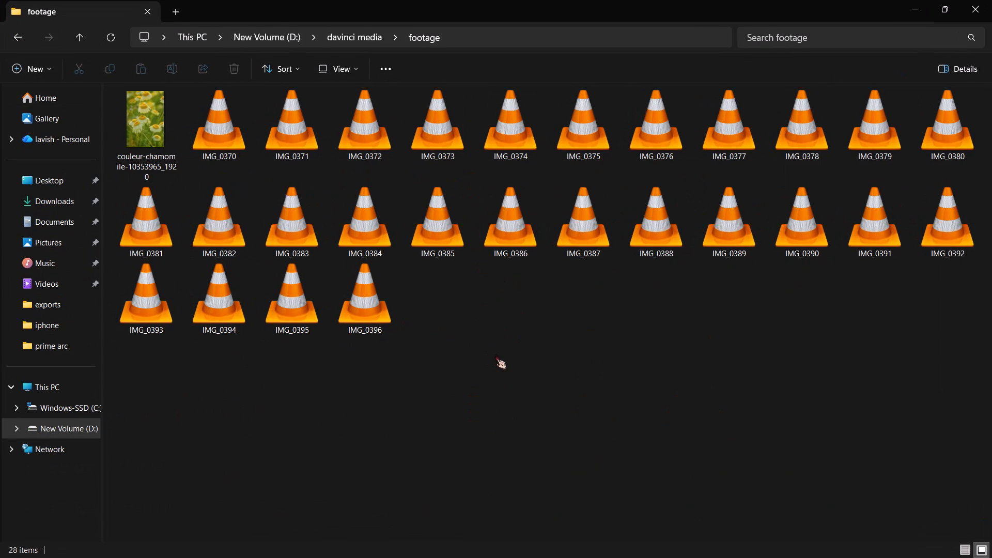
right_click(495, 354)
left_click(520, 398)
right_click_drag(142, 364, 980, 95)
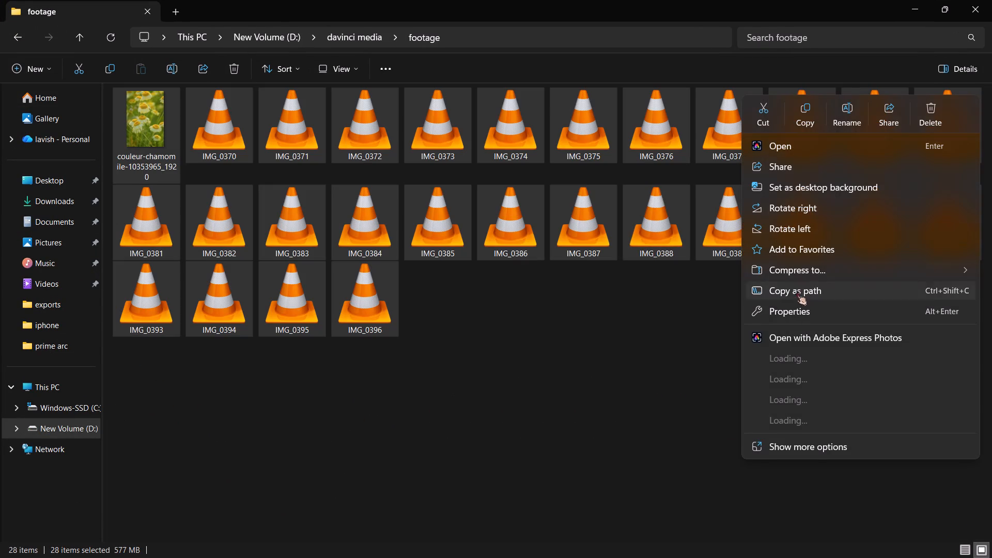
left_click(917, 115)
Create a folder named lenoevo inside the footage folder and open it.
right_click(365, 218)
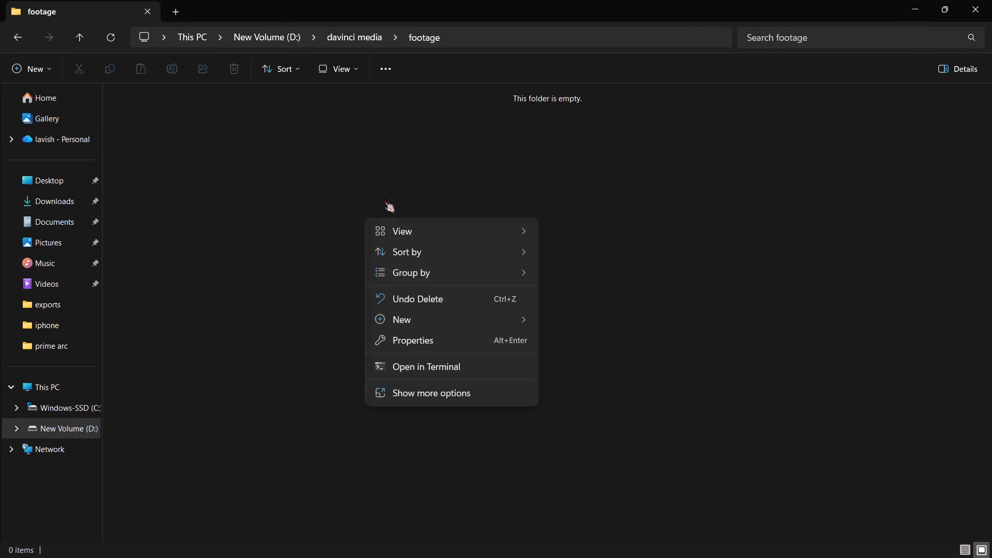
left_click(284, 103)
left_click(50, 67)
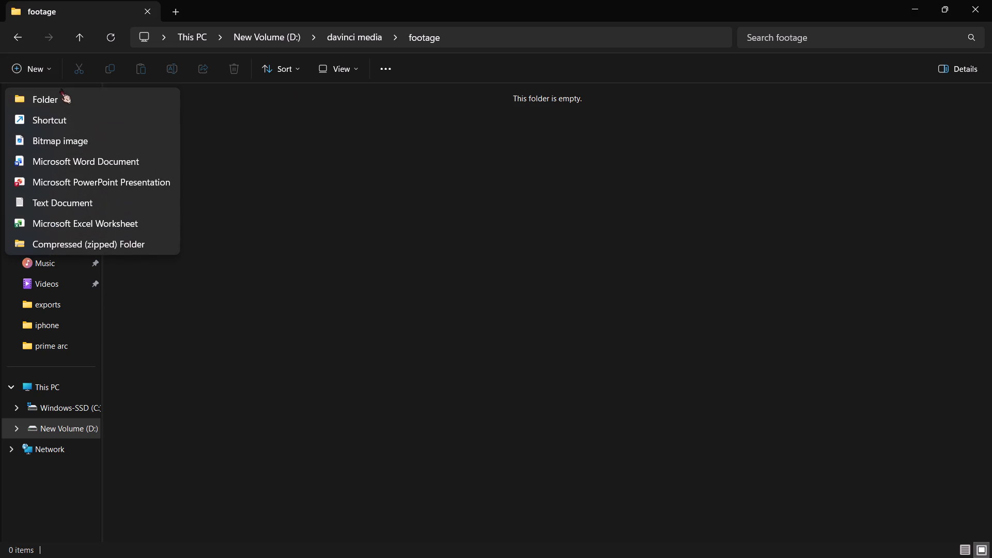
left_click(58, 92)
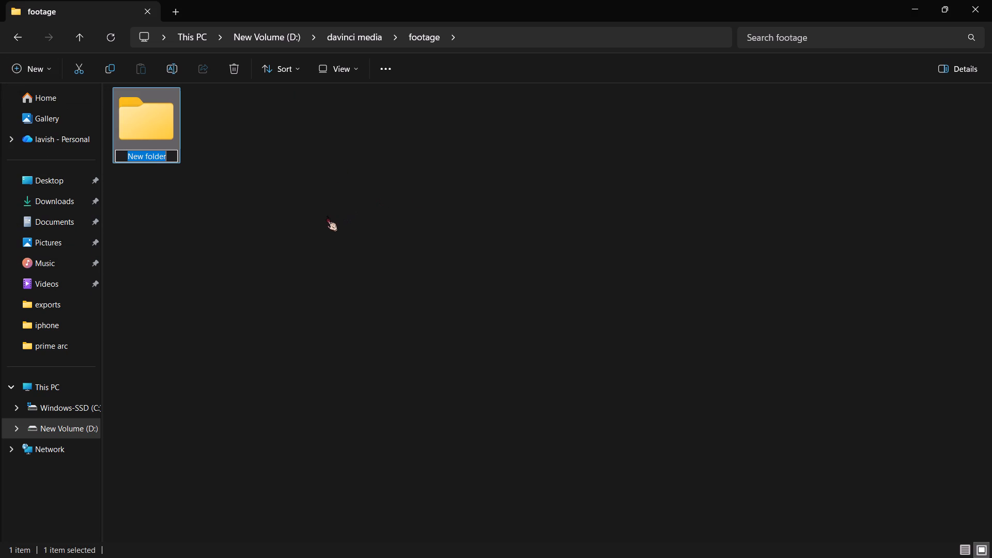
type("lenoevo")
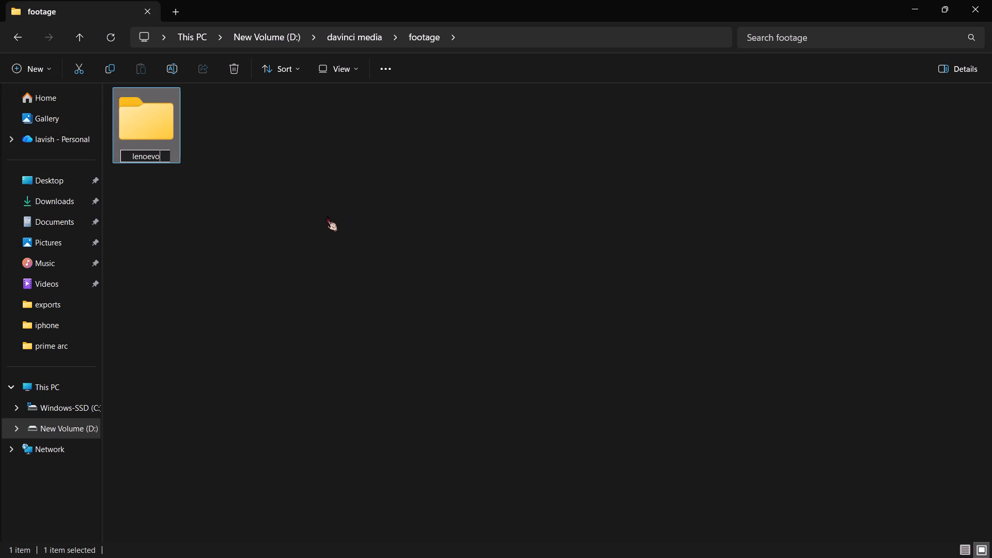
key("Return")
double_click(162, 118)
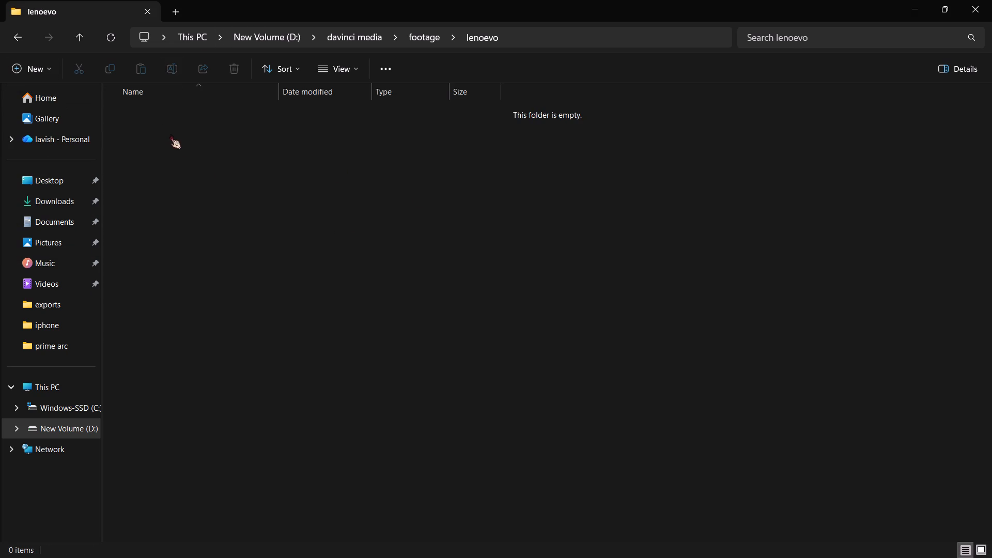
right_click(227, 176)
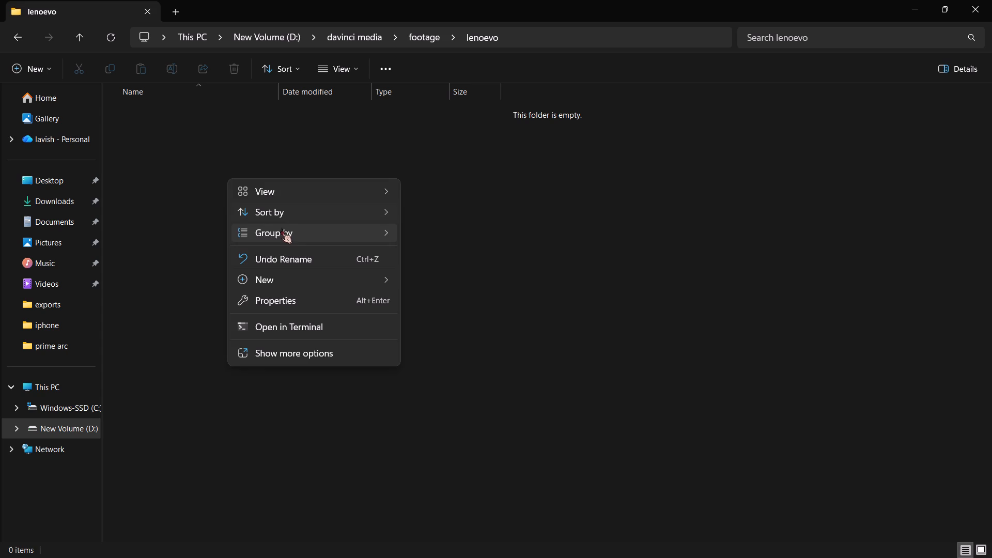
left_click(659, 141)
Switch to HandBrake and set the IMG_0493 output destination to D:\davinci media\footage\lenoevo\Img 0493.mp4.
left_click(912, 0)
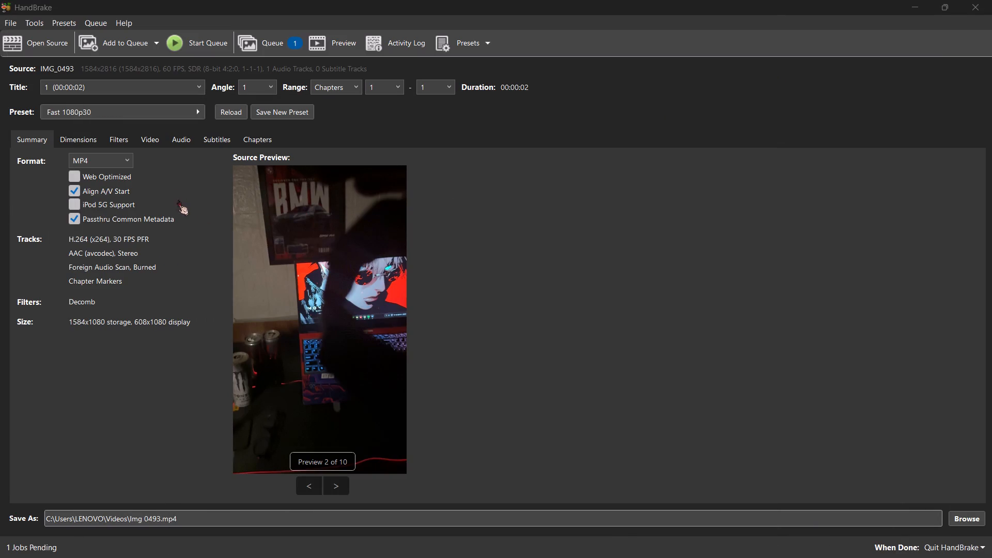
left_click(979, 514)
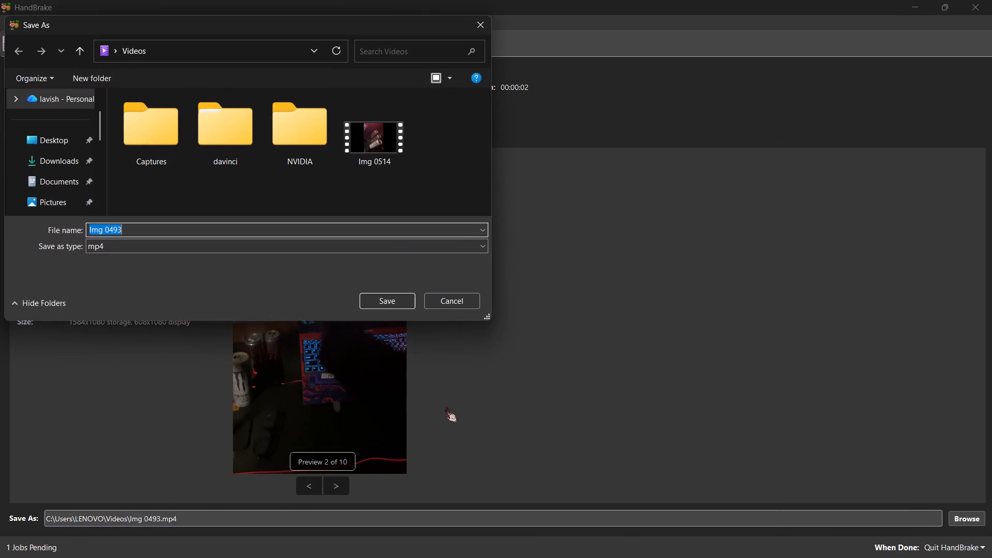
scroll(52, 177, "down", 4)
left_click(69, 156)
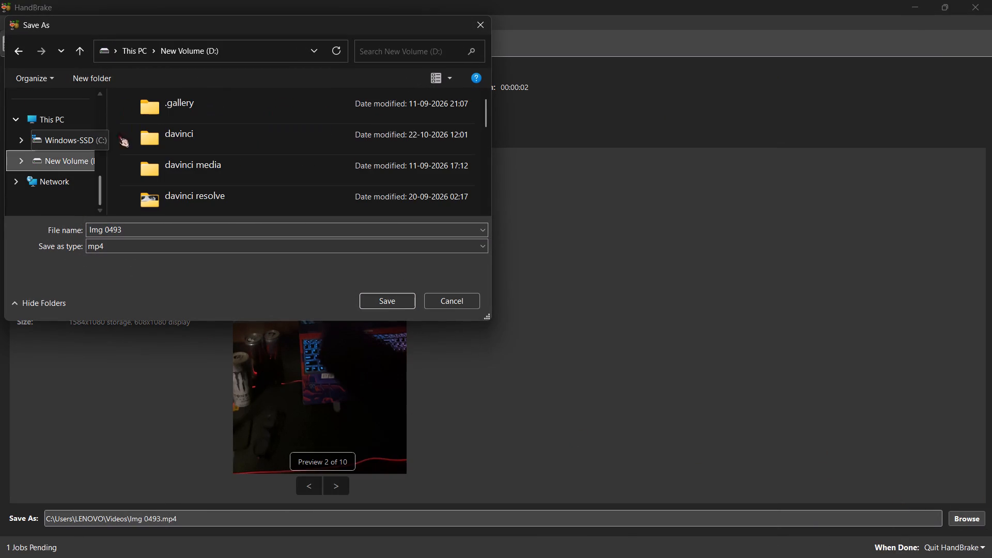
double_click(199, 164)
double_click(181, 135)
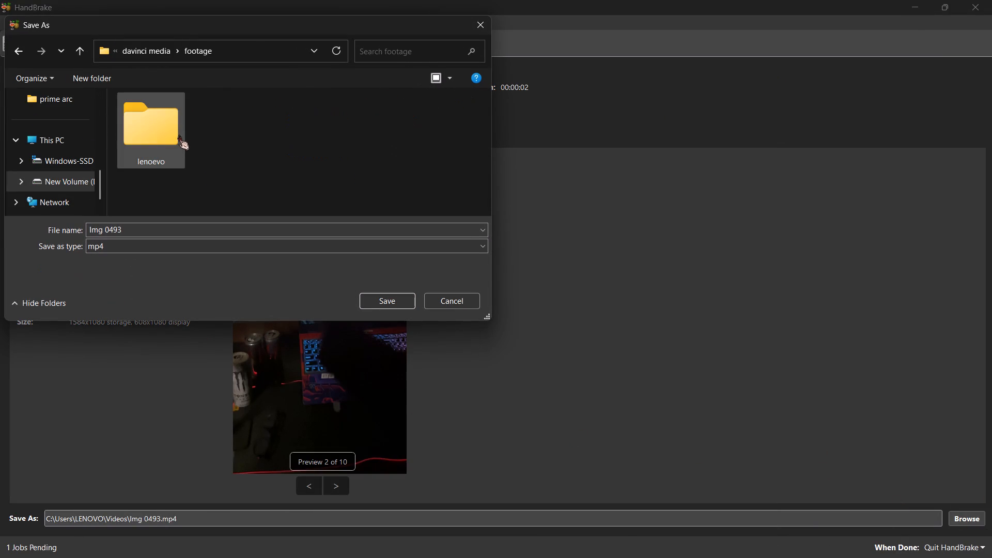
double_click(158, 129)
left_click(394, 301)
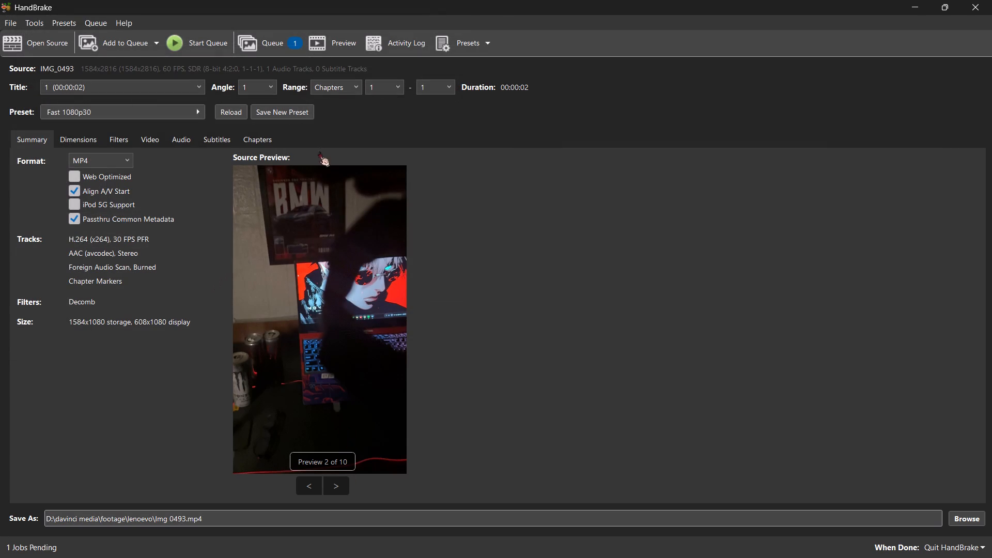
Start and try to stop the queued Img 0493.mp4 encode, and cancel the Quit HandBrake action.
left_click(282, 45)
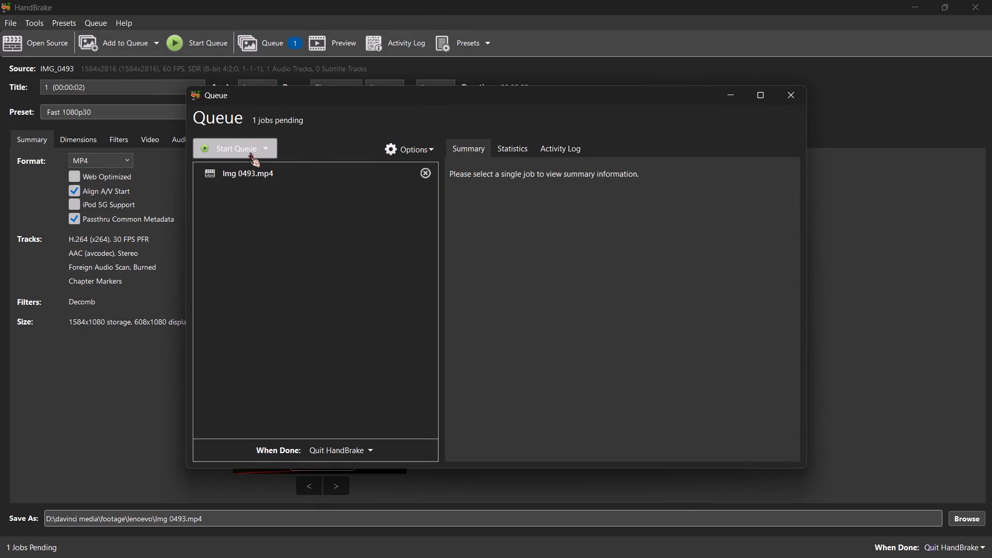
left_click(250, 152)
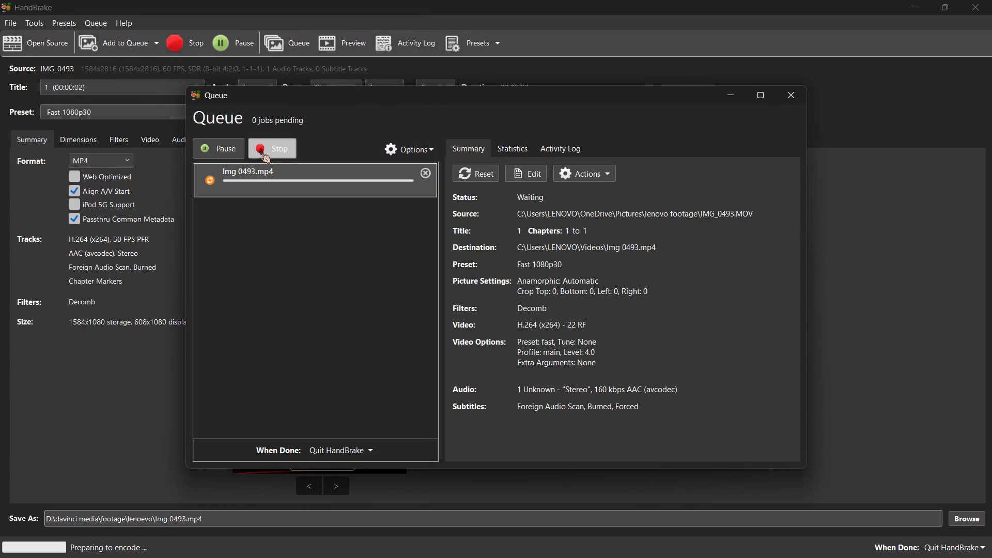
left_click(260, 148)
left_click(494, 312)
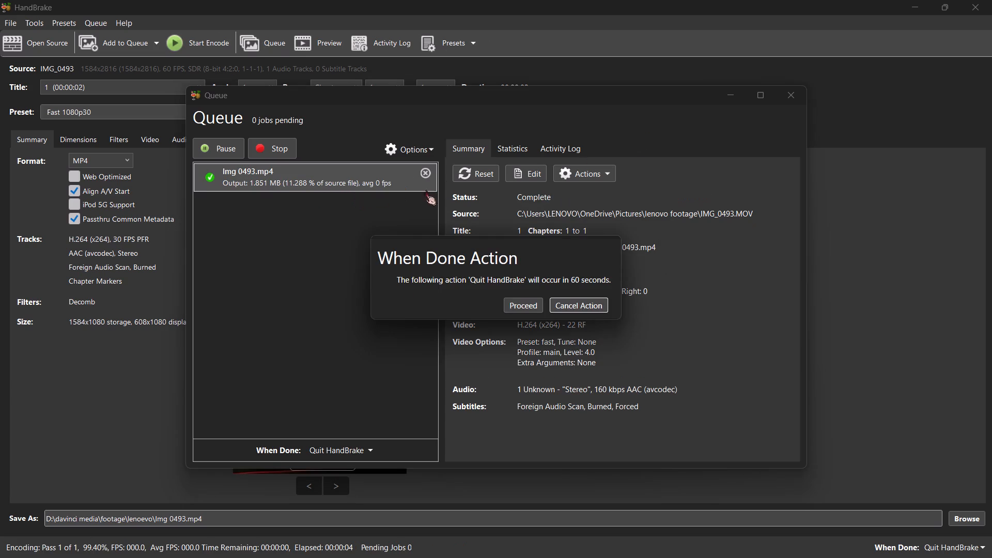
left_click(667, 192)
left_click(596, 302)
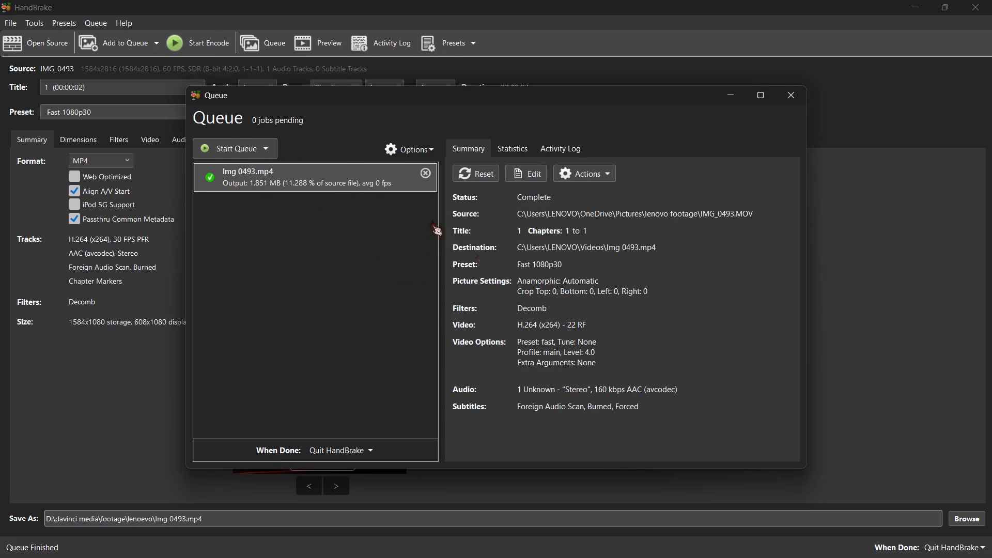
Reset the old Img 0493.mp4 job, remove it from the queue and close the queue window.
left_click(498, 179)
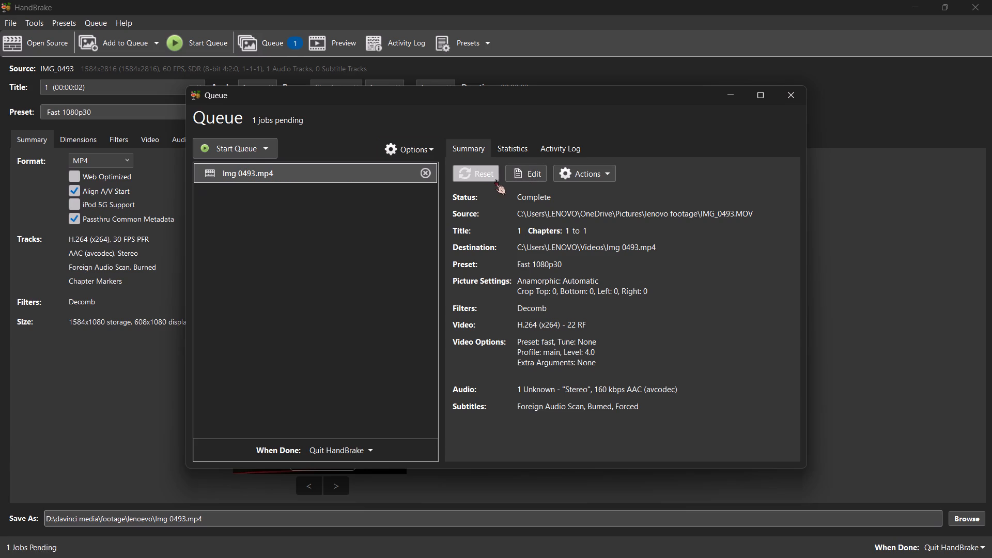
left_click(471, 177)
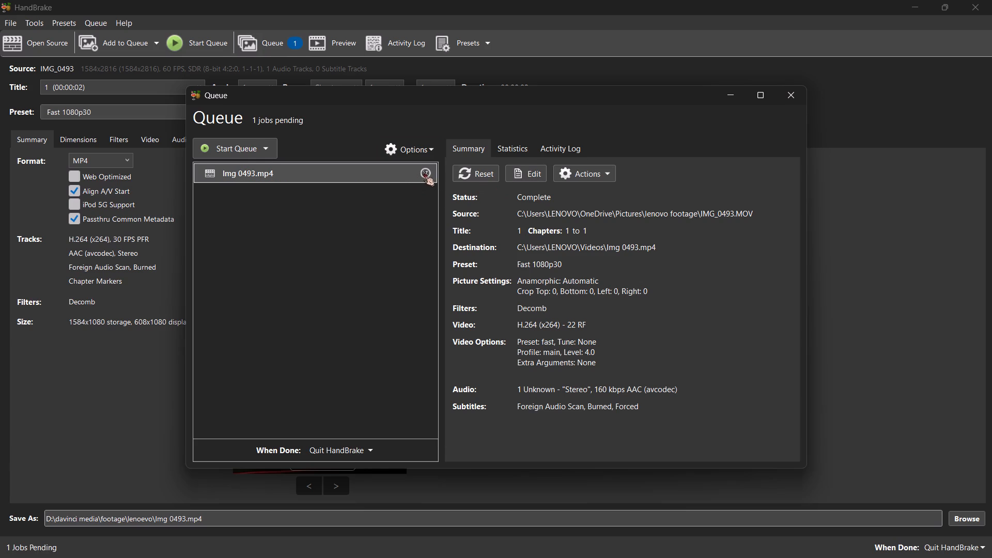
left_click(424, 171)
left_click(770, 92)
left_click(774, 91)
left_click(991, 0)
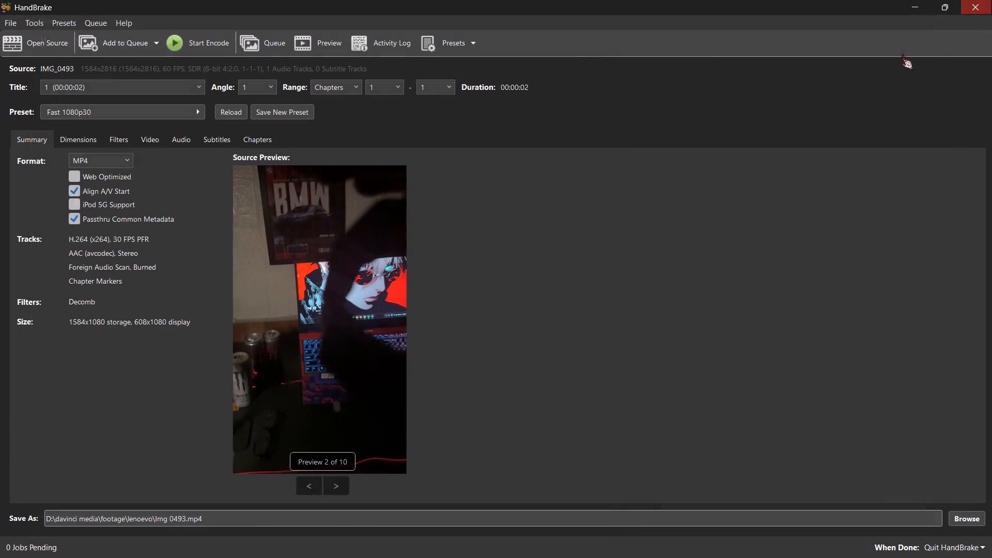
Add the IMG_0493 title to the encode queue with the lenoevo folder as its destination.
left_click(138, 44)
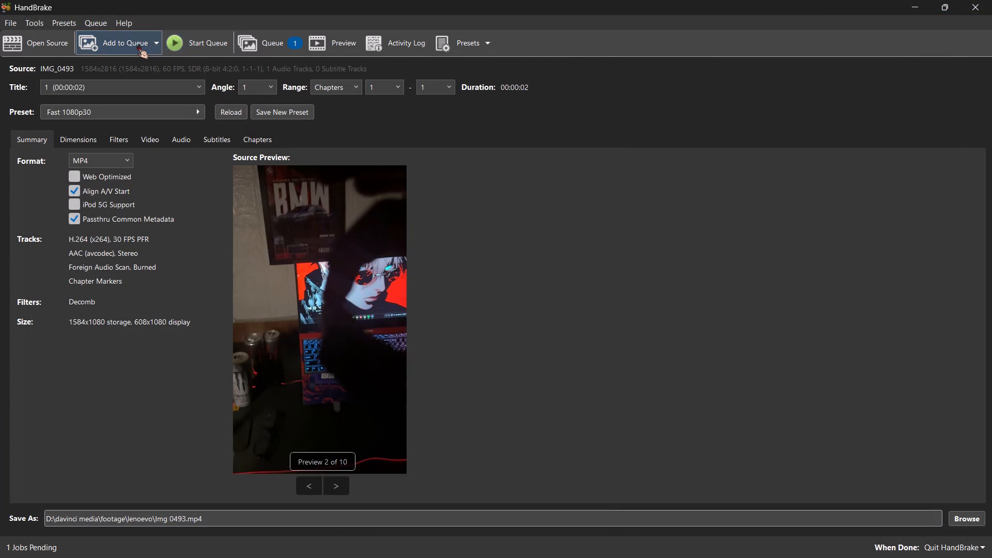
double_click(137, 44)
left_click(152, 44)
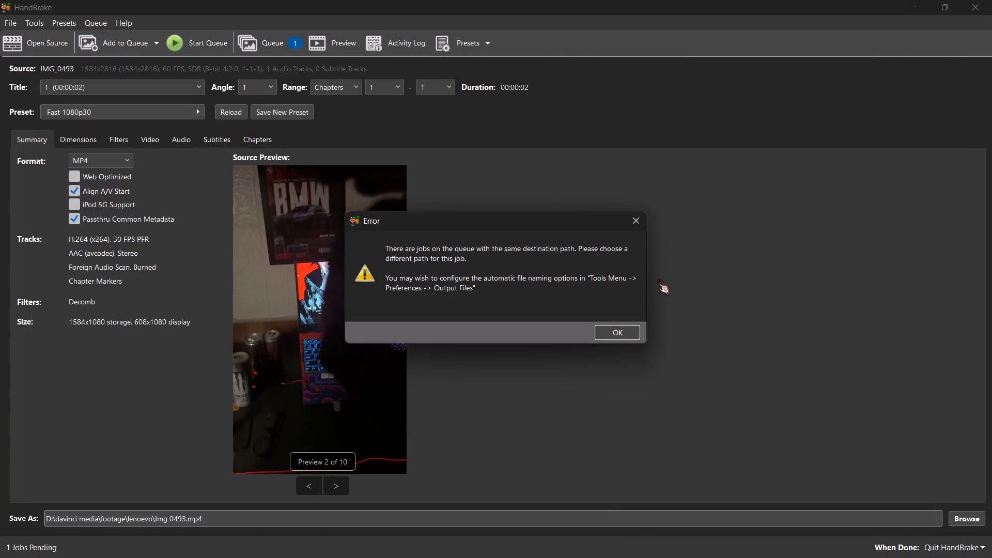
Add all the source titles to the encode queue, proceeding with the rest despite the duplicate destination path.
left_click(621, 333)
left_click(157, 44)
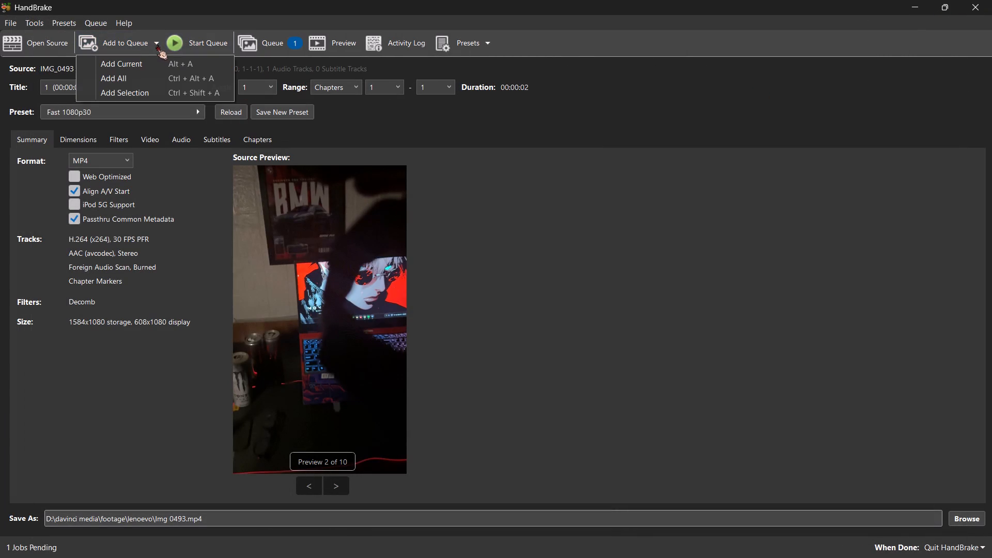
left_click(152, 74)
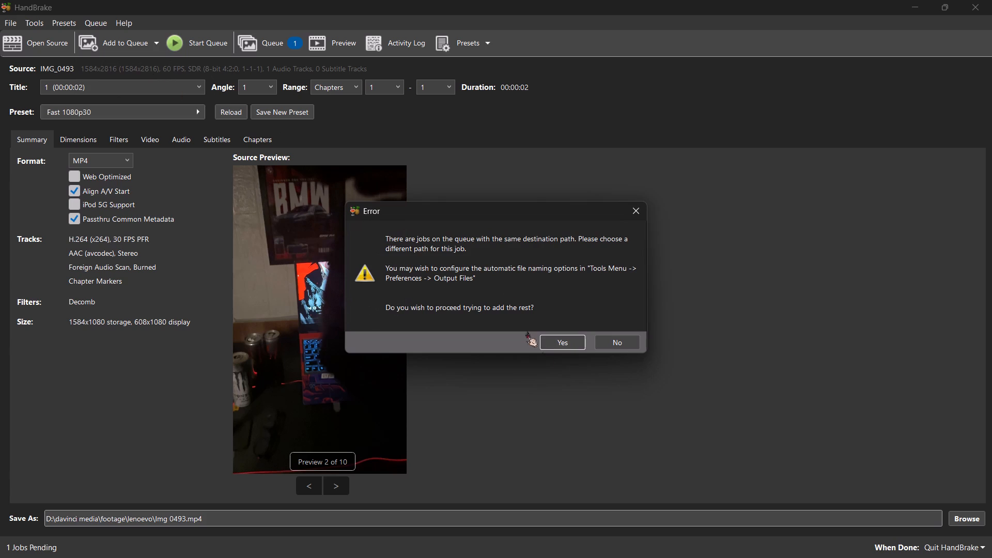
left_click(543, 345)
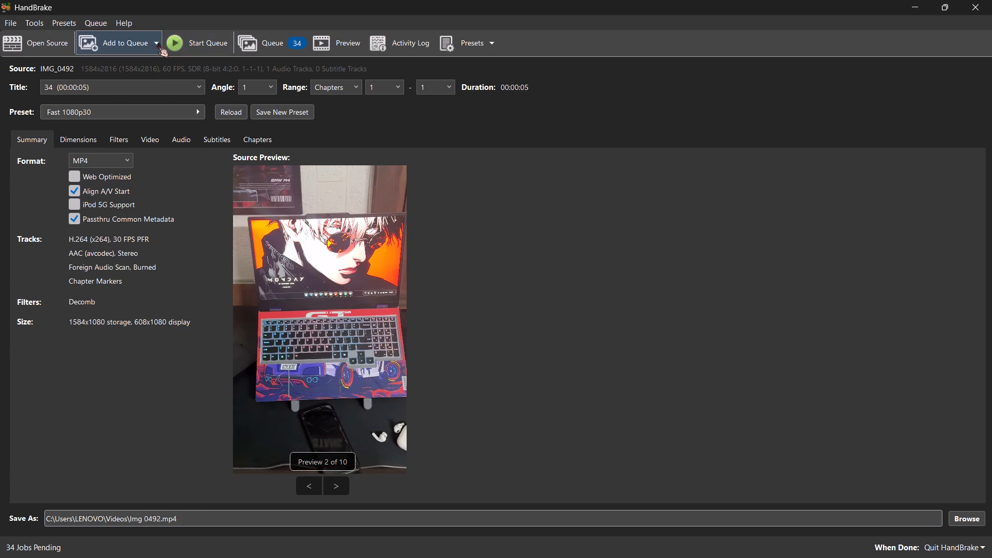
left_click(152, 43)
left_click(714, 223)
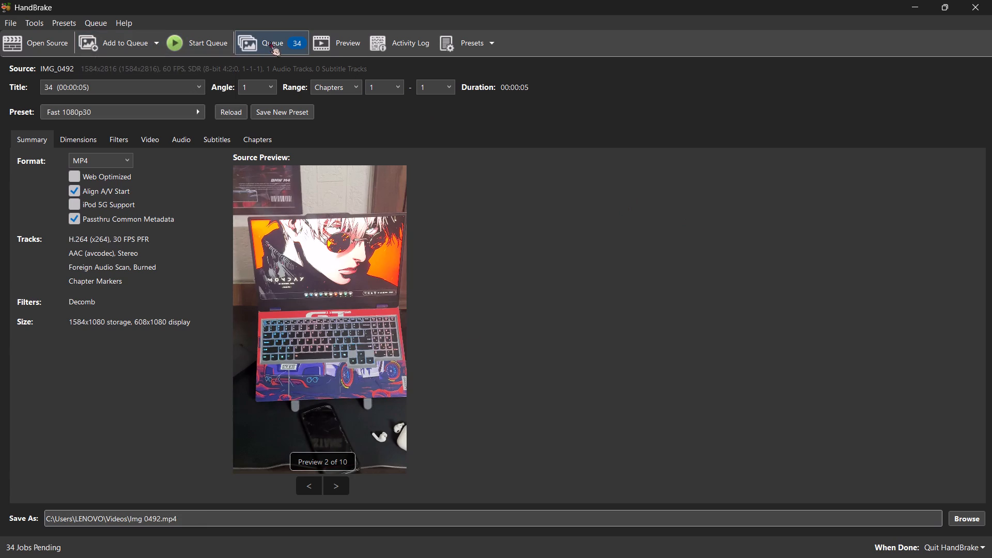
Start encoding the queued jobs.
left_click(190, 43)
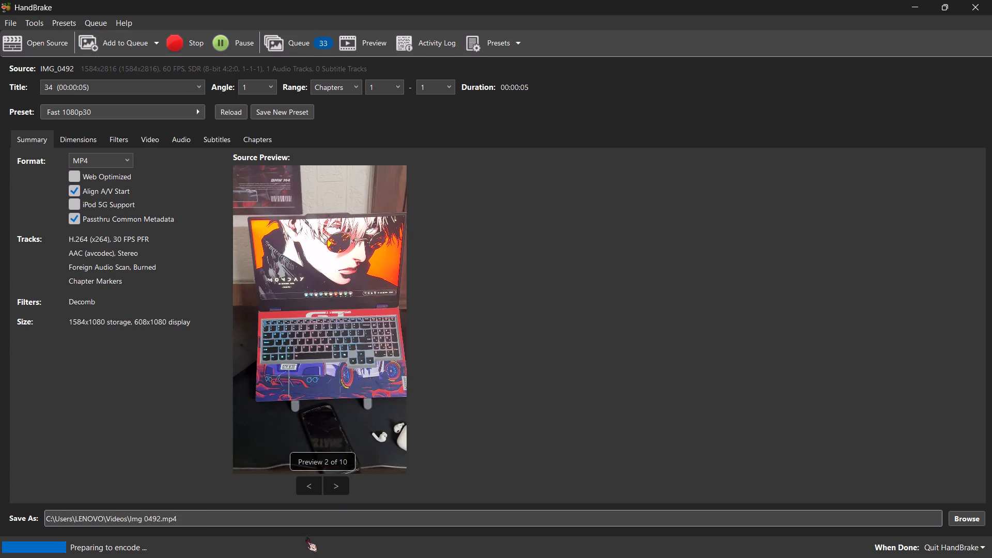
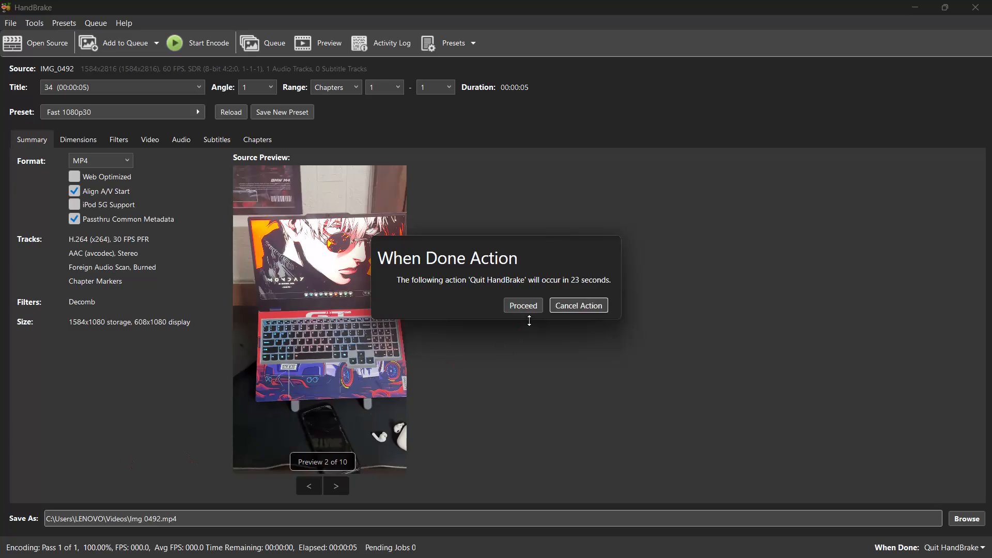
Cancel the pending Quit HandBrake action after the queue finishes.
left_click(592, 304)
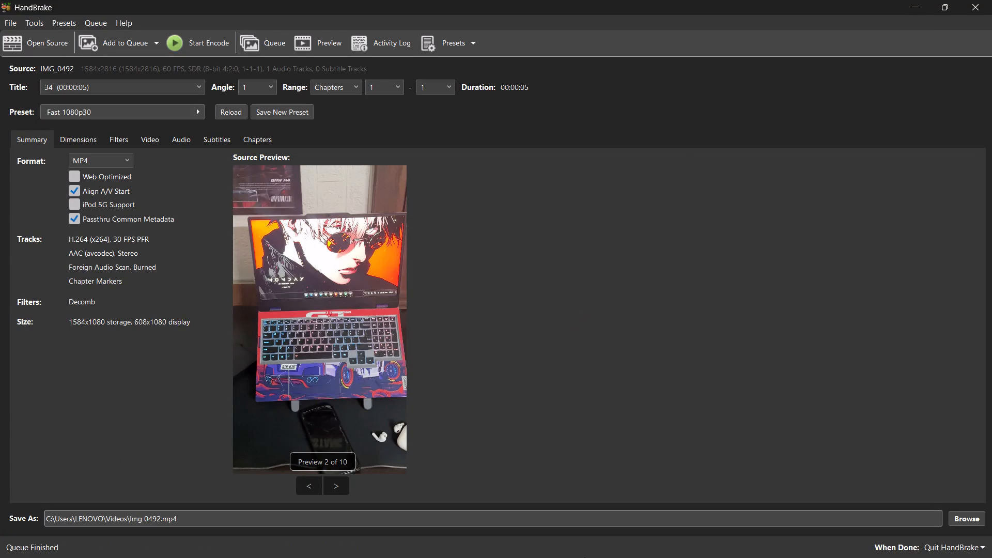
Switch to File Explorer and open the Img 0493 clip in the lenoevo folder to check it.
left_click(459, 521)
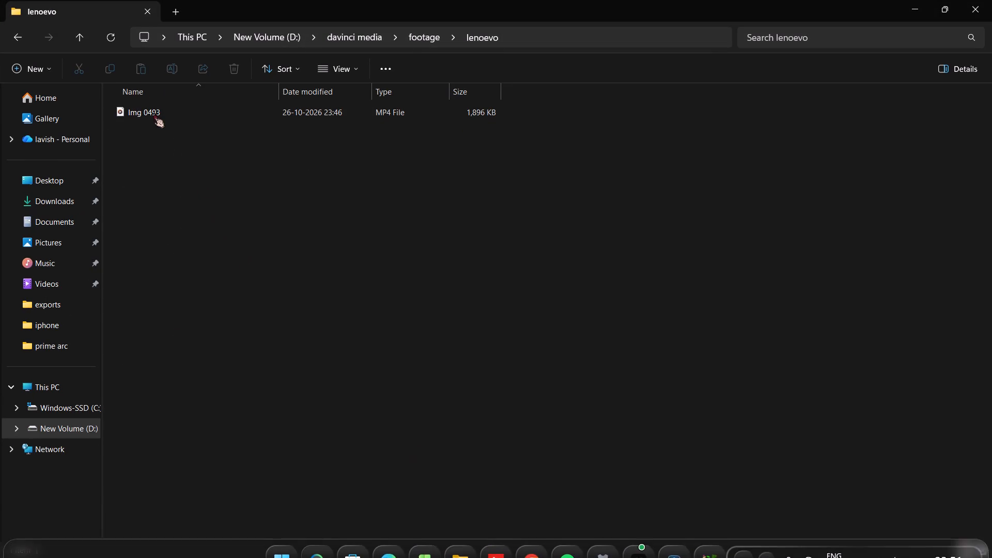
left_click(102, 32)
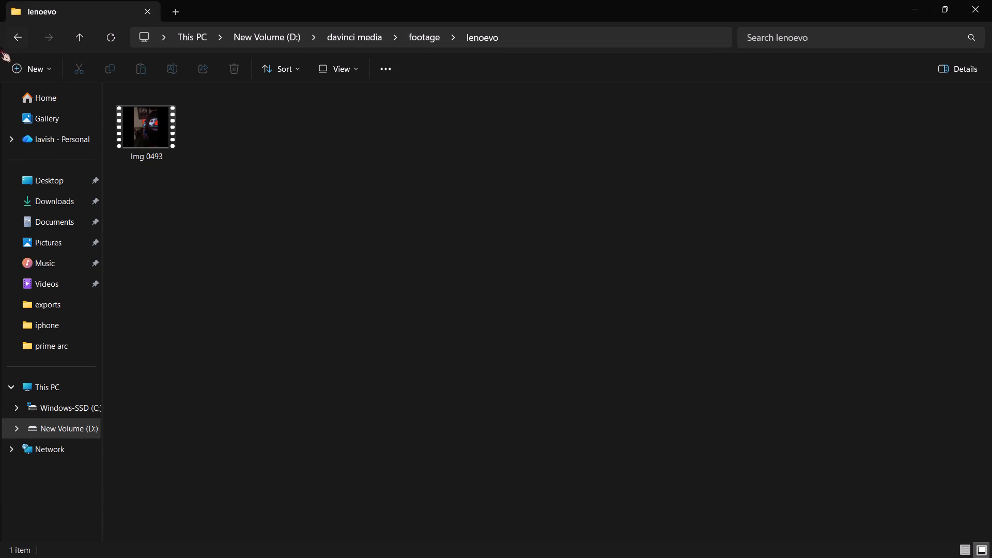
left_click(11, 36)
double_click(160, 135)
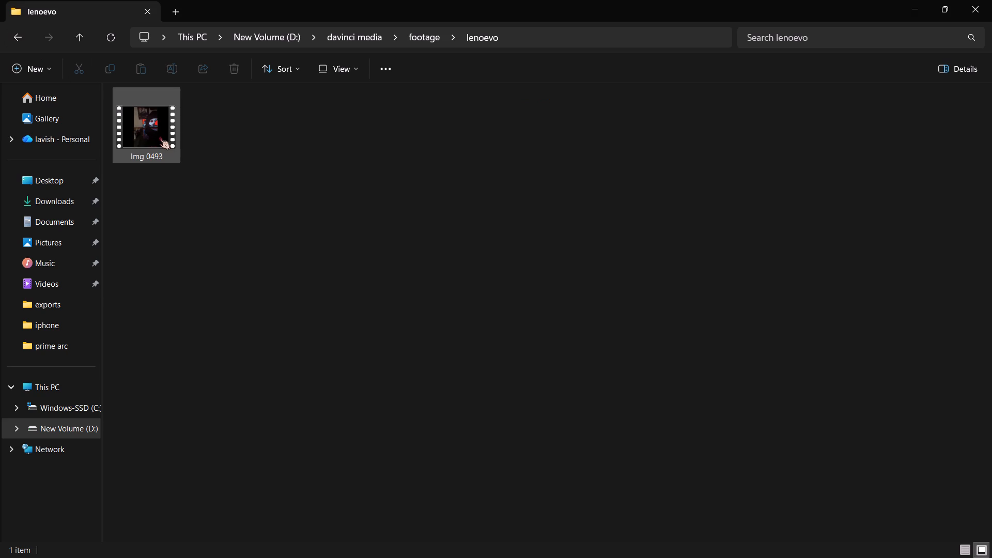
triple_click(112, 37)
left_click(112, 37)
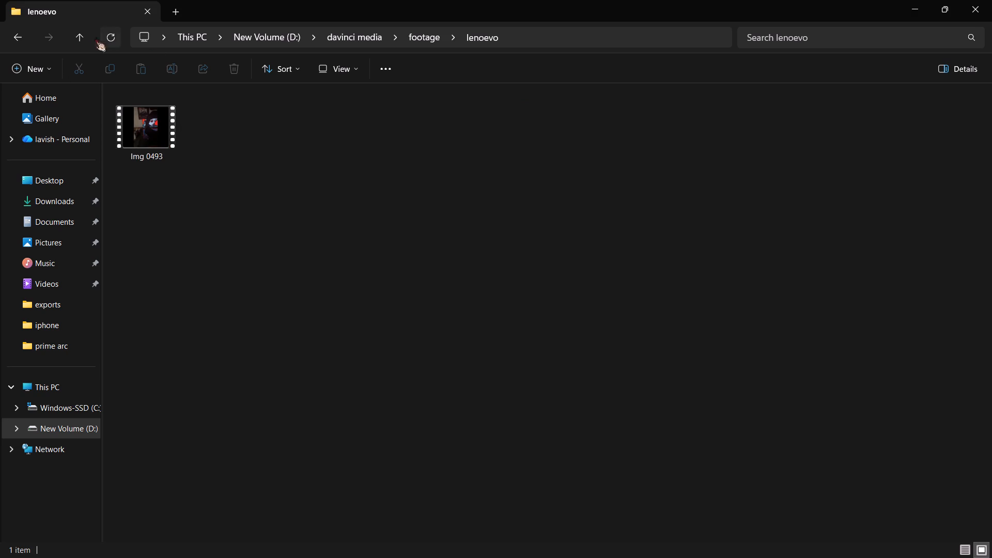
Reopen the lenoevo folder under davinci media > footage on New Volume (D:) from a fresh File Explorer window.
left_click(28, 35)
left_click(168, 7)
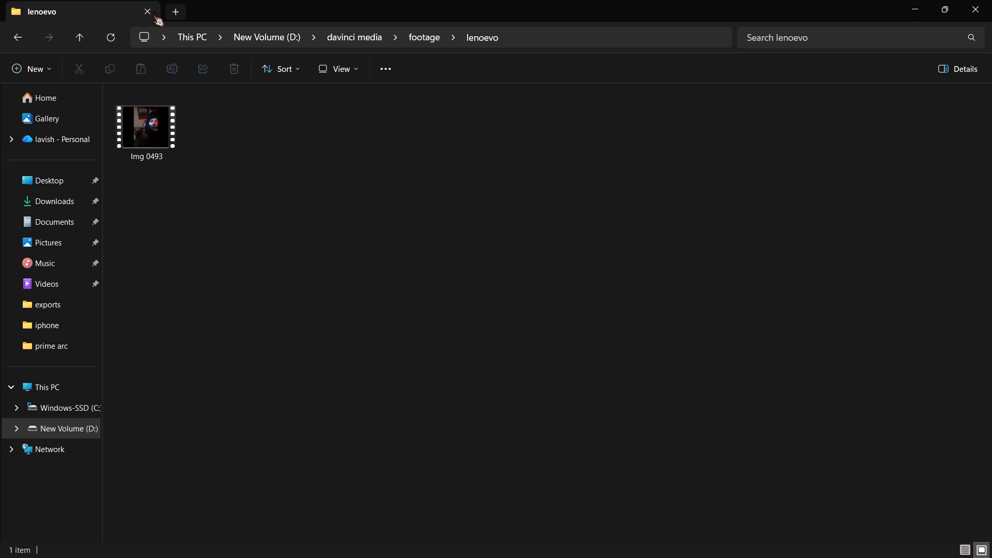
left_click(149, 11)
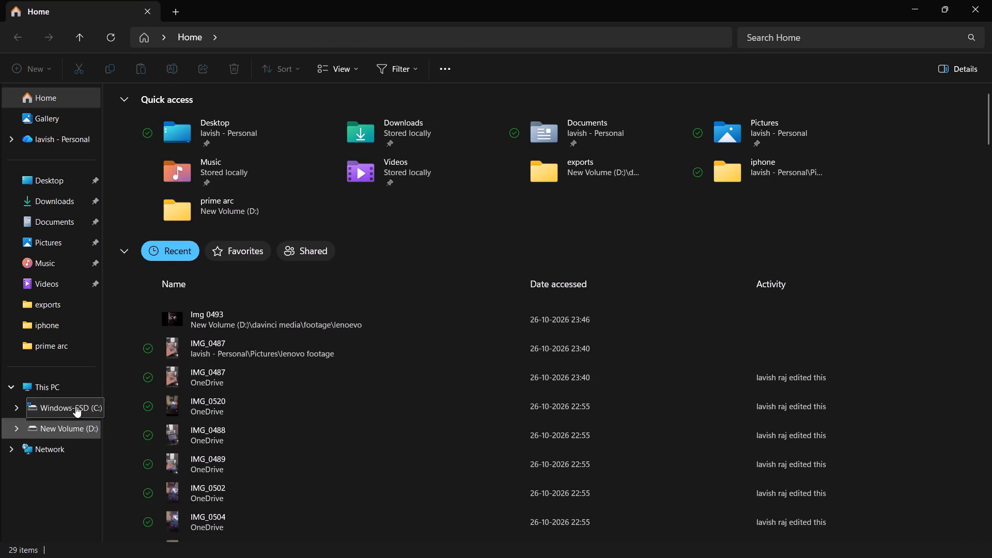
left_click(48, 401)
left_click(54, 429)
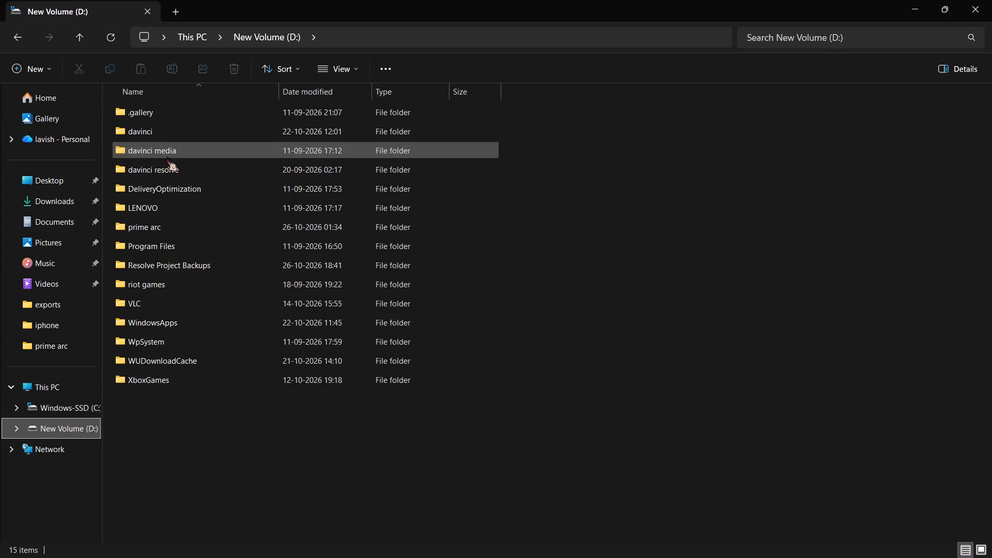
double_click(166, 157)
double_click(171, 130)
double_click(155, 111)
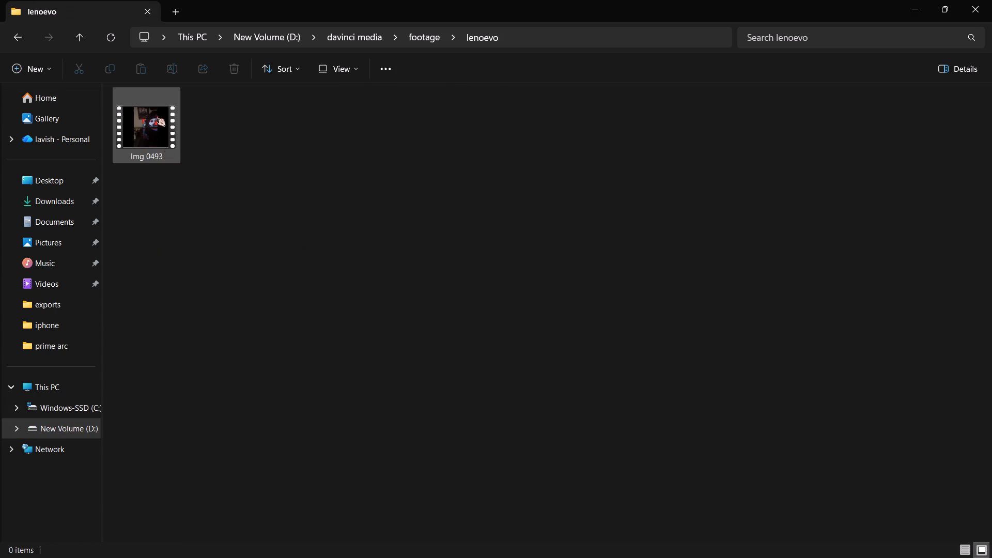
Refresh the lenoevo folder to check it for newly converted clips.
scroll(256, 258, "down", 3)
scroll(262, 267, "up", 4)
scroll(261, 259, "down", 4)
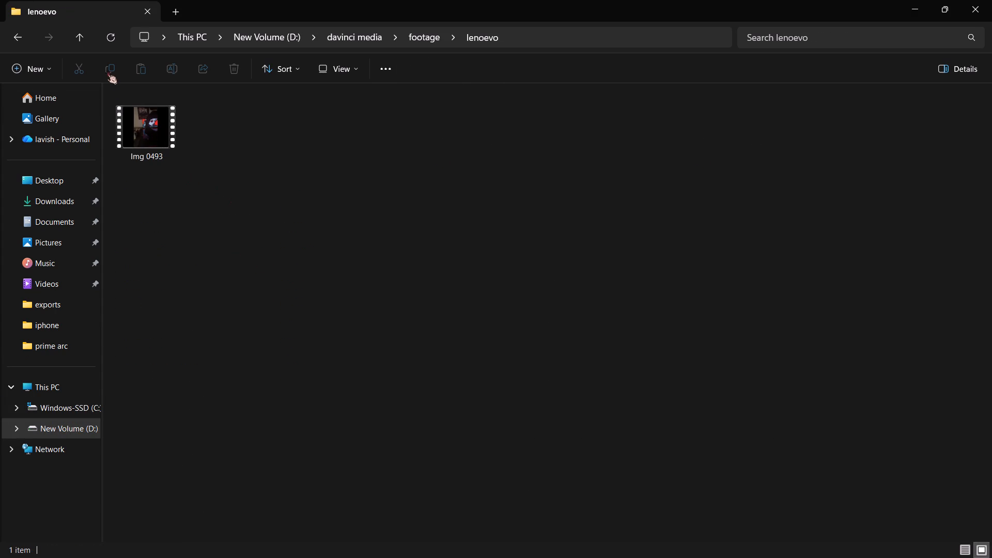
left_click(99, 29)
triple_click(104, 29)
double_click(105, 29)
double_click(109, 31)
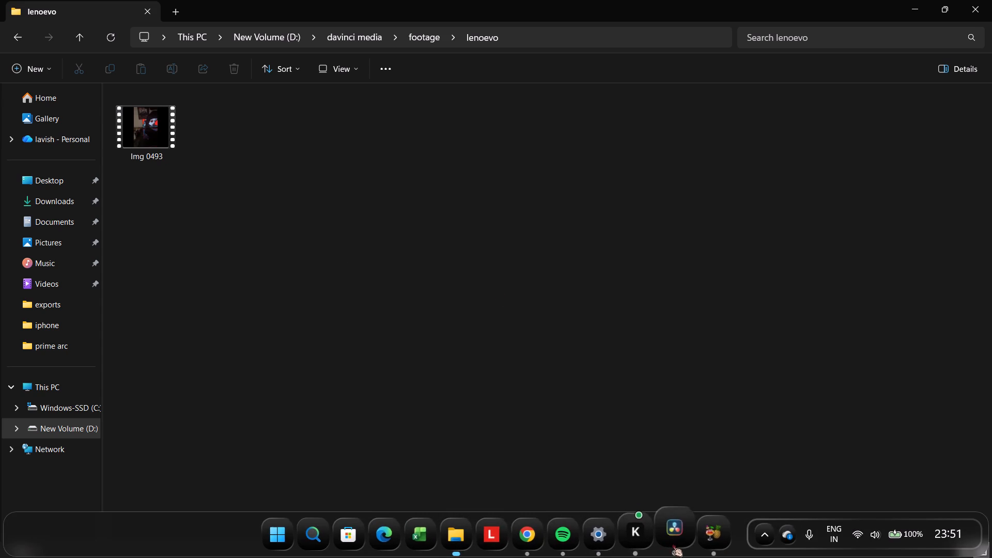
Switch to HandBrake and check the save destination path of the IMG_0492 title.
left_click(719, 540)
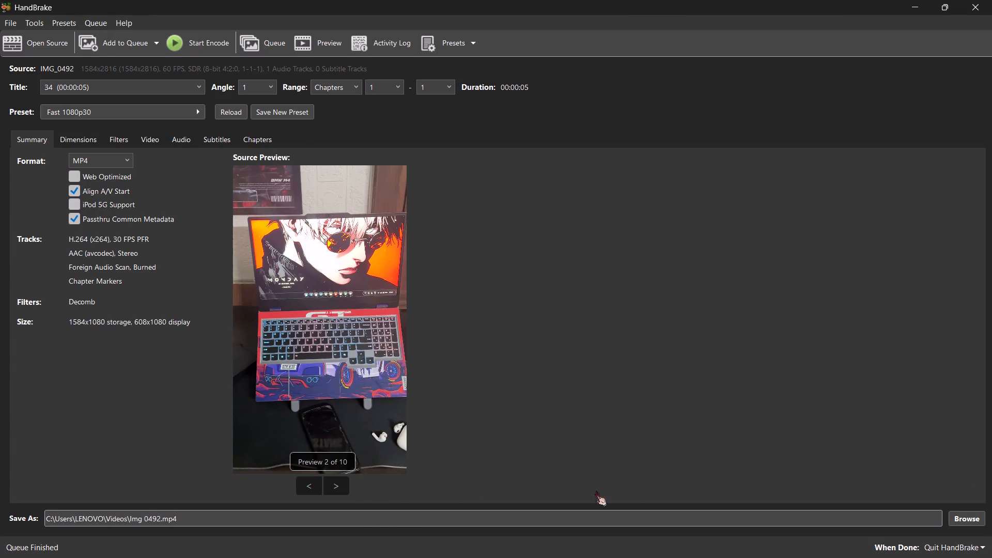
left_click(268, 513)
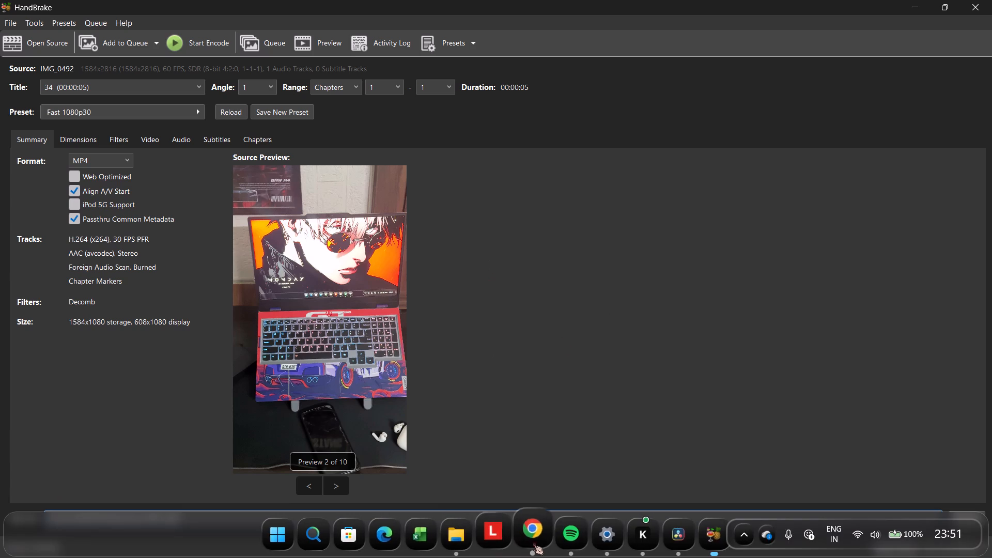
Switch to File Explorer, place its window over HandBrake and browse to the Users folder on Windows-SSD (C:) to find the encoded output.
left_click(465, 532)
left_click_drag(492, 6, 616, 47)
scroll(440, 310, "down", 5)
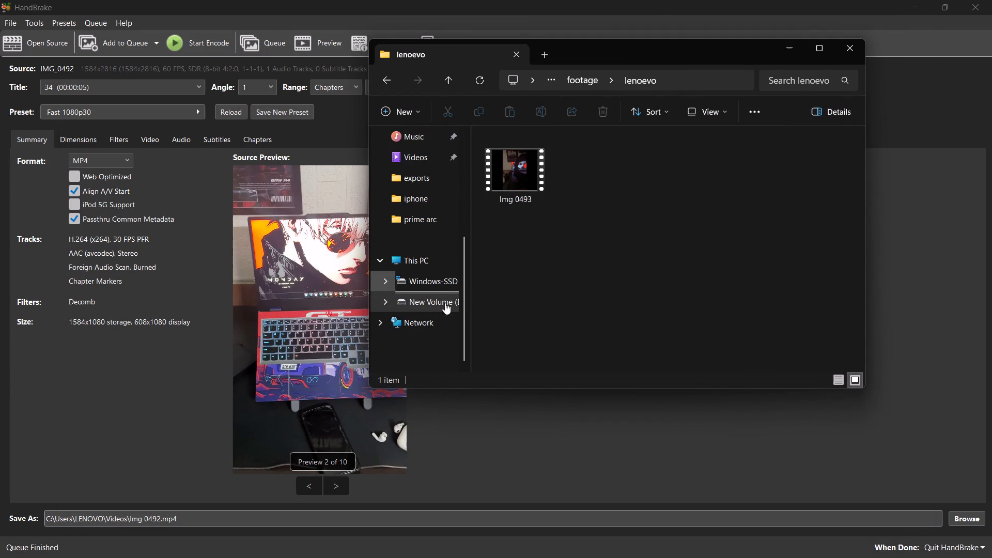
left_click(445, 280)
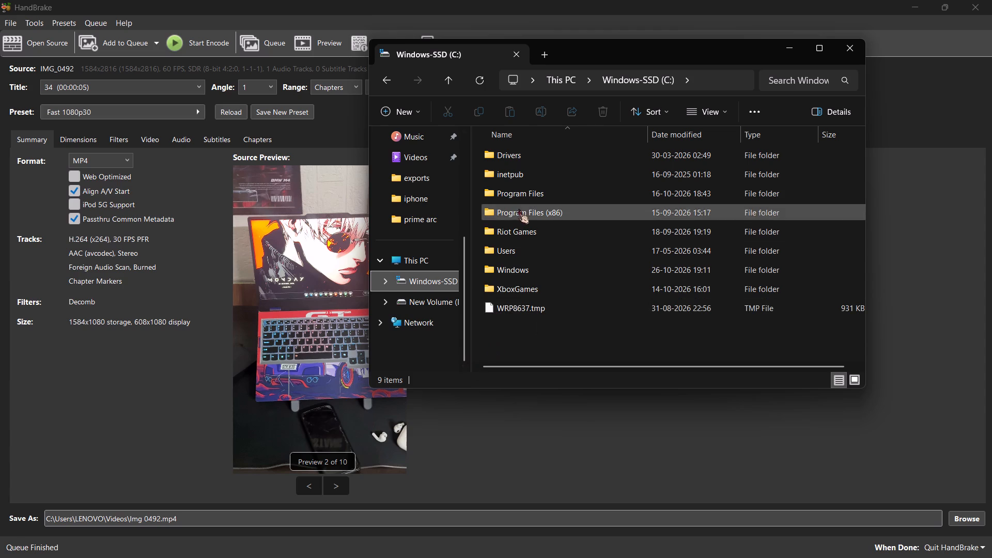
left_click(521, 259)
double_click(522, 256)
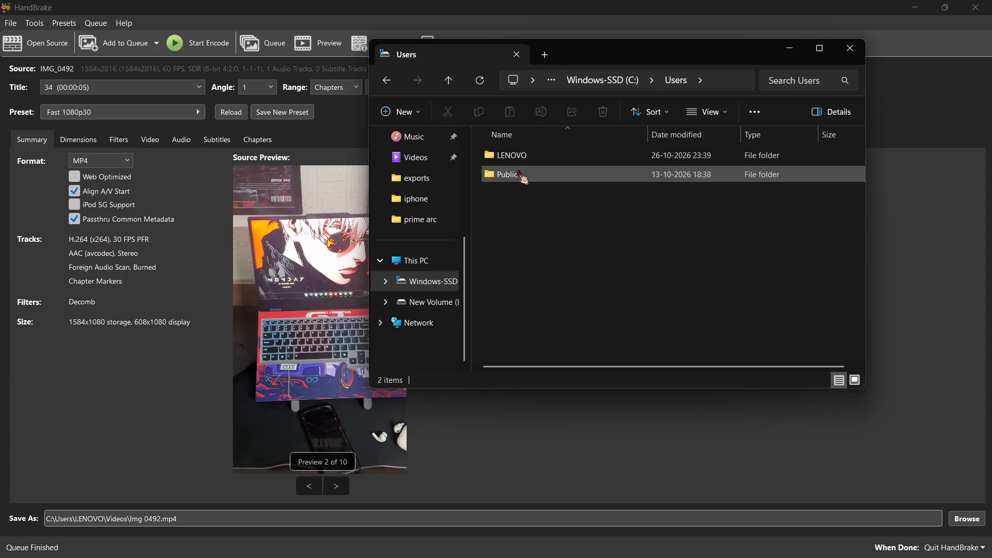
Cut the converted clips Img 0489 through Img 0520 from the LENOVO user's Videos folder on drive C.
double_click(519, 158)
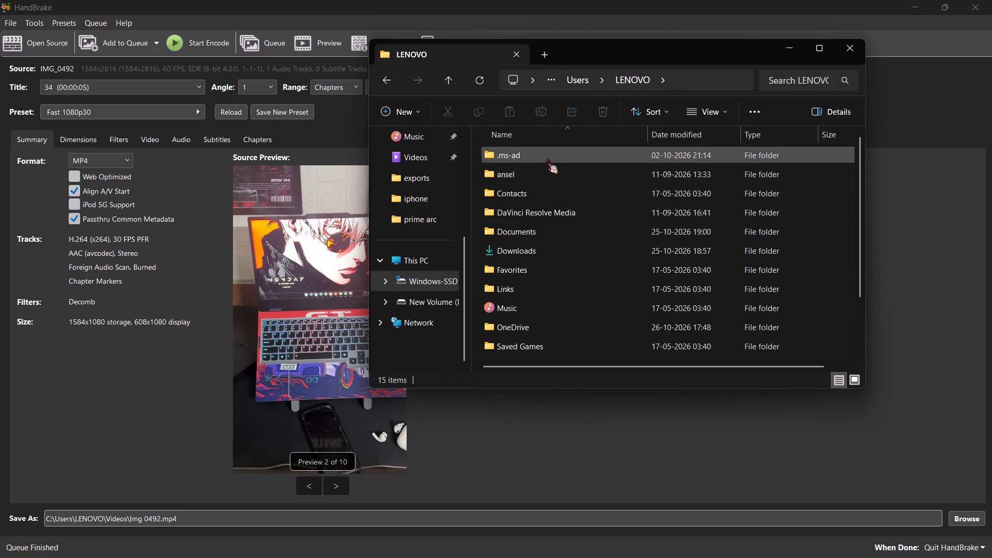
scroll(526, 267, "down", 2)
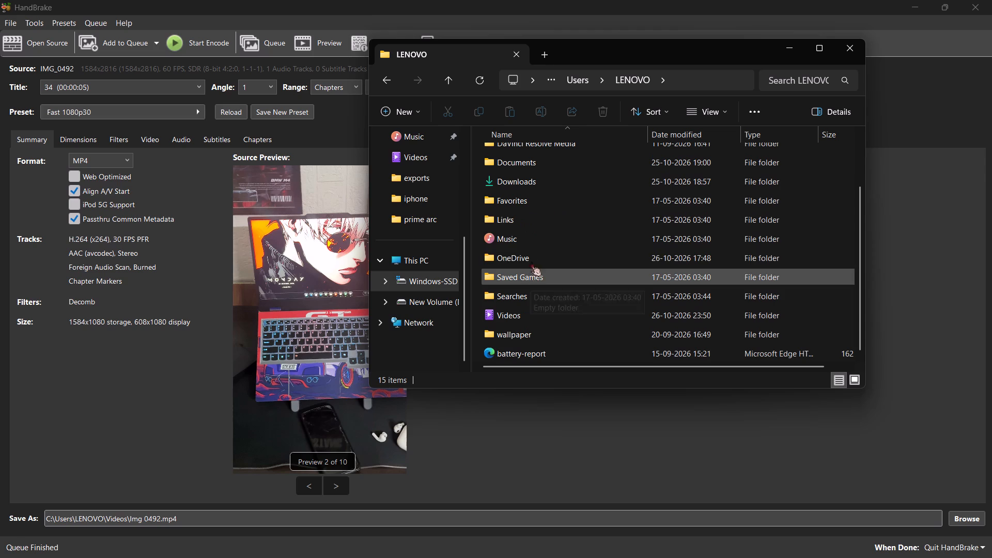
scroll(536, 311, "down", 2)
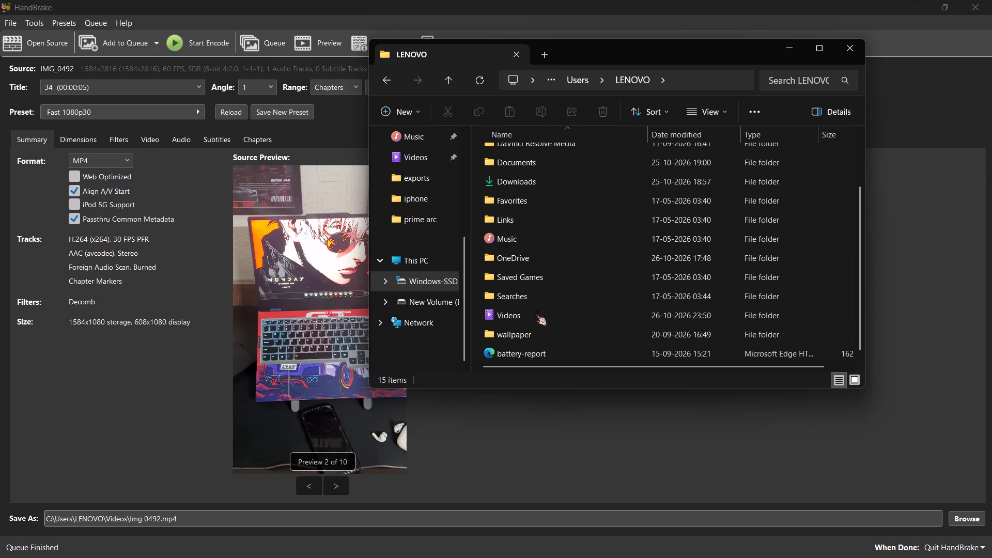
double_click(536, 311)
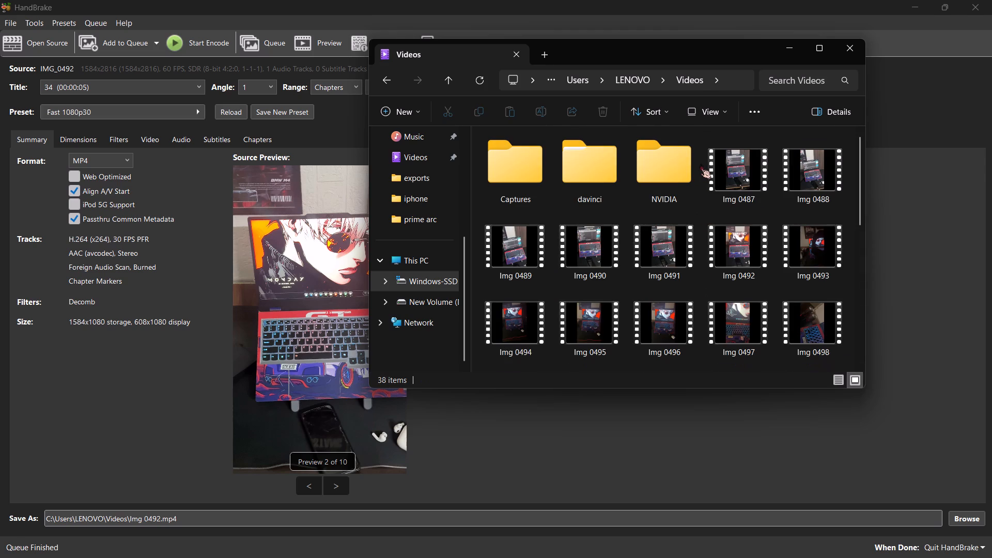
left_click_drag(700, 164, 835, 242)
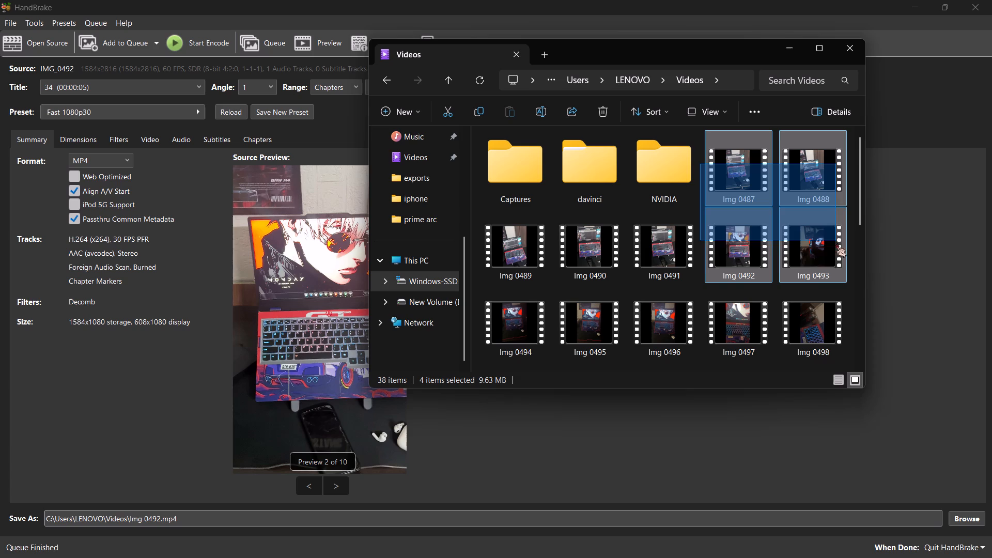
left_click_drag(835, 242, 812, 179)
left_click_drag(473, 240, 850, 404)
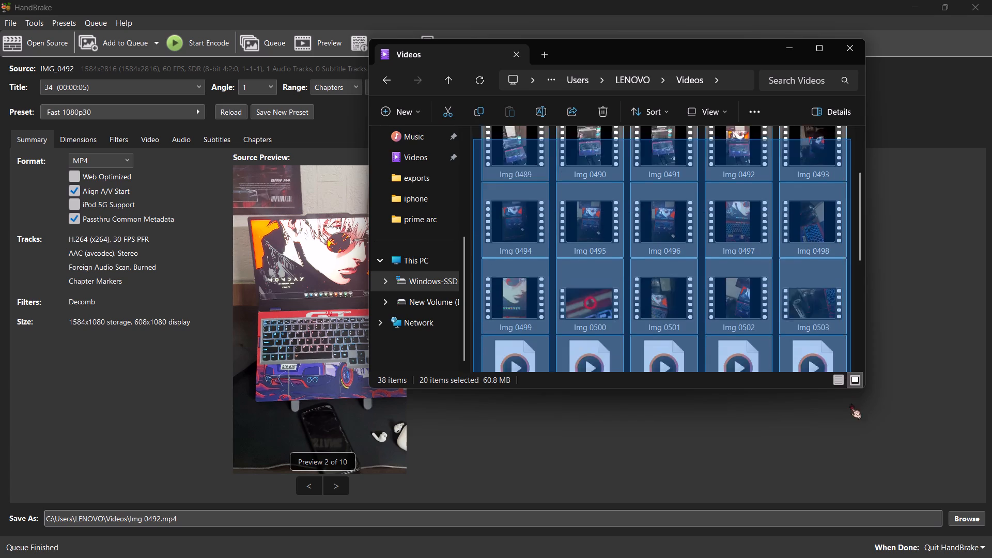
left_click_drag(850, 404, 849, 166)
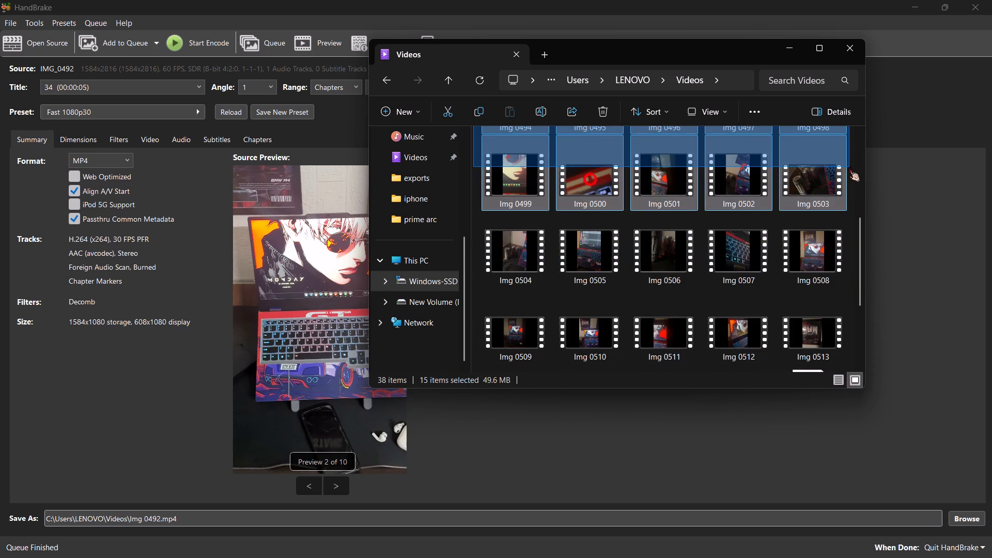
left_click_drag(849, 166, 842, 350)
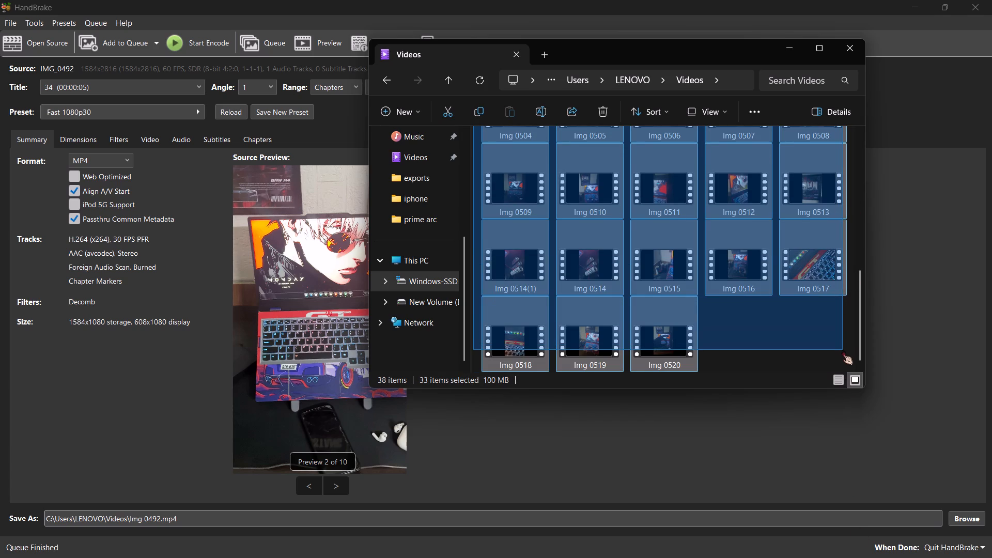
left_click_drag(842, 350, 843, 362)
right_click(730, 239)
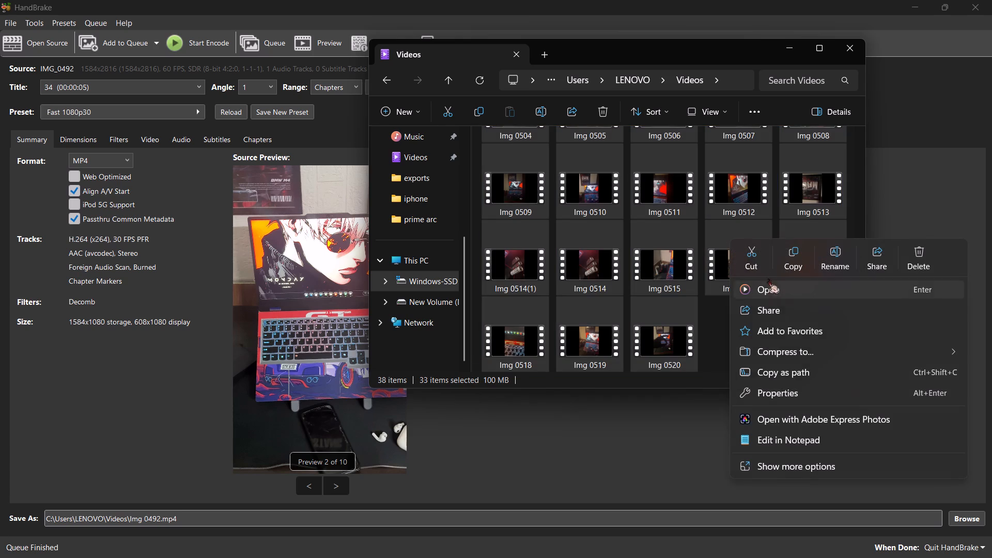
left_click(755, 265)
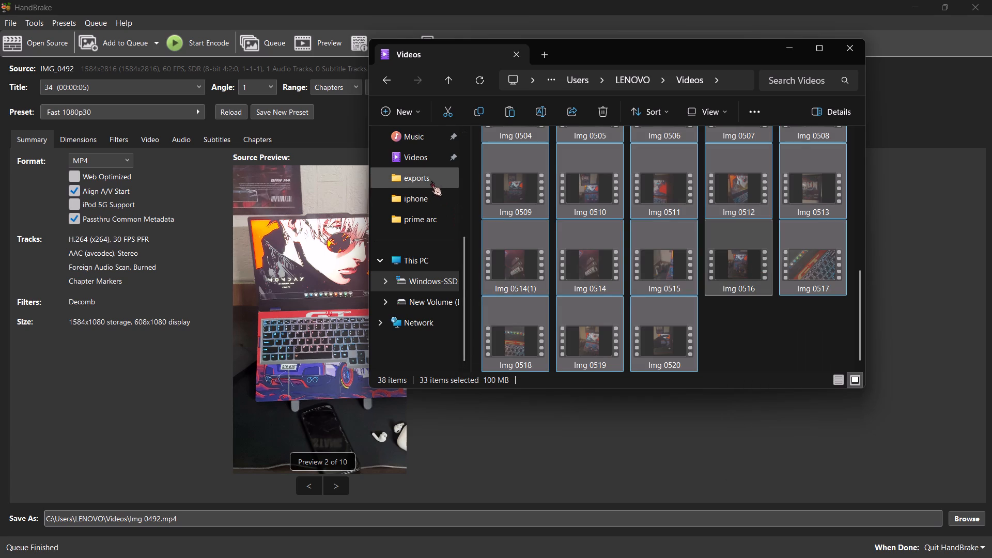
Paste the cut clips into D:\davinci media\footage\lenoevo, replacing the existing Img 0493.mp4.
scroll(428, 182, "up", 2)
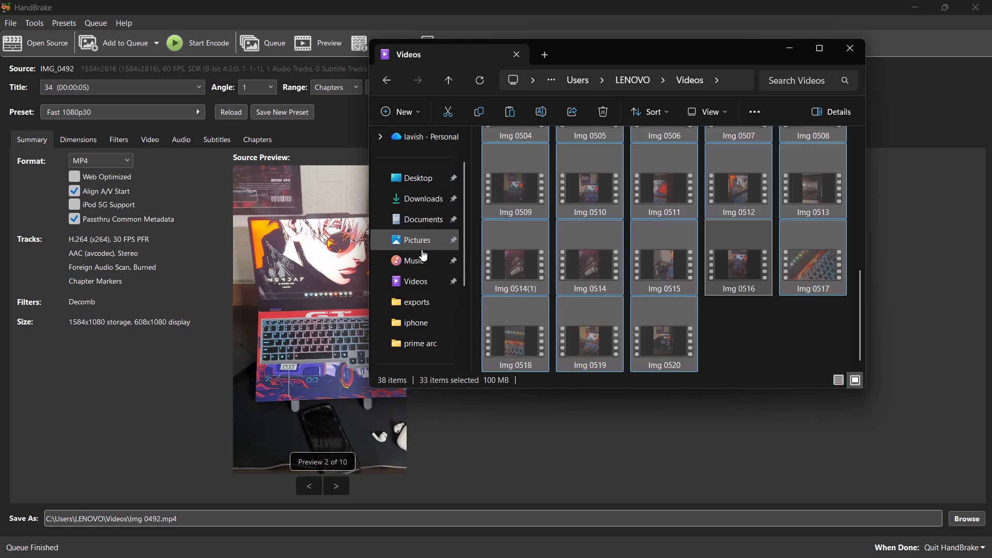
scroll(425, 280, "down", 4)
left_click(427, 297)
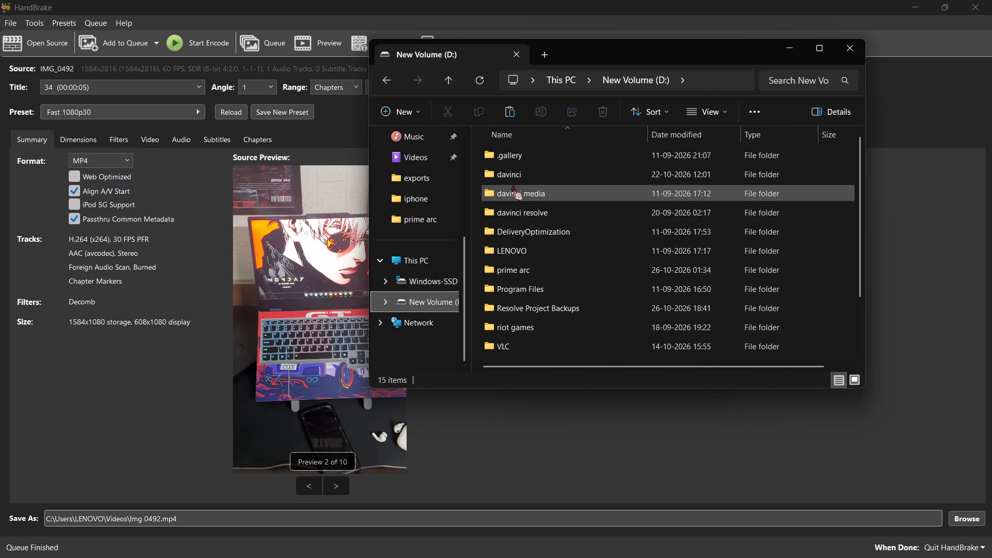
left_click(513, 185)
left_click(513, 186)
double_click(513, 186)
double_click(513, 179)
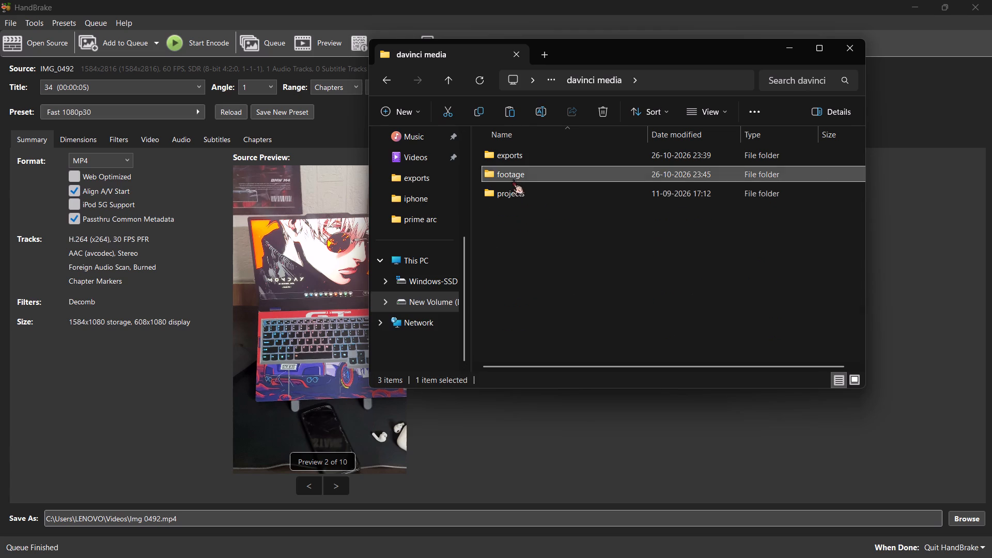
left_click_drag(515, 145, 515, 141)
double_click(515, 151)
right_click(539, 256)
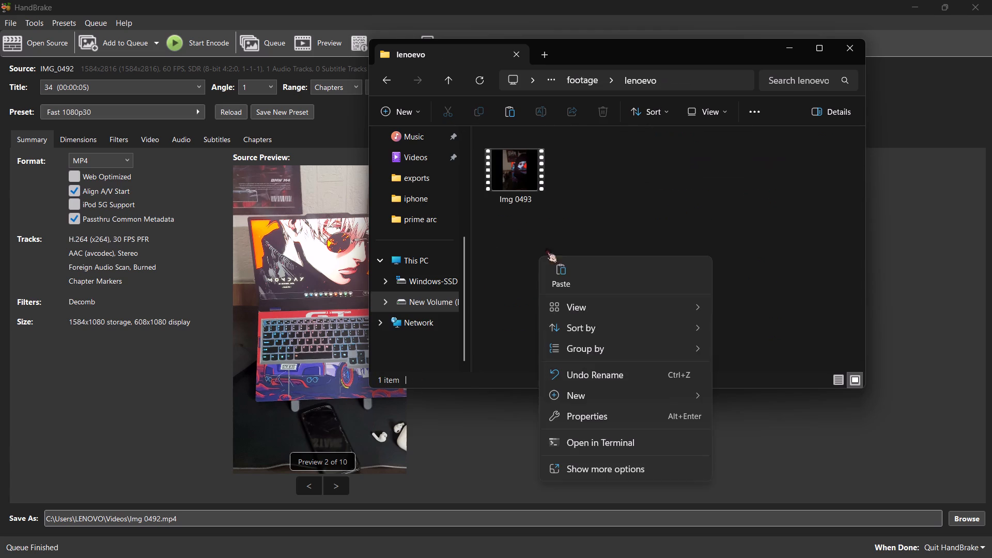
left_click(563, 277)
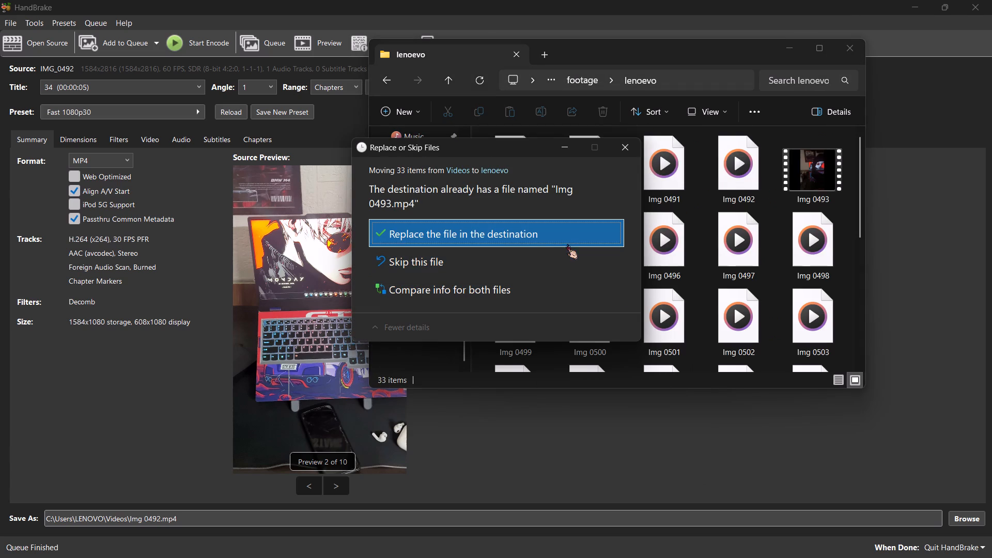
left_click(488, 239)
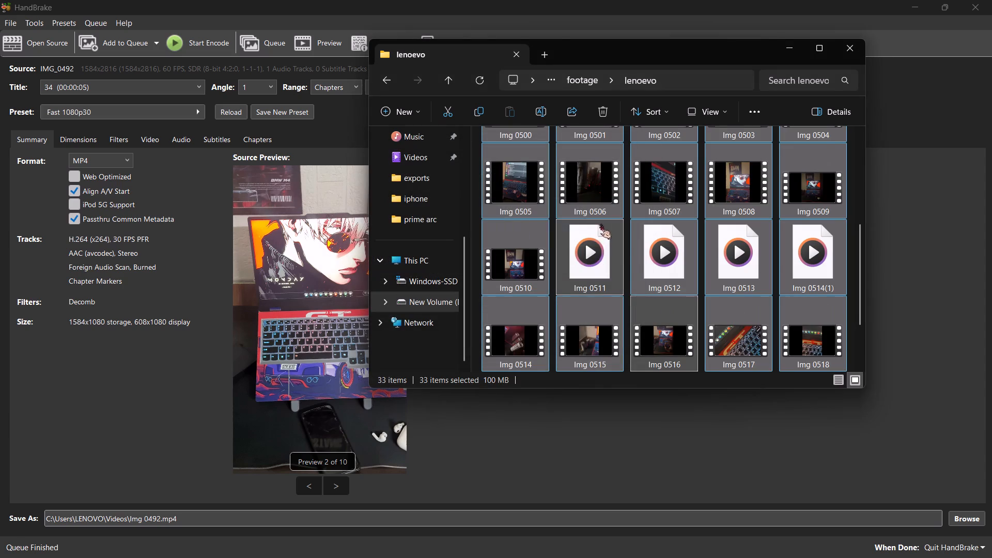
Cut the remaining clips Img 0487 and Img 0488 from C:\Users\LENOVO\Videos.
left_click(439, 275)
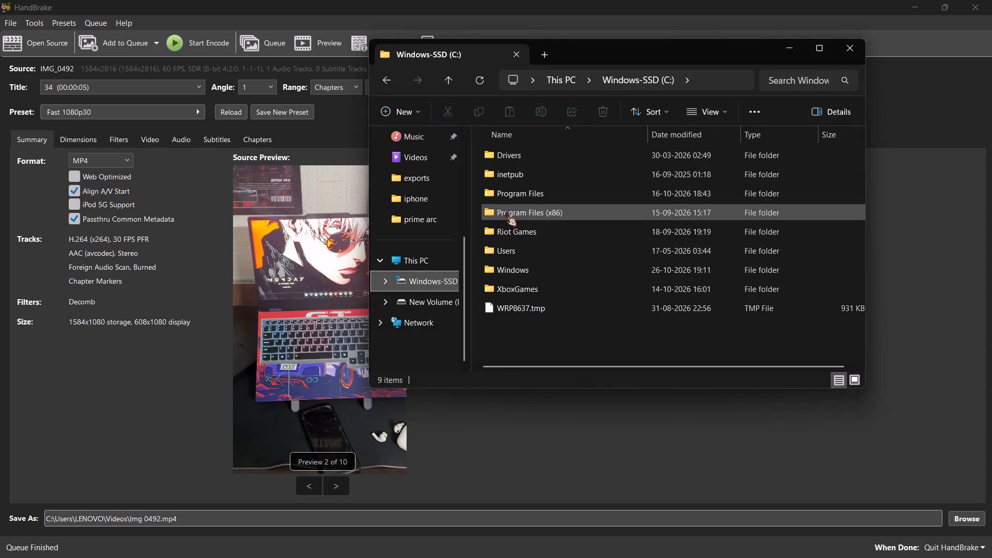
double_click(523, 244)
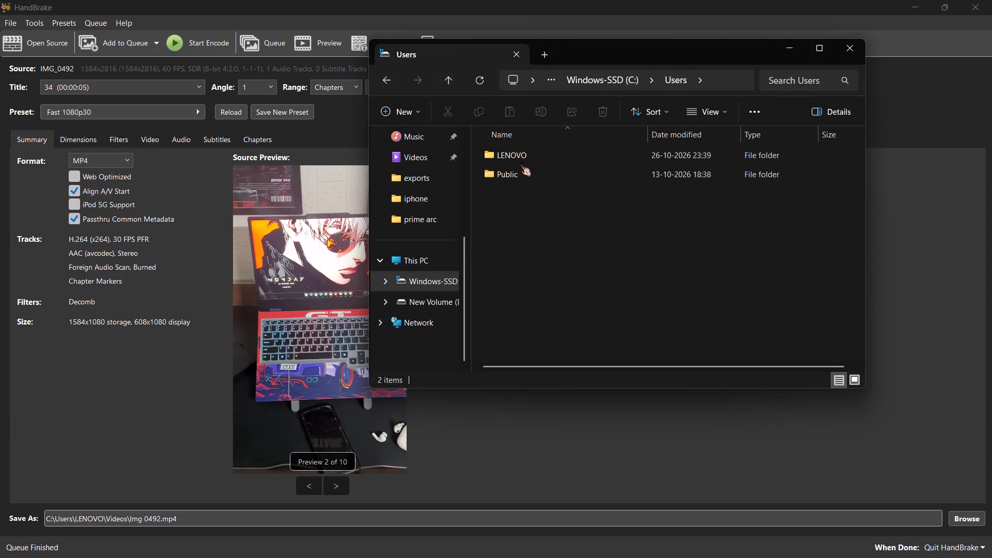
double_click(520, 161)
scroll(531, 239, "down", 4)
double_click(516, 314)
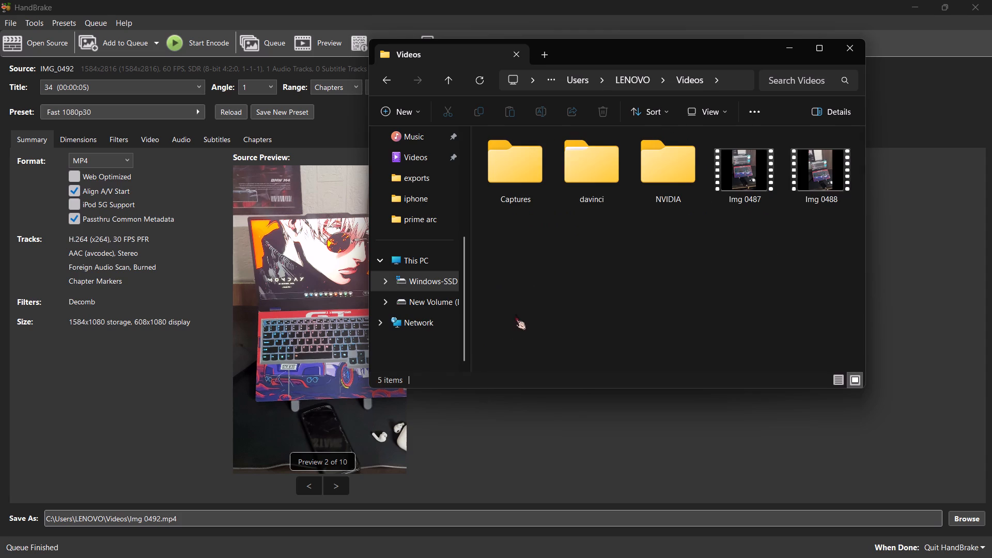
left_click_drag(719, 234, 811, 178)
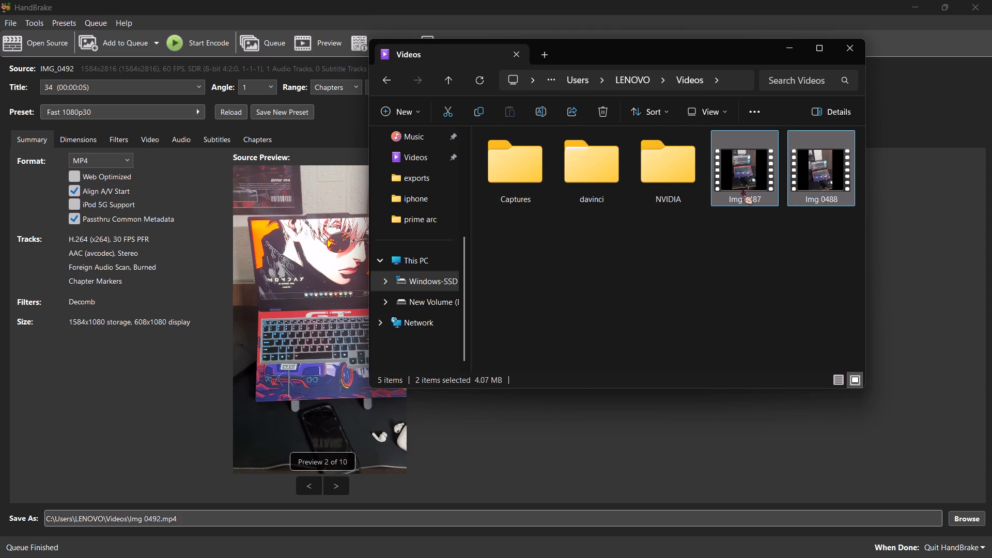
right_click(742, 190)
left_click(765, 203)
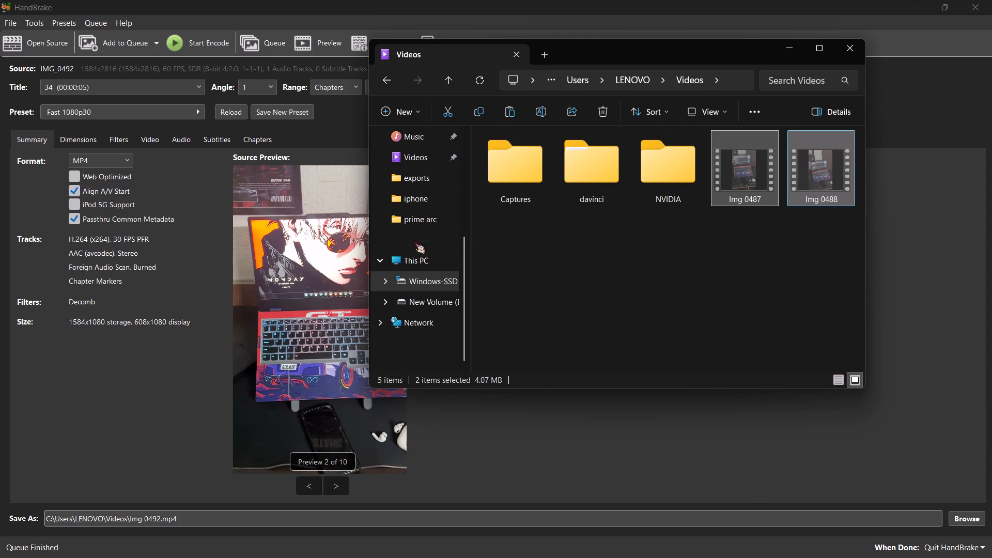
Paste Img 0487 and Img 0488 into D:\davinci media\footage\lenoevo.
left_click(421, 158)
left_click(421, 307)
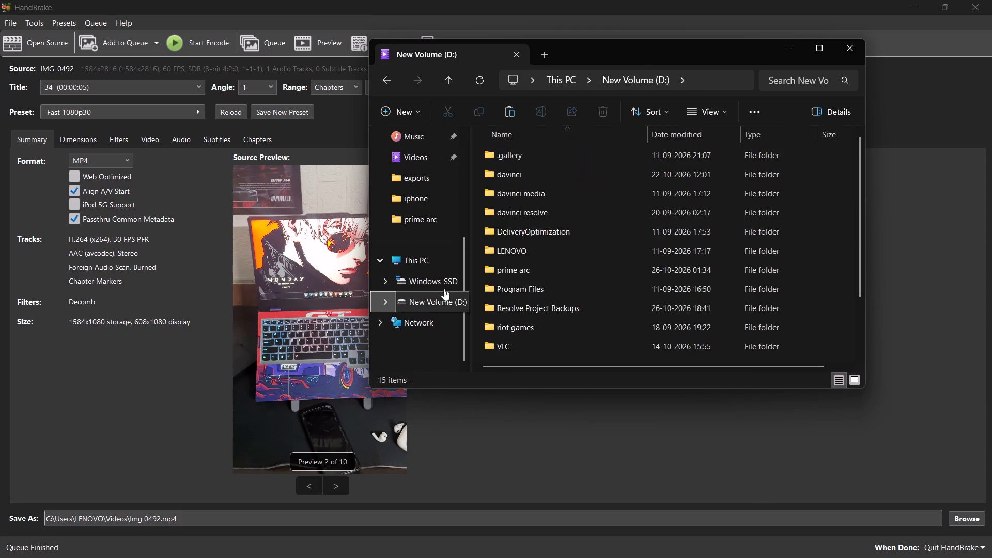
double_click(509, 193)
left_click(512, 184)
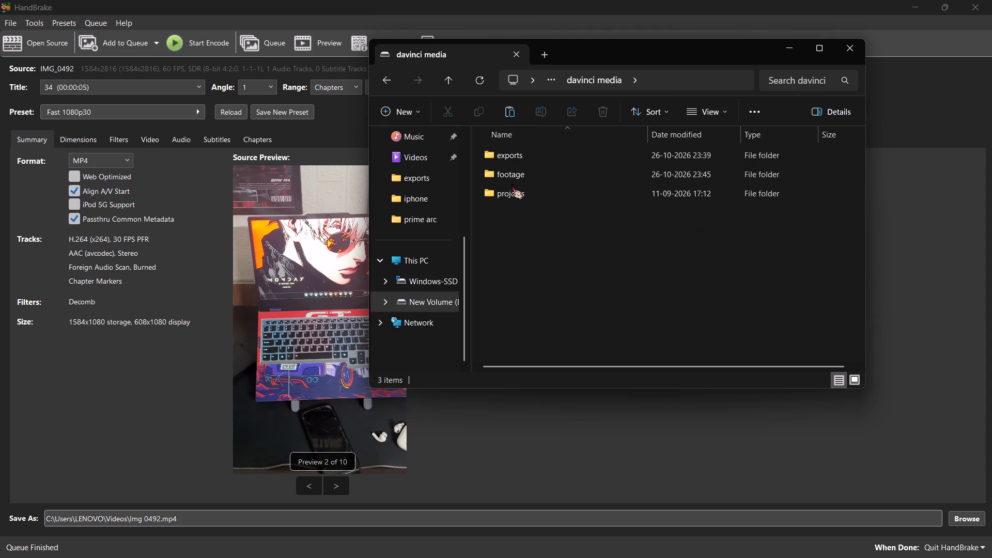
double_click(514, 180)
double_click(524, 168)
double_click(528, 159)
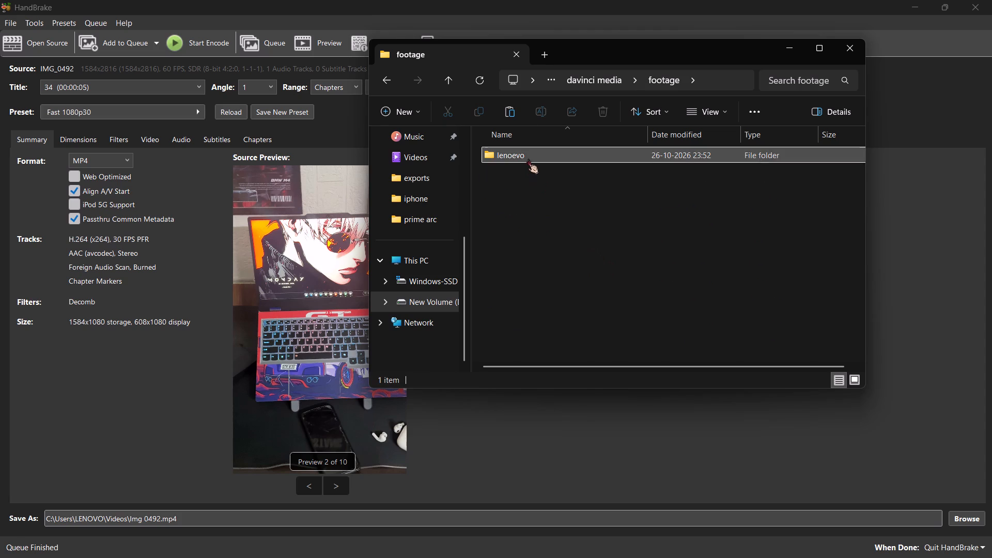
left_click(508, 107)
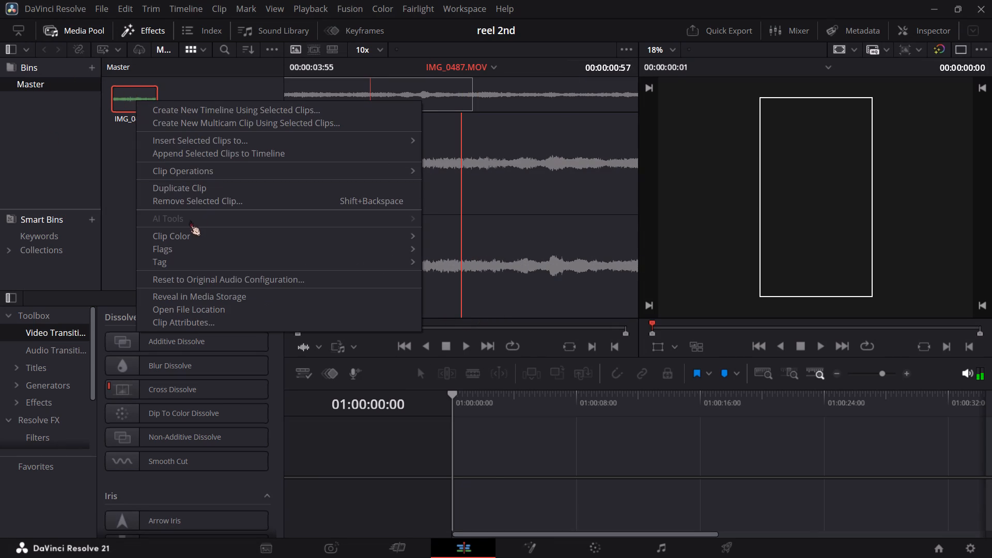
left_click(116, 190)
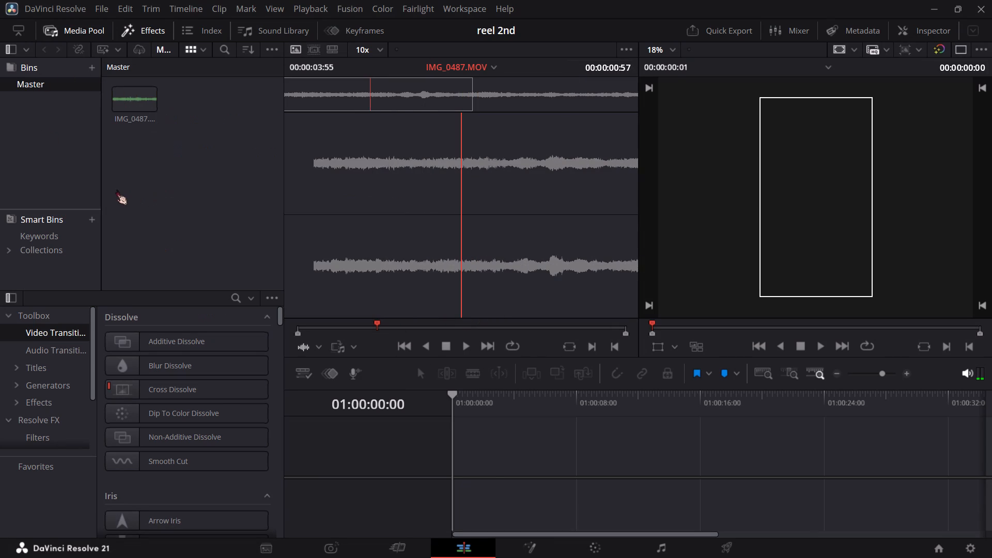
Delete the IMG_0487.MOV clip from the Master bin of the media pool.
key("Delete")
left_click(120, 96)
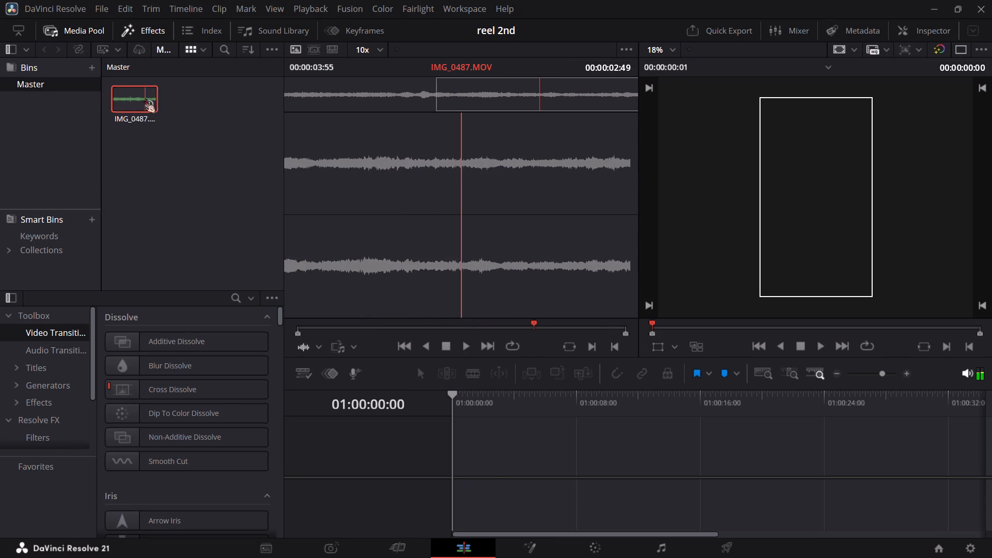
key("Delete")
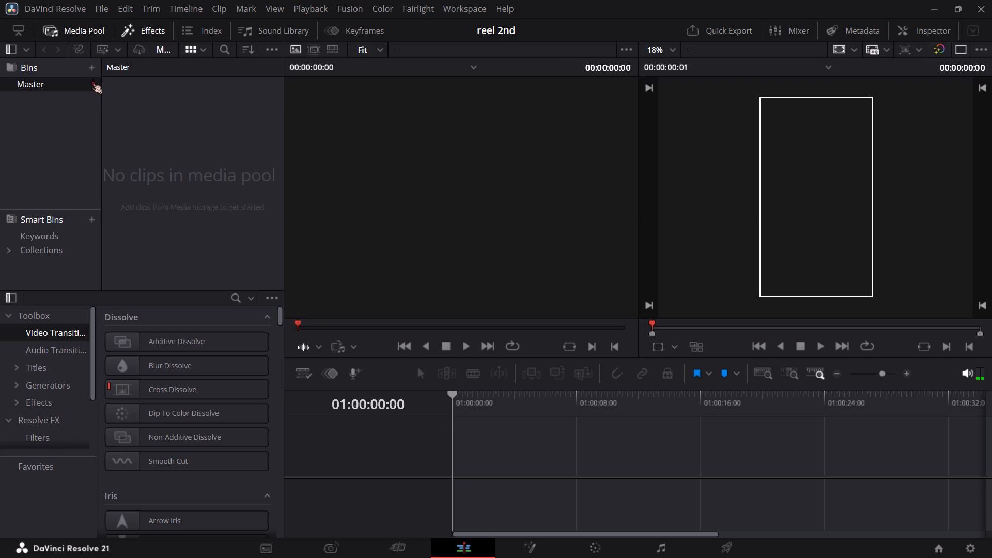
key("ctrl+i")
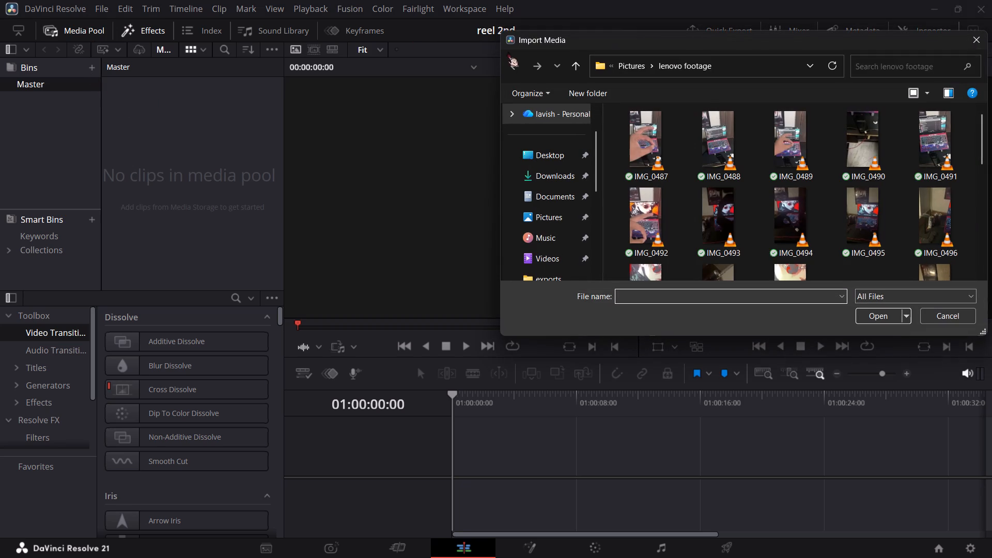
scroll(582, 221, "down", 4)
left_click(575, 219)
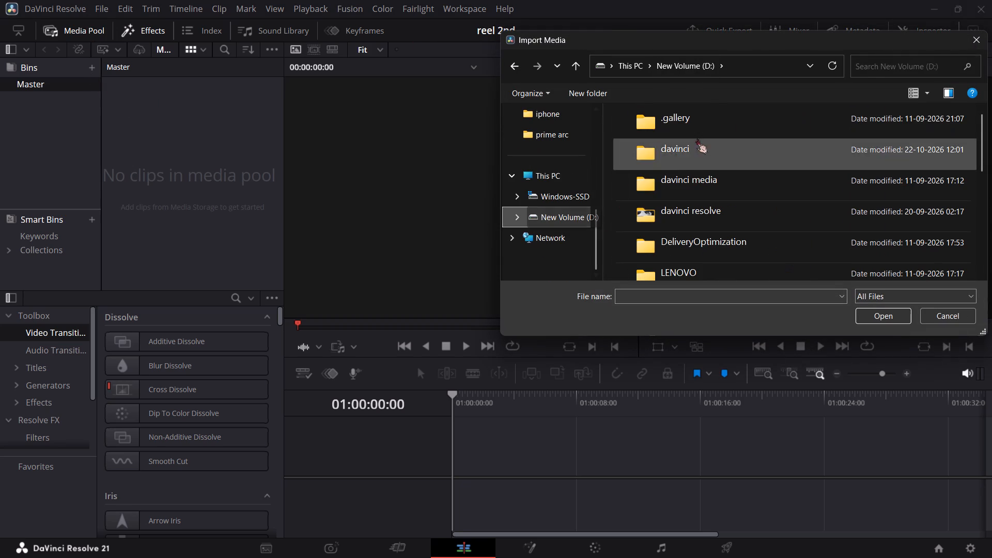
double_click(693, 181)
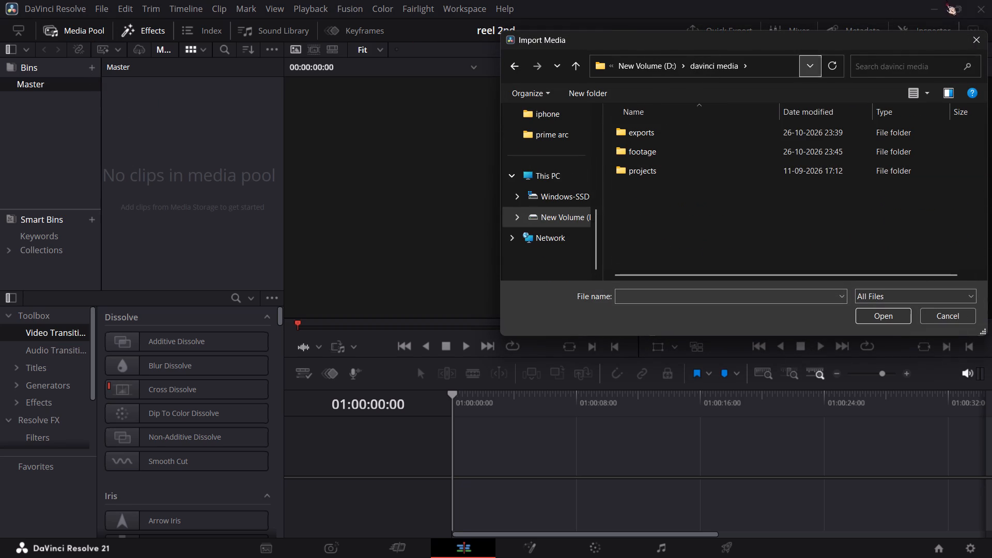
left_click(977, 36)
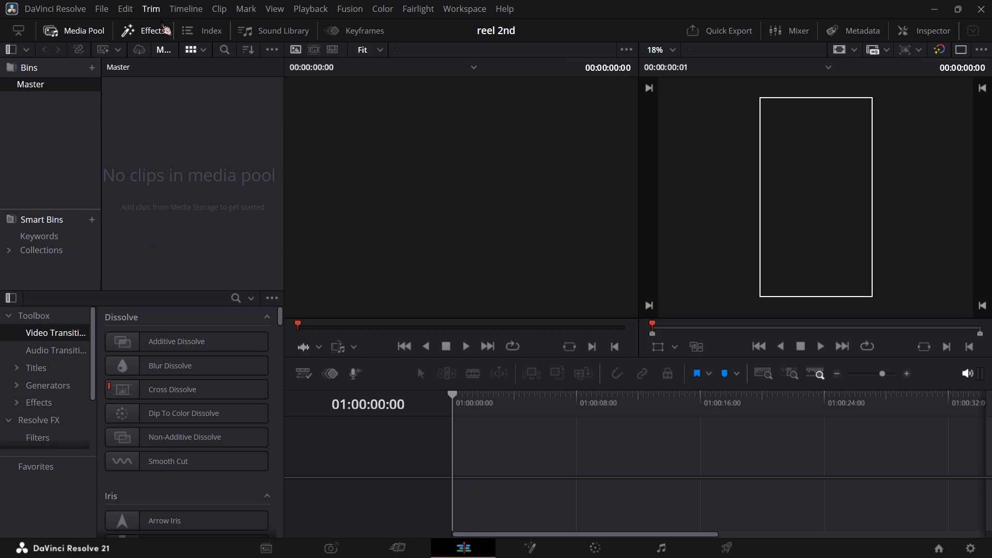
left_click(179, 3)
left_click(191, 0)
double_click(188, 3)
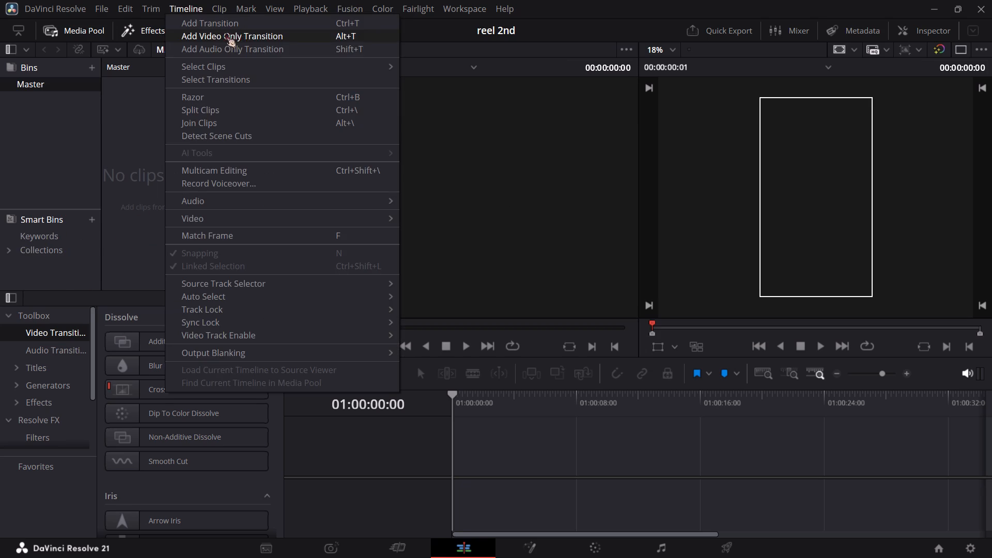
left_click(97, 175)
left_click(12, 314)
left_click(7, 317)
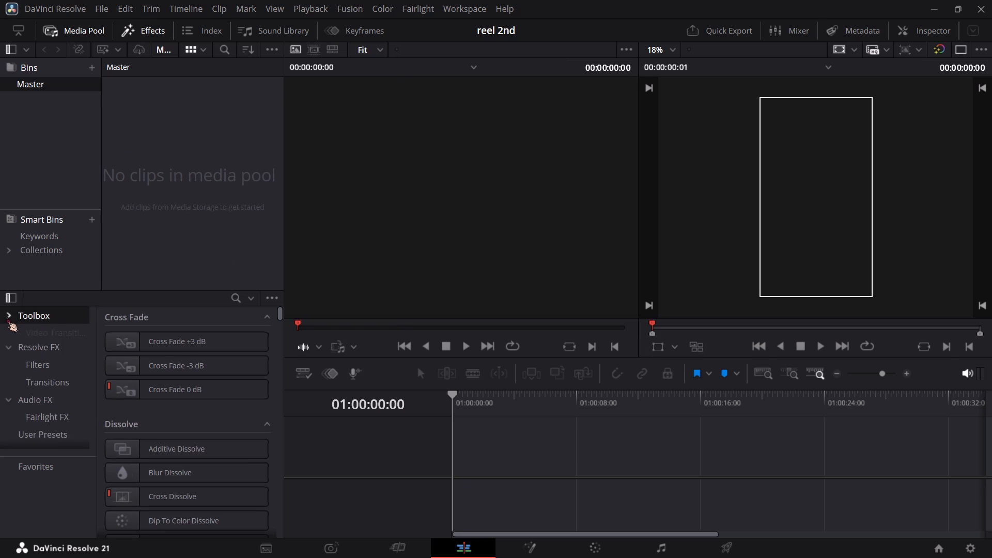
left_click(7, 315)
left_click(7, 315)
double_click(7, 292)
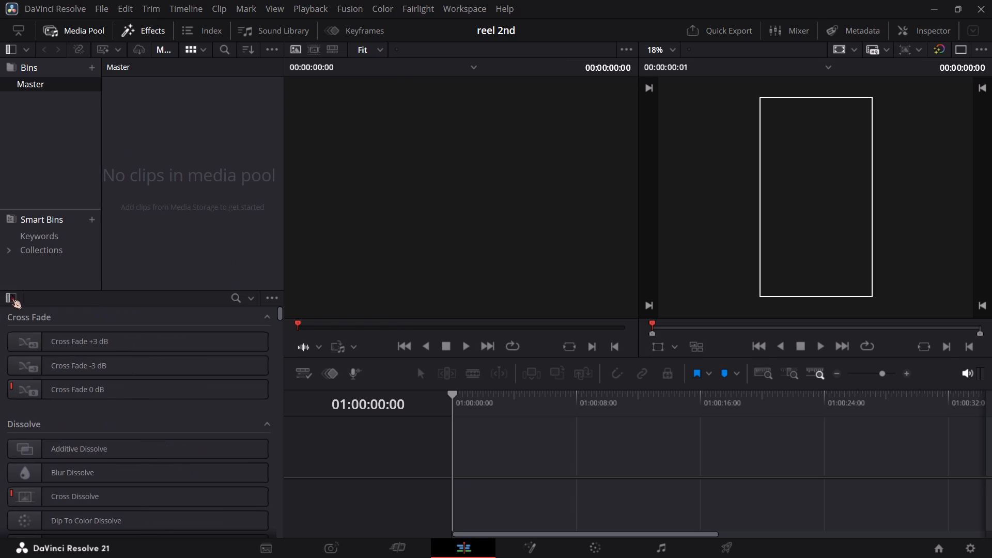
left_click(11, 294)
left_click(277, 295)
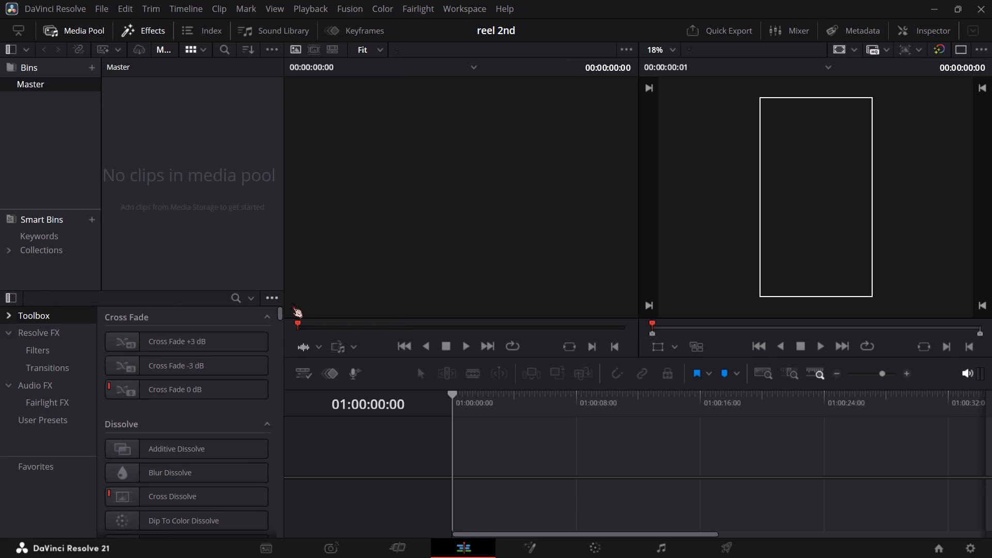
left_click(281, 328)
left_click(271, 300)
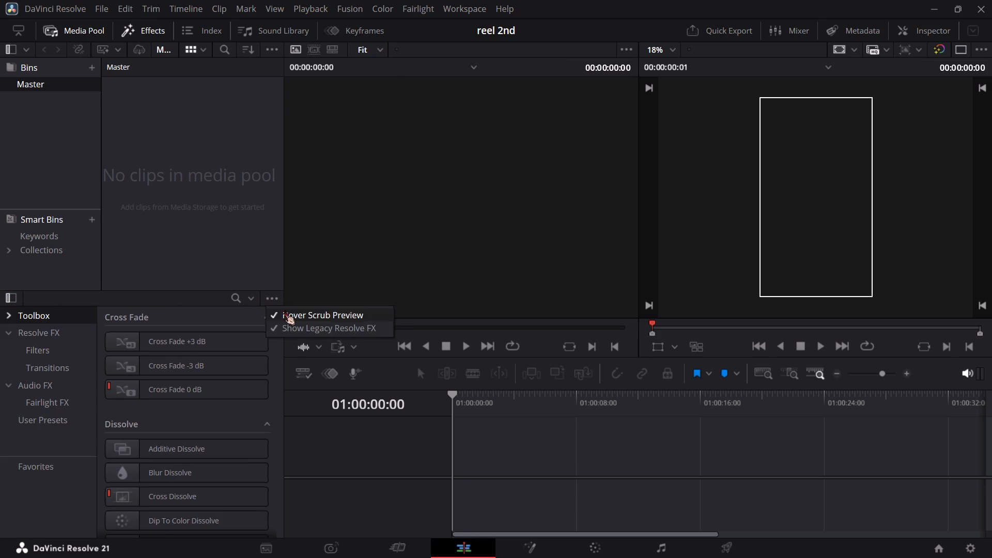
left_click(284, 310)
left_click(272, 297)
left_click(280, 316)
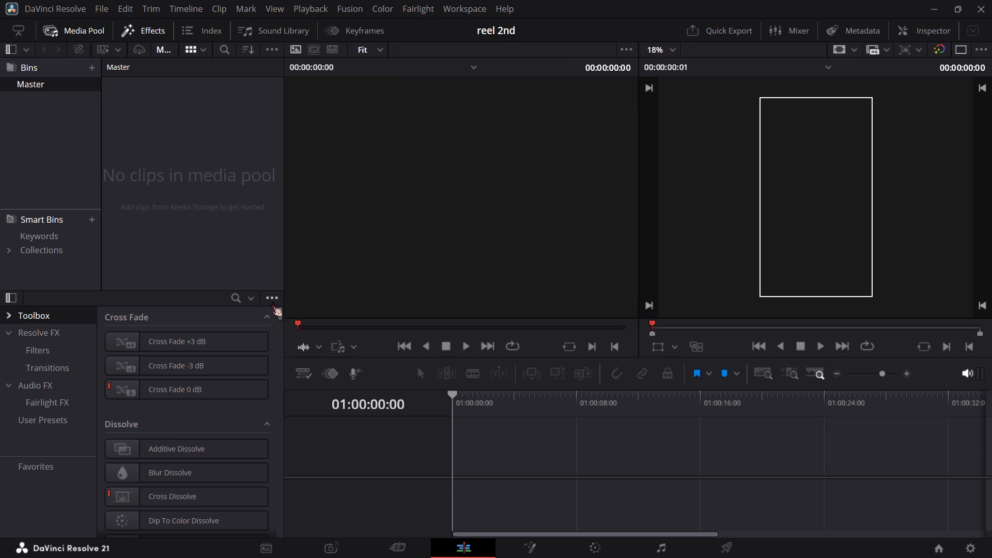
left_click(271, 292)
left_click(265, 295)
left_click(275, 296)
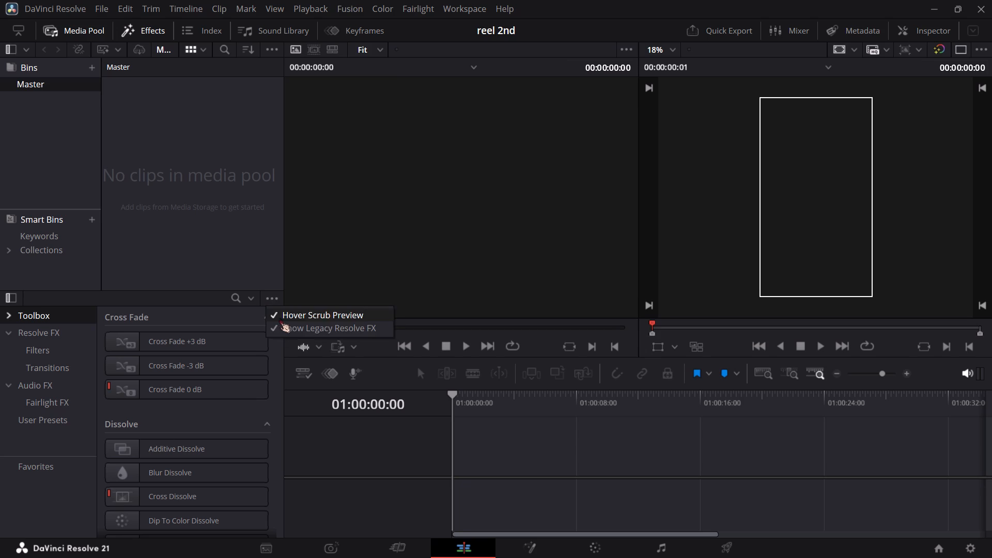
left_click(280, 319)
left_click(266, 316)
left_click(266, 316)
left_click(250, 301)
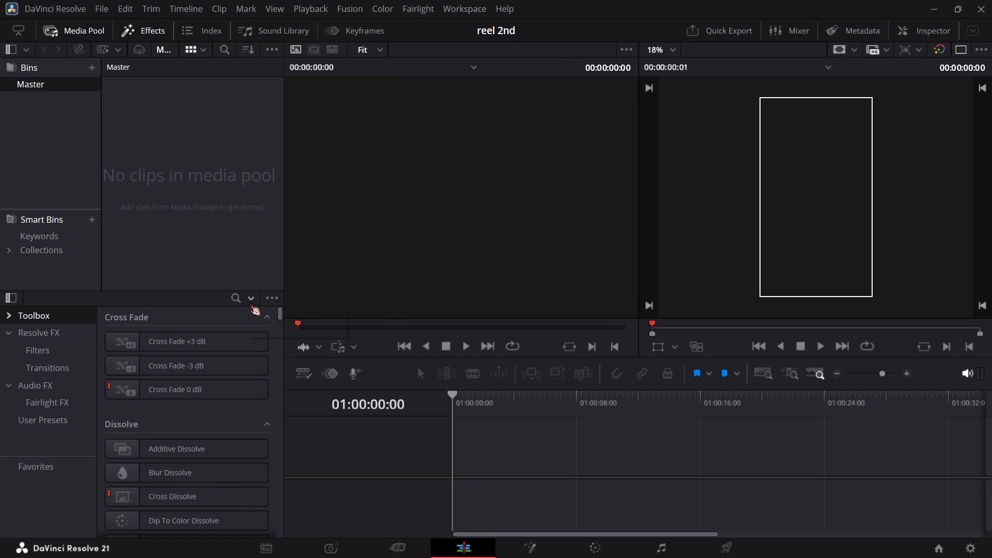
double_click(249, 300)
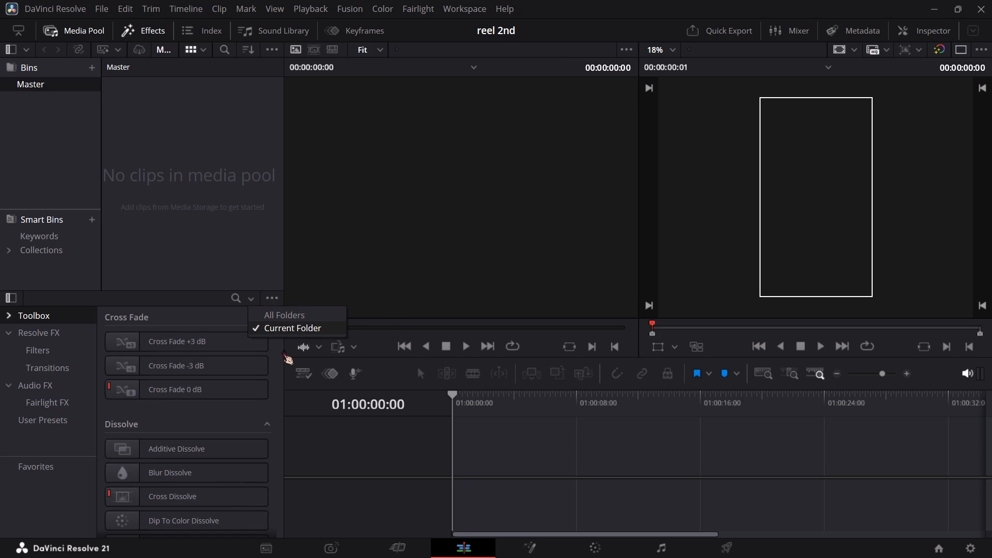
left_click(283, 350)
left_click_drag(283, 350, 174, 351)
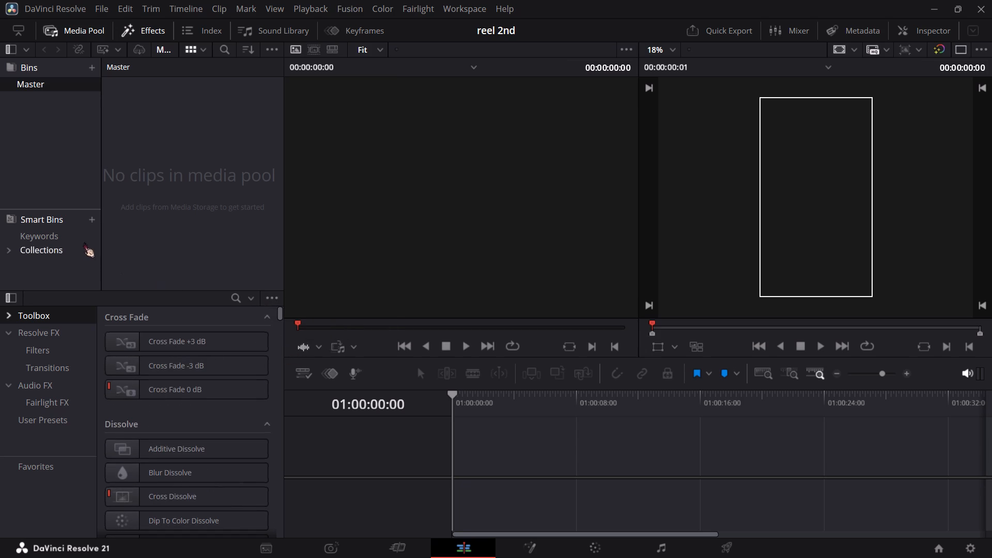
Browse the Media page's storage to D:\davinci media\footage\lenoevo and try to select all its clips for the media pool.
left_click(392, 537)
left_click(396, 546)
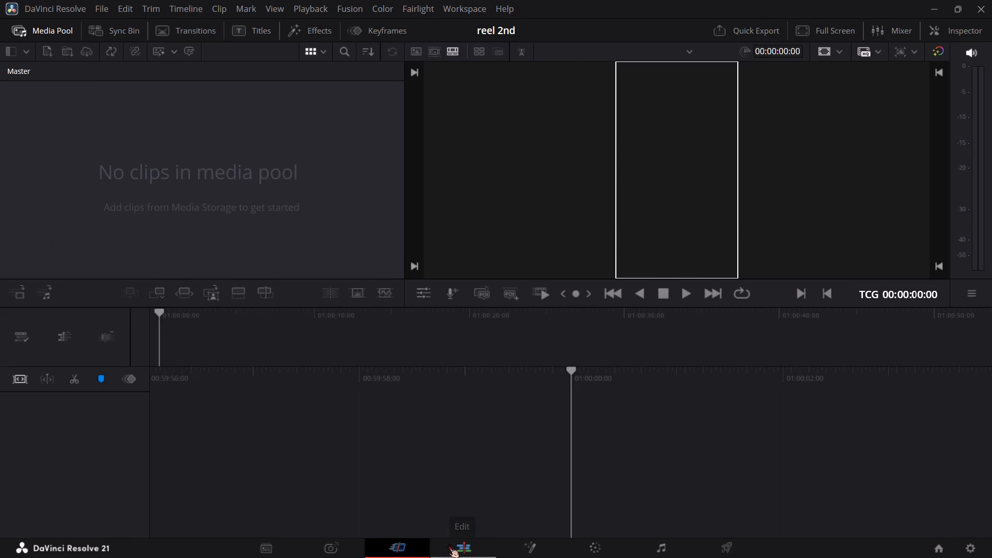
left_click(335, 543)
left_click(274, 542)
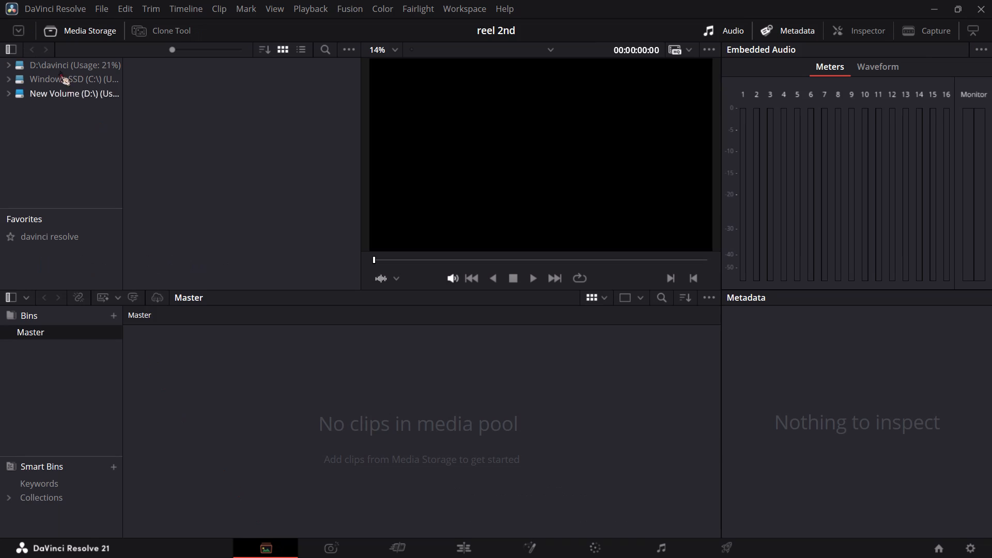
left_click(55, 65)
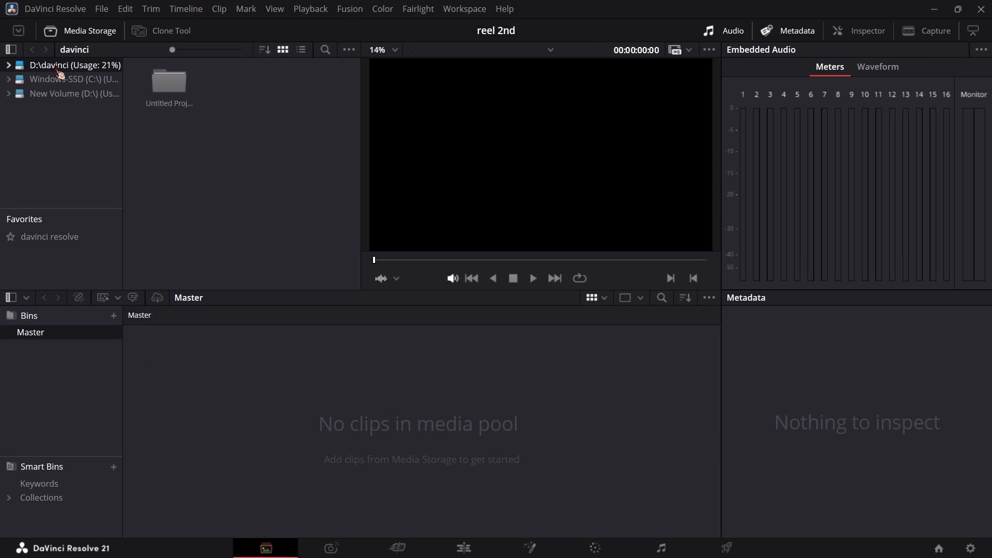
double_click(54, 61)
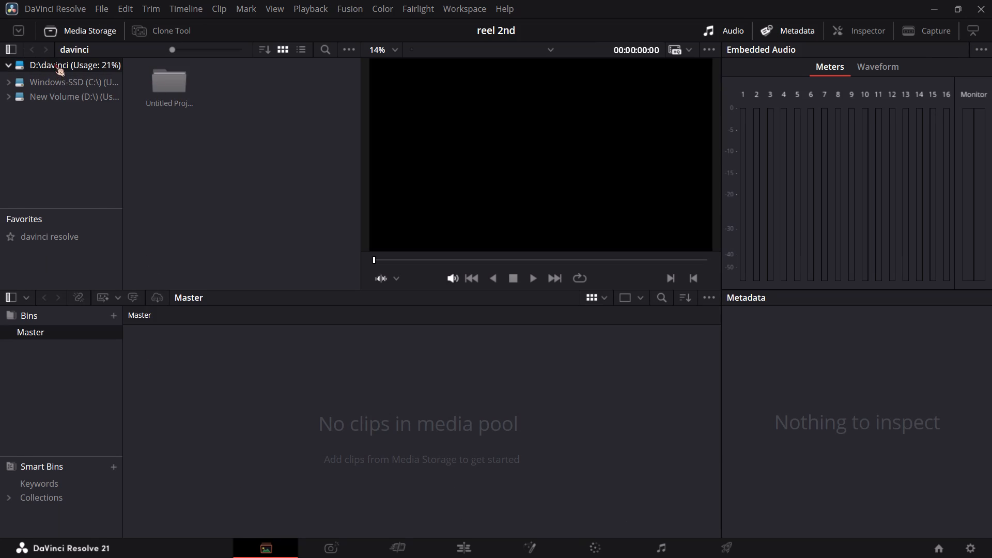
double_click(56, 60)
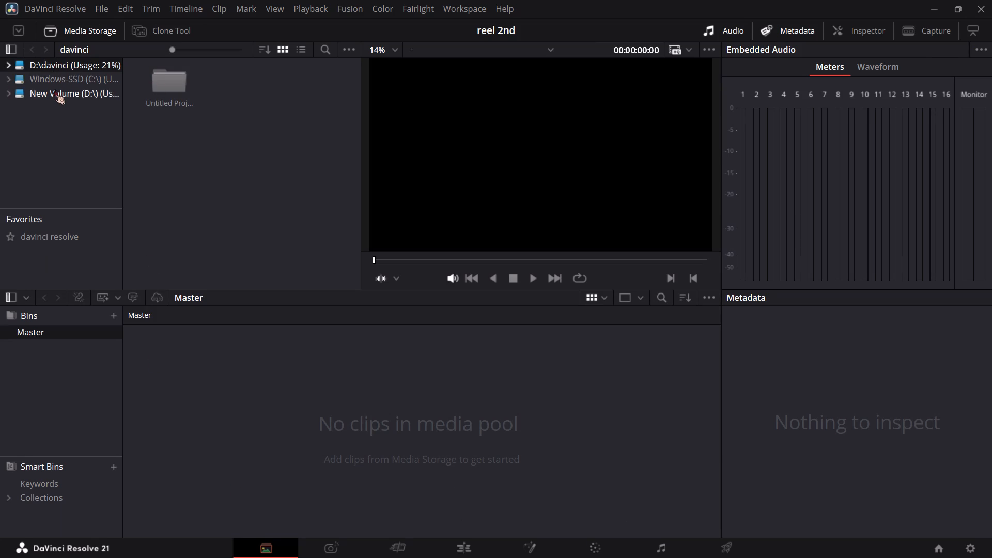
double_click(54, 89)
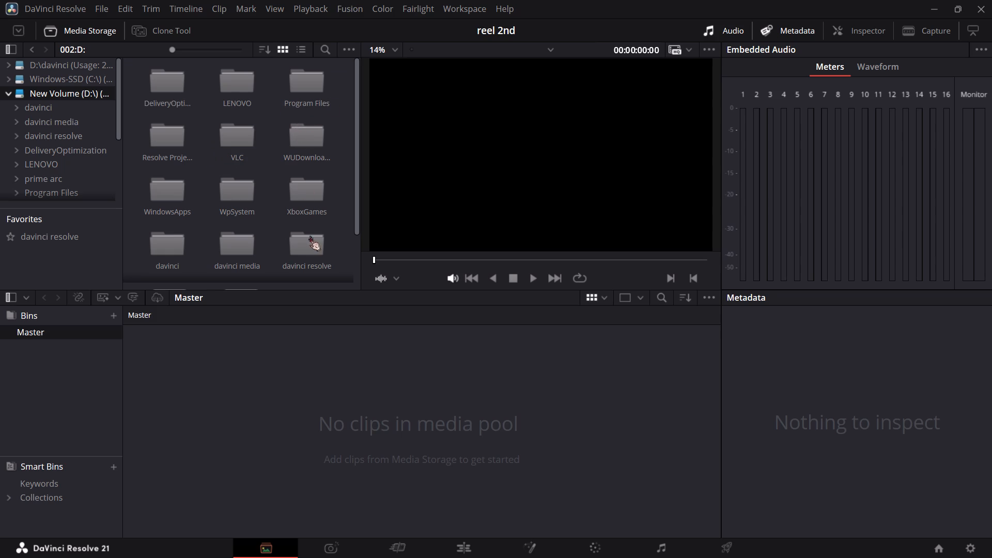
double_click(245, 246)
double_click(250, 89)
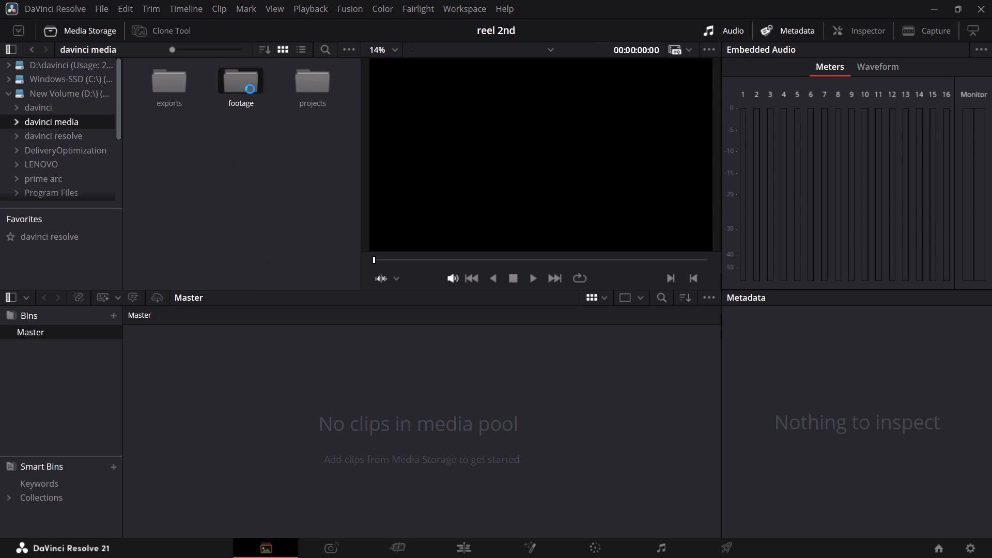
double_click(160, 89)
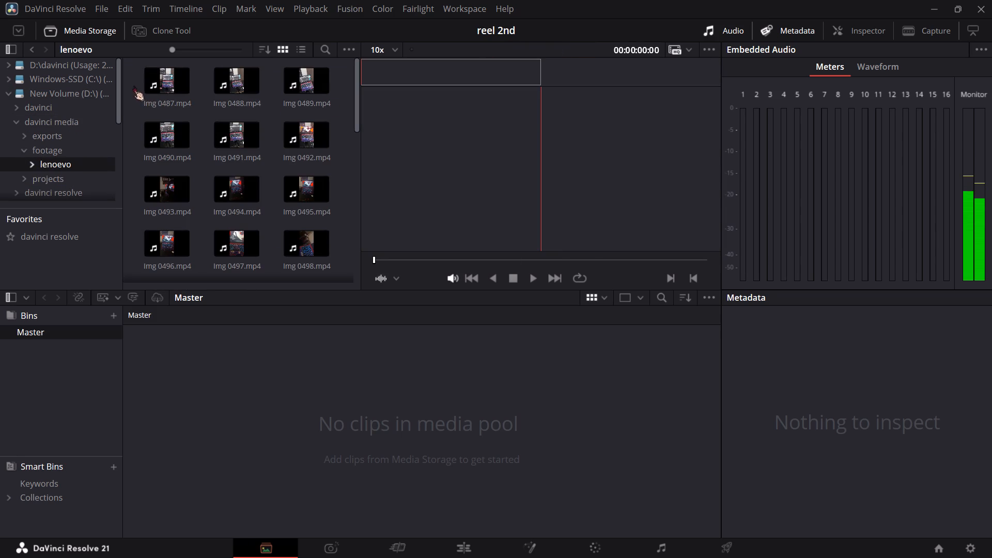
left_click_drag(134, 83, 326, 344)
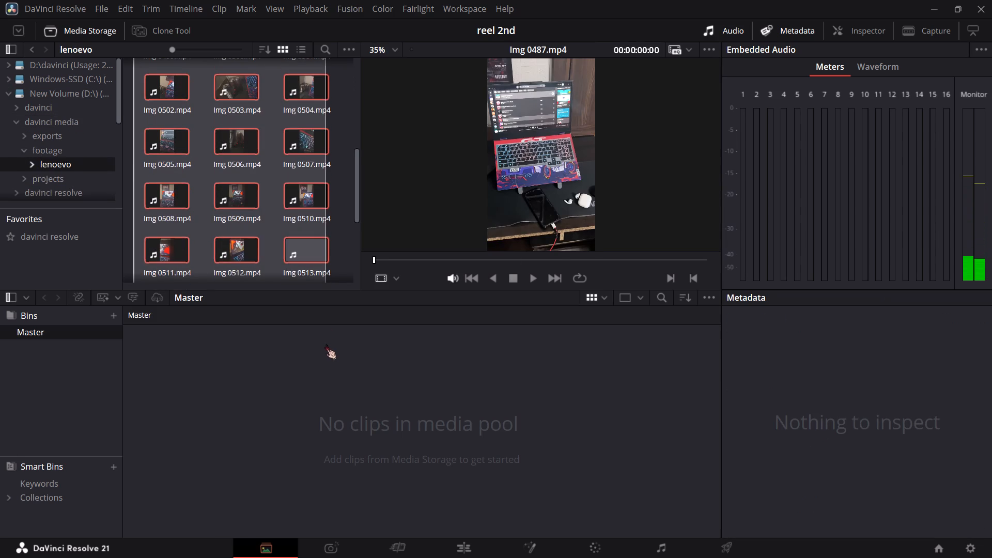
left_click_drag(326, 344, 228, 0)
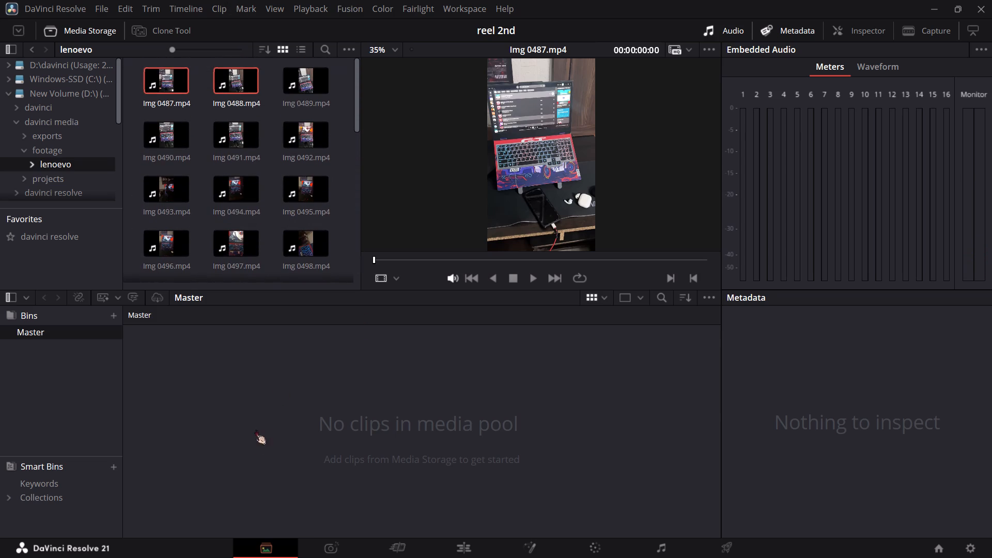
Switch to the Cut page and bring up the Import Media dialog for the empty Master bin.
left_click(413, 545)
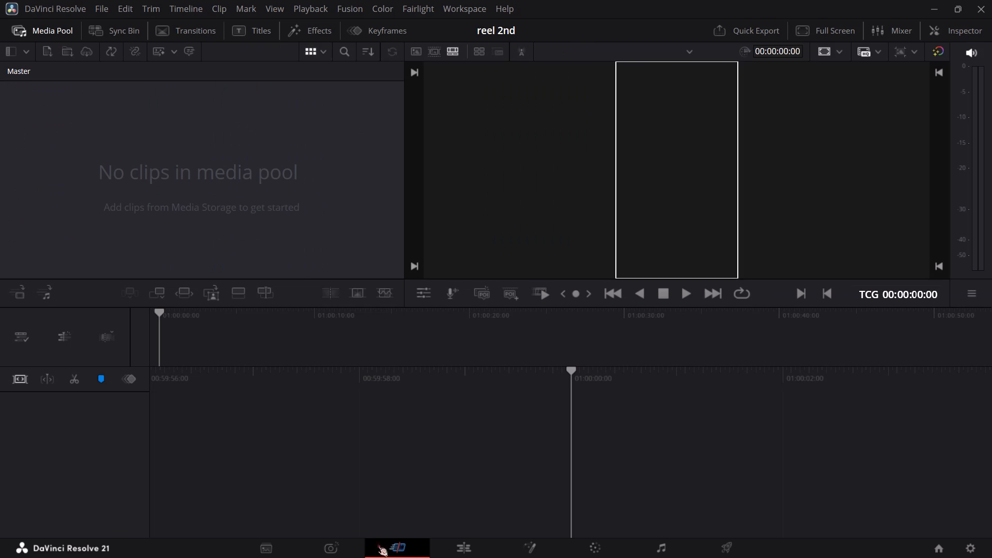
left_click(32, 80)
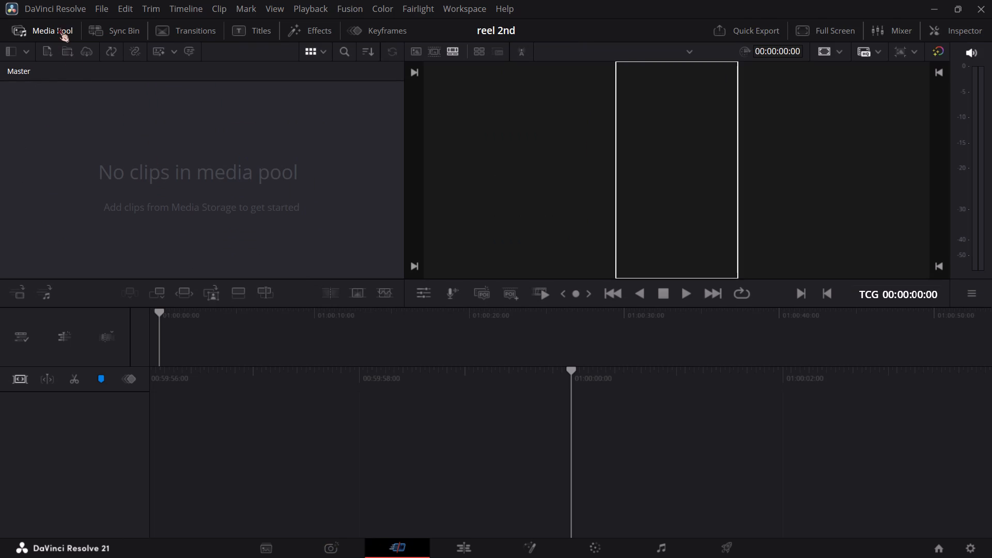
left_click(58, 27)
left_click(81, 19, "ctrl")
key("ctrl+i")
left_click_drag(81, 19, 780, 57, "ctrl")
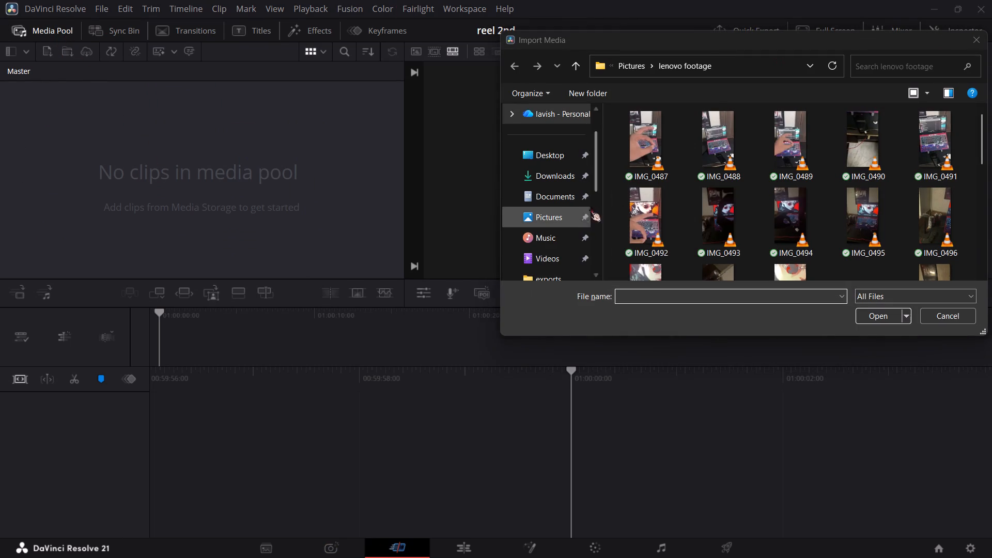
Import all clips from D:\davinci media\footage\lenoevo into the media pool.
scroll(576, 212, "down", 2)
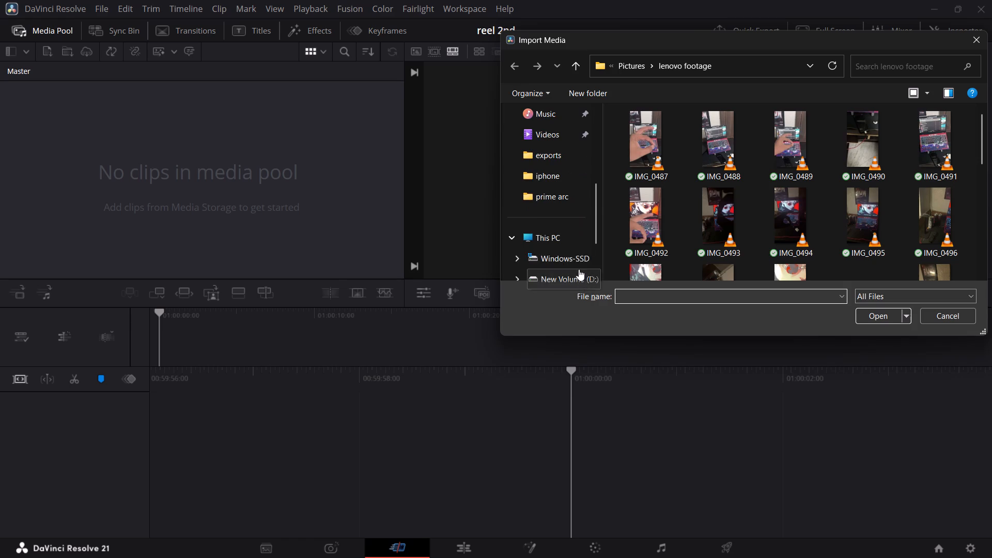
scroll(576, 265, "down", 2)
left_click(578, 221)
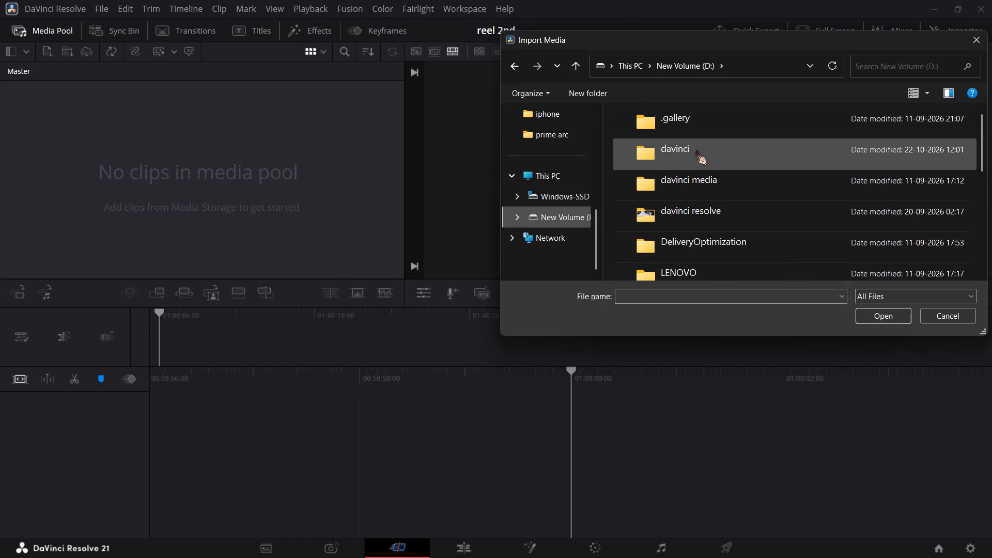
left_click(693, 169)
double_click(690, 188)
double_click(668, 144)
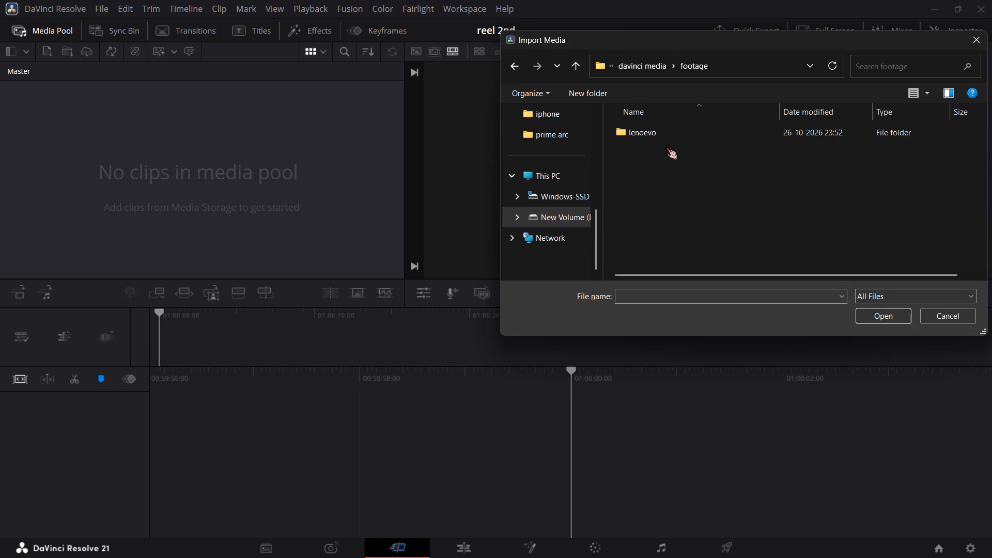
double_click(650, 138)
left_click_drag(610, 117, 686, 167)
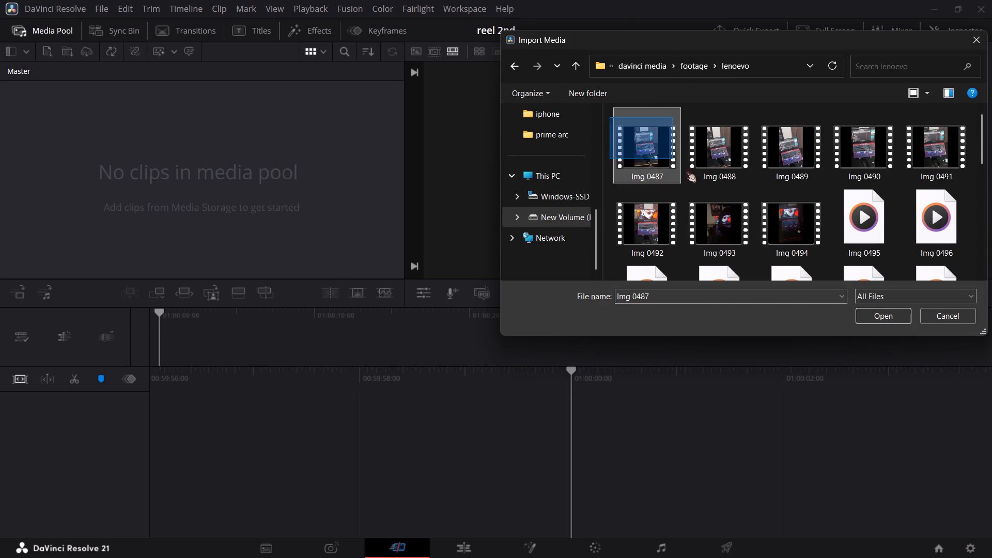
left_click_drag(686, 167, 991, 426)
left_click(874, 318)
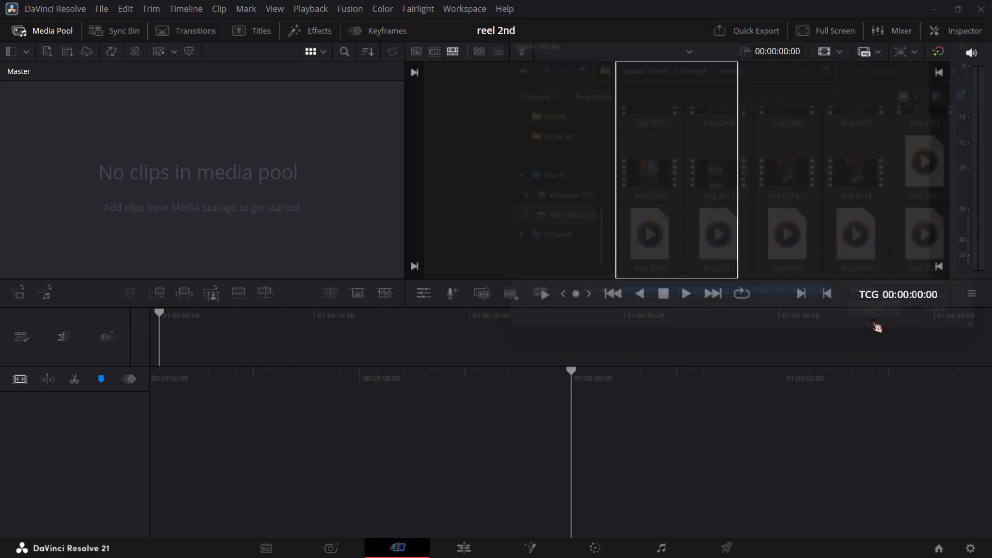
left_click(615, 327)
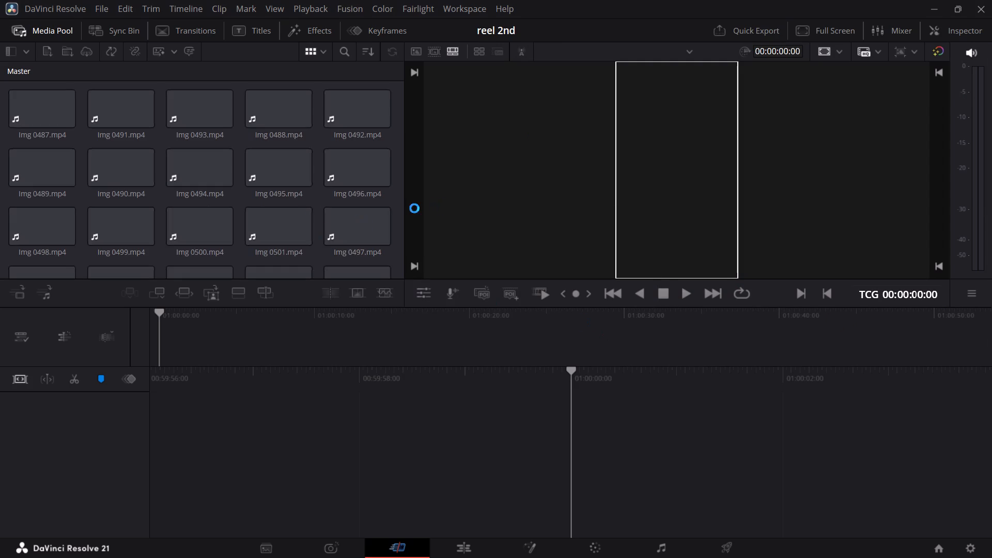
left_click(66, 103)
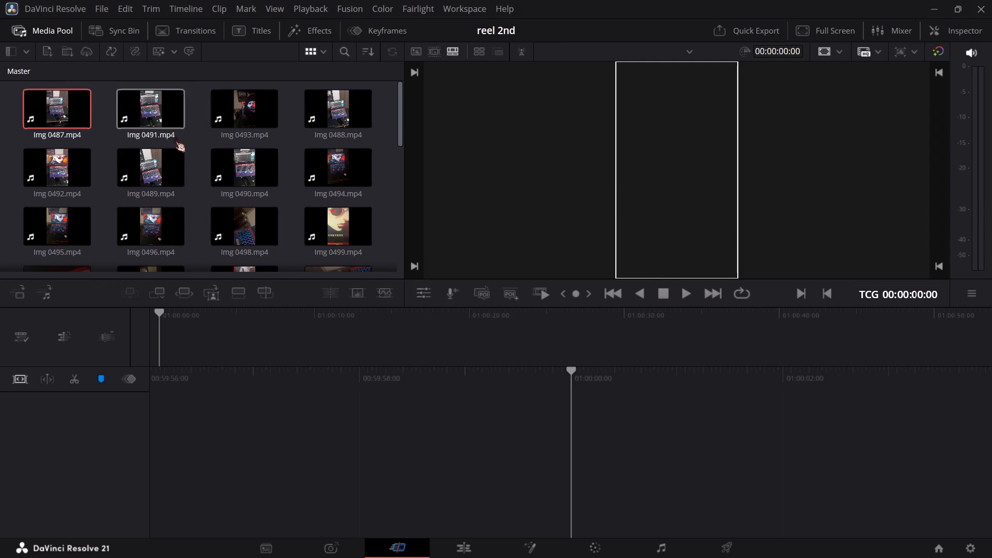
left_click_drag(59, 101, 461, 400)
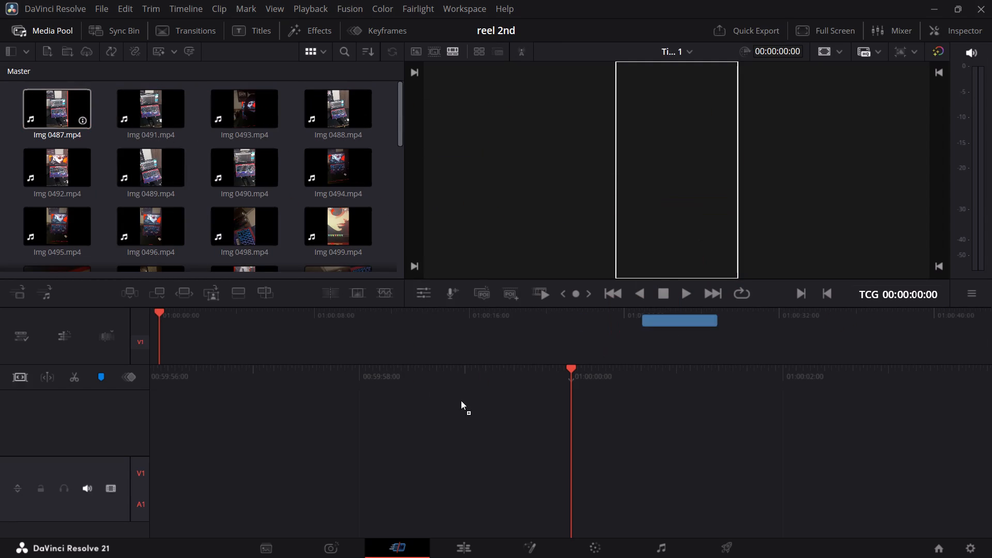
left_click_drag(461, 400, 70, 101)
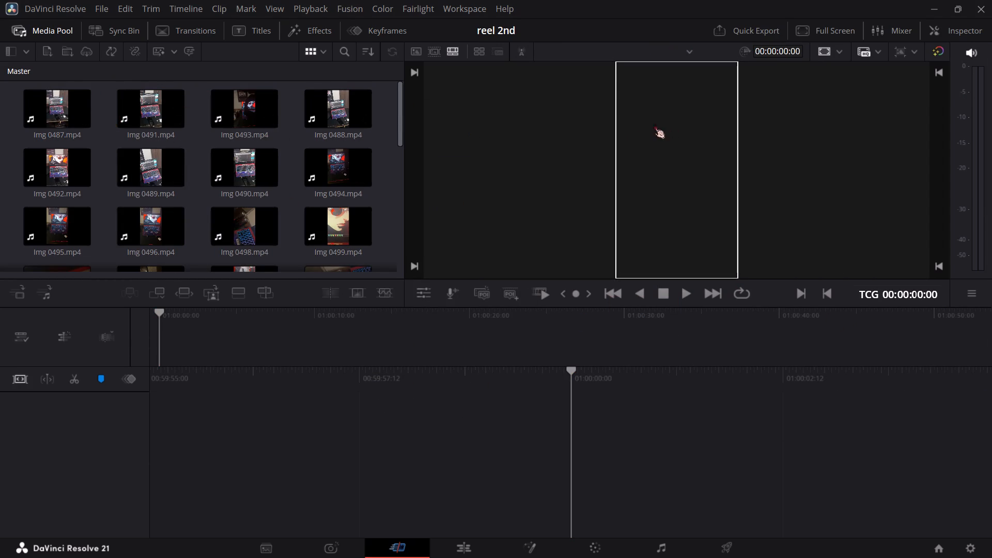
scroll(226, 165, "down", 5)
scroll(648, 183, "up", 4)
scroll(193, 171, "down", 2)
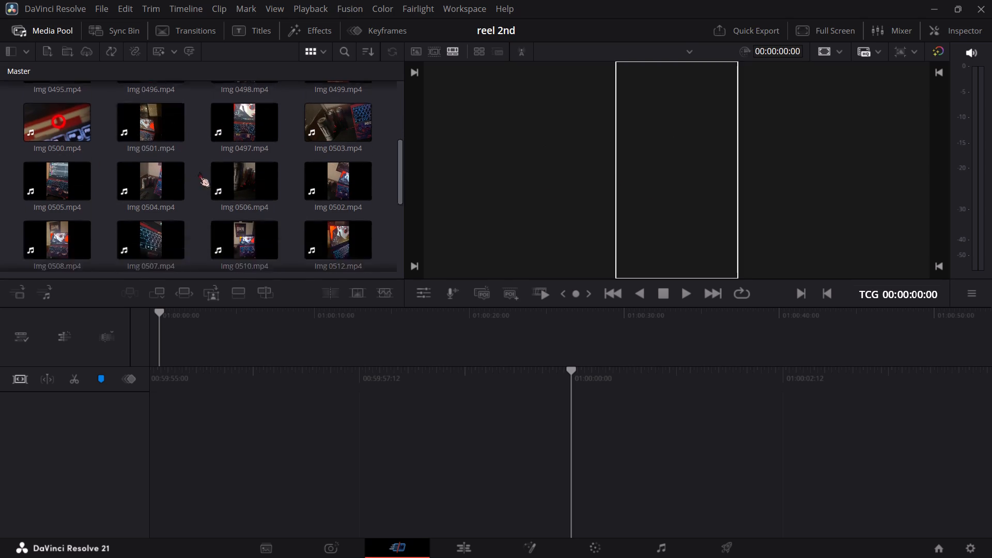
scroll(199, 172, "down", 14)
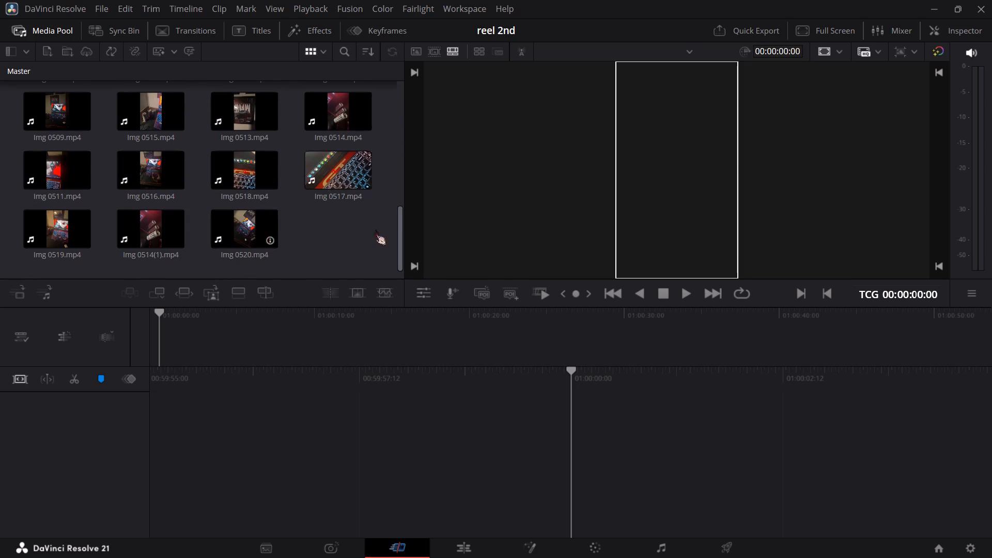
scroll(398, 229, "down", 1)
On the Edit page, load Img 0487.mp4 in the source viewer and place only its video at the start of Video 1 in a new timeline.
left_click(469, 539)
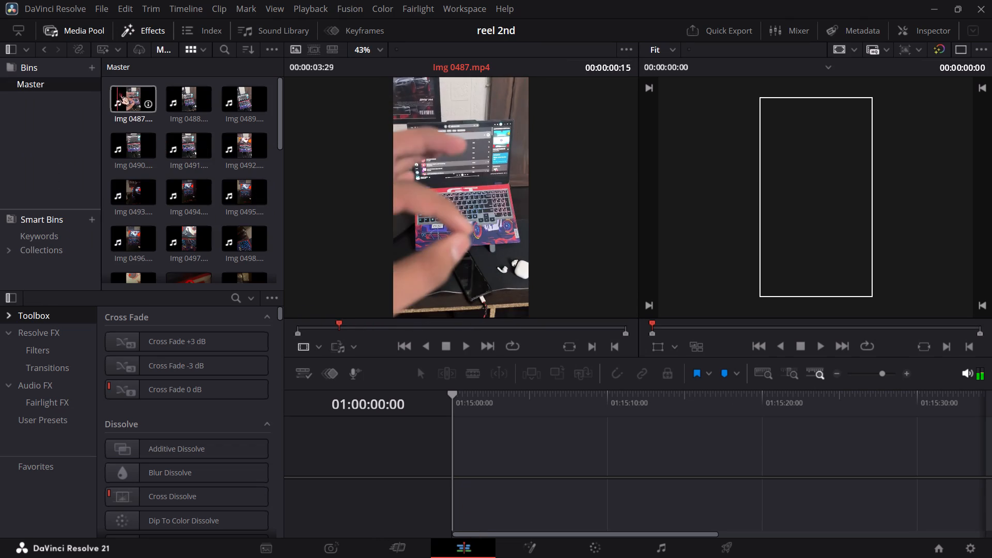
left_click_drag(111, 90, 456, 439)
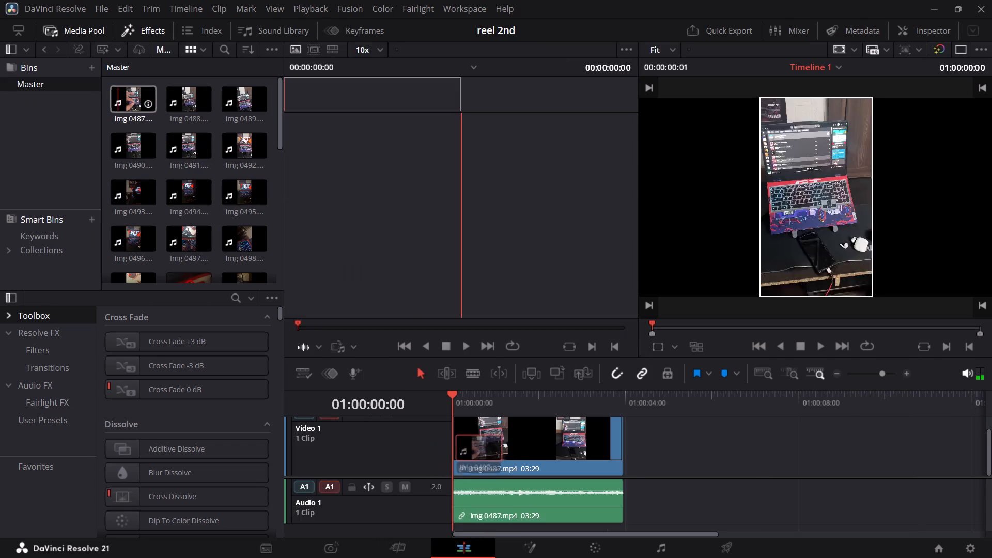
left_click_drag(456, 439, 421, 236)
left_click_drag(438, 299, 466, 440)
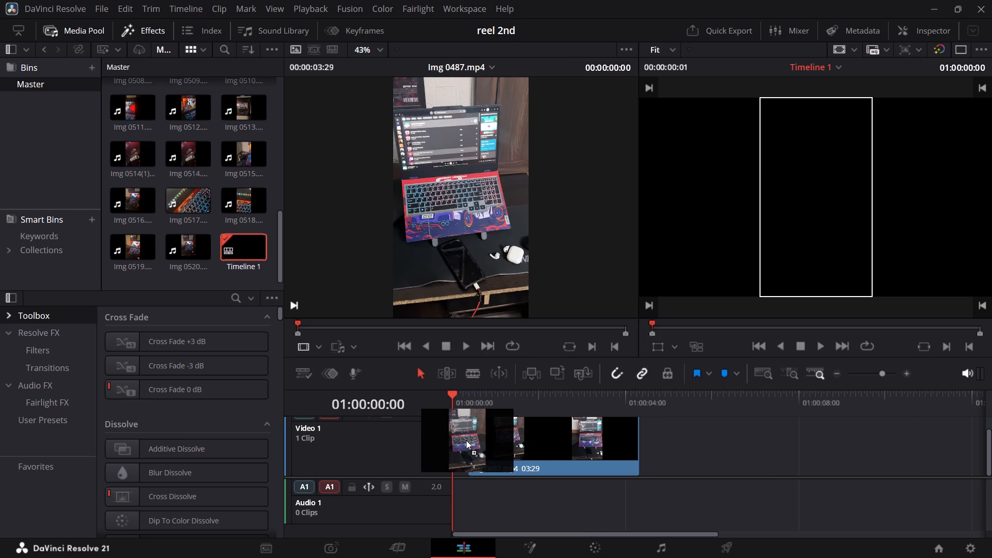
left_click_drag(466, 440, 450, 441)
Review Img 0487.mp4 in the source viewer by playing it and replaying it from the start.
left_click(472, 350)
left_click(464, 345)
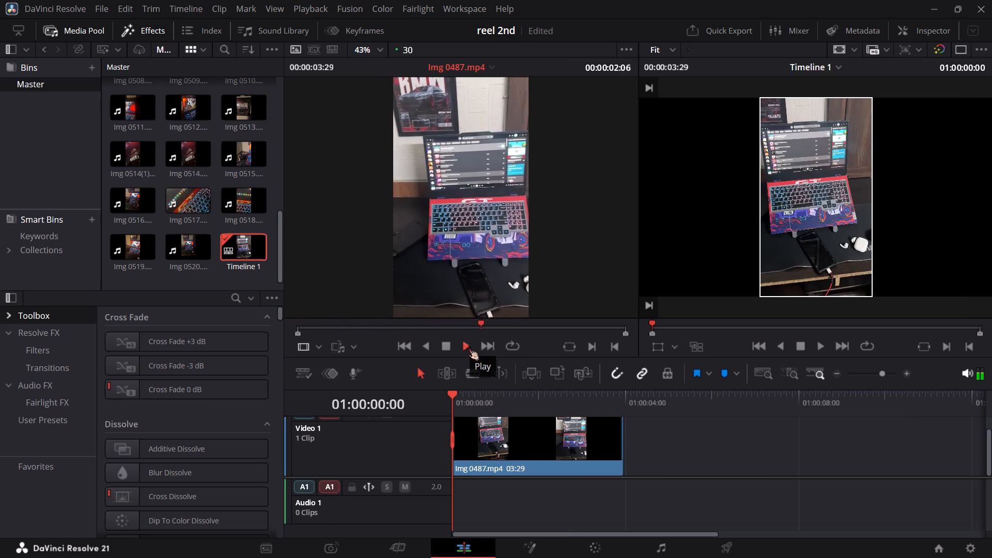
left_click_drag(540, 321, 253, 339)
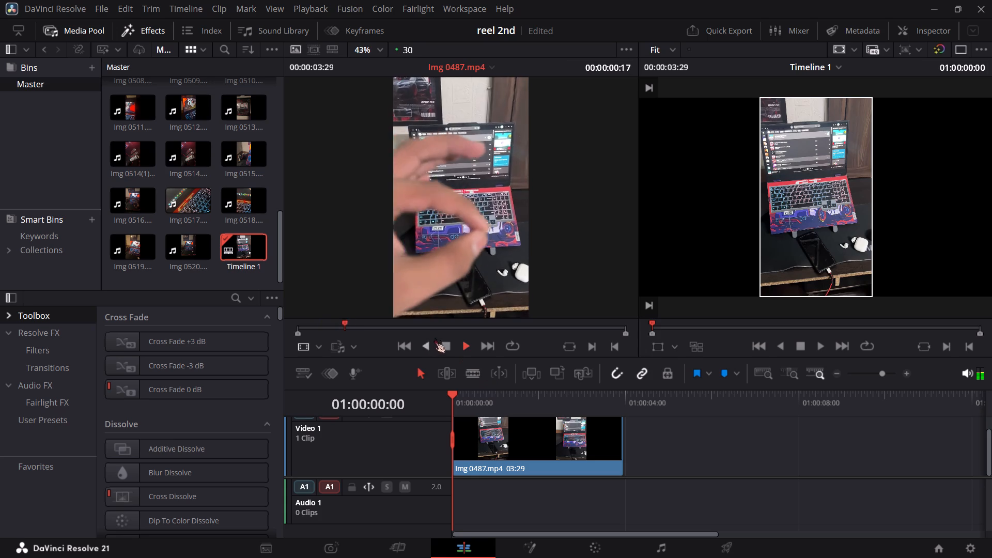
left_click(439, 339)
scroll(200, 243, "up", 2)
scroll(200, 222, "down", 4)
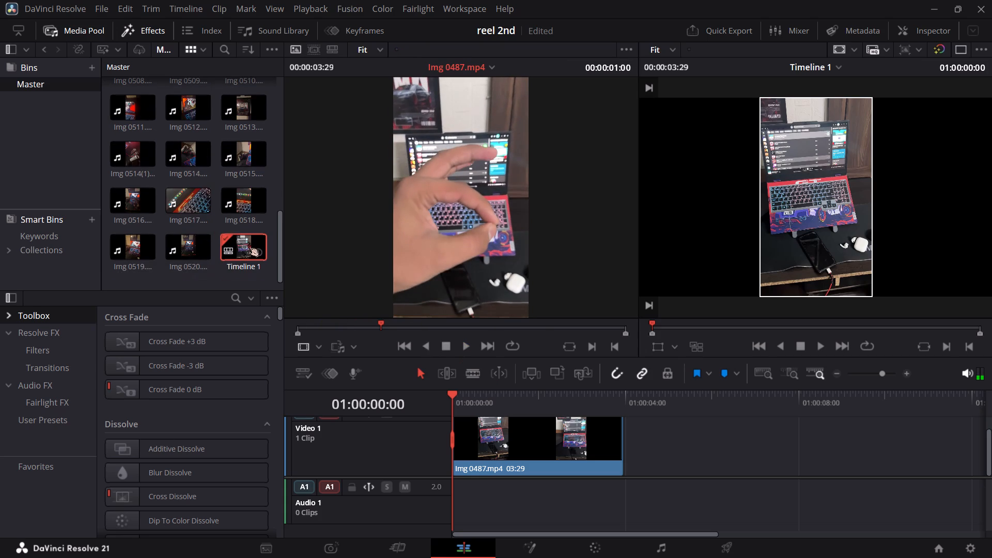
left_click(180, 246)
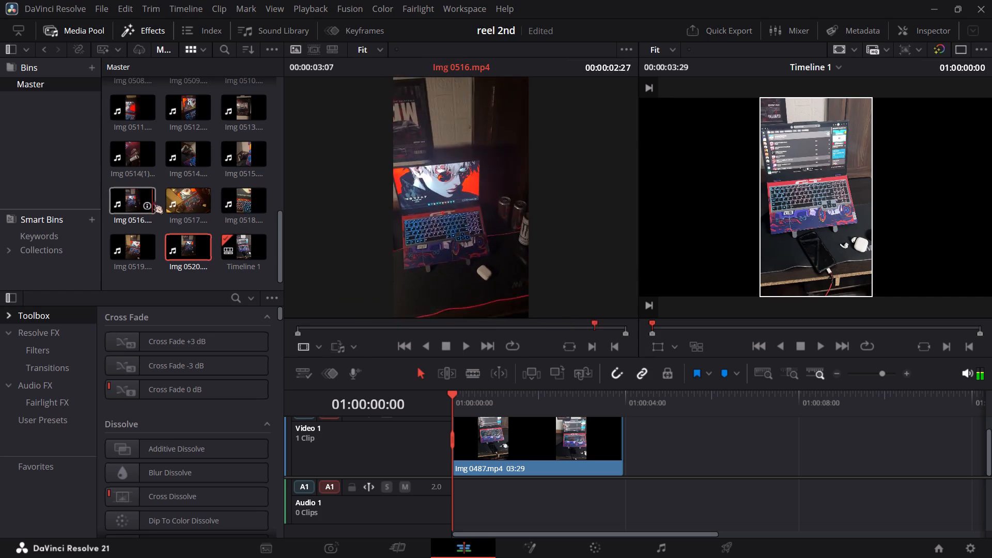
scroll(152, 199, "up", 19)
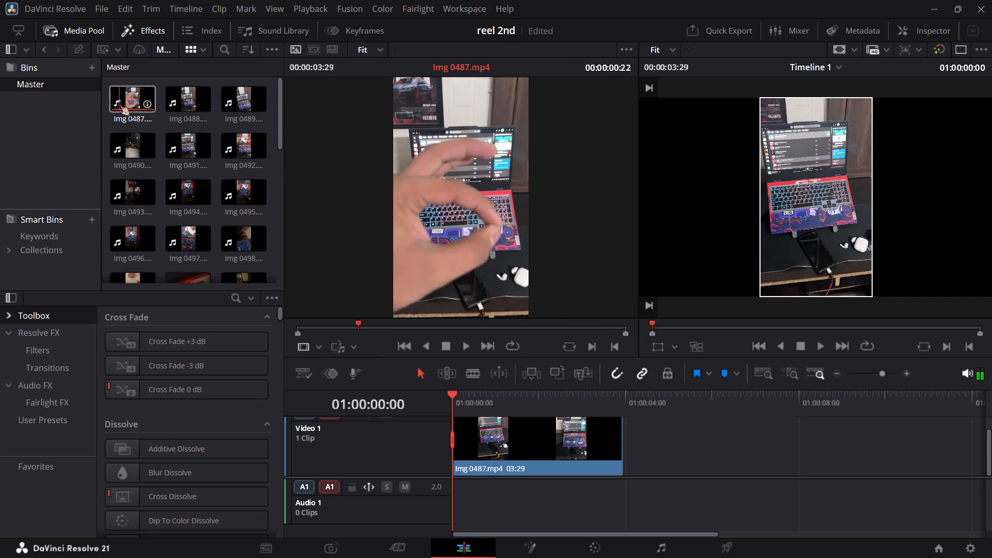
left_click_drag(119, 101, 426, 180)
left_click(463, 348)
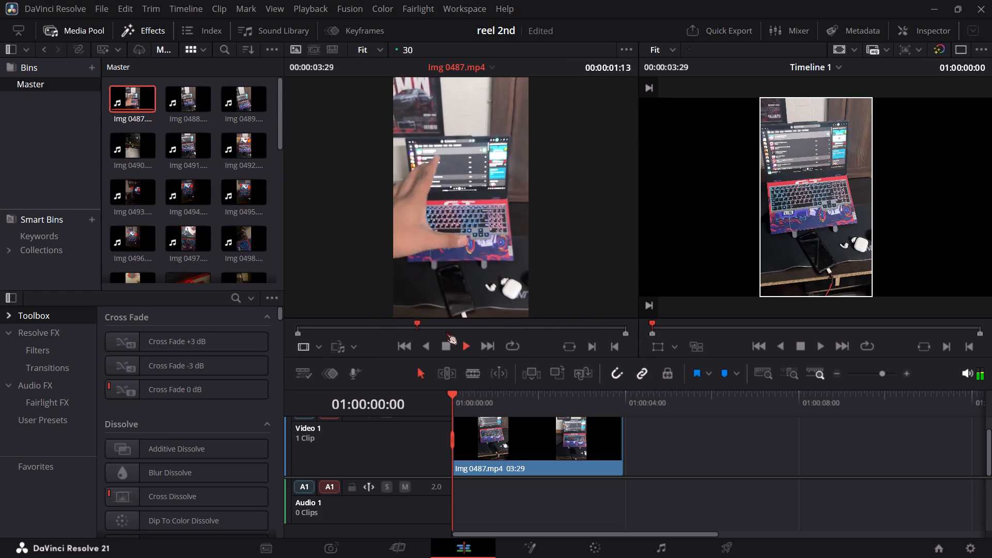
left_click_drag(459, 320, 164, 330)
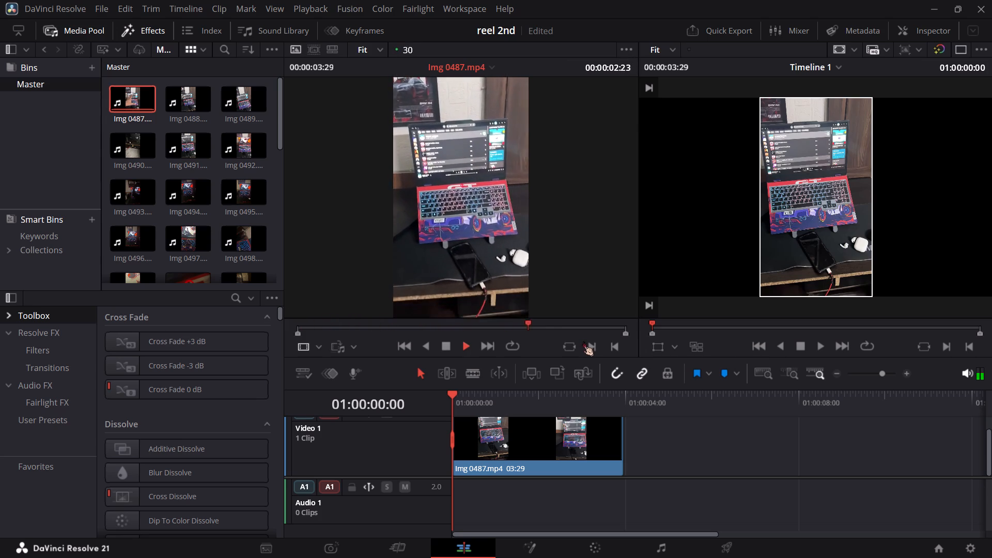
Review the Img 0488, Img 0489 and Img 0490 clips by playing each one in the source viewer.
left_click(184, 97)
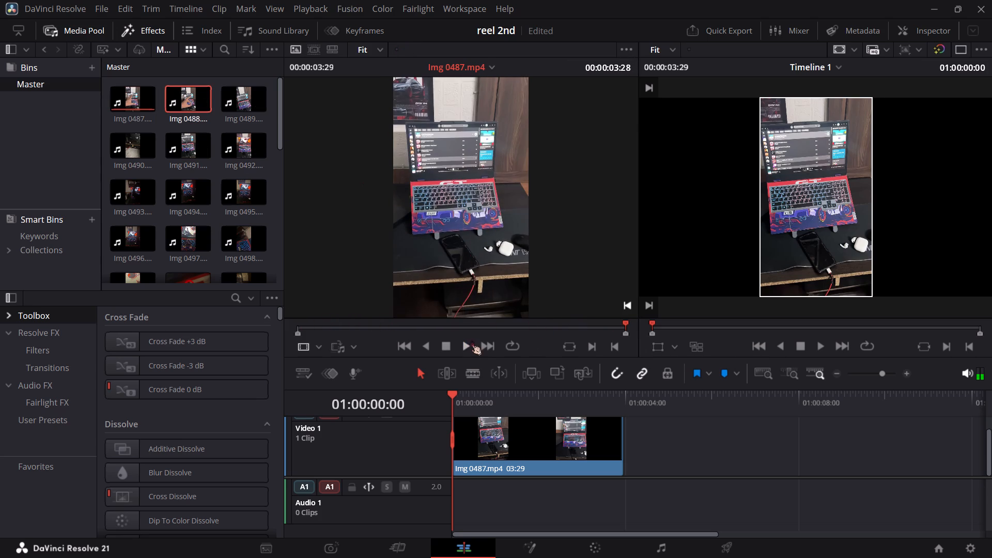
left_click(468, 340)
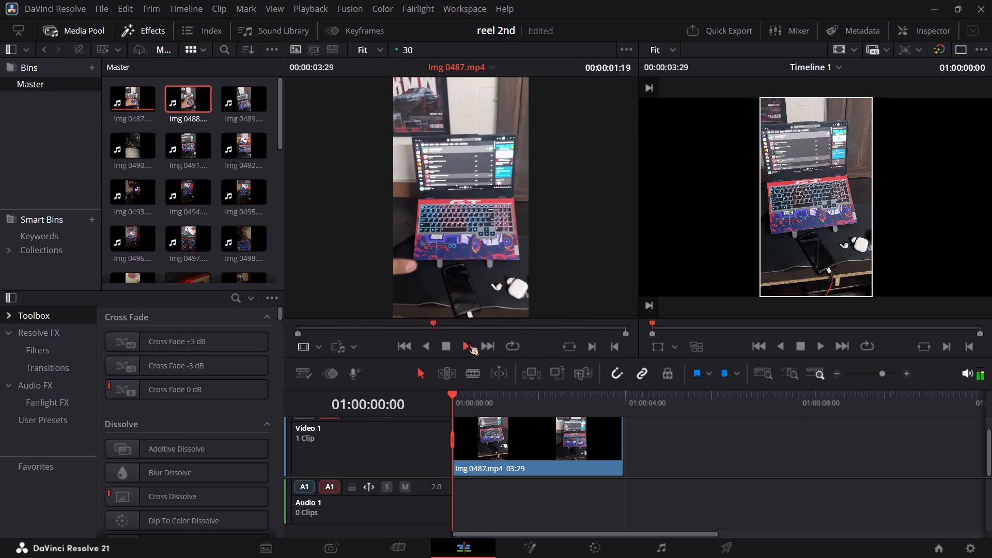
left_click(235, 96)
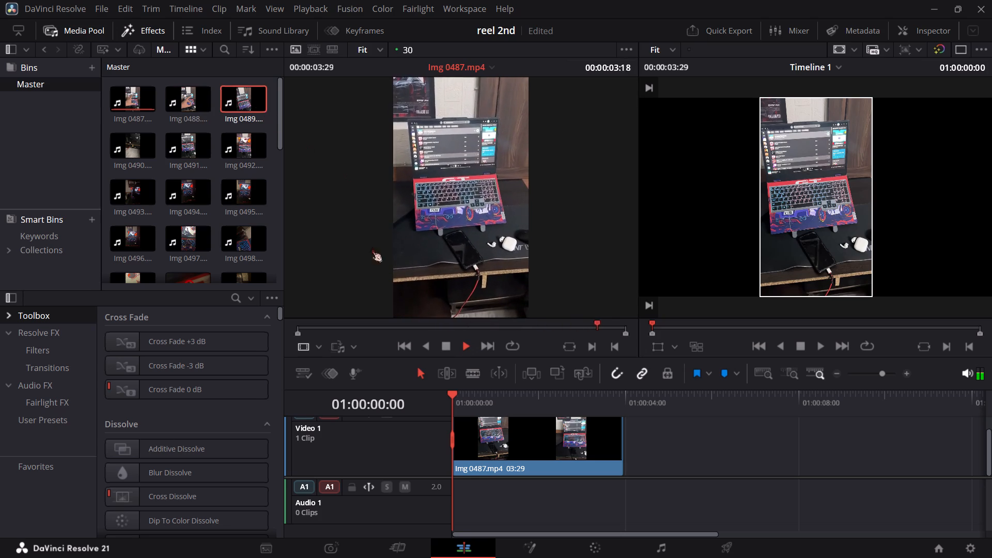
left_click_drag(245, 101, 525, 202)
left_click(462, 345)
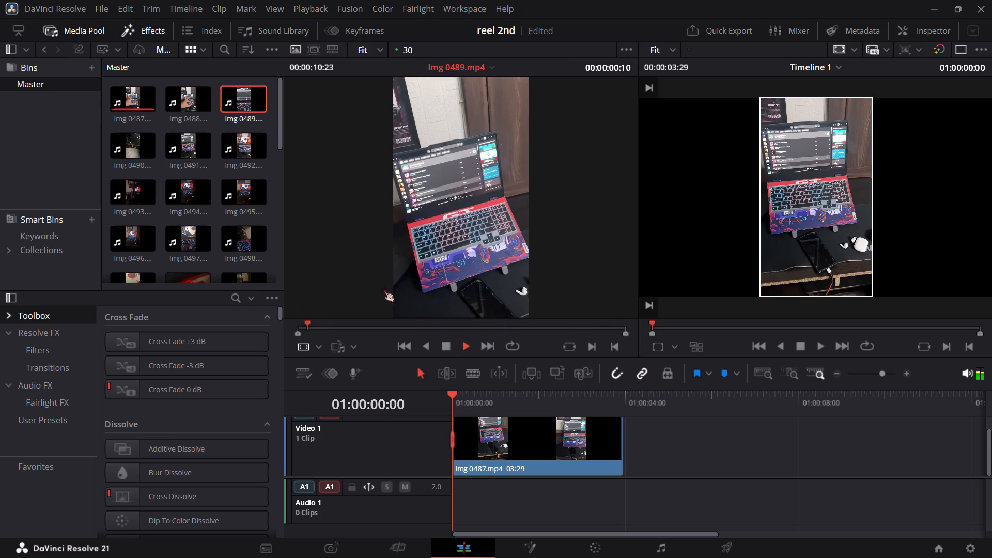
left_click_drag(188, 98, 564, 237)
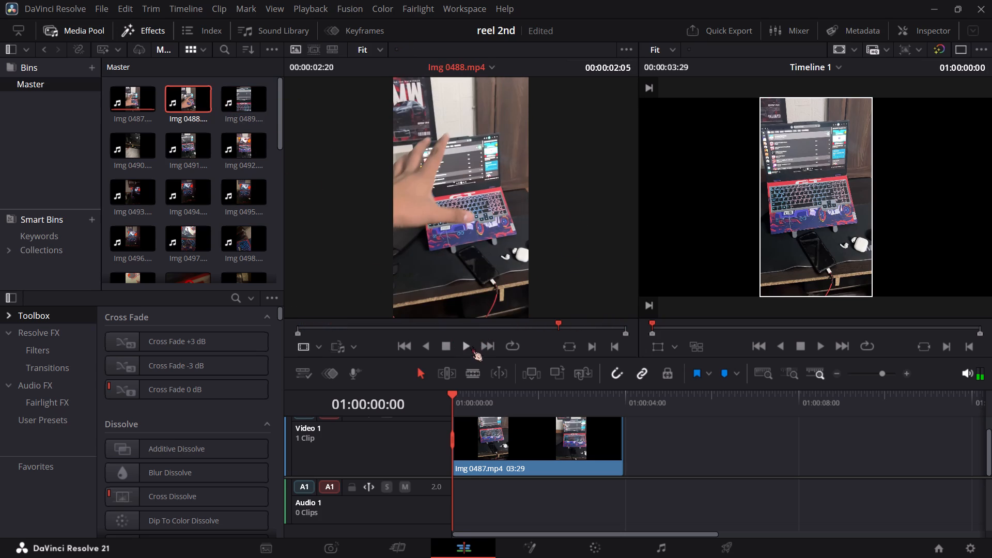
left_click(471, 345)
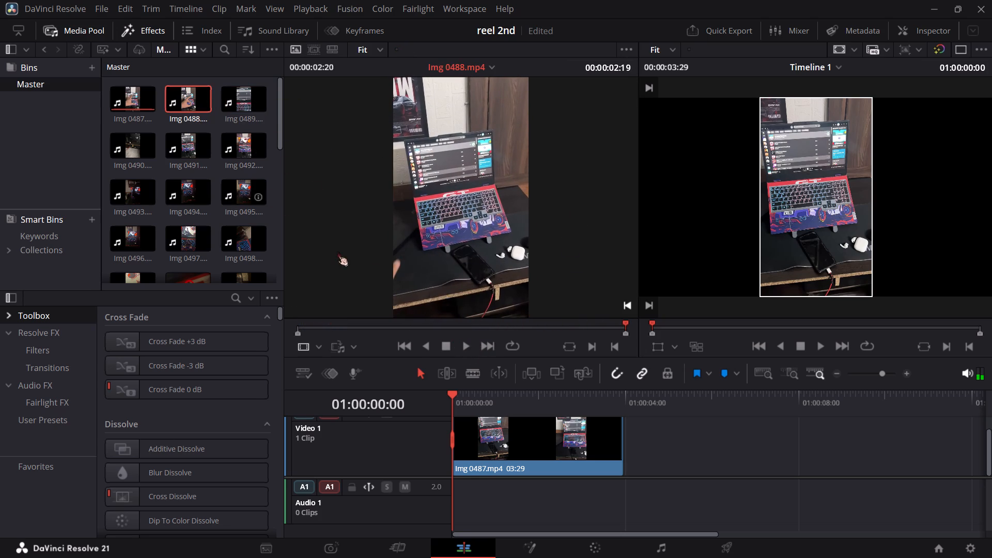
left_click(464, 340)
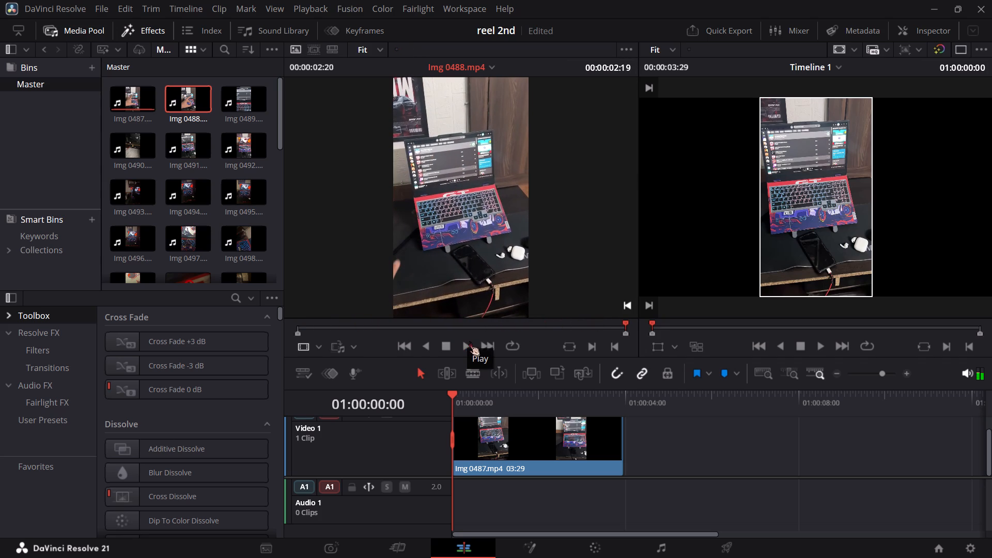
left_click_drag(243, 91, 490, 207)
left_click(468, 347)
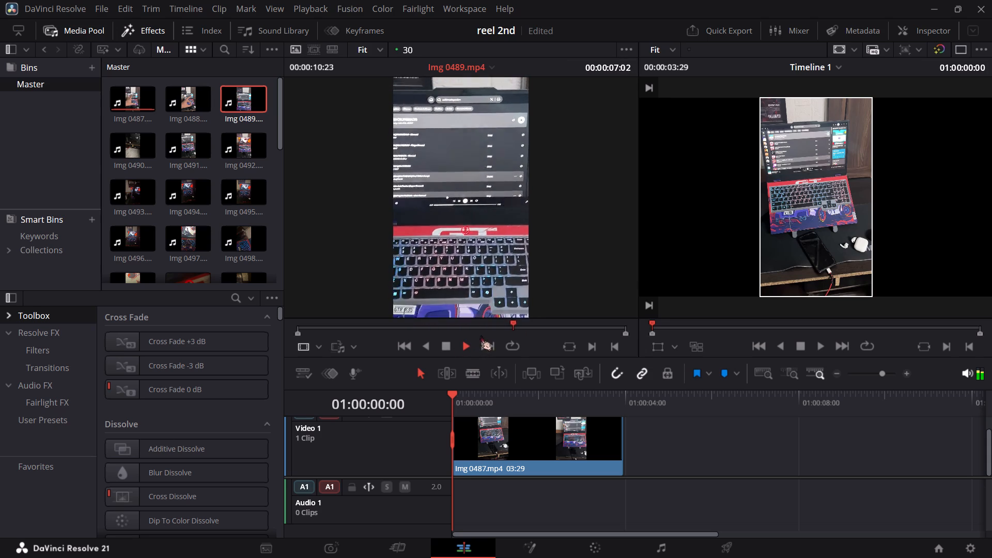
left_click_drag(119, 148, 478, 222)
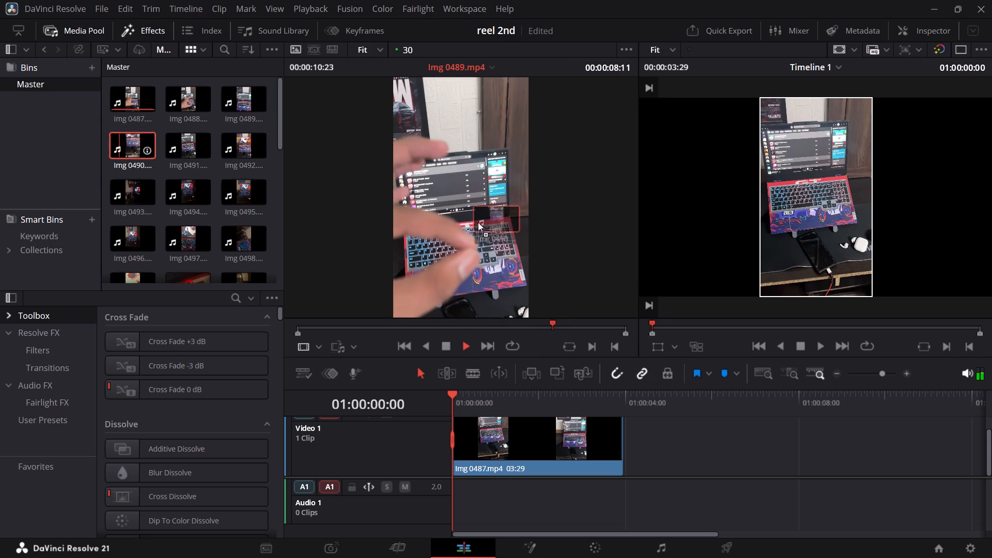
left_click_drag(478, 222, 484, 220)
left_click(471, 343)
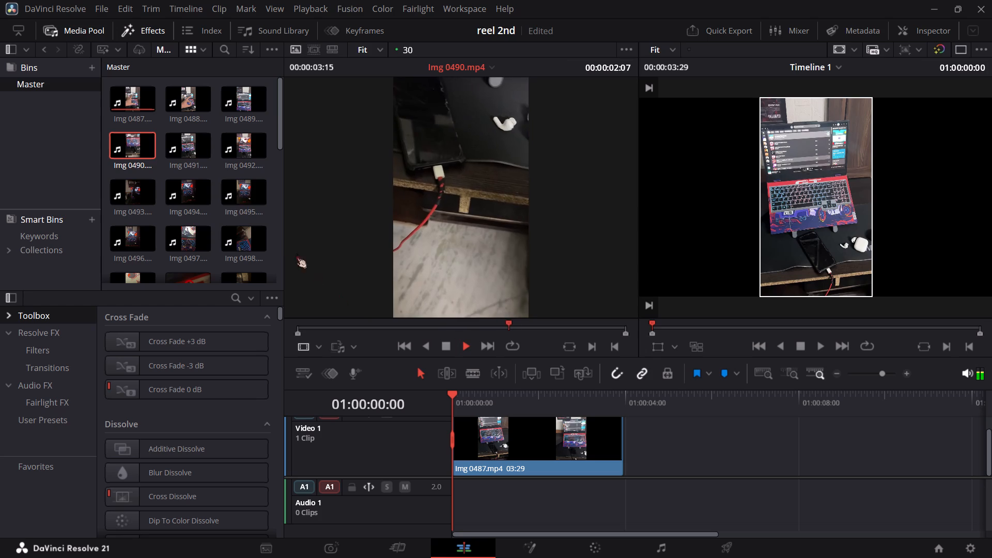
Review Img 0491.mp4 by loading it in the source viewer and playing it.
left_click_drag(185, 147, 461, 168)
left_click(457, 345)
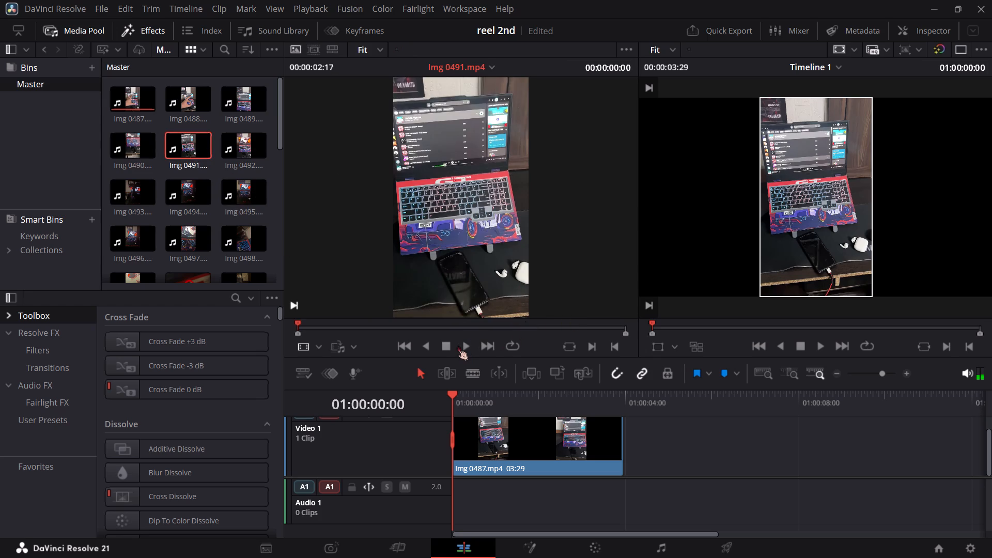
left_click(463, 345)
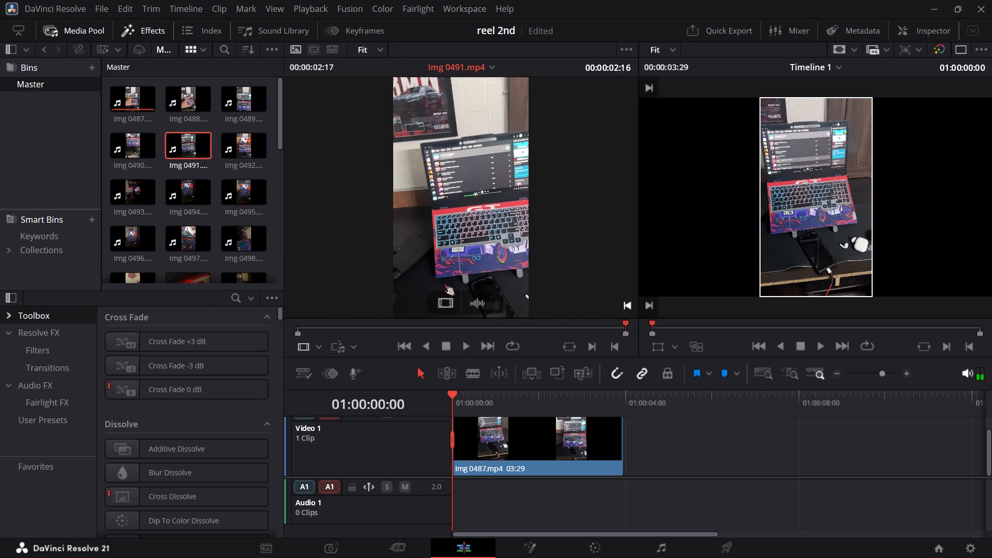
Delete the Img 0487.mp4 clip from Video 1 on the timeline.
left_click(521, 436)
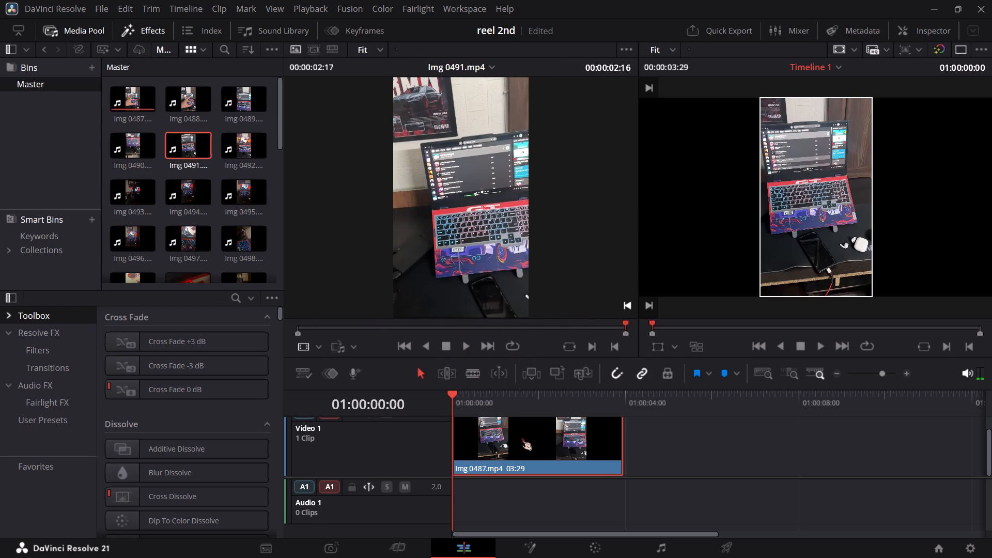
key("Delete")
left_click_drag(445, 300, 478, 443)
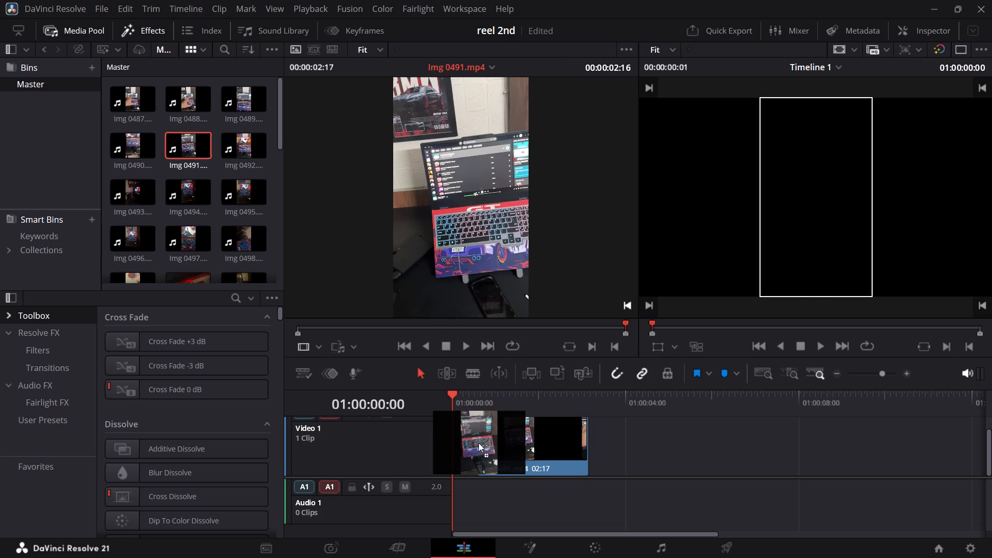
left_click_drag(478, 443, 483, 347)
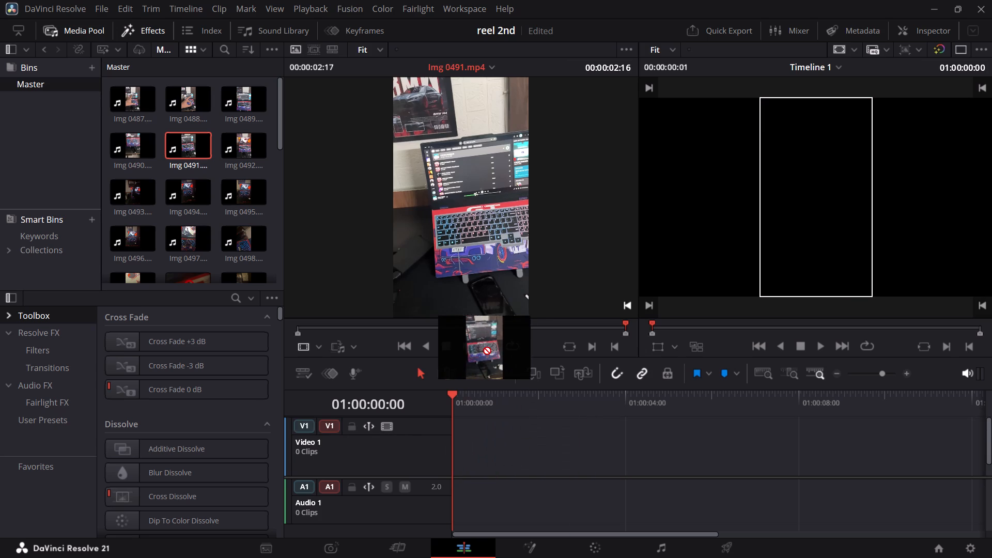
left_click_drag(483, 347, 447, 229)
Load Img 0489.mp4 in the source viewer and review it by playing and scrubbing through the clip.
left_click(241, 111)
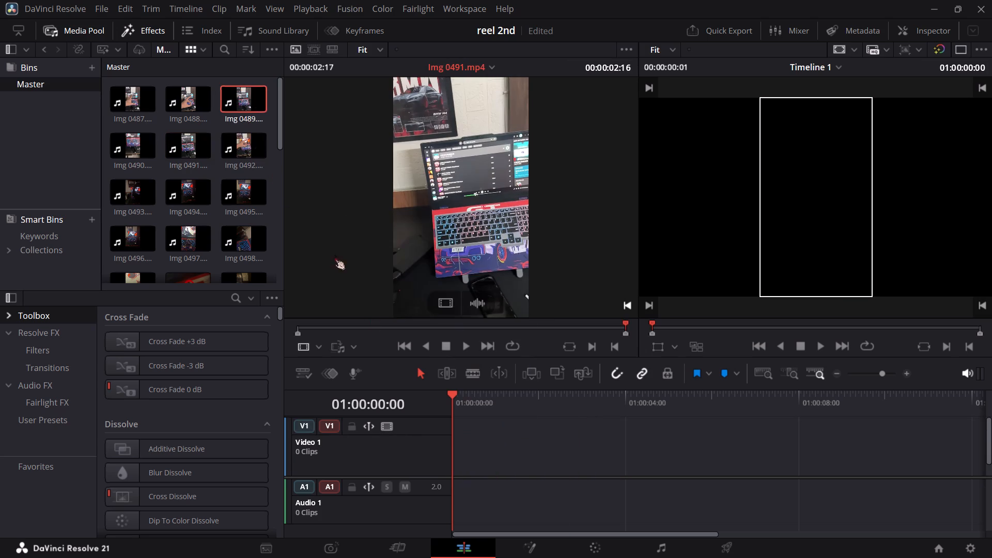
left_click(463, 343)
left_click_drag(233, 103, 266, 104)
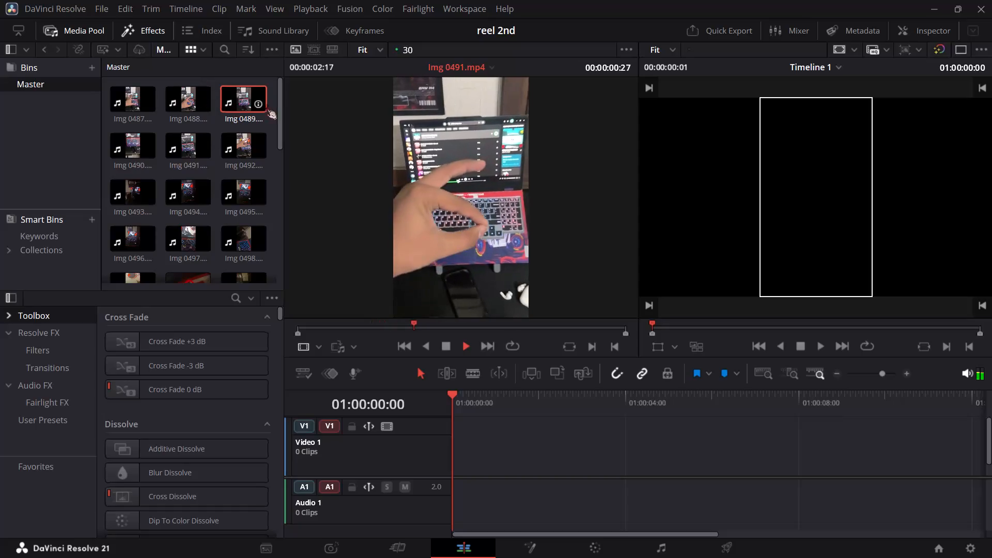
left_click_drag(266, 104, 432, 198)
left_click(455, 347)
double_click(457, 344)
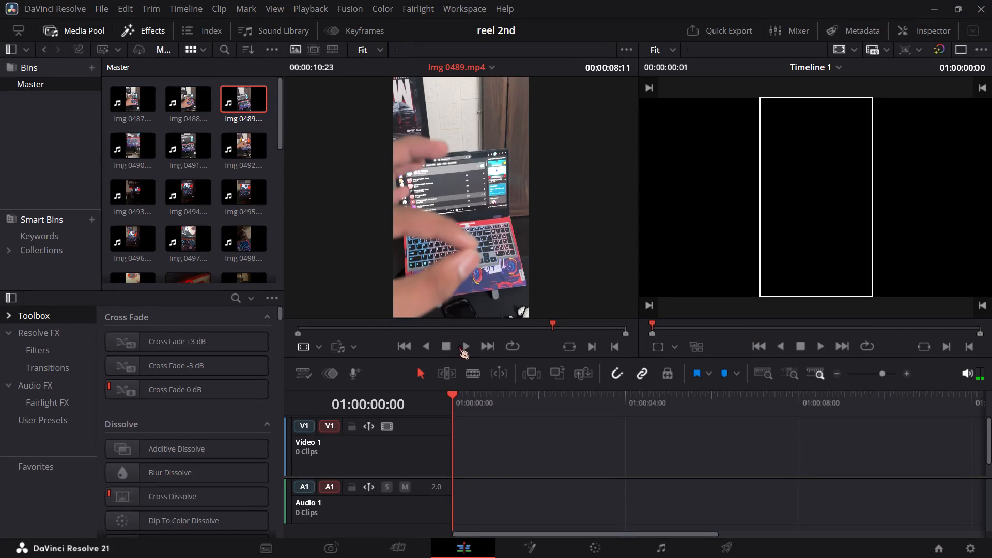
left_click(463, 343)
left_click(466, 339)
left_click(466, 339)
left_click_drag(545, 336, 539, 336)
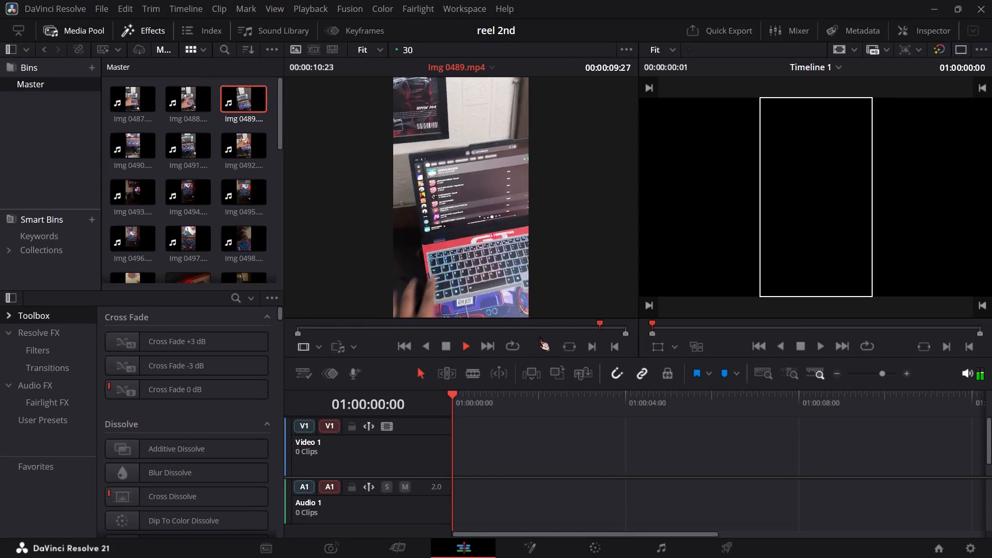
left_click_drag(539, 336, 257, 332)
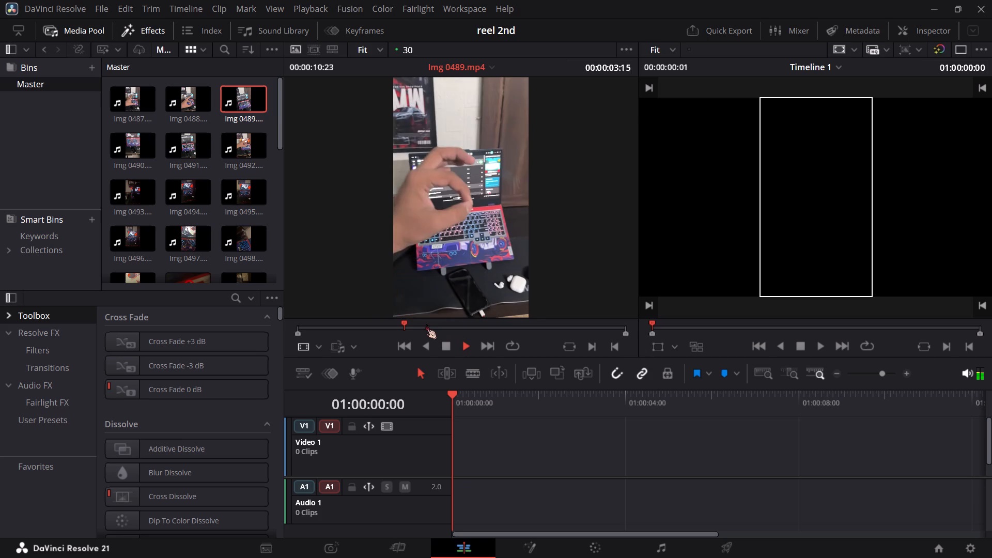
Find the laptop keyboard close-up in Img 0489.mp4 and mark an In point at 00:00:06:15.
left_click_drag(441, 323, 458, 324)
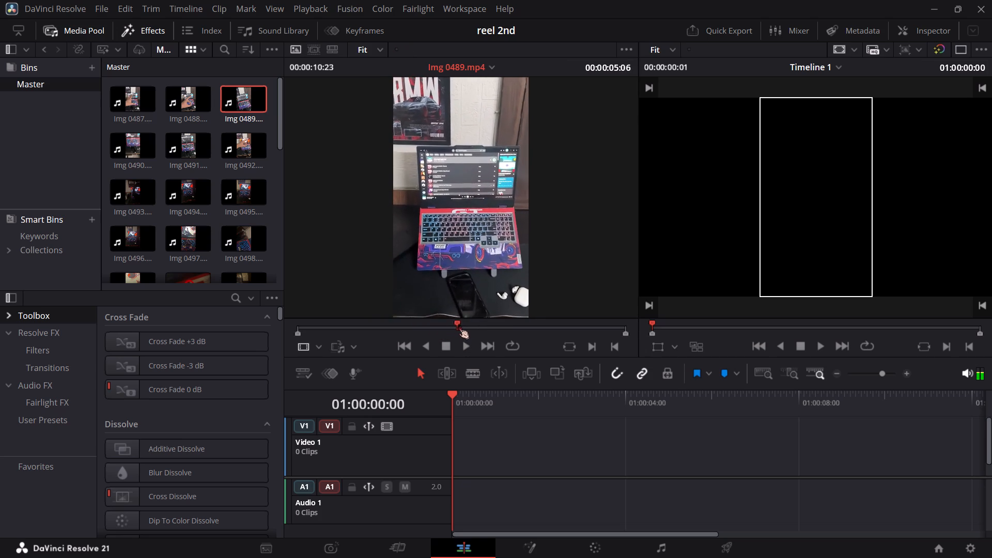
left_click_drag(458, 324, 469, 324)
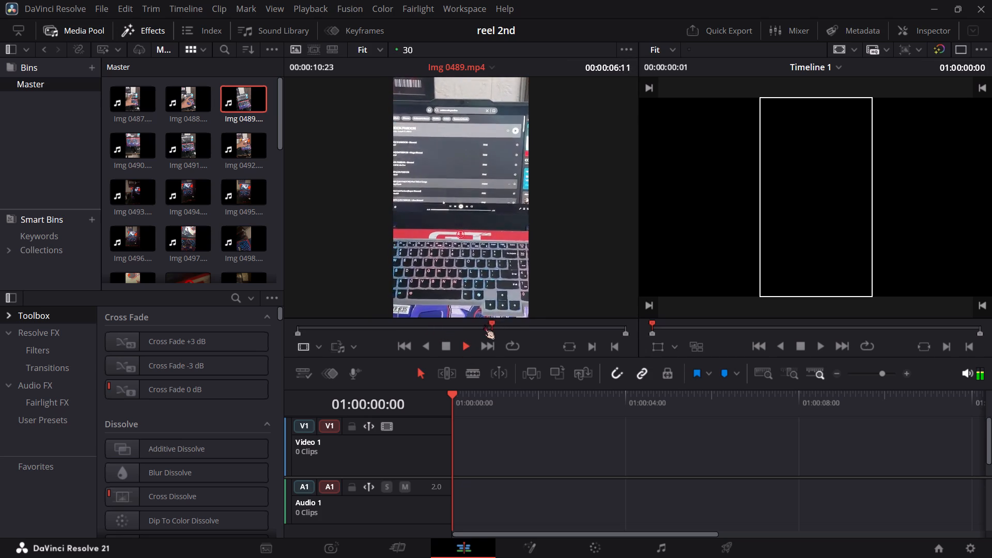
left_click_drag(532, 320, 510, 323)
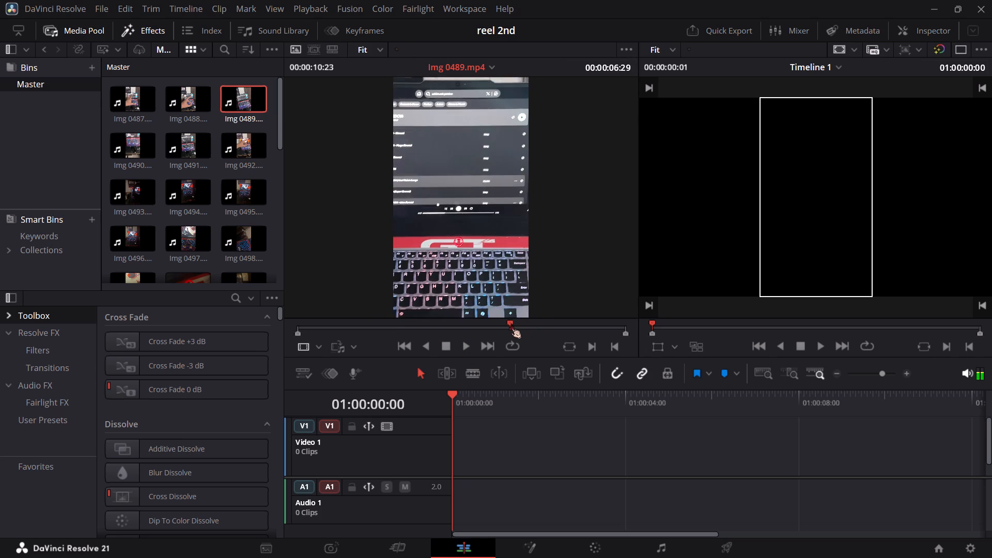
left_click_drag(510, 323, 505, 327)
left_click(439, 350)
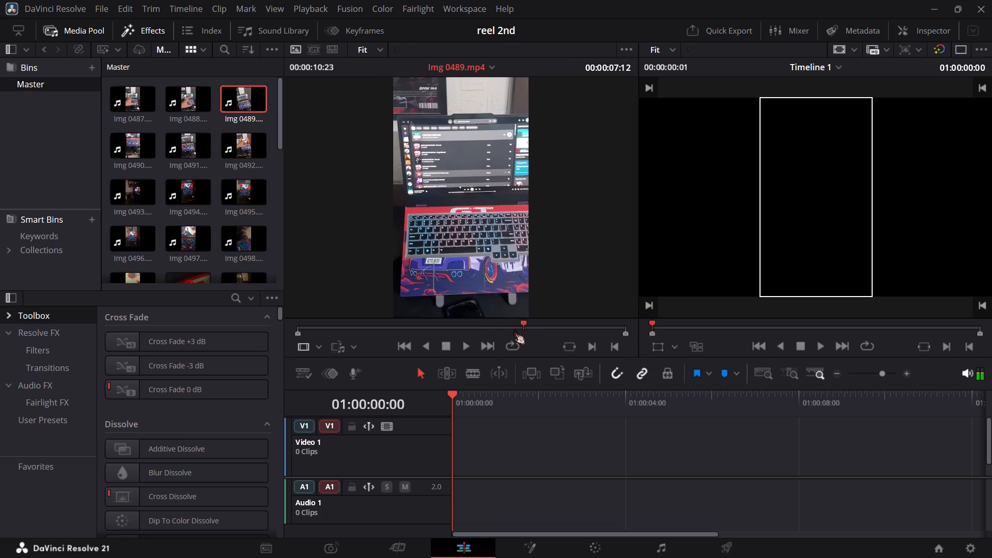
left_click_drag(516, 326, 495, 333)
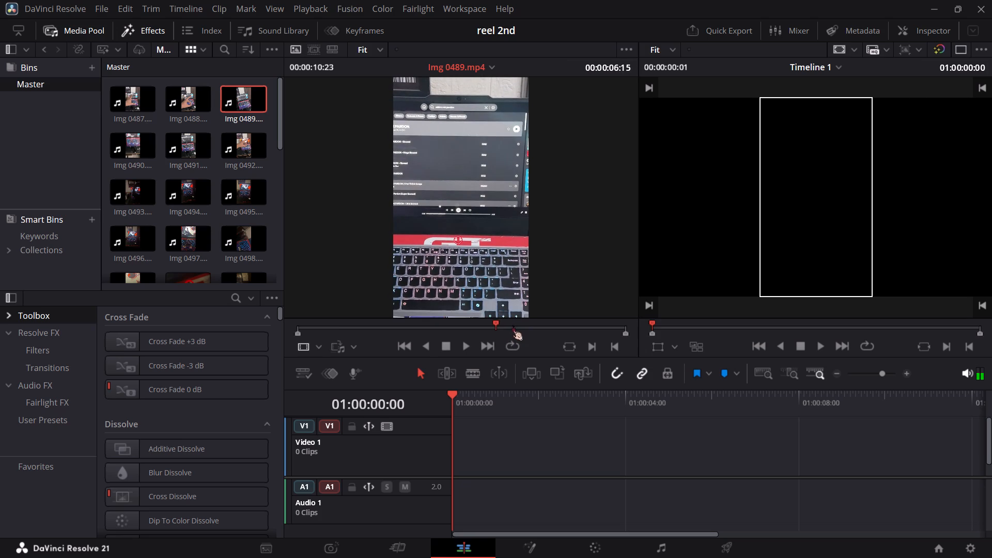
key("i")
Check the rest of Img 0489.mp4 and place only the video of the marked range at the start of Video 1.
left_click(529, 327)
left_click_drag(540, 329, 576, 328)
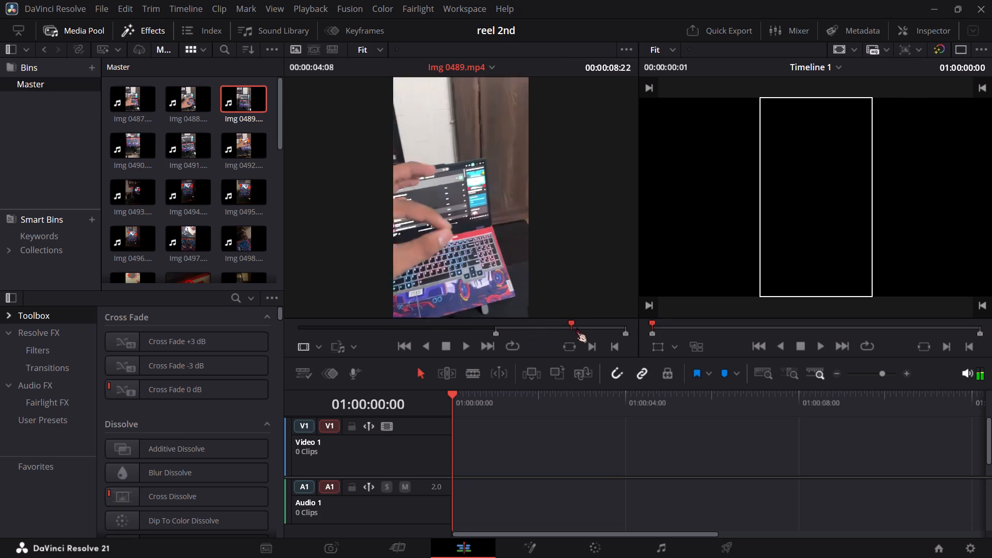
left_click_drag(576, 328, 682, 327)
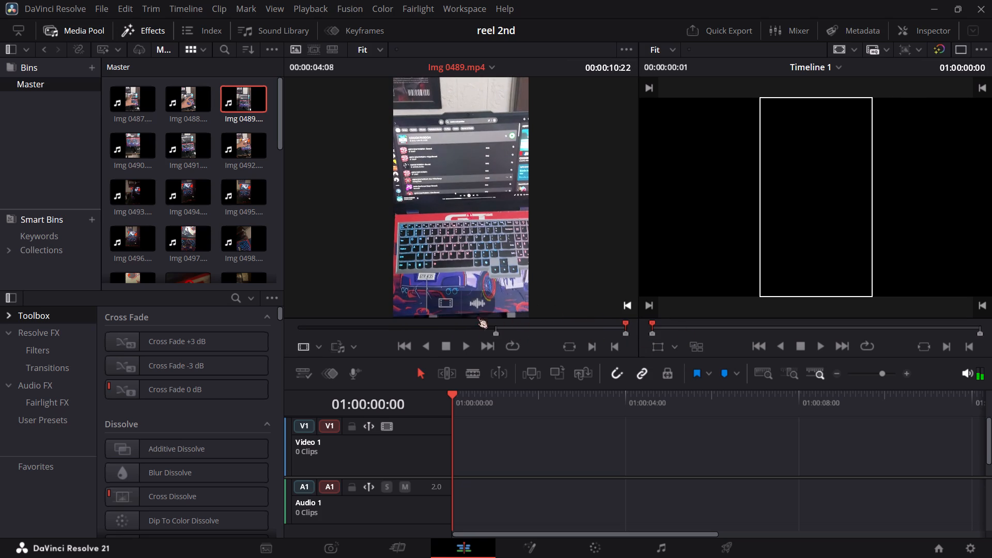
left_click_drag(440, 302, 452, 449)
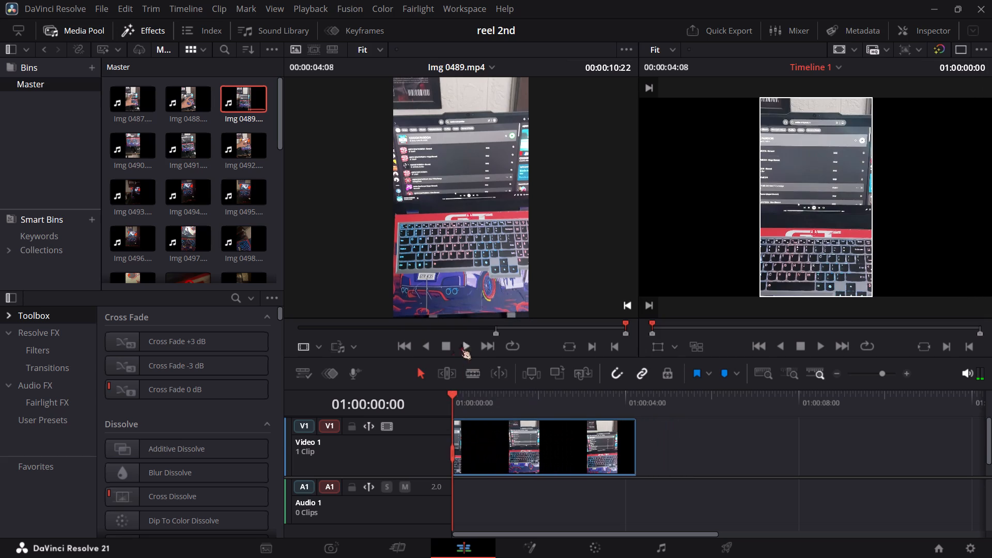
Play Img 0489.mp4 briefly in the source viewer and review the placed clip by playing Timeline 1.
left_click(472, 341)
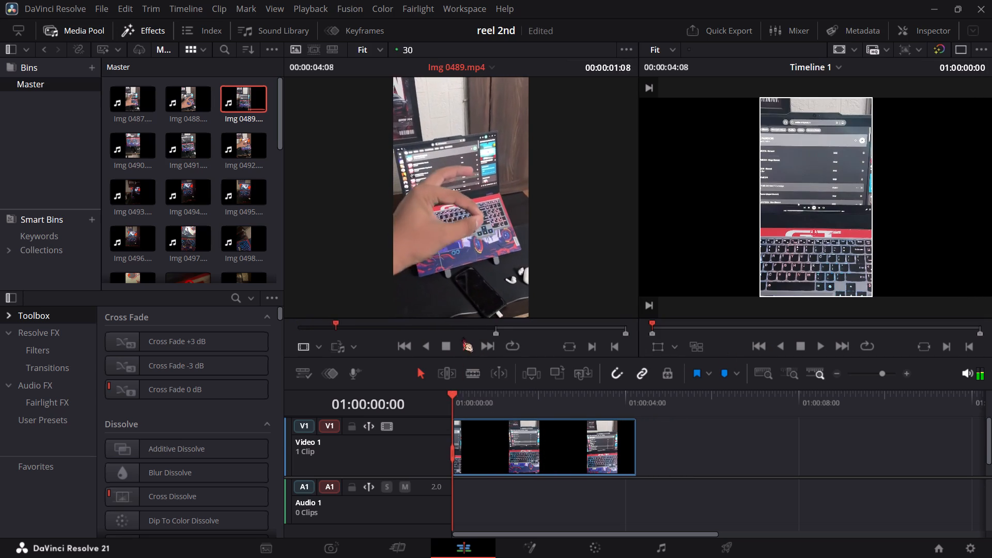
left_click(446, 343)
left_click(822, 342)
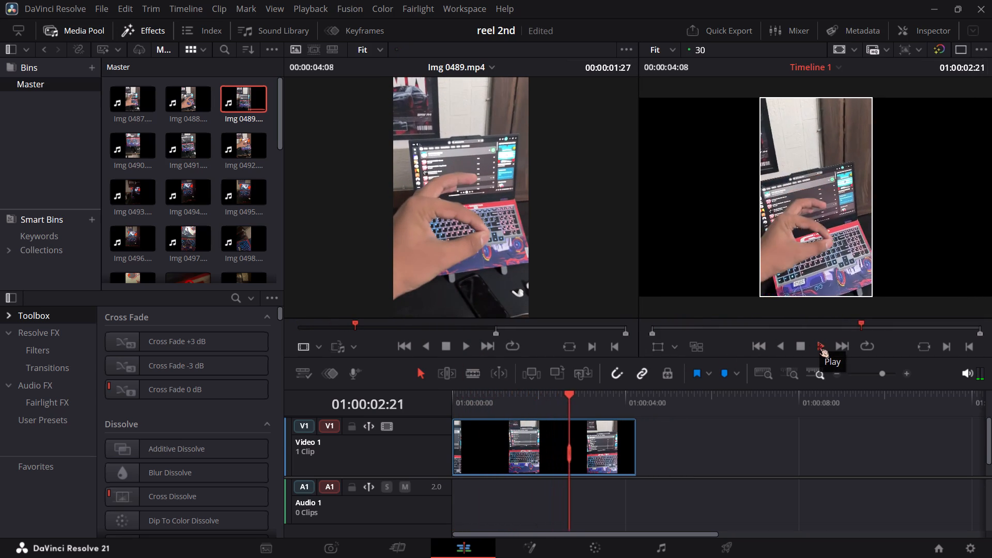
left_click(795, 342)
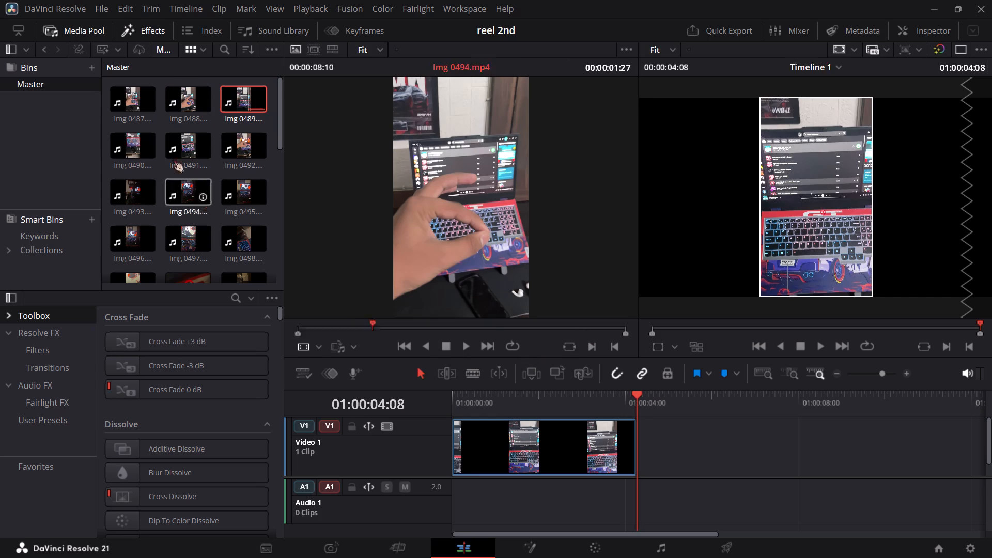
Import the song AŞKIM ÇOK PARDON REMIX (Ultra Slowed).MP3 from the Pictures folder into the media pool.
key("ctrl+i")
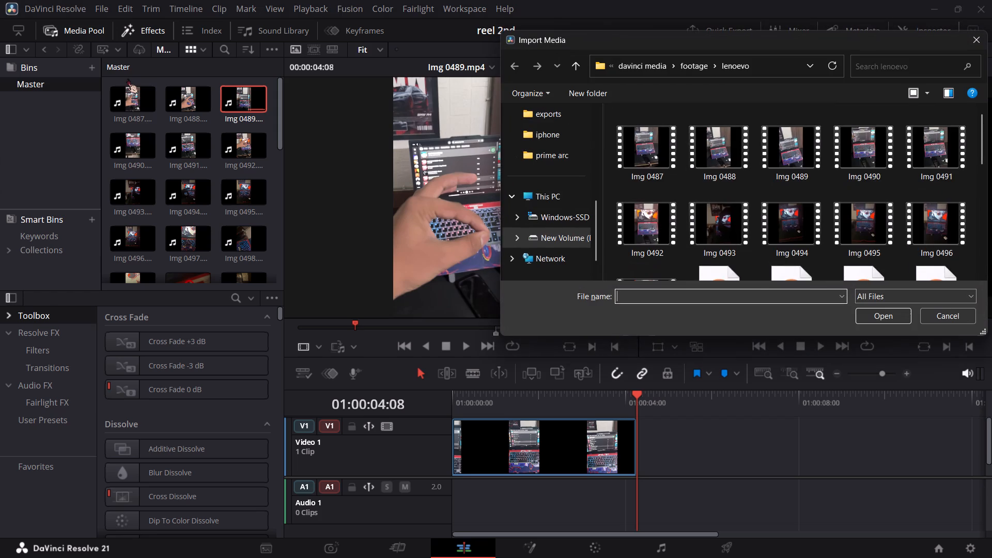
scroll(557, 237, "down", 4)
scroll(531, 126, "up", 3)
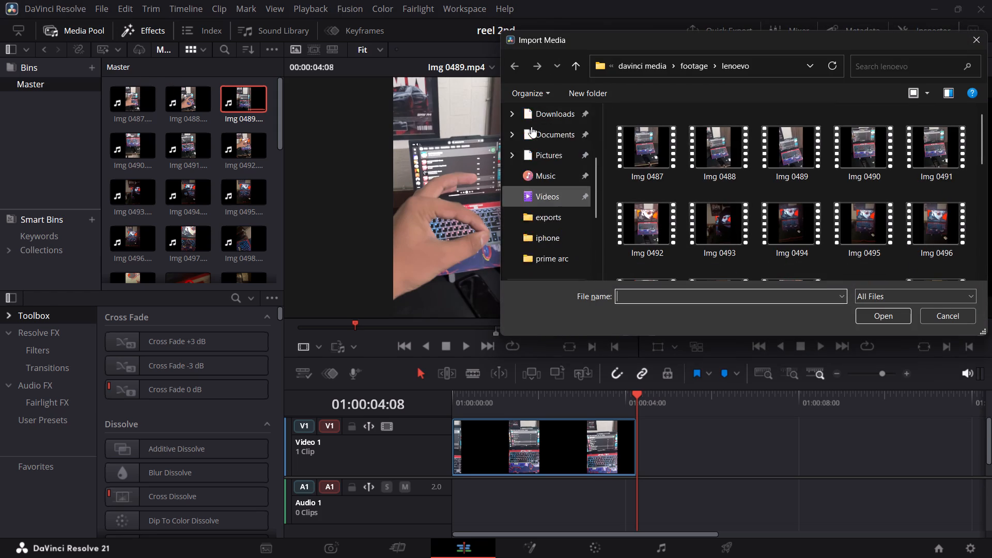
left_click(557, 256)
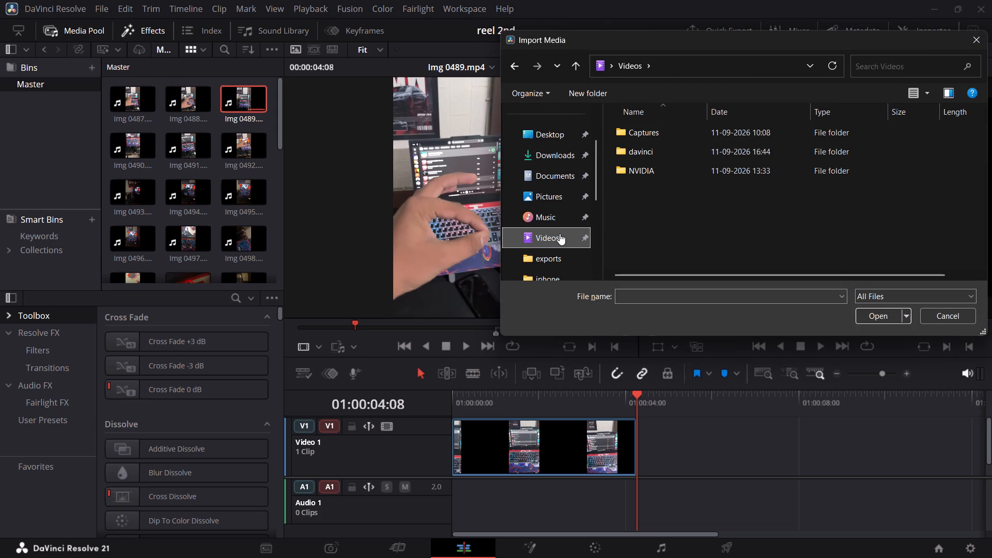
scroll(565, 237, "down", 1)
left_click(554, 144)
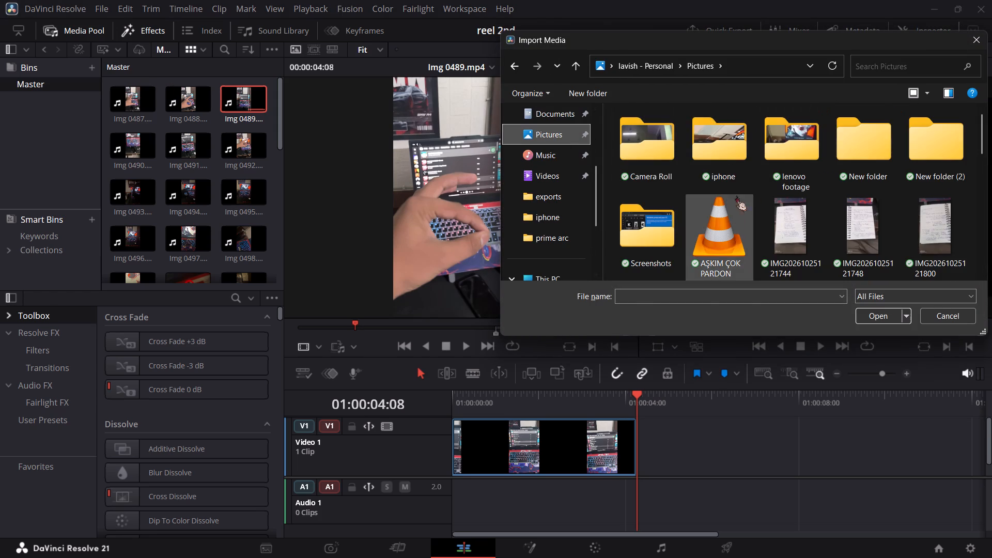
left_click_drag(729, 214, 176, 153)
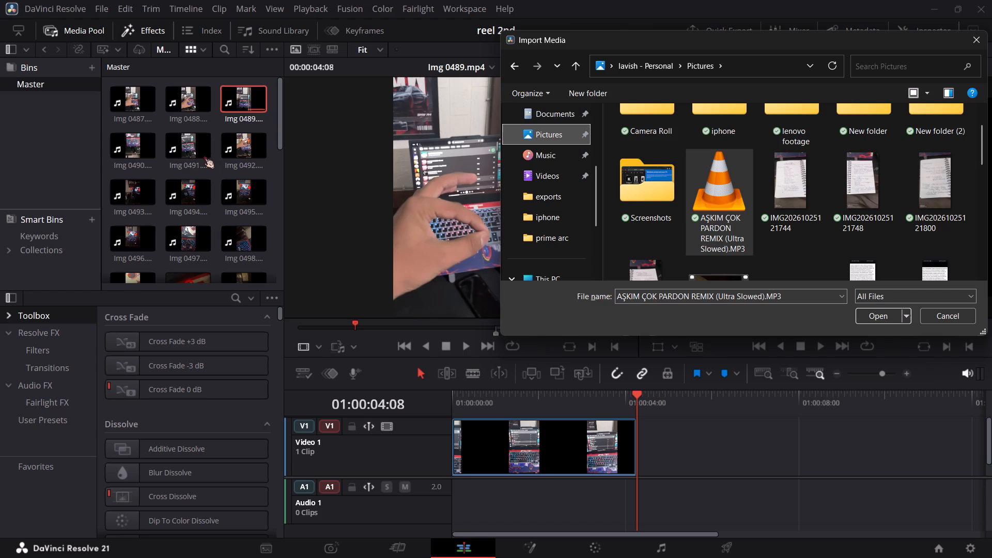
scroll(197, 149, "down", 3)
scroll(197, 149, "up", 5)
left_click(884, 321)
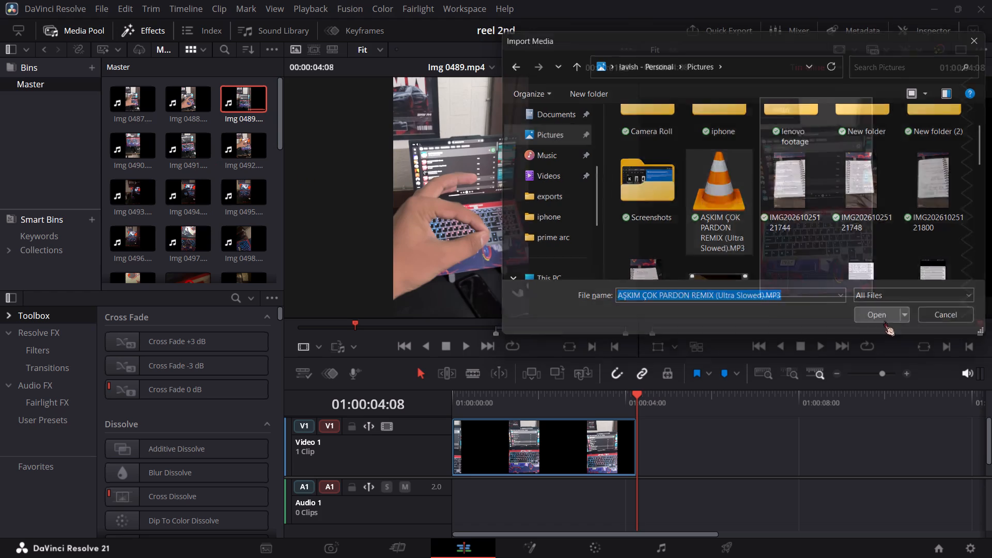
Place the AŞKIM ÇOK PARDON REMIX song at the start of Audio 1 on Timeline 1.
left_click_drag(126, 101, 467, 496)
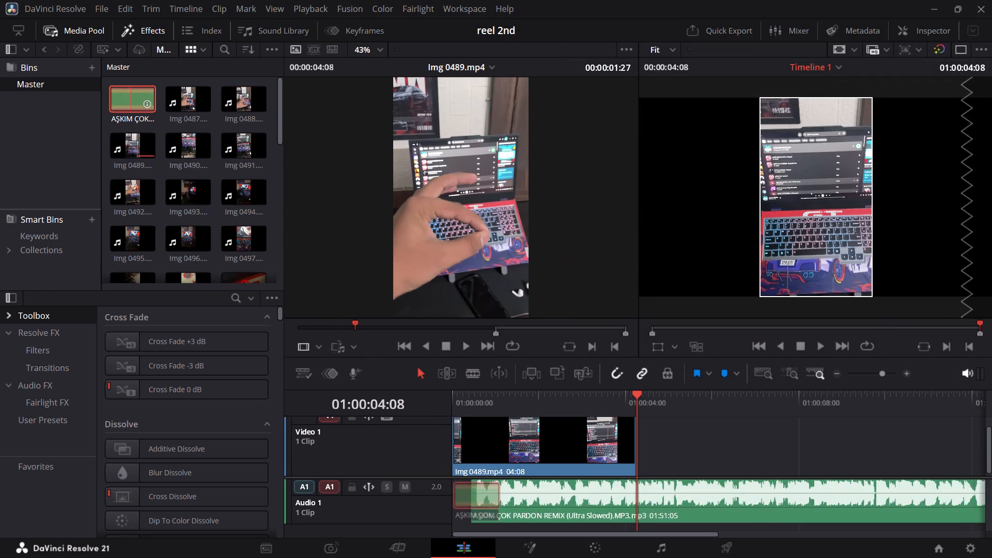
left_click_drag(467, 496, 442, 493)
Listen through roughly the first 35 seconds of the AŞKIM ÇOK PARDON REMIX song on Timeline 1 to choose where the clip should sit.
left_click(822, 345)
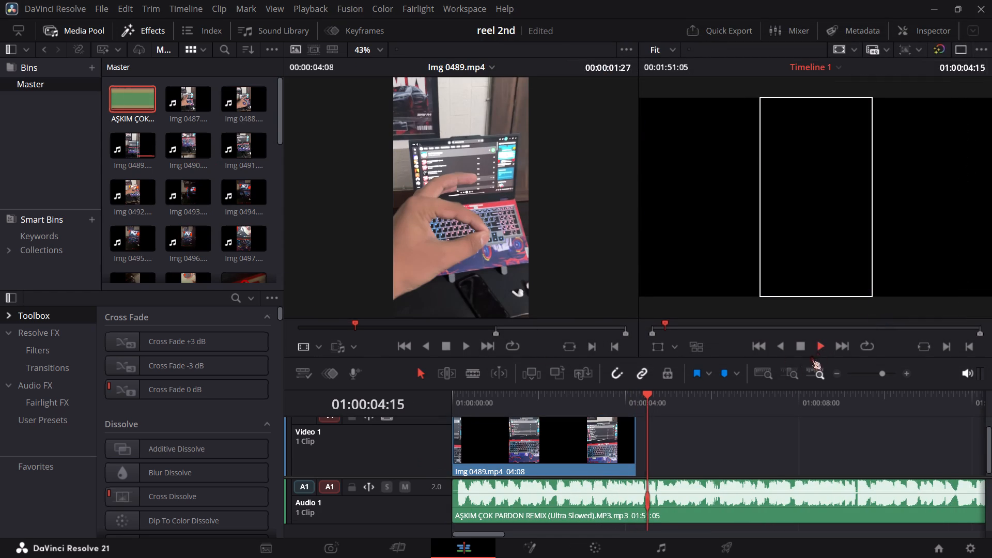
left_click_drag(691, 399, 675, 409)
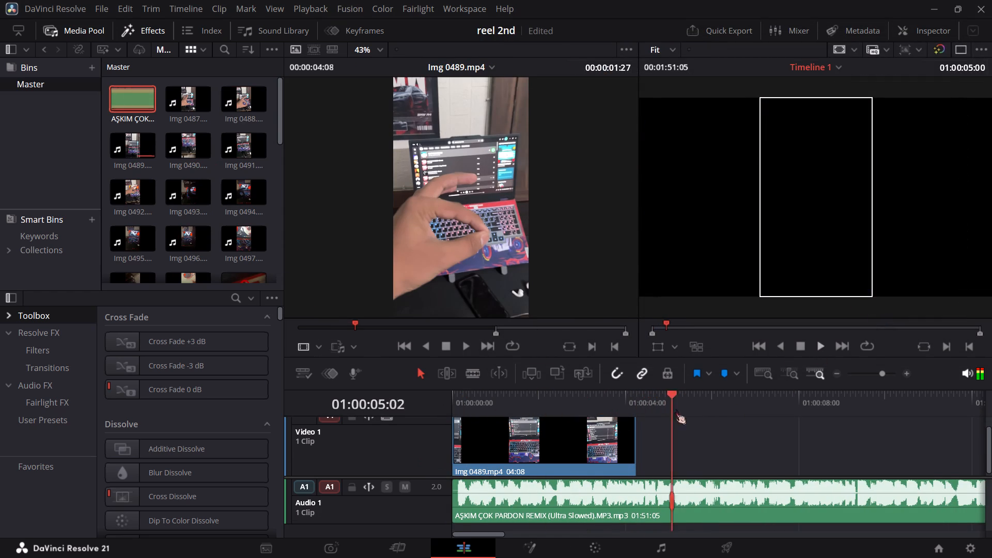
left_click_drag(675, 409, 698, 409)
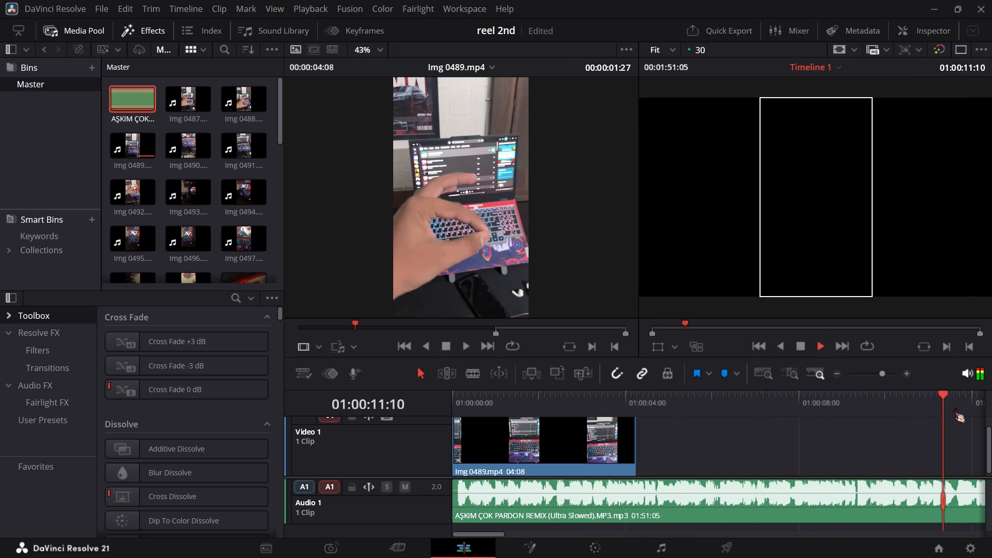
left_click_drag(789, 388, 455, 392)
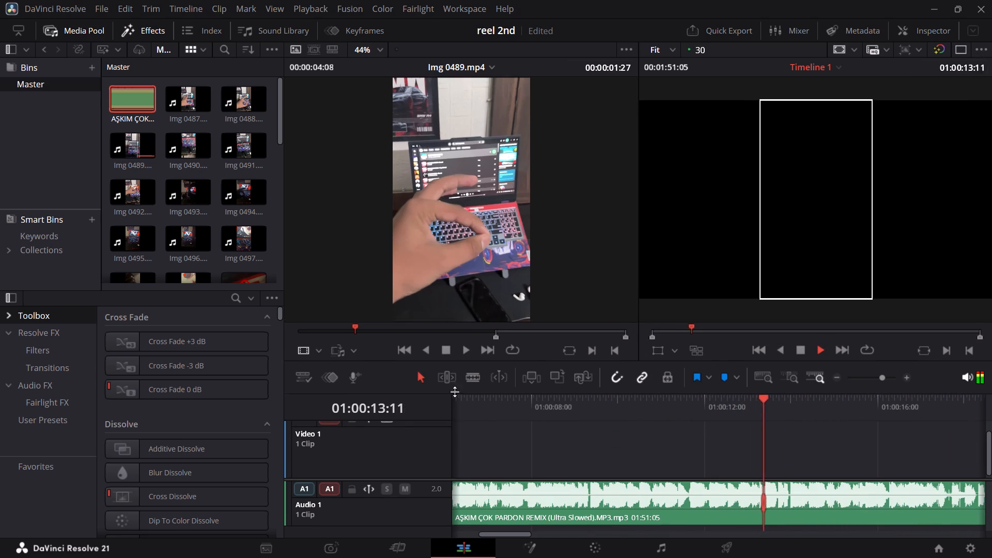
left_click_drag(455, 392, 398, 381)
left_click_drag(793, 393, 202, 396)
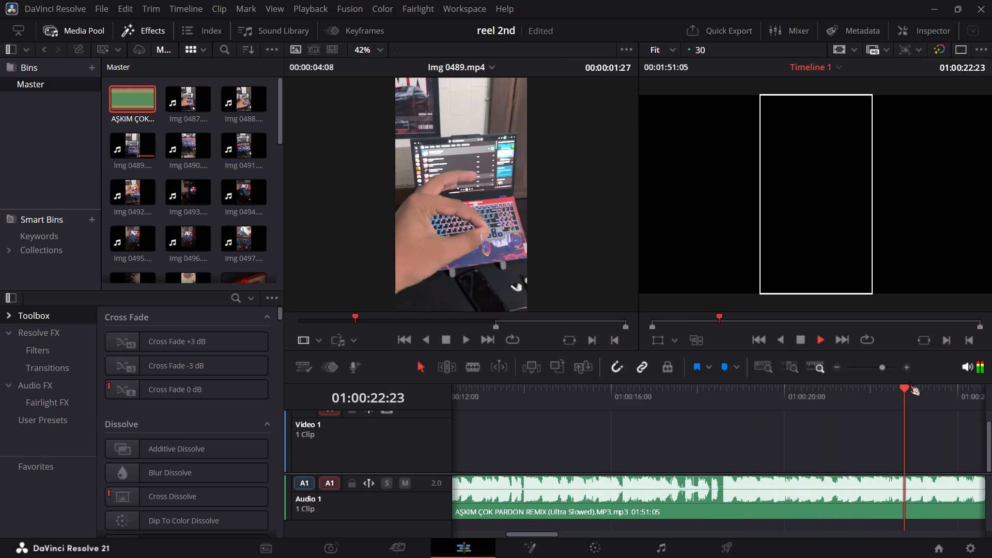
key("l")
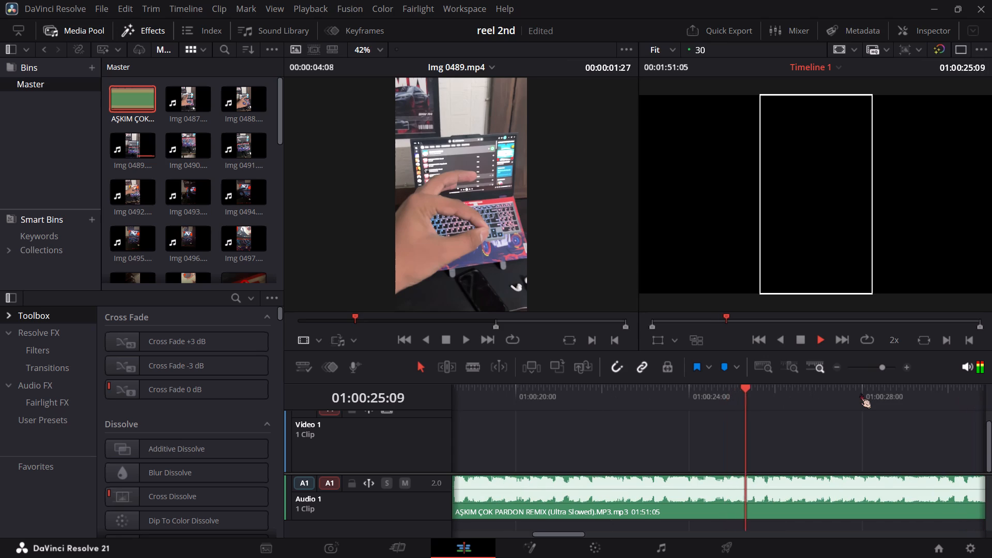
key("j")
key("l")
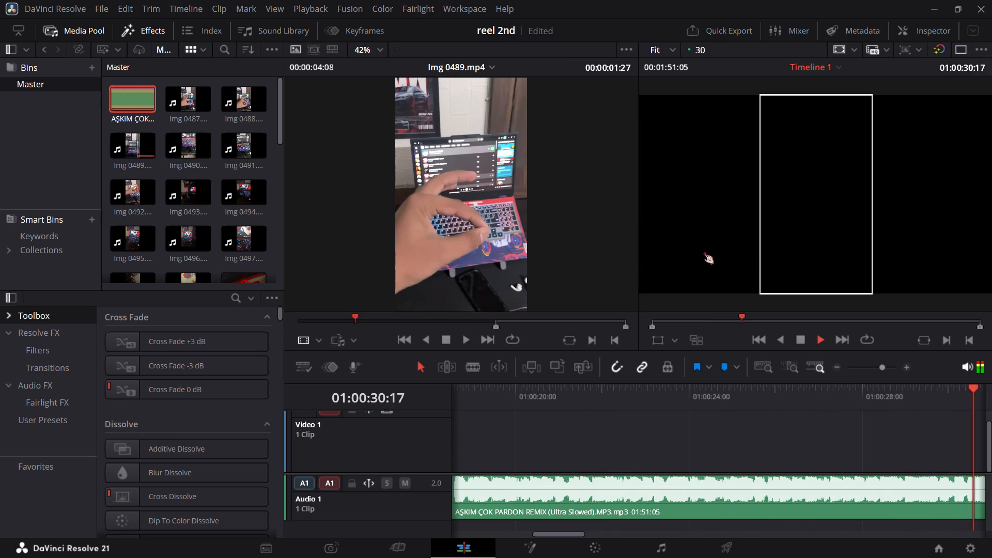
left_click(802, 336)
left_click_drag(932, 384, 889, 389)
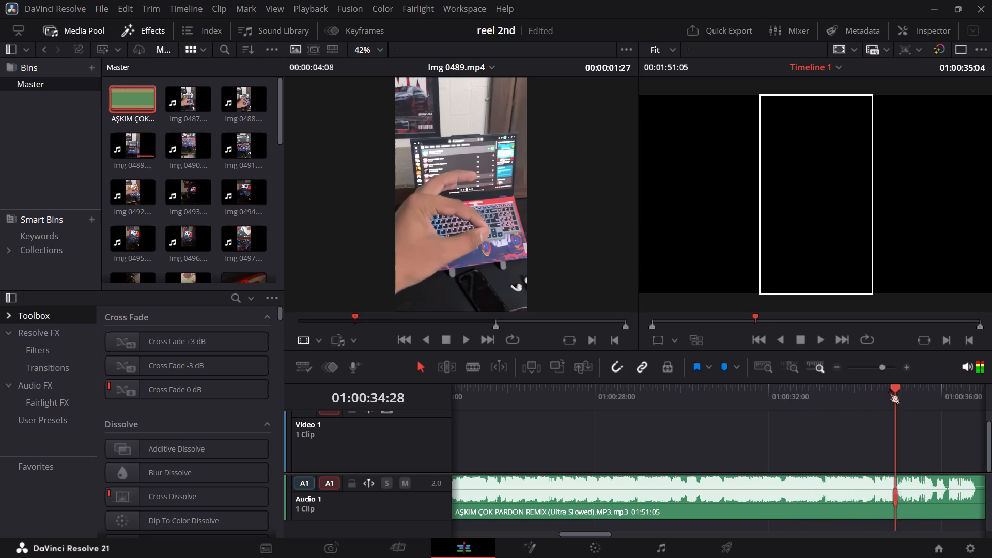
left_click_drag(889, 389, 794, 389)
left_click(818, 336)
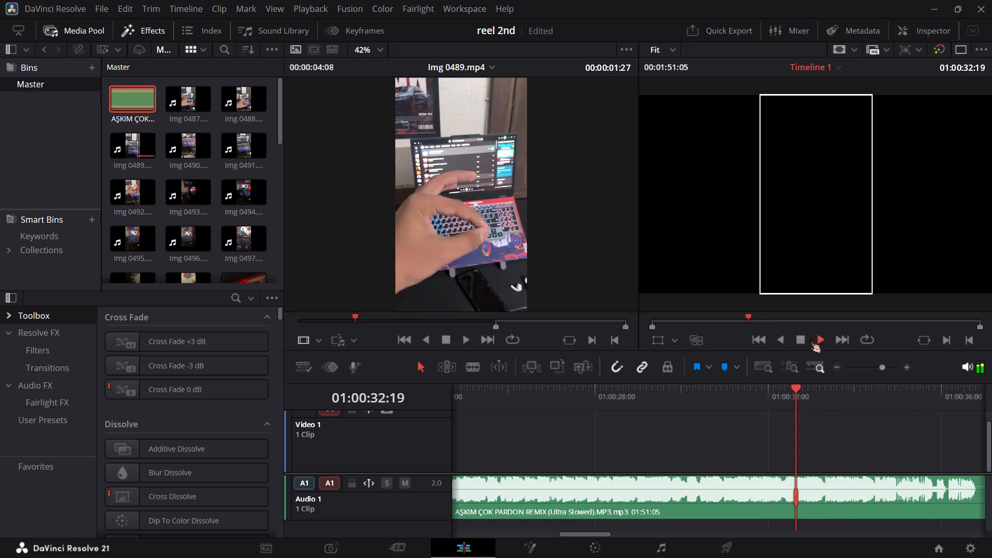
left_click(802, 338)
left_click_drag(836, 392, 795, 394)
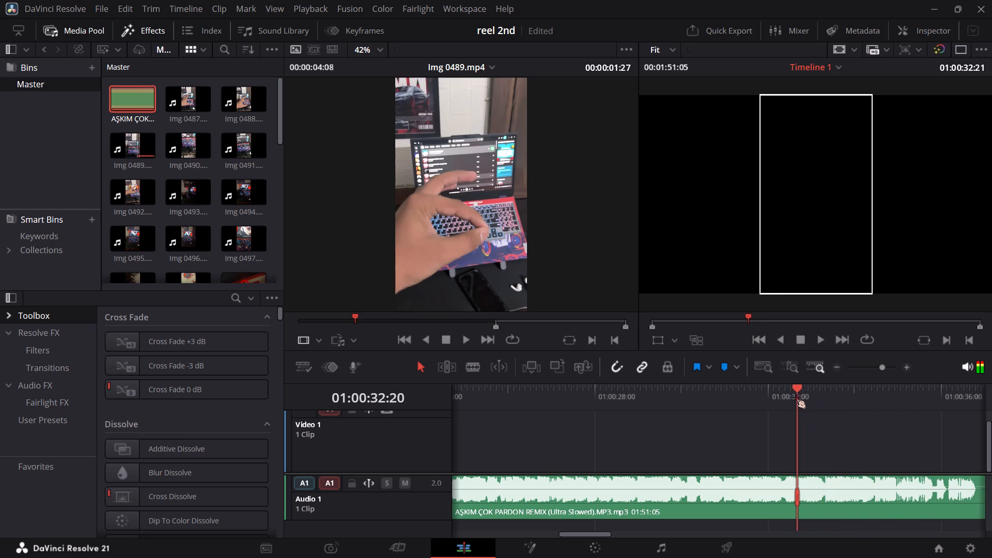
left_click_drag(795, 394, 788, 394)
Move the Img 0489.mp4 clip on Video 1 to start at about 01:00:32:14 and play it against the song.
scroll(668, 413, "up", 1)
scroll(667, 415, "down", 8, "ctrl")
scroll(668, 417, "up", 20, "ctrl")
scroll(668, 417, "up", 6, "ctrl")
left_click_drag(608, 429, 991, 457)
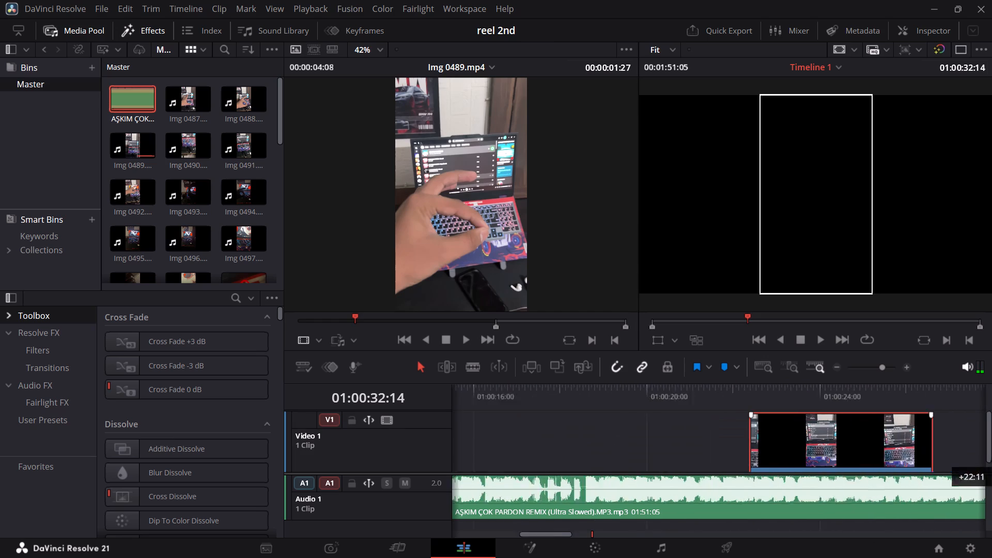
left_click_drag(991, 457, 991, 458)
left_click_drag(826, 439, 847, 438)
left_click(819, 338)
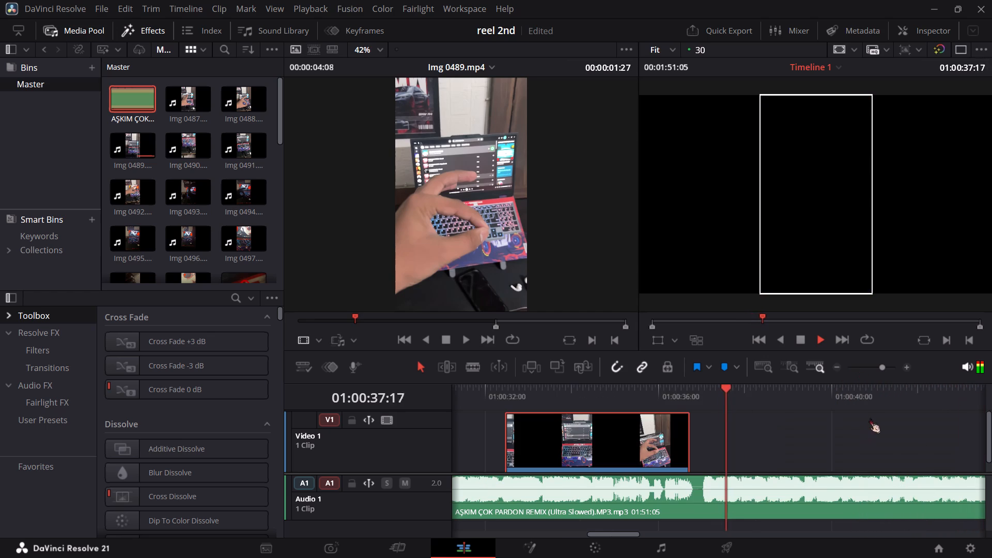
left_click(804, 341)
Shift the Img 0489.mp4 clip earlier to start at about 01:00:31:06 and play it with the song.
left_click_drag(634, 417, 599, 423)
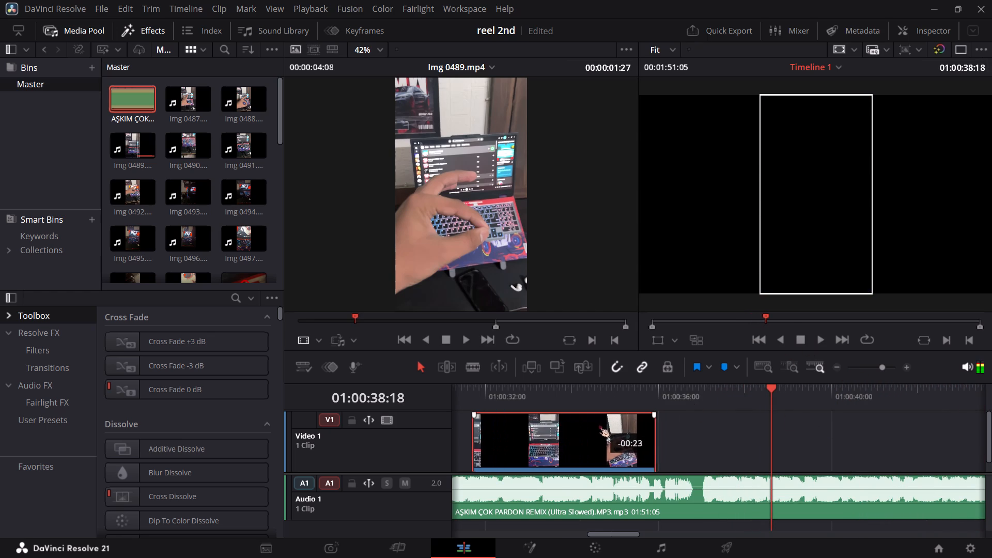
left_click_drag(599, 423, 579, 424)
left_click_drag(765, 386, 463, 392)
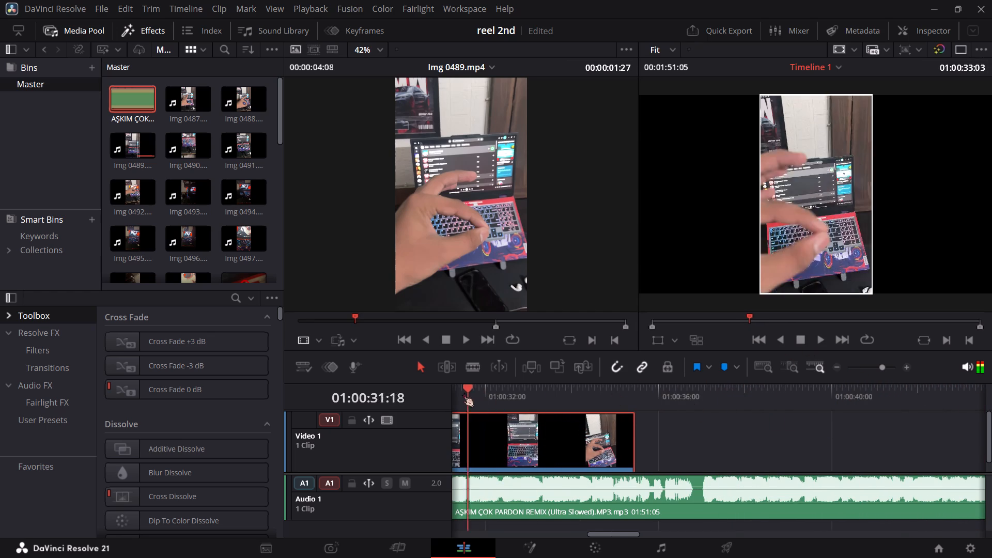
left_click_drag(463, 392, 586, 389)
left_click(817, 334)
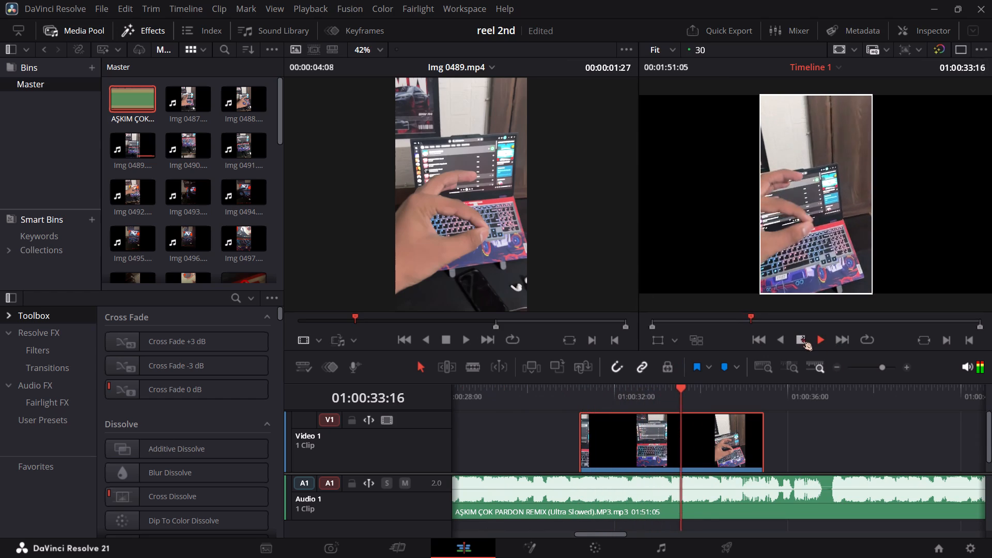
left_click(801, 336)
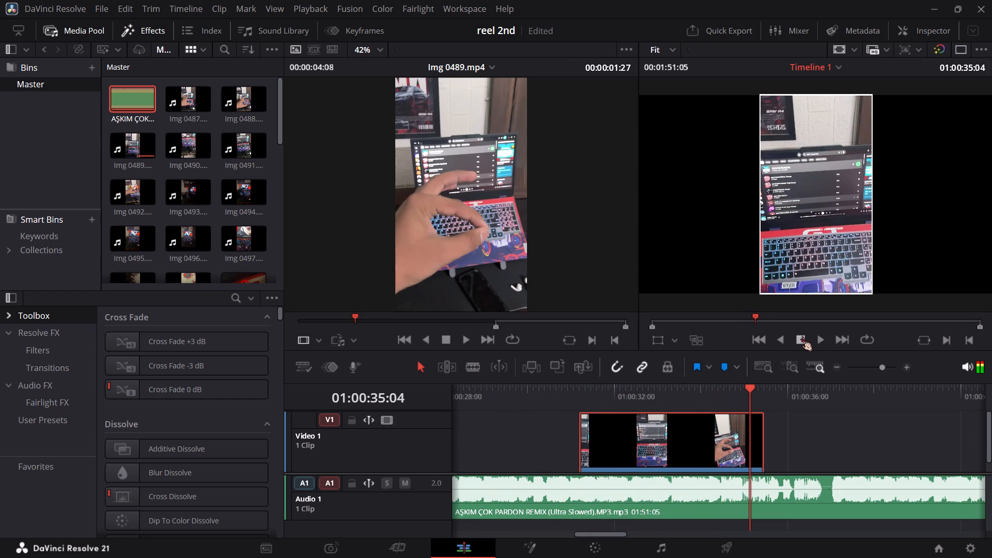
Park the playhead at 01:00:34:23 and shift the Img 0489.mp4 clip 3 frames later so its action lines up with the song.
left_click_drag(752, 391, 738, 392)
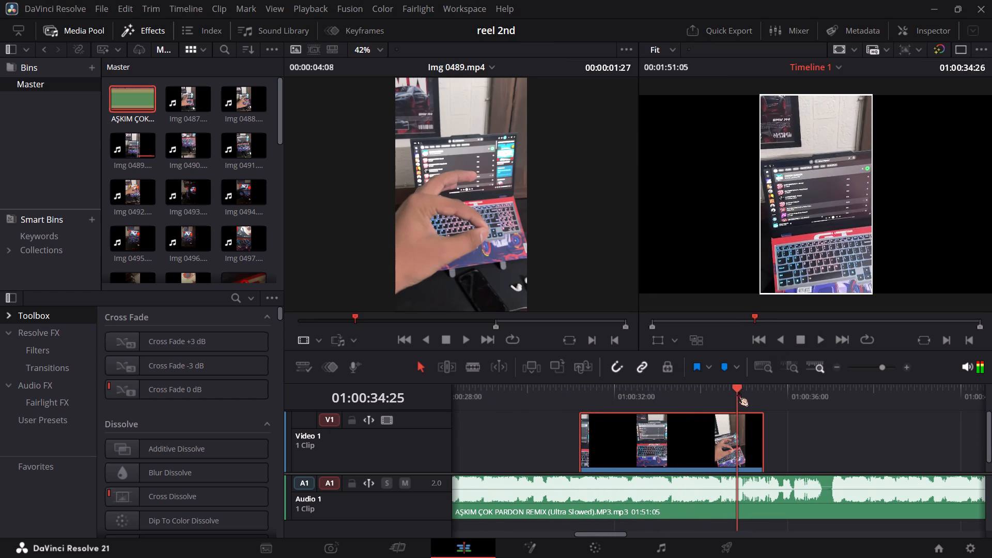
left_click_drag(738, 392, 734, 392)
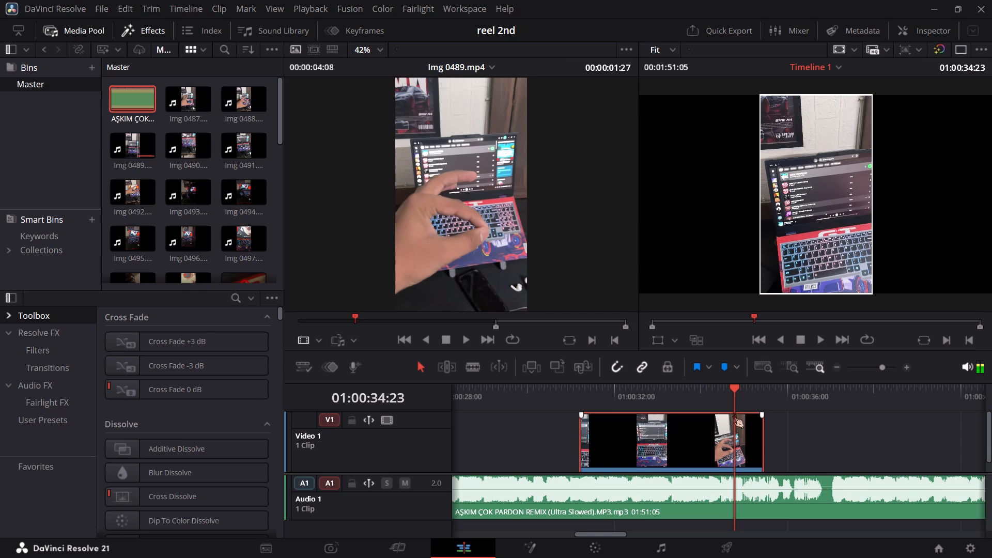
left_click_drag(740, 422, 761, 420)
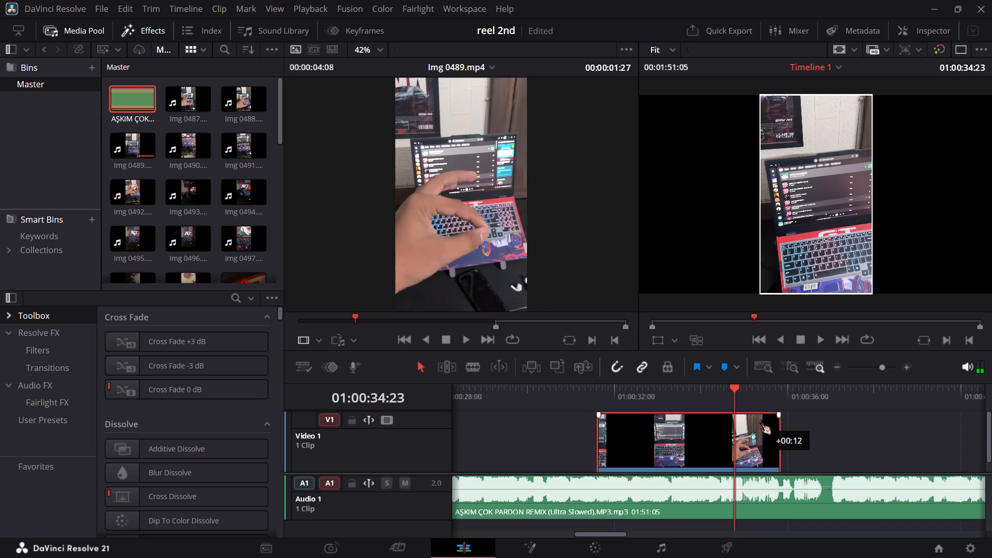
left_click_drag(761, 420, 743, 419)
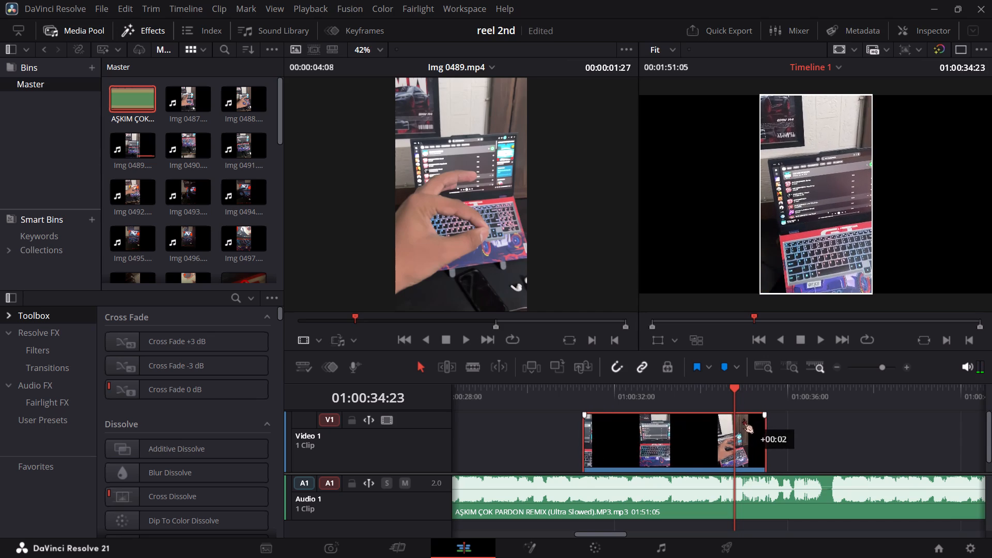
left_click_drag(743, 419, 751, 412)
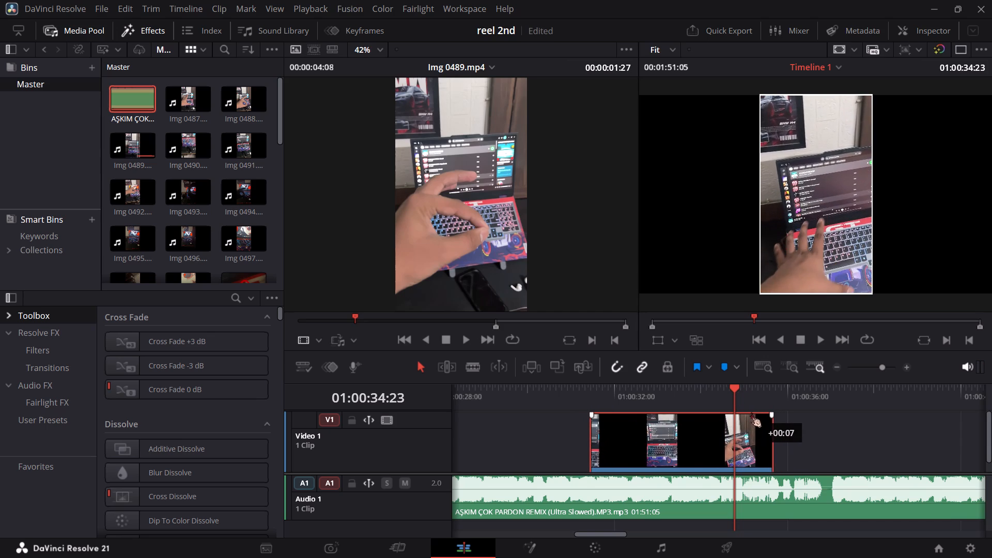
left_click_drag(751, 412, 745, 412)
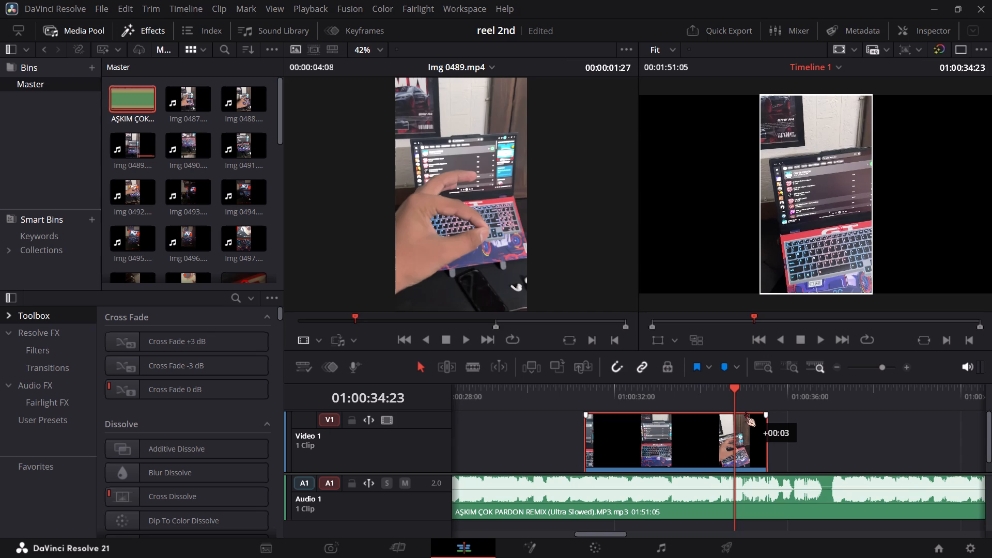
left_click_drag(745, 412, 744, 412)
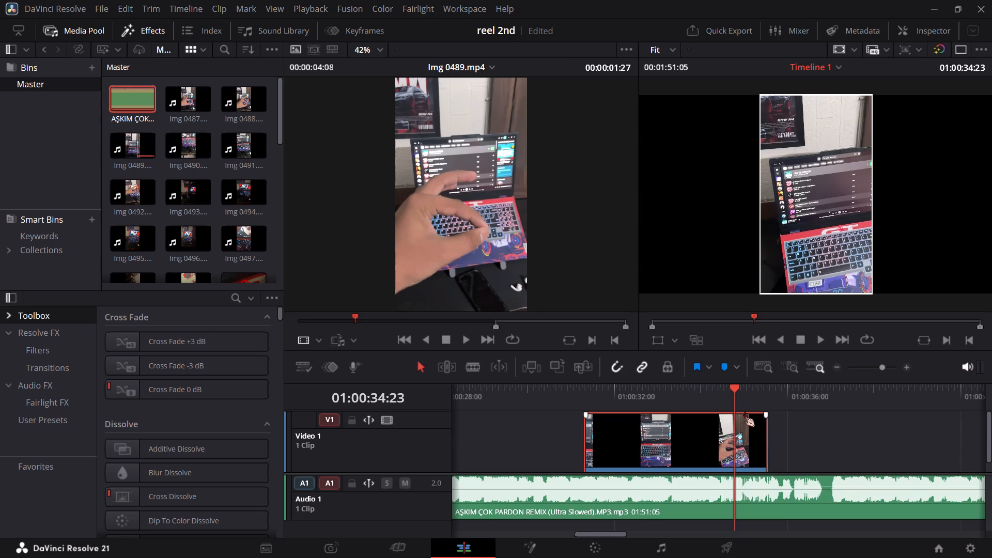
Split the Img 0489.mp4 clip on Video 1 at 01:00:34:23 and scrub around the cut.
key("ctrl+b")
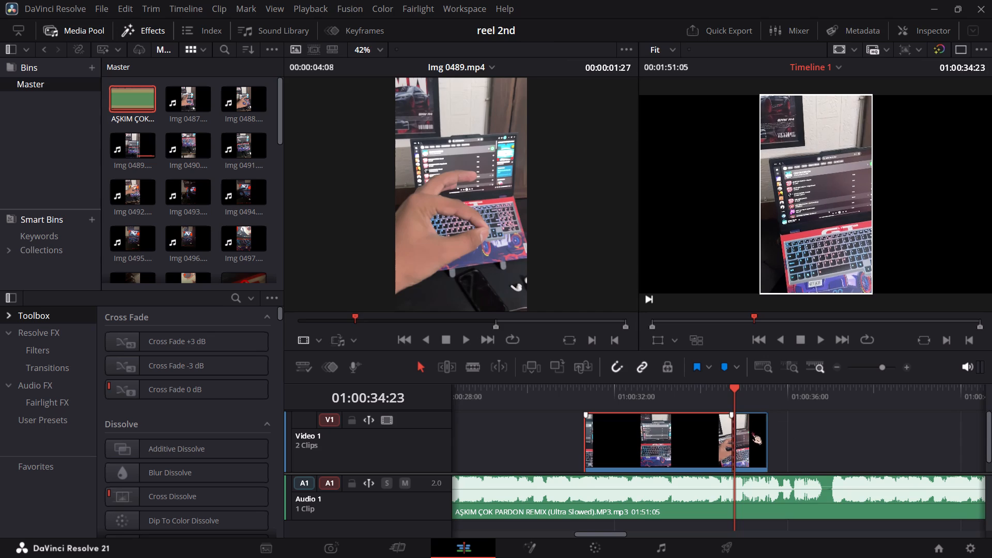
left_click_drag(738, 386, 749, 385)
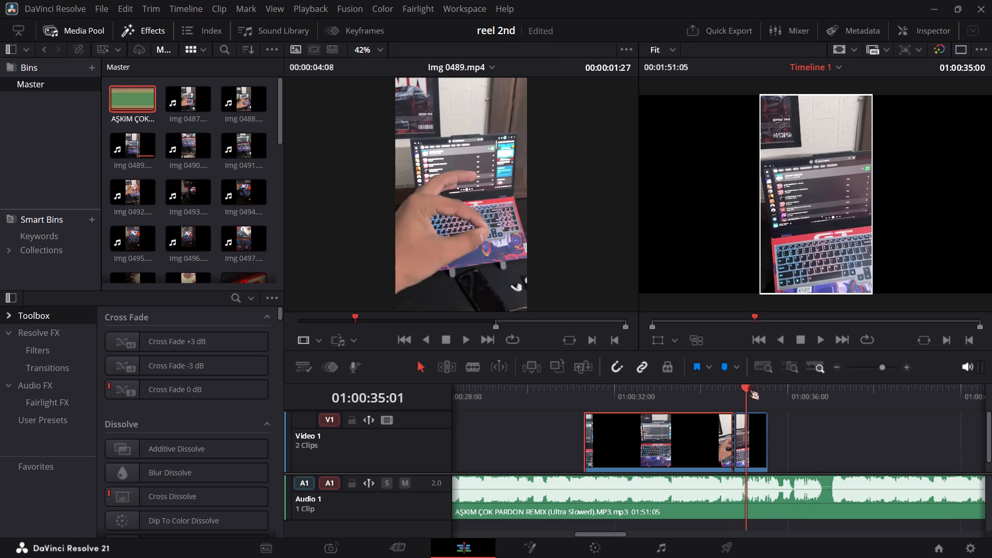
left_click_drag(749, 385, 721, 391)
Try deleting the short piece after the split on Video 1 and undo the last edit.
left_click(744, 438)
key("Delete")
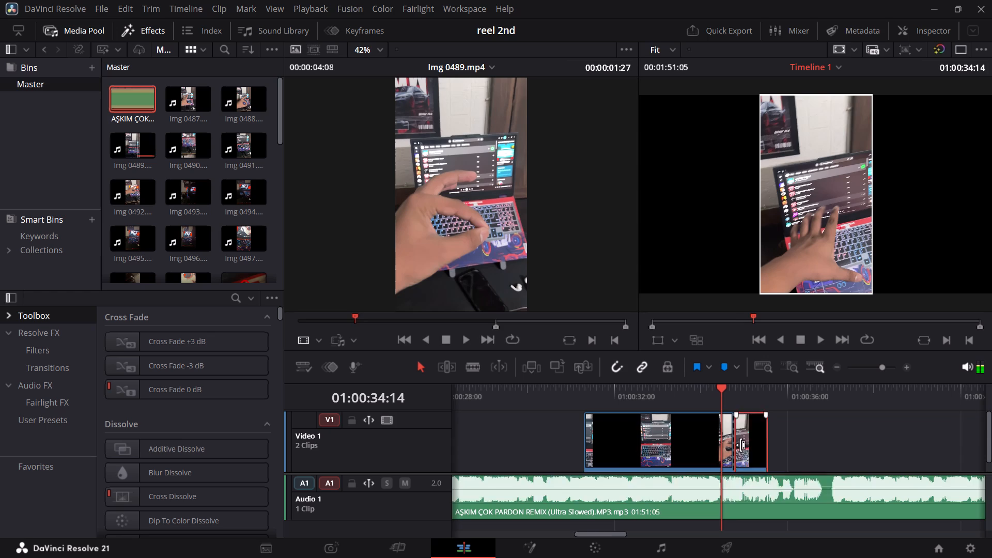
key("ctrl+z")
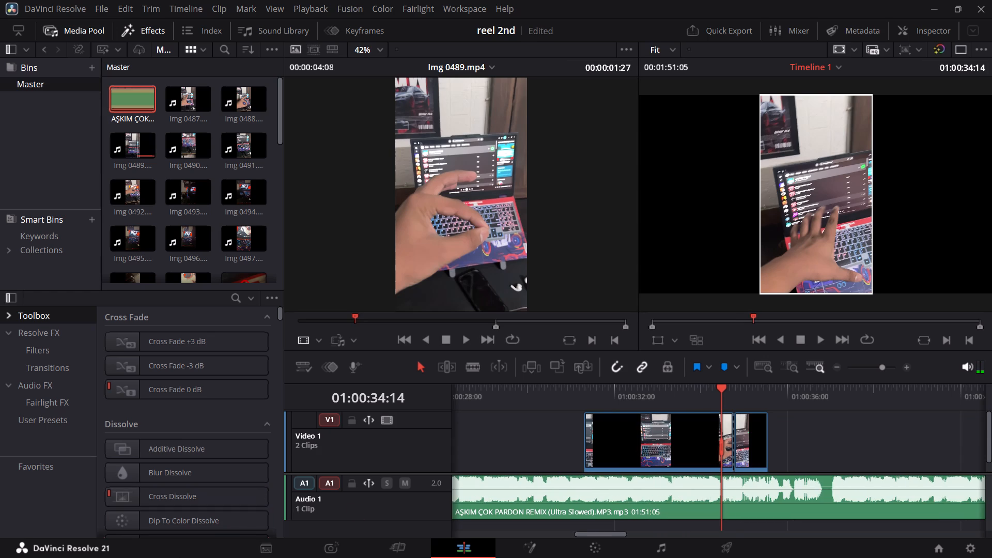
On the Cut page, delete the short 00:24 piece after the split, and return to the Edit page.
left_click(380, 544)
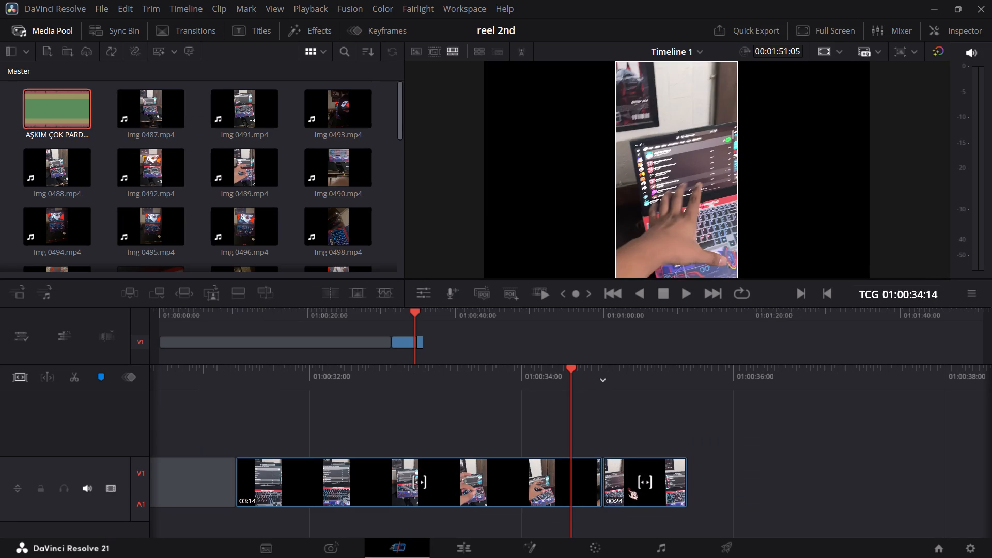
left_click(629, 485)
key("Delete")
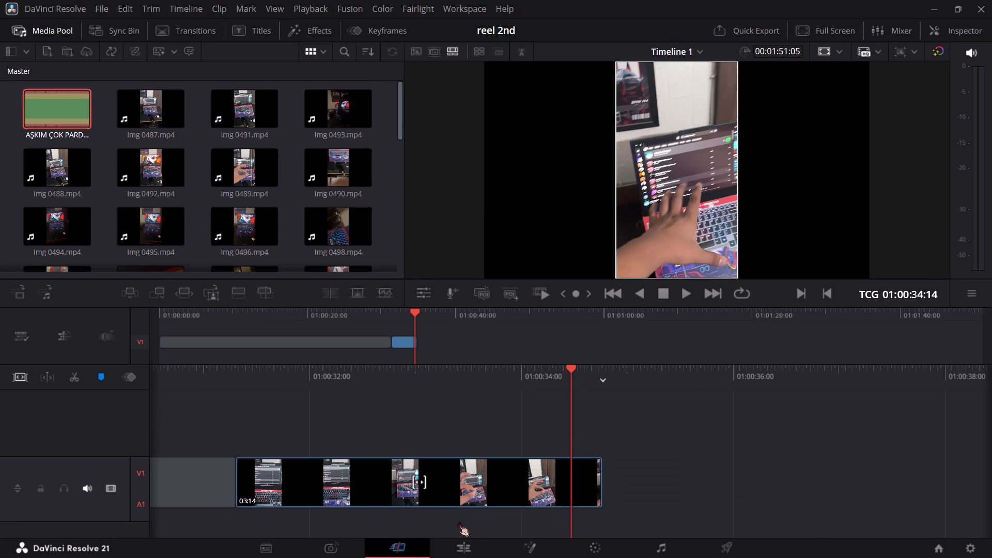
left_click(460, 545)
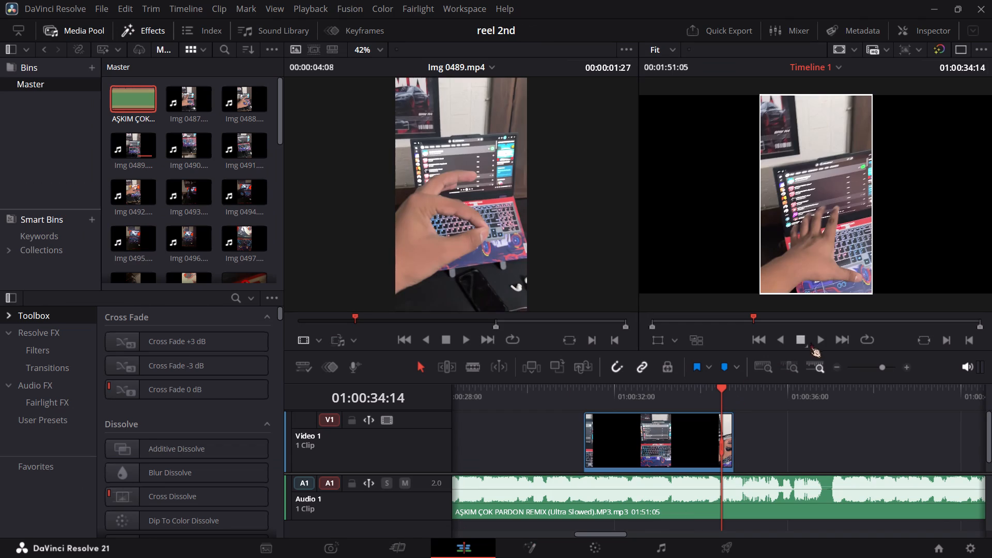
Play the trimmed Img 0489.mp4 clip and move it later on Video 1 to start at about 01:00:35:00, checking it against the song.
left_click_drag(720, 386, 585, 398)
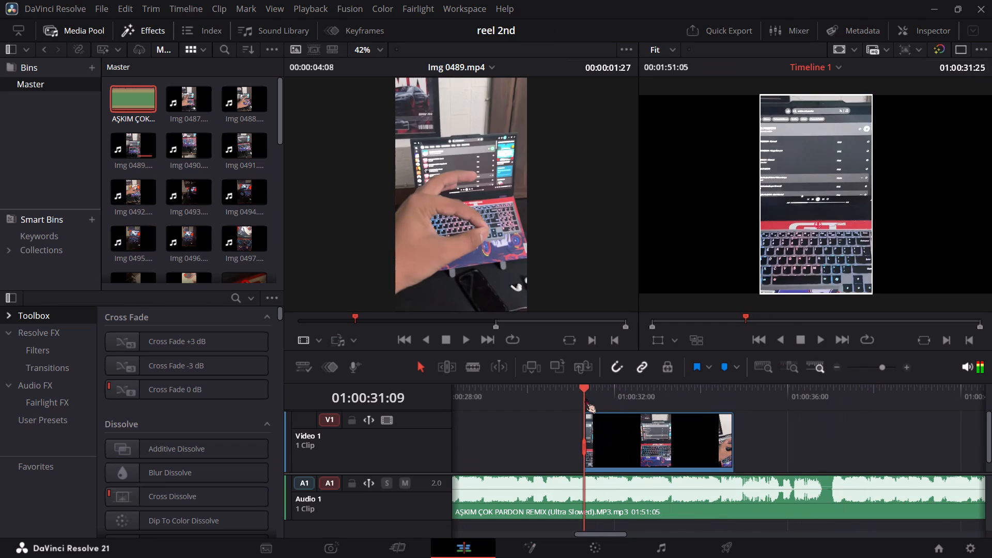
left_click_drag(585, 398, 590, 397)
left_click(811, 336)
left_click(815, 336)
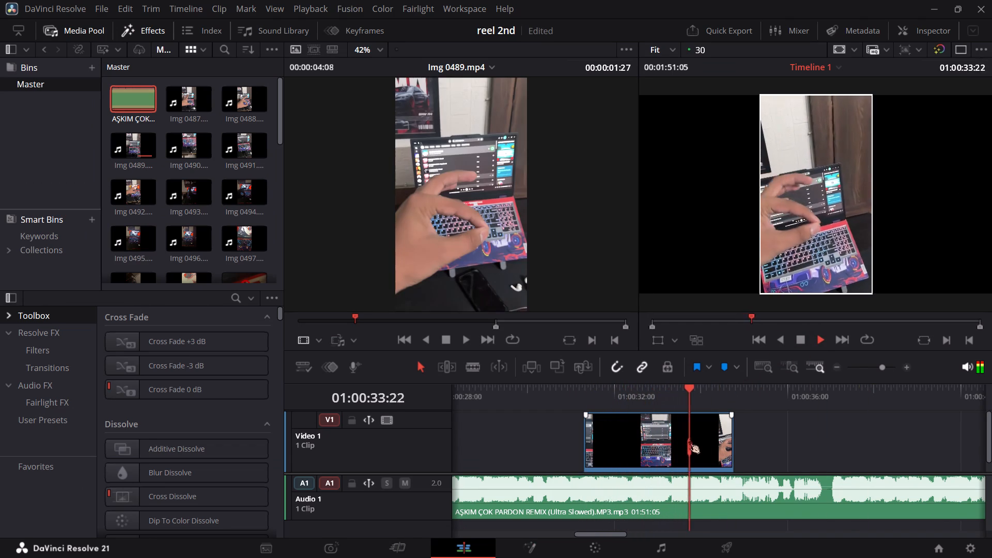
left_click_drag(689, 439, 817, 437)
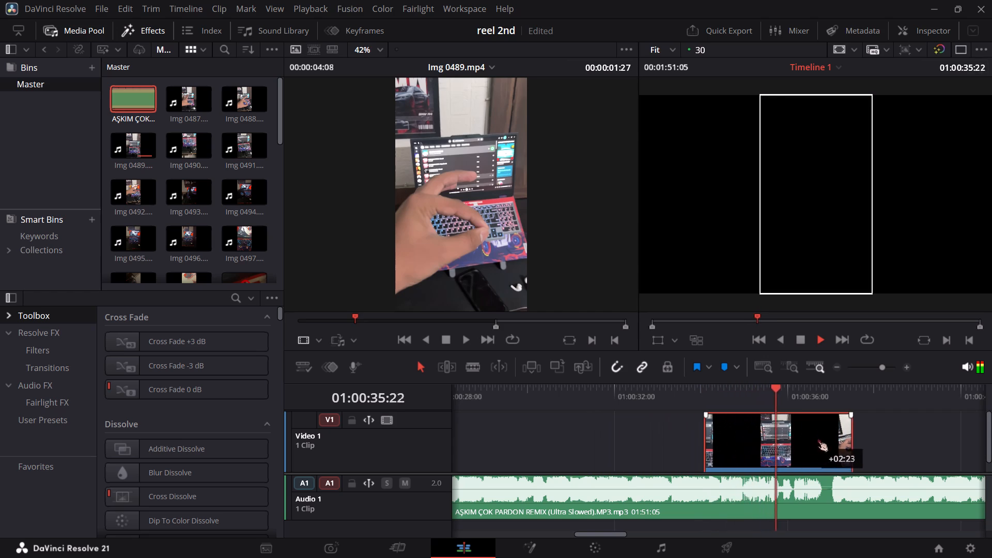
left_click_drag(817, 437, 848, 433)
left_click_drag(833, 398, 749, 404)
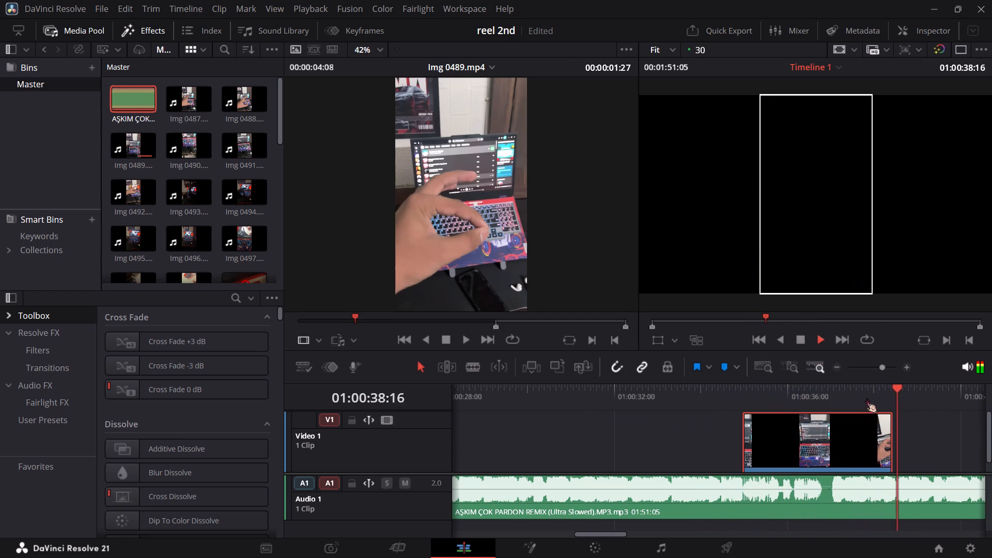
left_click(806, 343)
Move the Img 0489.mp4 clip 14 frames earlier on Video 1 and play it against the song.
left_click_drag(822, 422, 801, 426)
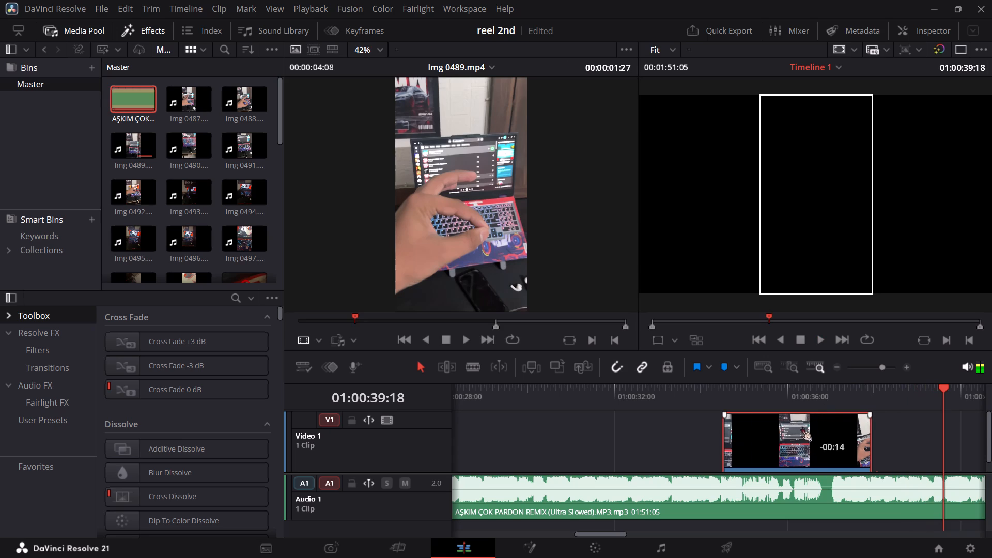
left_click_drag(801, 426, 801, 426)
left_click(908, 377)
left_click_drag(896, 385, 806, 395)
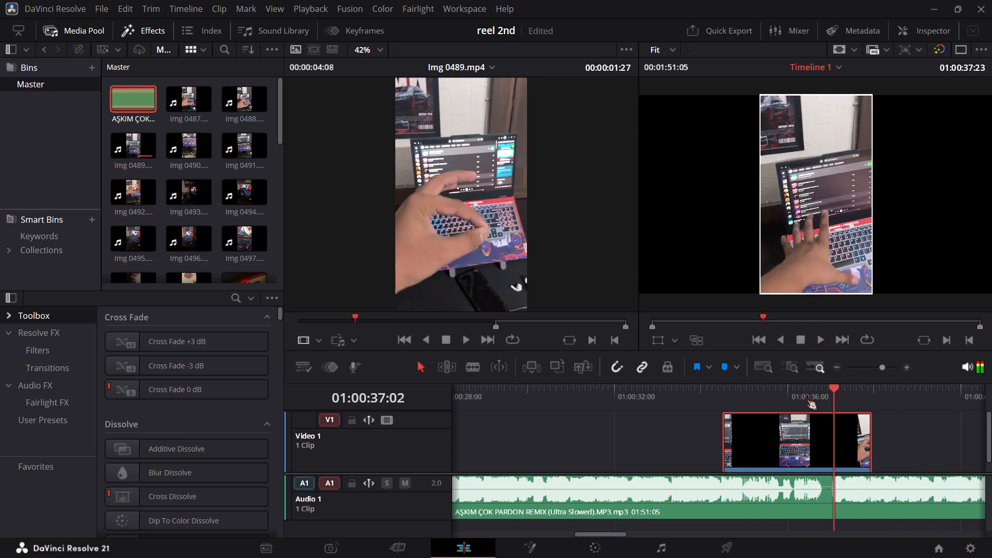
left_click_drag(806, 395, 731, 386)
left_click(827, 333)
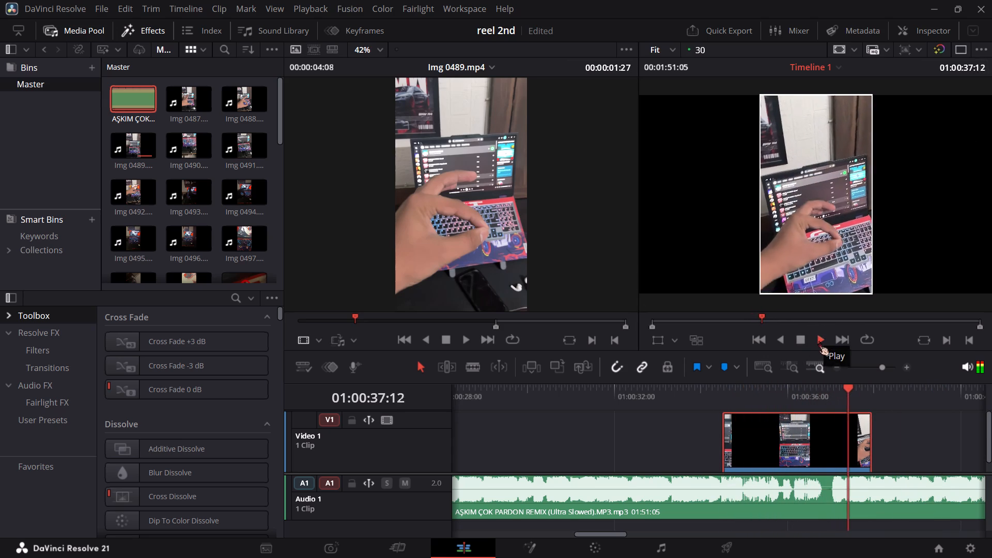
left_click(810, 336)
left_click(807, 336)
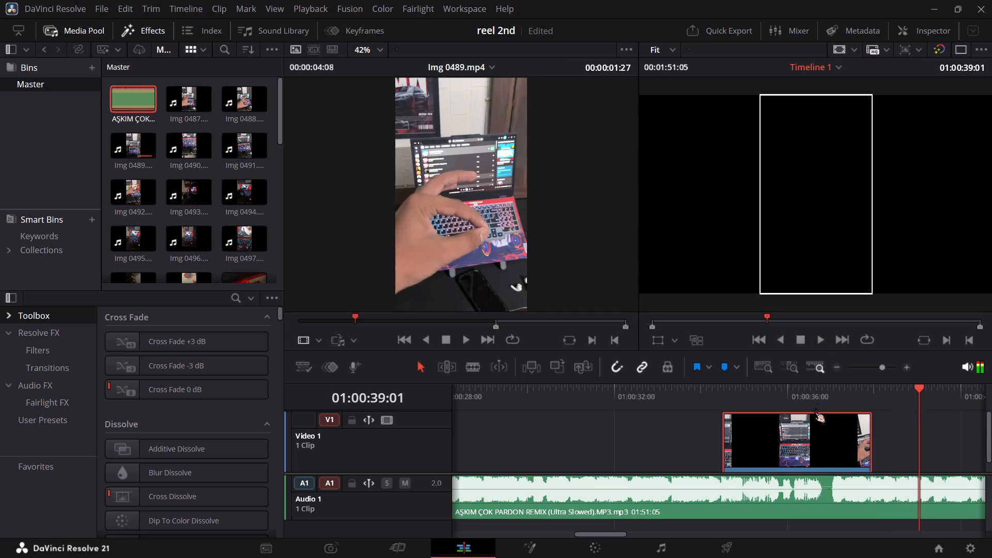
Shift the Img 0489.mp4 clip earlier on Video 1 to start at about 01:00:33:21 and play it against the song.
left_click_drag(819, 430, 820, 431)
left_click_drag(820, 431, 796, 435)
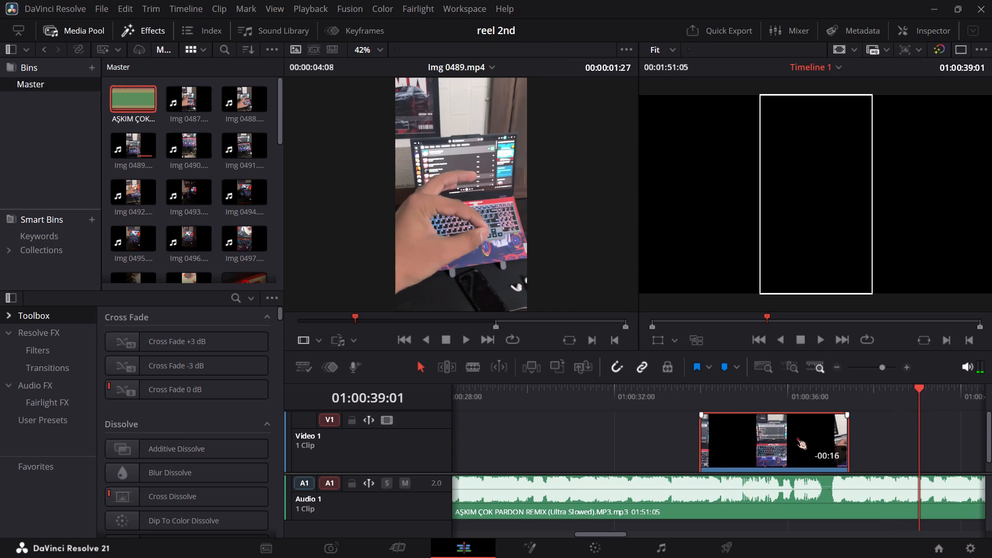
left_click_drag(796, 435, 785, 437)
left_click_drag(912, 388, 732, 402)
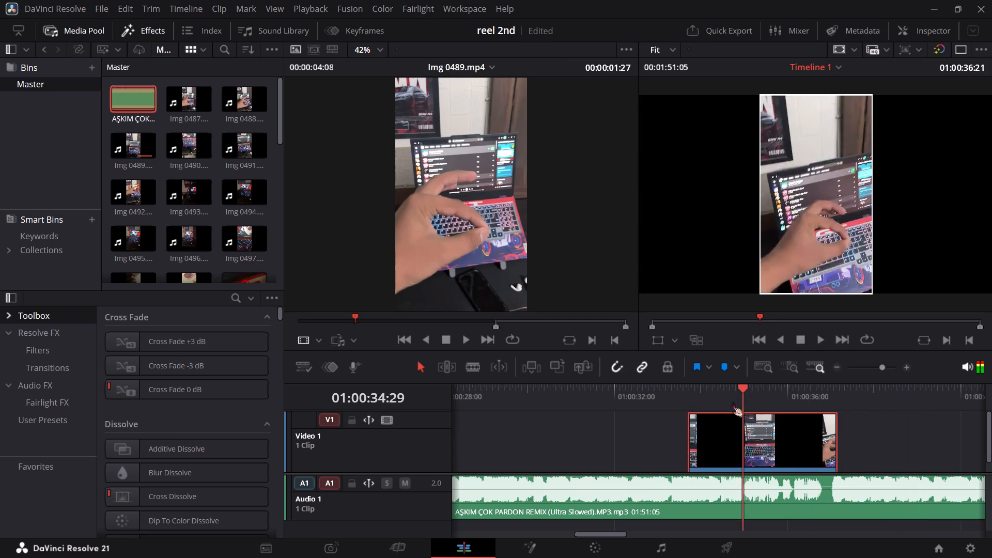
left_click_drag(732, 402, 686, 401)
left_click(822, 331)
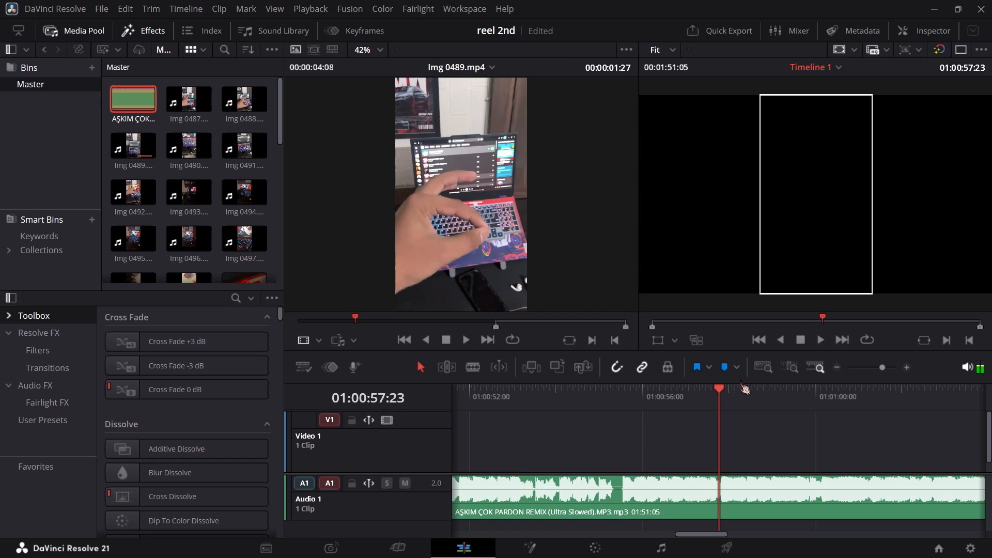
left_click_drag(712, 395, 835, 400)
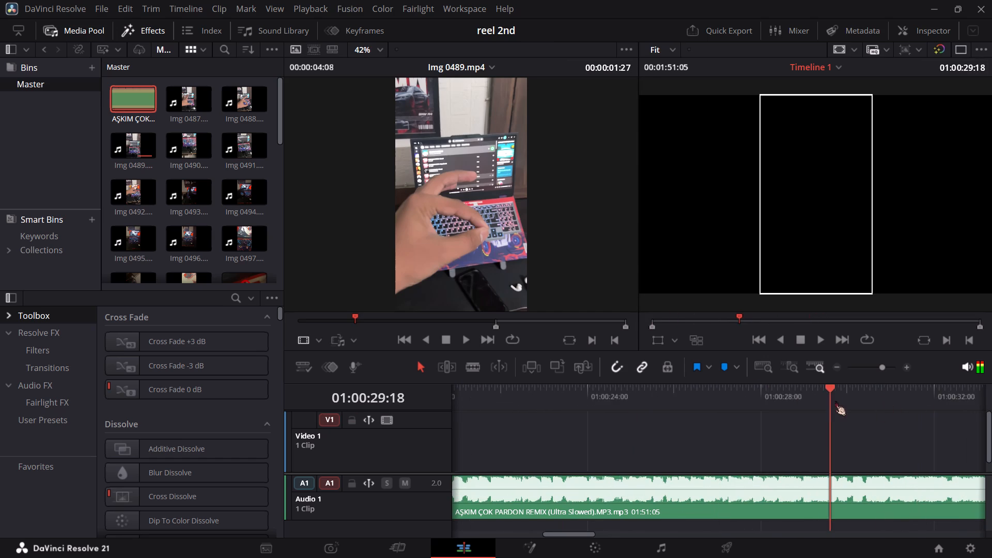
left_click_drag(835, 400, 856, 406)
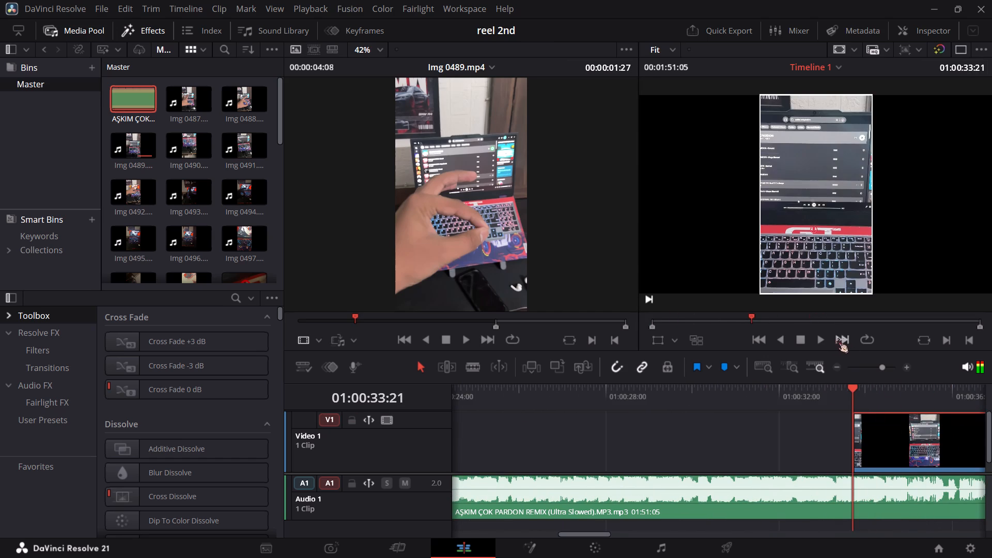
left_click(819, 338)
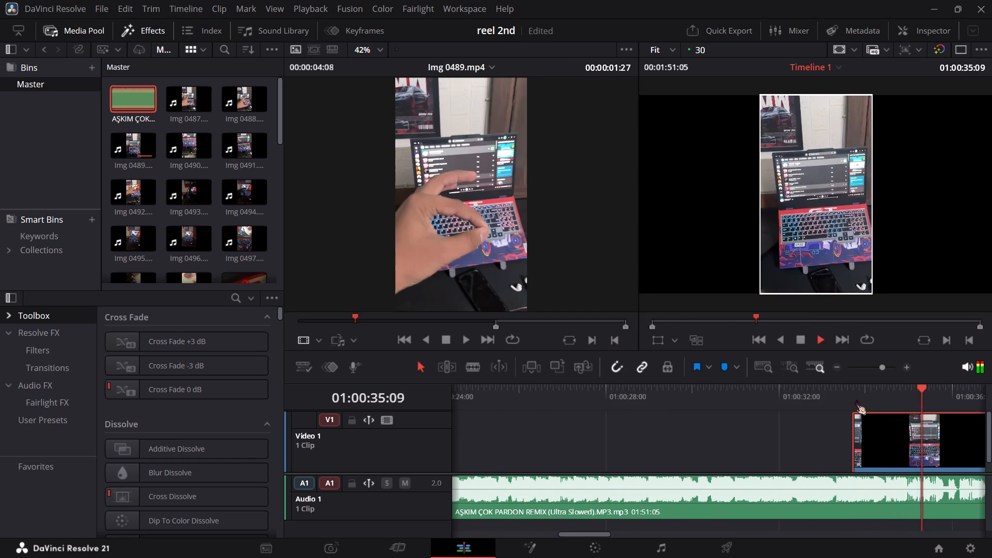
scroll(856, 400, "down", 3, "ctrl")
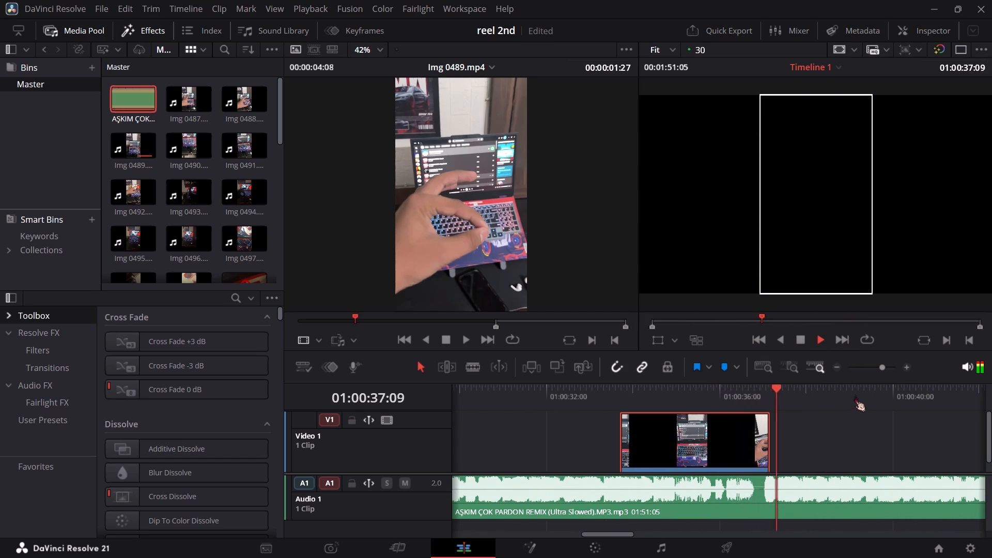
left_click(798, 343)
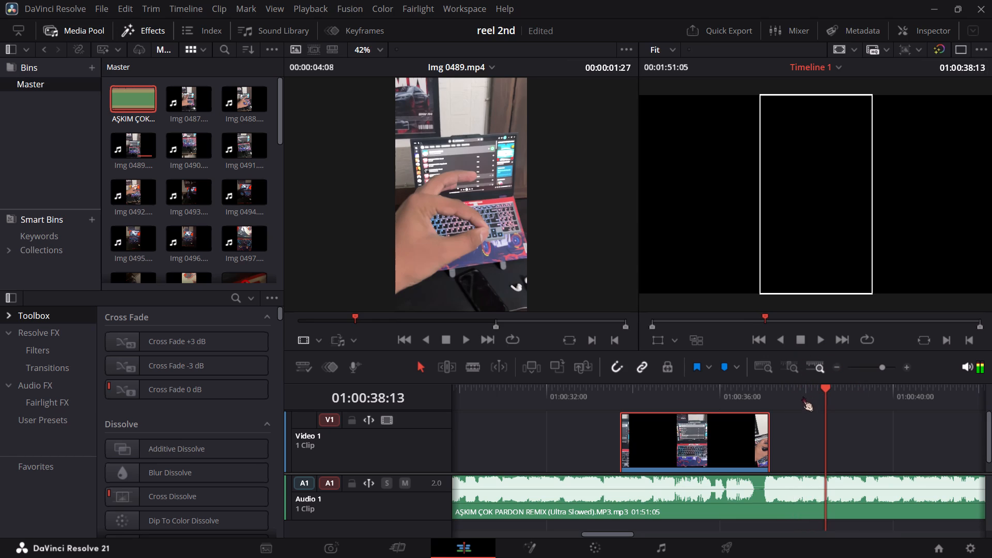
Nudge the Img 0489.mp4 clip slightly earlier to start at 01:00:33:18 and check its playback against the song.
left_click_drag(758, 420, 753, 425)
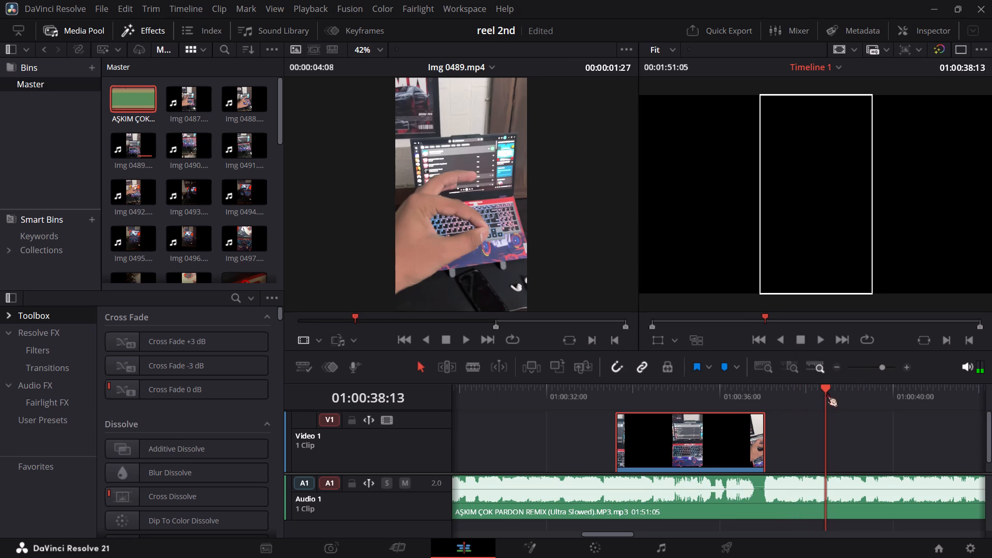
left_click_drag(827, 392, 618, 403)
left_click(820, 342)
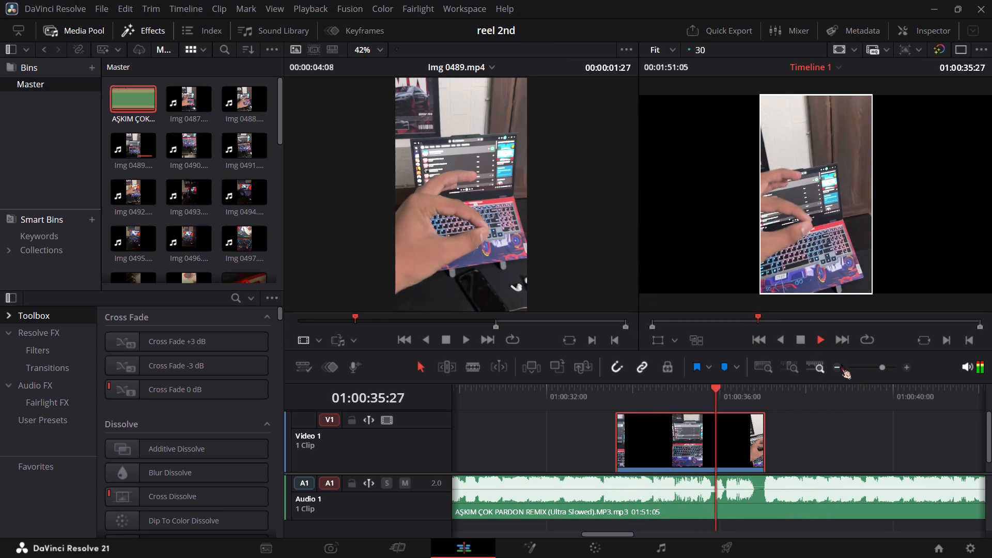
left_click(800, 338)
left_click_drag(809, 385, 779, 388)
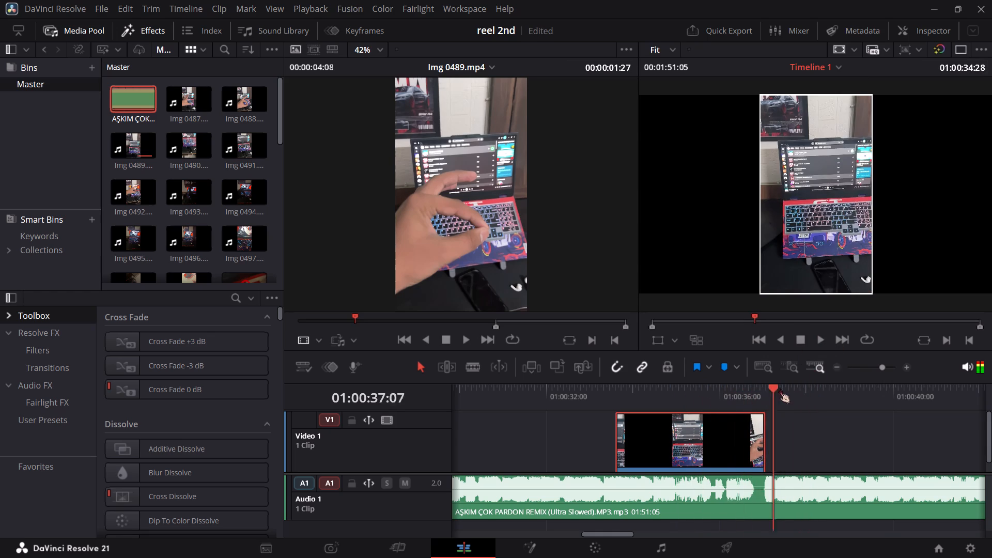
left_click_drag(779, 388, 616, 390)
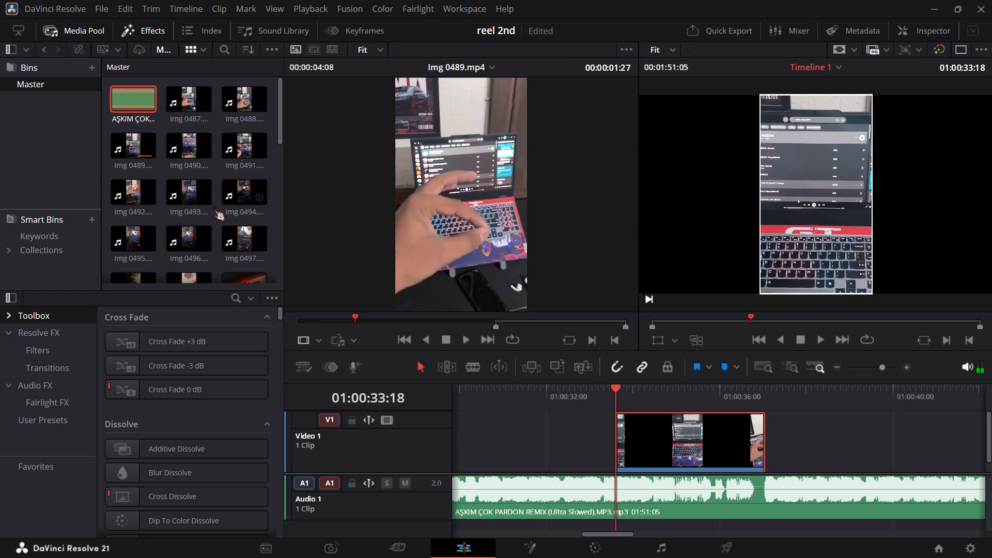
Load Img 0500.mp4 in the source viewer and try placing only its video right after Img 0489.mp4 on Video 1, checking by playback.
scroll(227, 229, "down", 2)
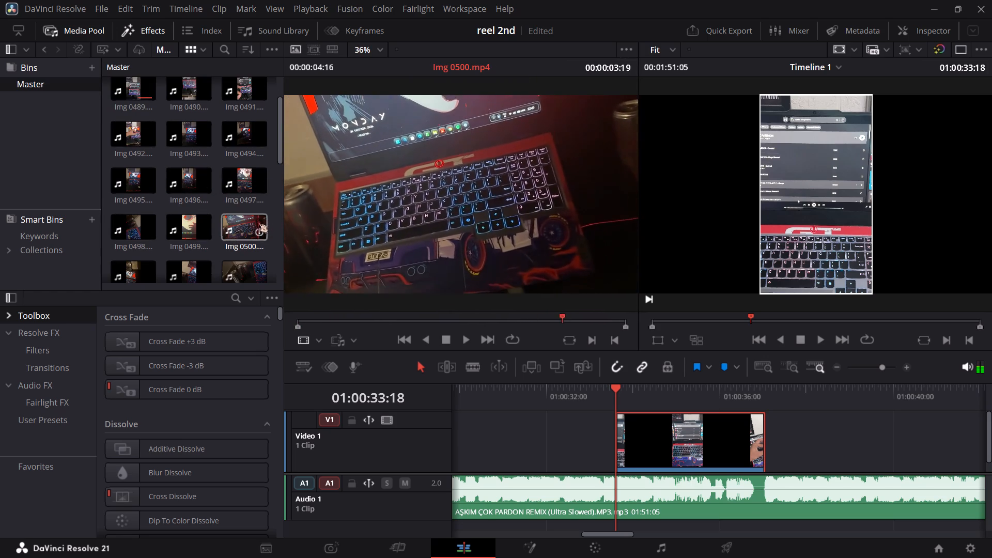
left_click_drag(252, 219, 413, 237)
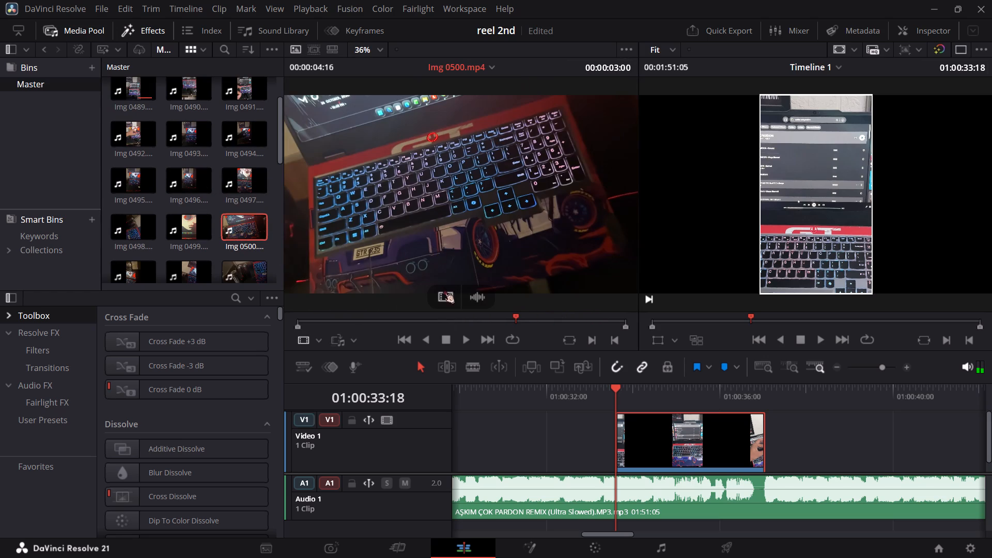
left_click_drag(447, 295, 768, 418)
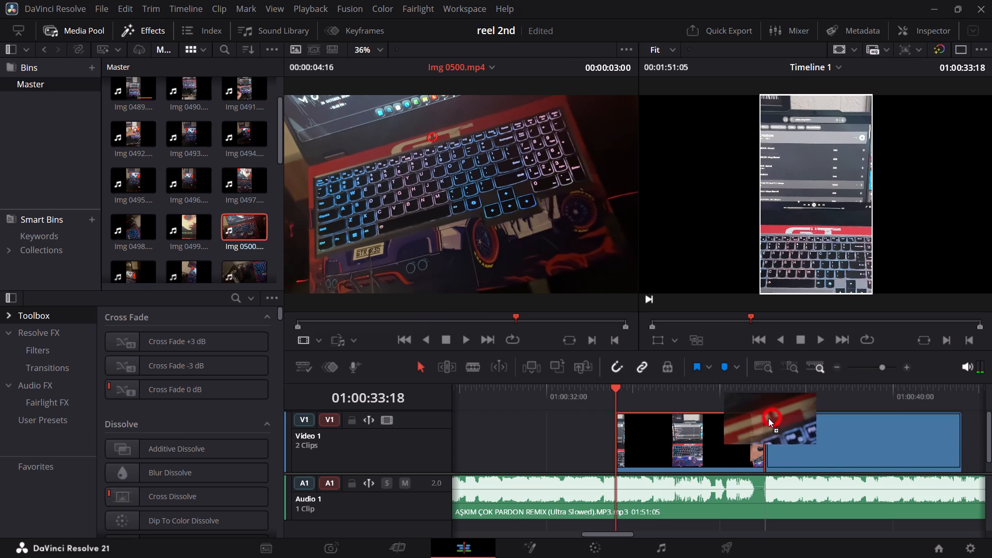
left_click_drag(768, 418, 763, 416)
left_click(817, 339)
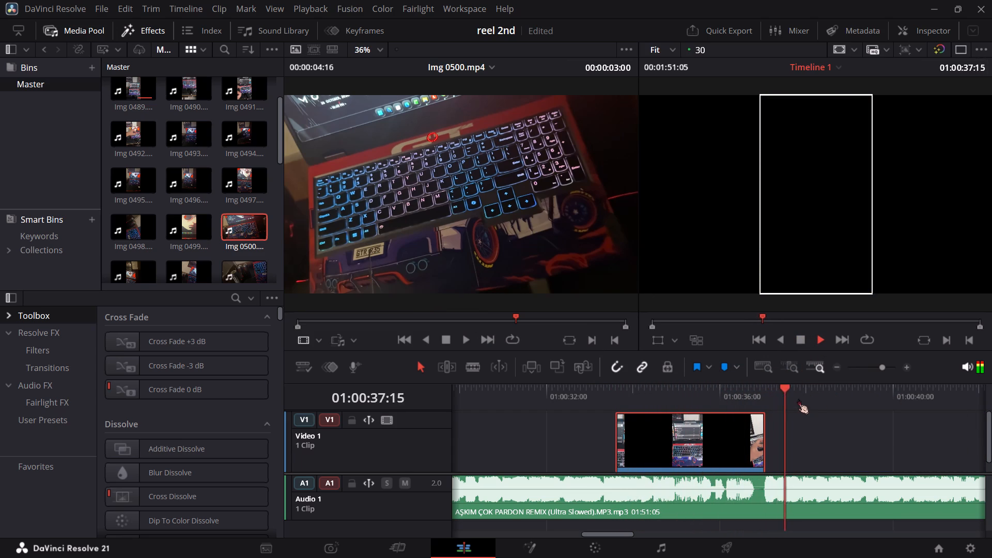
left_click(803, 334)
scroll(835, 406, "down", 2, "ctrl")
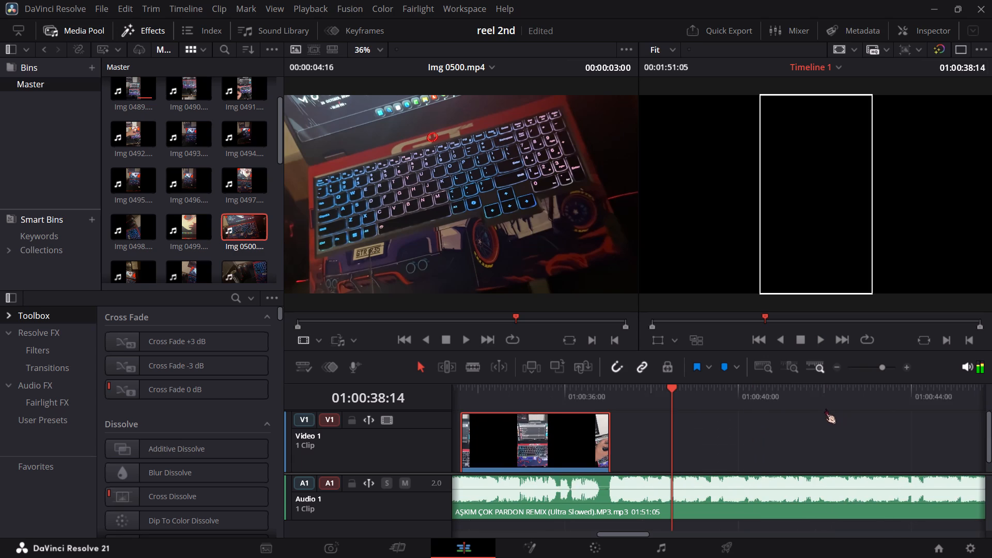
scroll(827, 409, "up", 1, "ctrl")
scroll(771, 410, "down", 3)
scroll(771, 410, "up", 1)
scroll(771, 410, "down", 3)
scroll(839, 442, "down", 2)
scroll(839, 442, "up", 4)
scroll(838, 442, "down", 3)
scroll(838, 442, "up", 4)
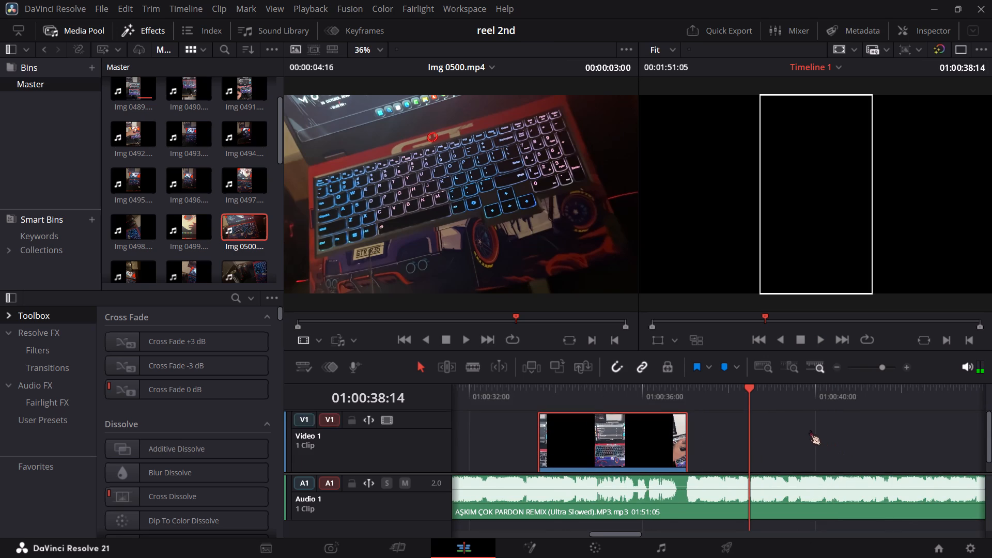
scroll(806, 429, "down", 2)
Undo the timeline edits back to before the song was added, leaving only the full 04:08 Img 0489.mp4 clip at the start of Video 1.
left_click(762, 366)
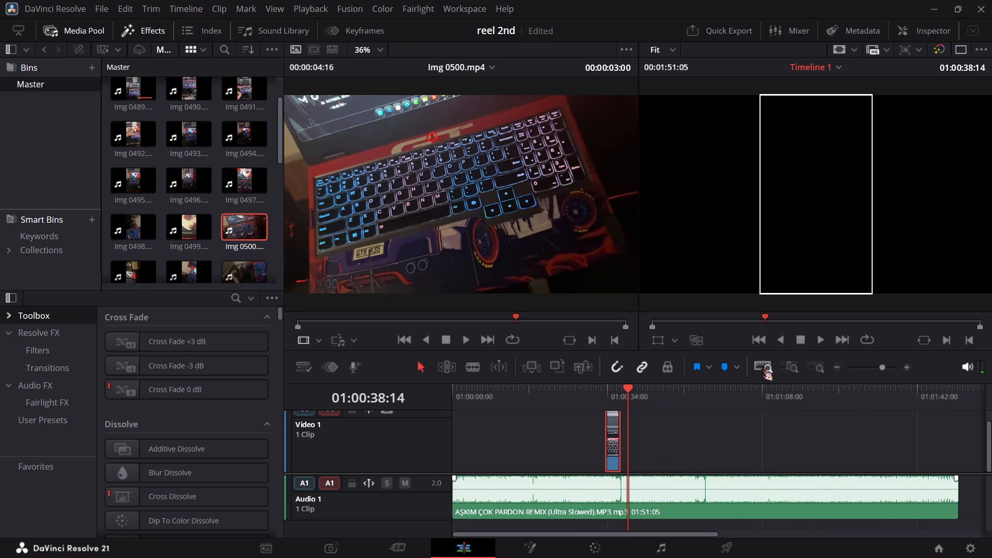
left_click(762, 366)
key("ctrl+z")
key("ctrl+z")
key("ctrl+z")
key("ctrl+z")
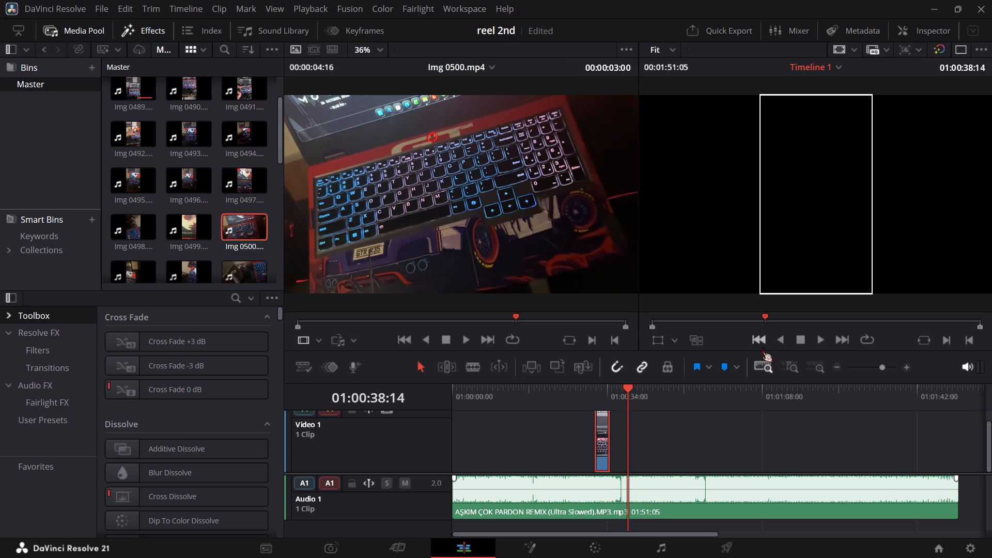
key("ctrl+z")
key("ctrl+z")
key("ctrl+z")
key("ctrl+z")
key("ctrl+z")
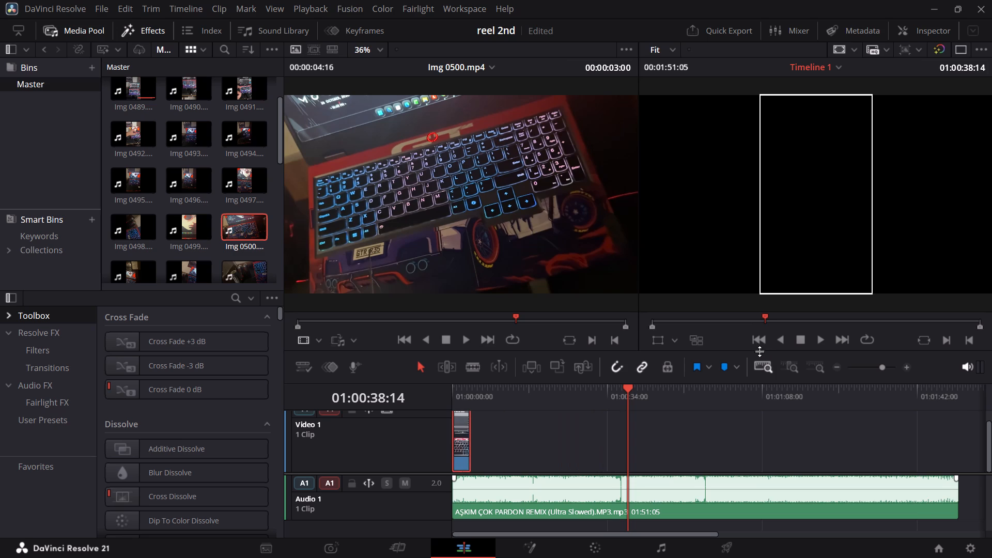
key("ctrl+z")
Play the full Img 0489.mp4 clip from the start of the timeline to review its footage.
scroll(721, 469, "down", 4)
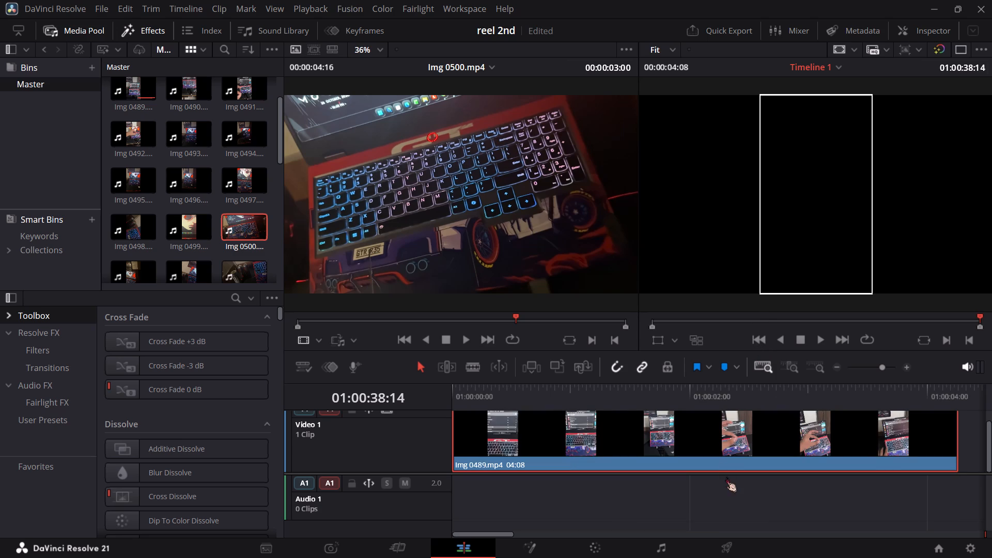
scroll(726, 477, "down", 1)
scroll(724, 482, "up", 4)
scroll(718, 471, "down", 1)
left_click_drag(708, 392, 432, 392)
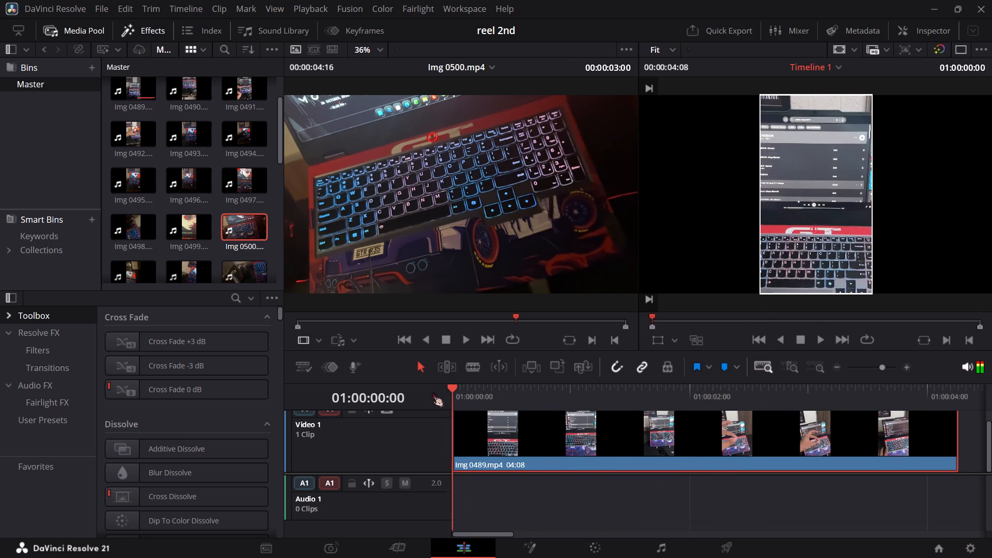
left_click_drag(432, 392, 433, 392)
left_click(825, 343)
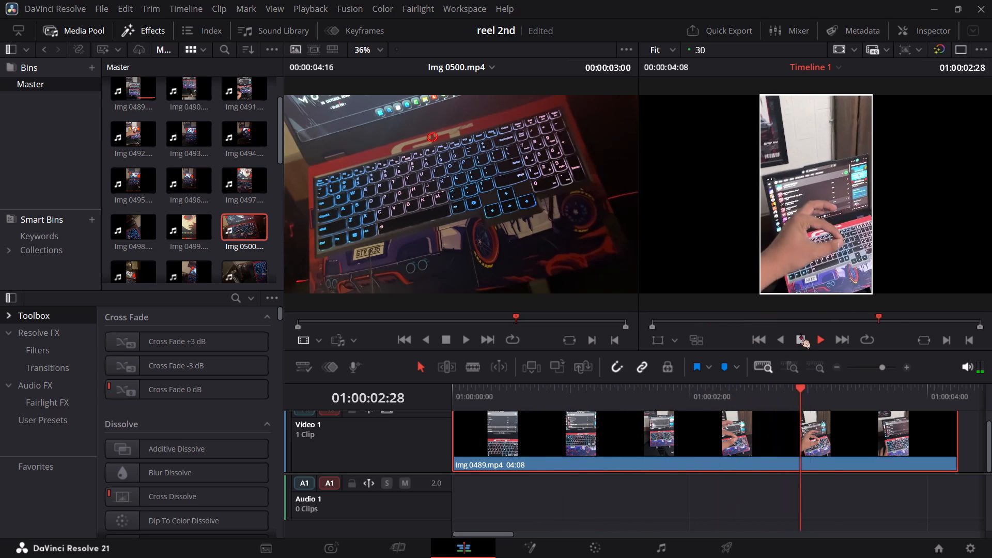
left_click(800, 333, "ctrl")
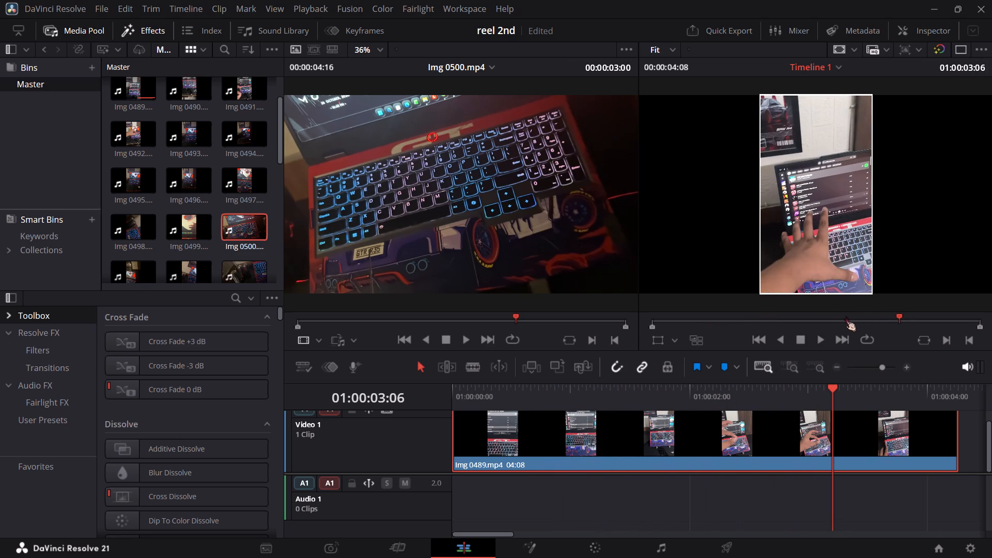
Cut the Img 0489.mp4 clip from Video 1 so the timeline is empty.
key("ctrl+x")
key("ctrl+x")
key("ctrl+x")
key("ctrl+x")
key("ctrl+x")
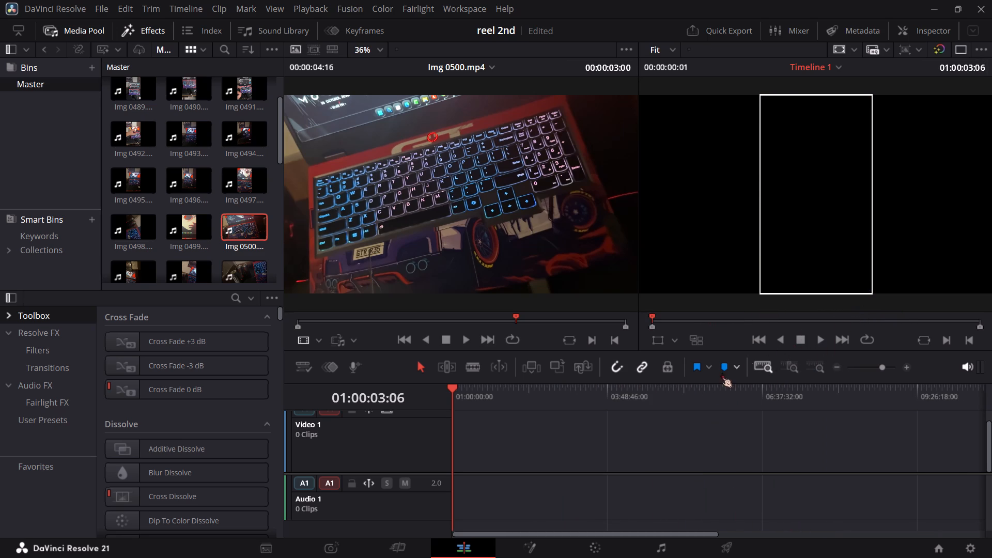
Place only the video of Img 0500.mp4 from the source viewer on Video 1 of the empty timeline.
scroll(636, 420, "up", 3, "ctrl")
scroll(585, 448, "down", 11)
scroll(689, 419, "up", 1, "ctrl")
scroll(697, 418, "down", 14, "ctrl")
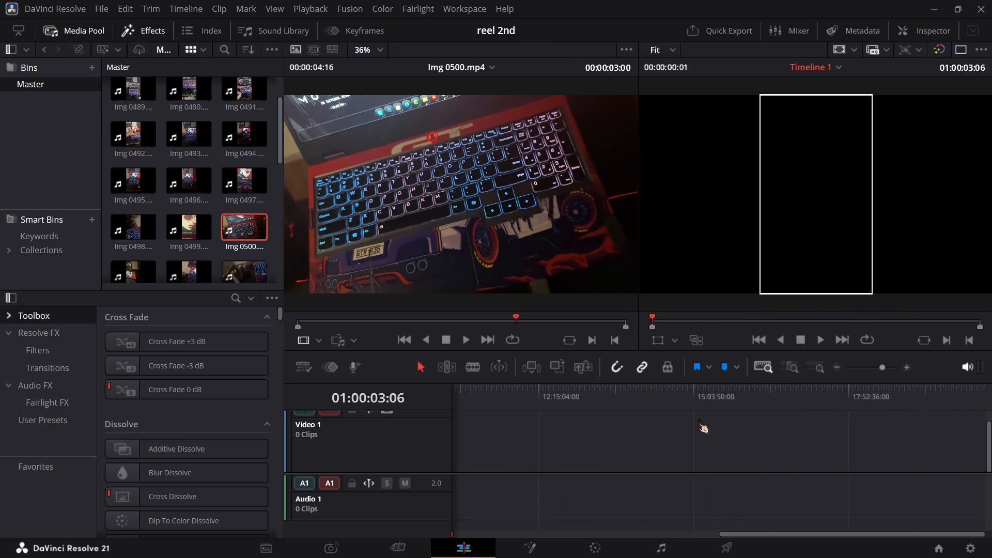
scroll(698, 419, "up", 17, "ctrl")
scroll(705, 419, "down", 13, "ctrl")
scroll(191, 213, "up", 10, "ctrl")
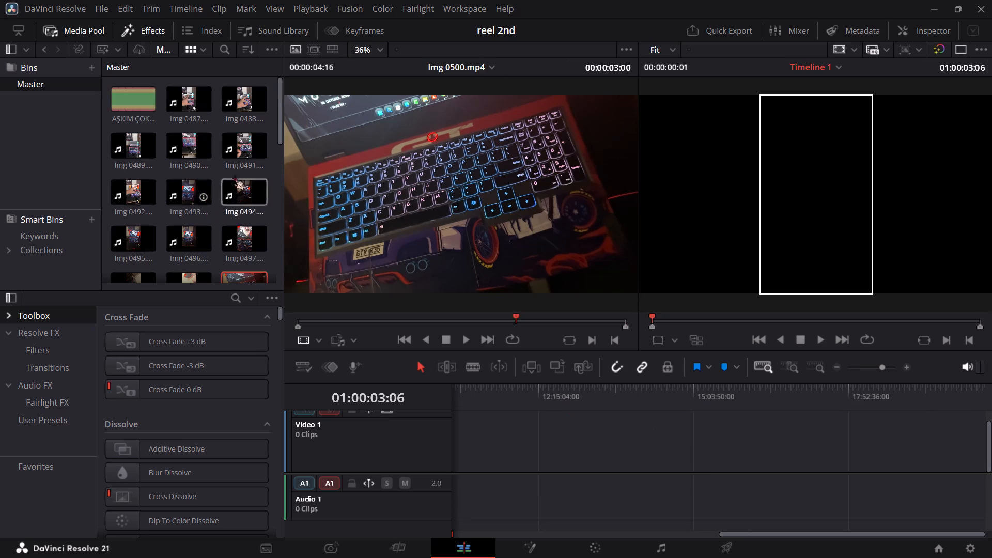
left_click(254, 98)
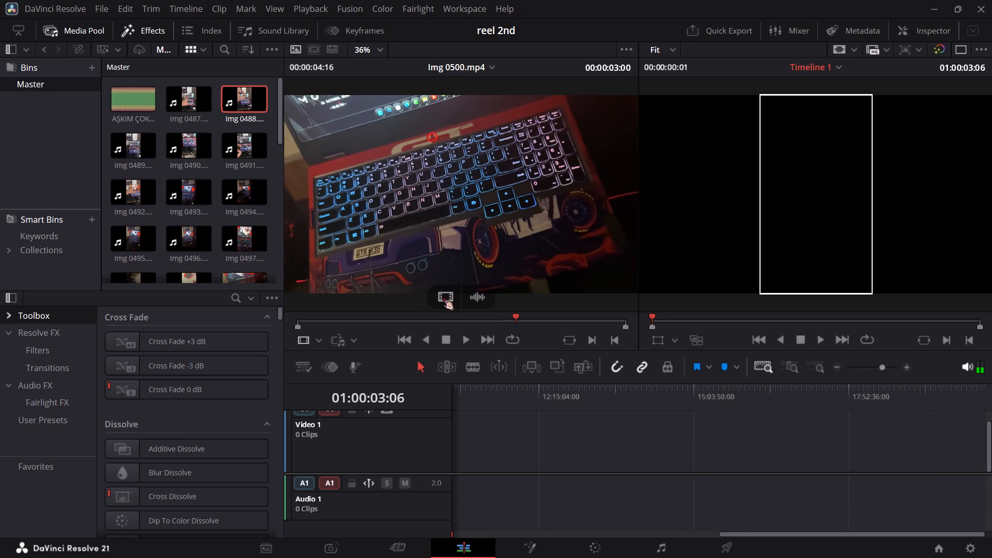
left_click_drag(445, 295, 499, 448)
Look along Video 1 for the newly placed clip, switching the timeline between zoom modes and comparing its start with later times.
scroll(504, 443, "up", 3)
scroll(523, 432, "down", 7, "ctrl")
scroll(528, 429, "up", 6, "ctrl")
scroll(533, 428, "down", 16, "ctrl")
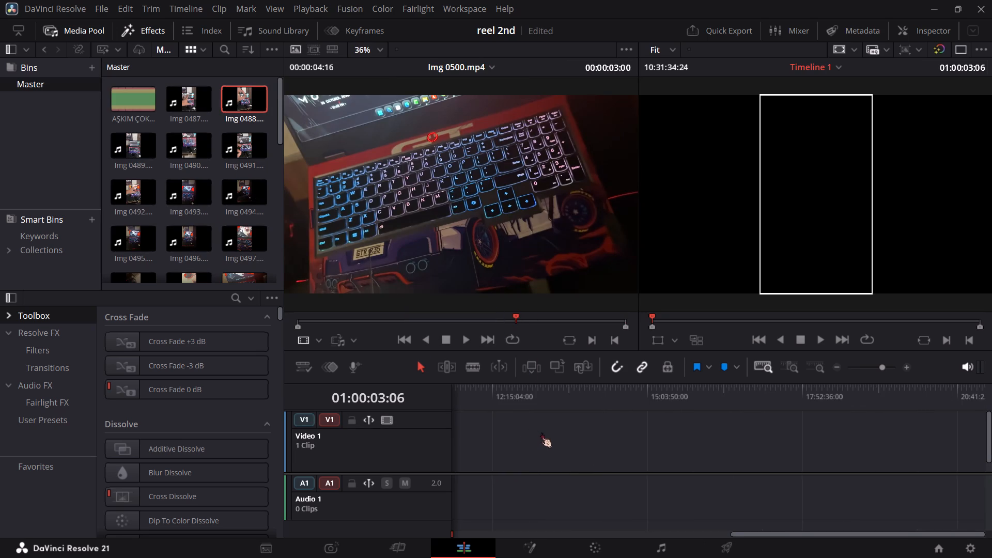
scroll(541, 432, "down", 9, "ctrl")
scroll(541, 433, "up", 20, "ctrl")
scroll(541, 433, "up", 4, "ctrl")
scroll(612, 423, "down", 7, "ctrl")
scroll(725, 436, "up", 5, "ctrl")
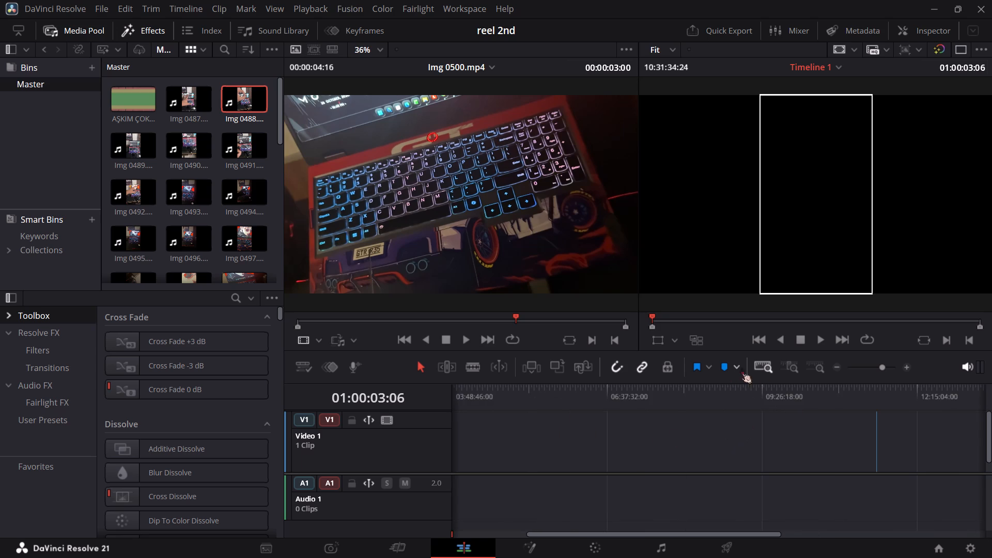
left_click(756, 366)
double_click(760, 365)
left_click(765, 364)
left_click(785, 364)
left_click(788, 364)
left_click_drag(789, 364, 796, 364)
left_click_drag(800, 364, 807, 364)
left_click(811, 363)
left_click(748, 367)
left_click(752, 366)
left_click(758, 364)
scroll(611, 438, "down", 7, "ctrl")
scroll(595, 435, "up", 3, "ctrl")
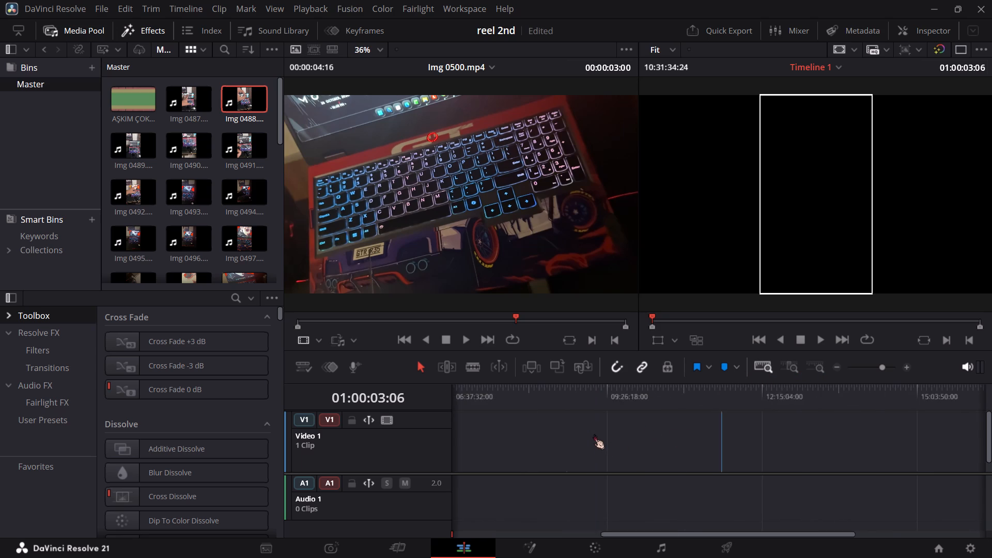
scroll(594, 434, "up", 3, "ctrl")
scroll(593, 433, "down", 9, "ctrl")
scroll(595, 431, "up", 8, "ctrl")
scroll(604, 430, "down", 7, "ctrl")
scroll(613, 421, "up", 5, "alt")
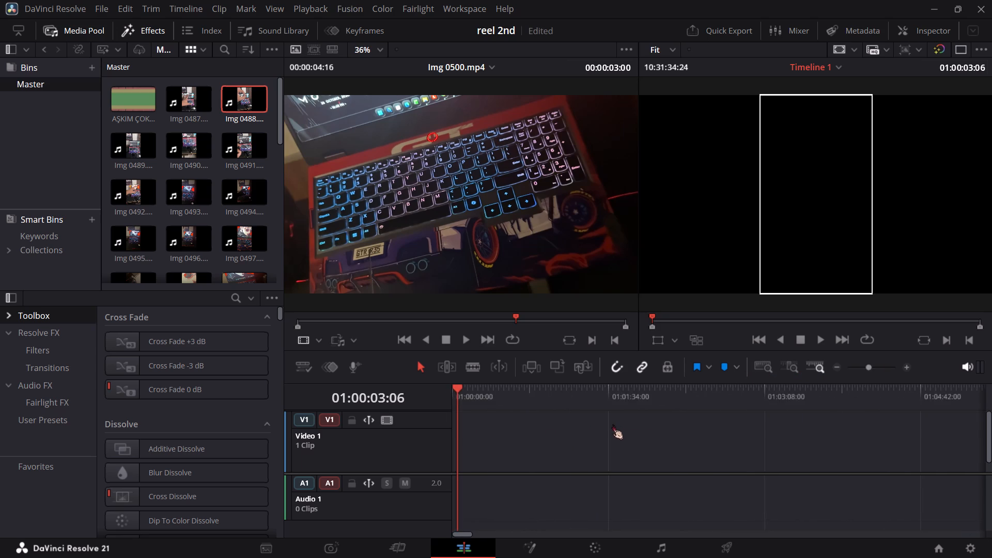
scroll(613, 428, "down", 8, "alt")
scroll(617, 427, "up", 9, "alt")
scroll(617, 428, "down", 9, "alt")
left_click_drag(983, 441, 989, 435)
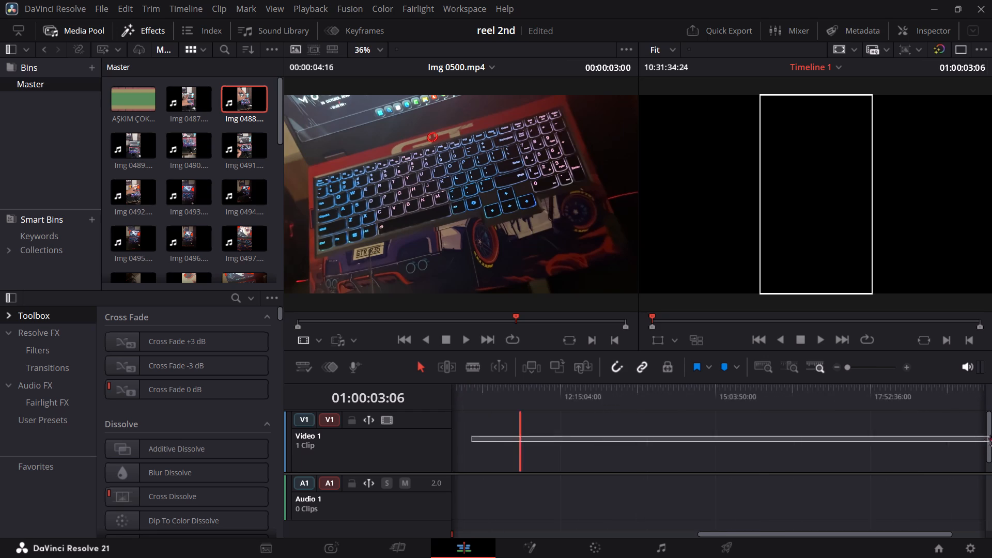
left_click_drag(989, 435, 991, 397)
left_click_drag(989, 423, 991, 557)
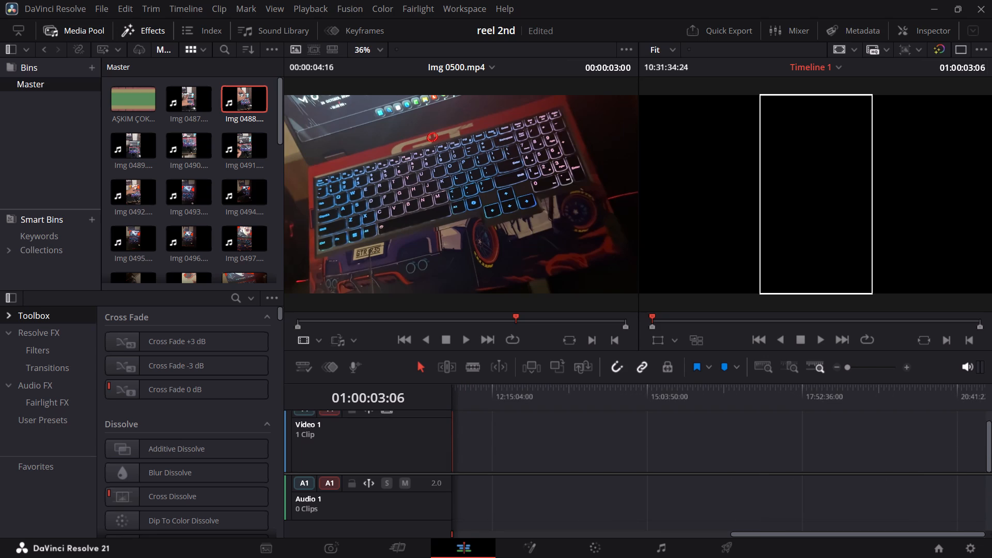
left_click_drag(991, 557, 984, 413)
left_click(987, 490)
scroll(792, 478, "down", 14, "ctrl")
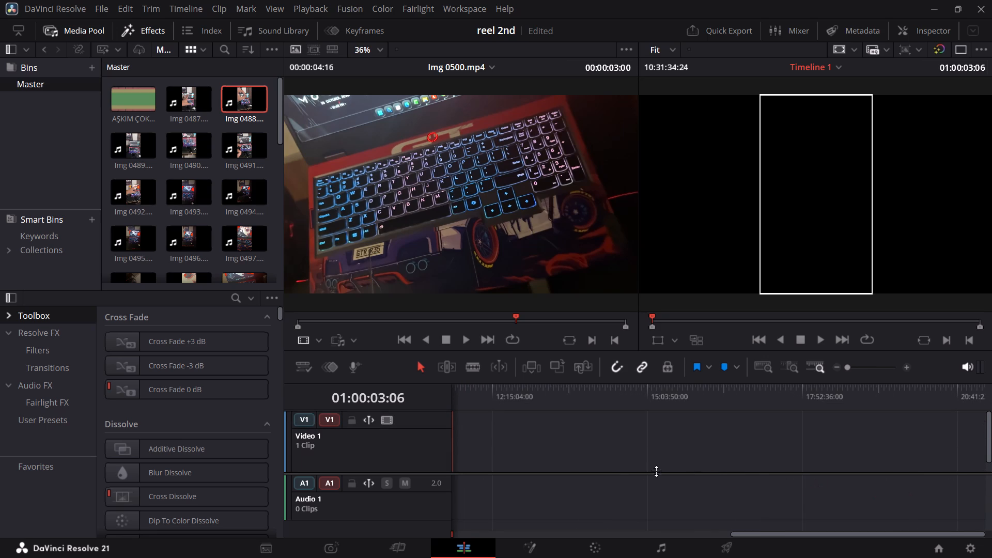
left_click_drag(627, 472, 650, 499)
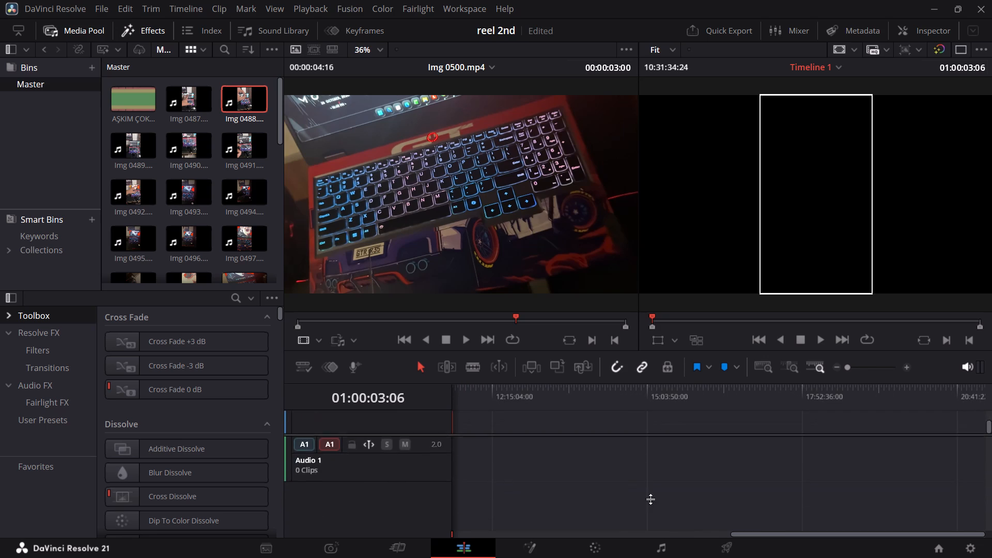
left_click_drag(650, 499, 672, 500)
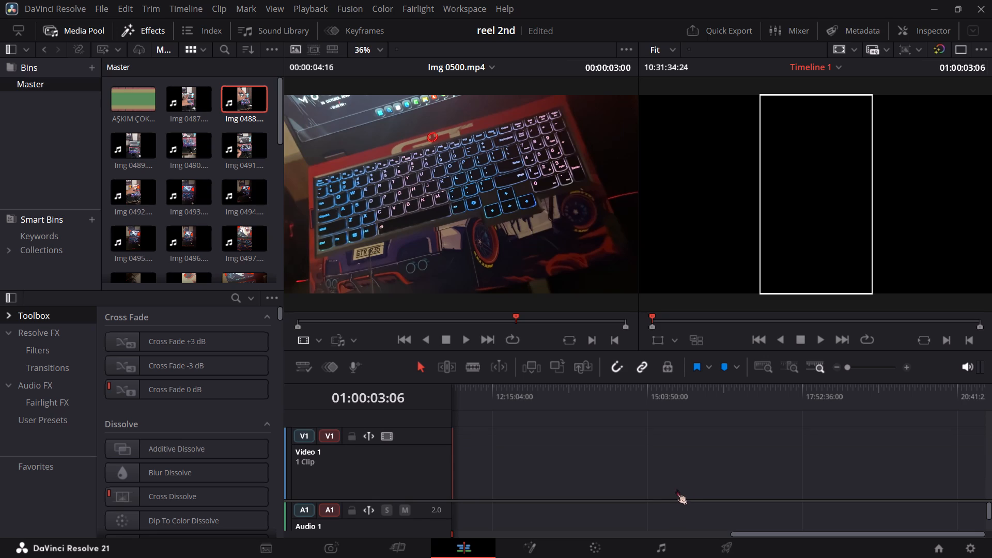
Undo all remaining project edits, back to an empty media pool with no timeline.
key("ctrl+z")
key("ctrl+z")
key("ctrl+z")
key("ctrl+z")
key("ctrl+z")
key("ctrl+z")
key("ctrl+z")
key("ctrl+z")
key("ctrl+z")
key("ctrl+z")
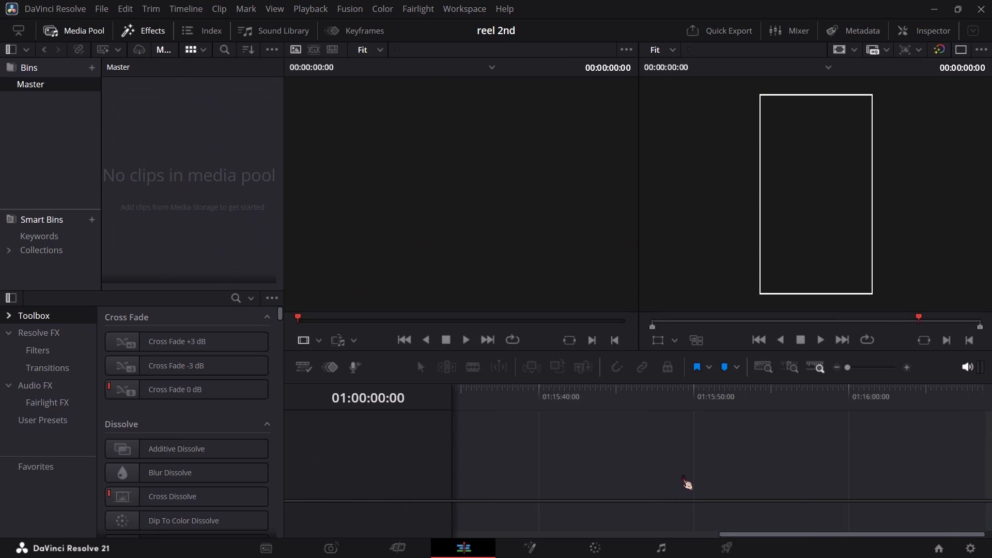
key("ctrl+z")
key("ctrl+z")
key("ctrl+z")
key("ctrl+z")
Import all the clips, Img 0487 through Img 0520, from New Volume (D:) > davinci media > footage > lenoevo into the Master bin.
key("ctrl+i")
double_click(771, 141)
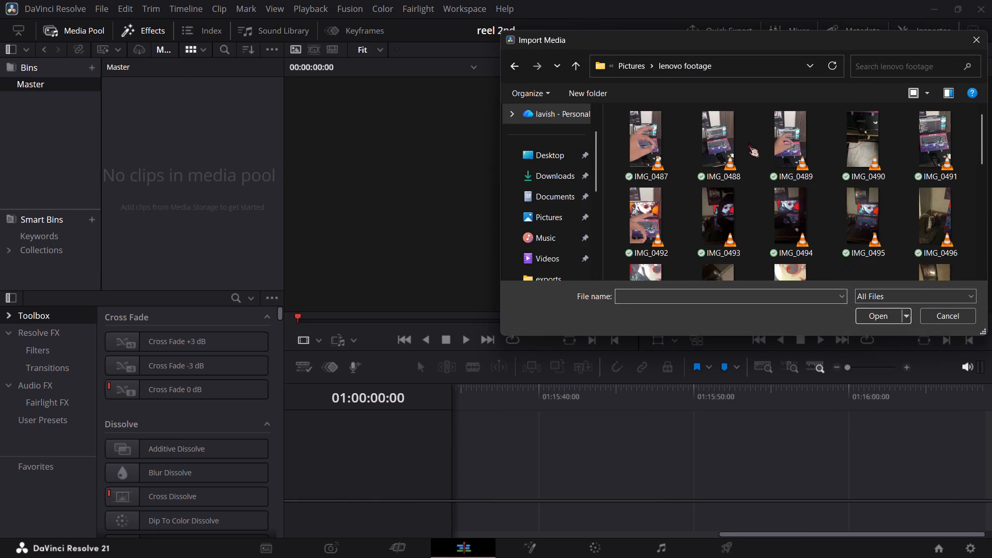
left_click(516, 64)
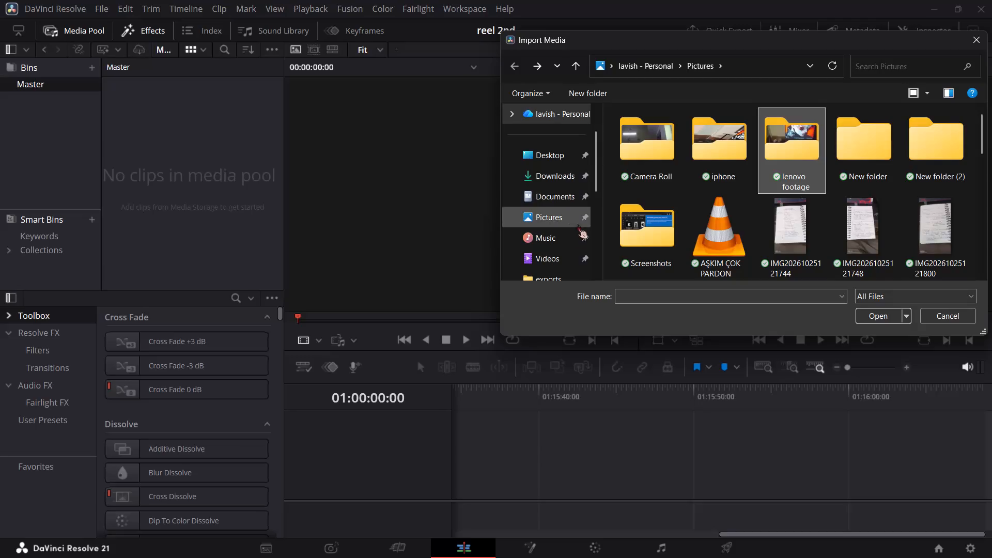
scroll(567, 232, "down", 4)
left_click(566, 197)
left_click(563, 211)
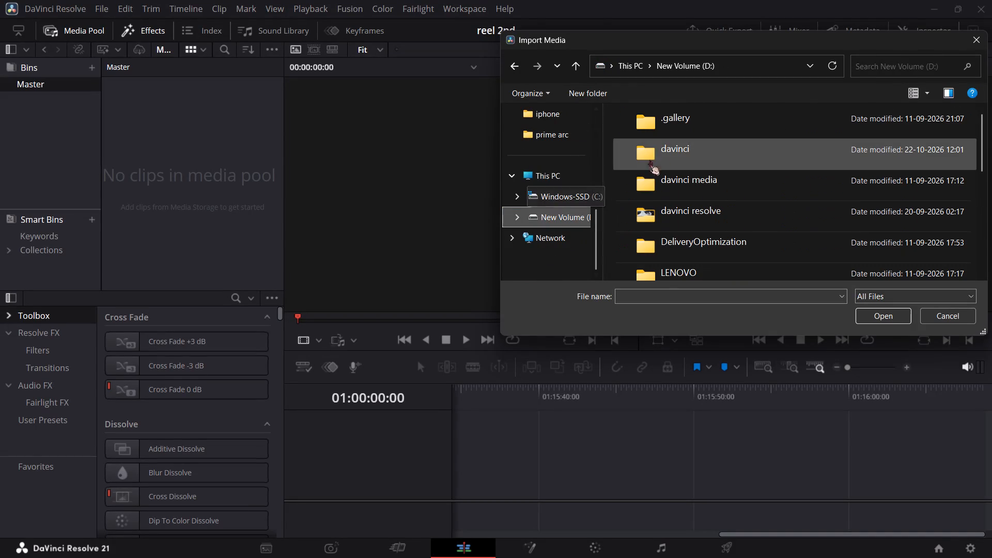
left_click(663, 149)
left_click(671, 180)
left_click(671, 180)
double_click(666, 183)
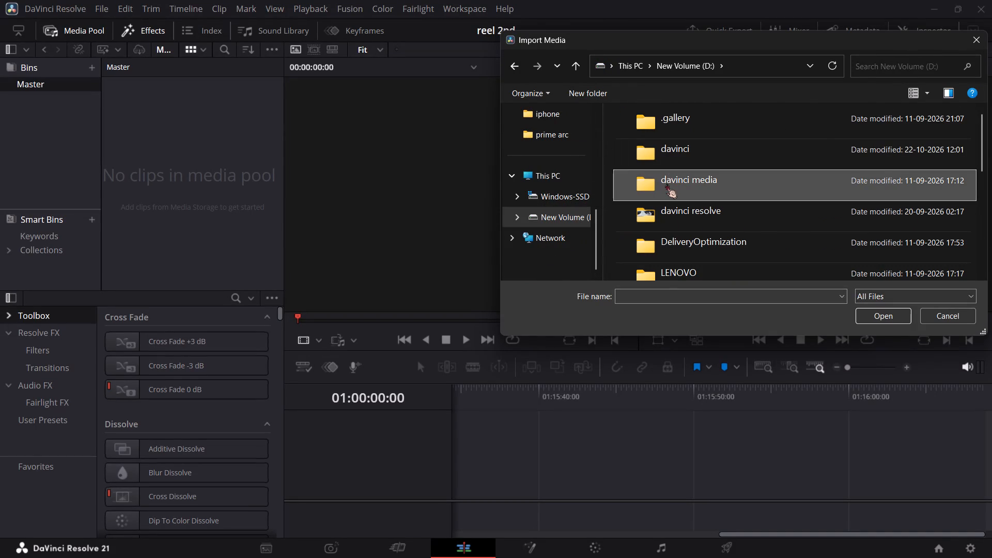
double_click(657, 150)
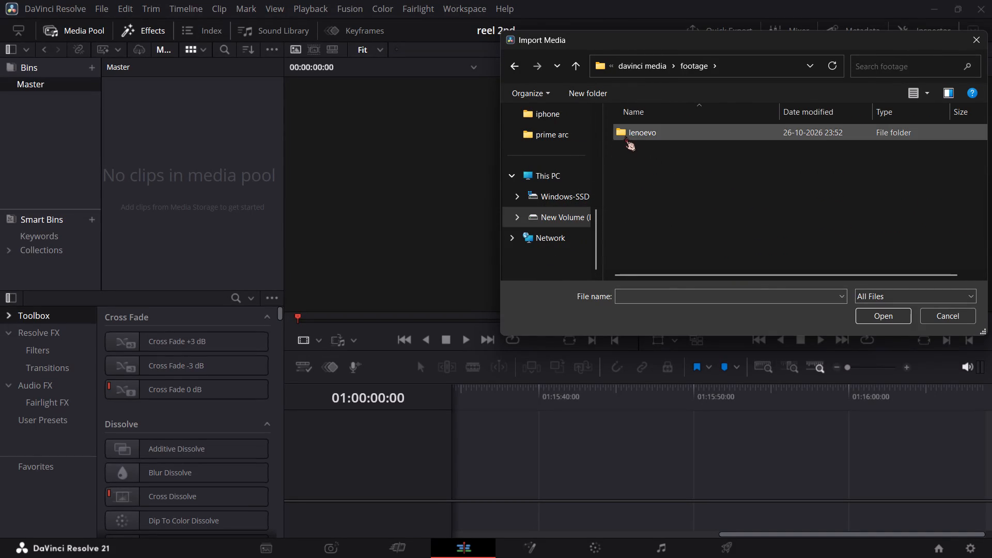
double_click(626, 132)
left_click_drag(605, 130, 991, 552)
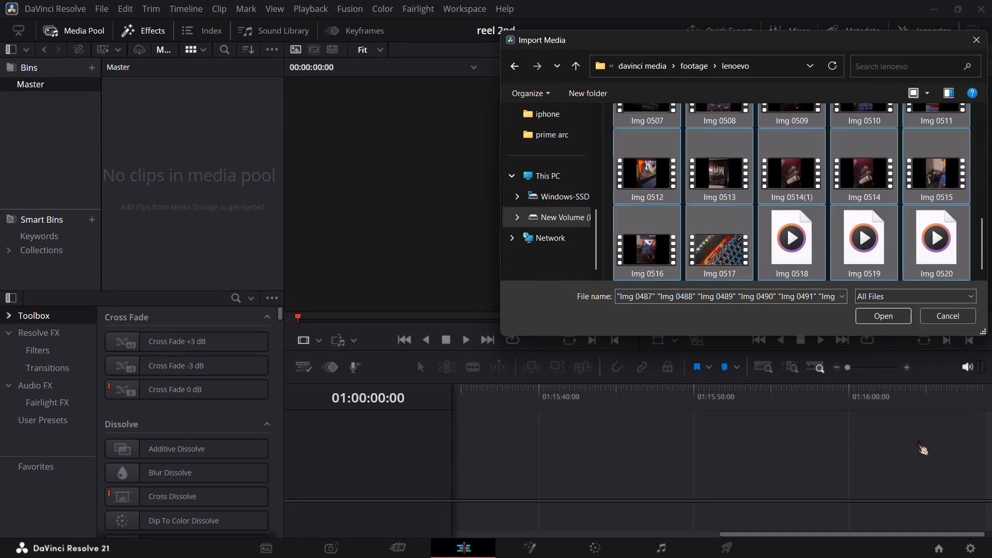
left_click(885, 318)
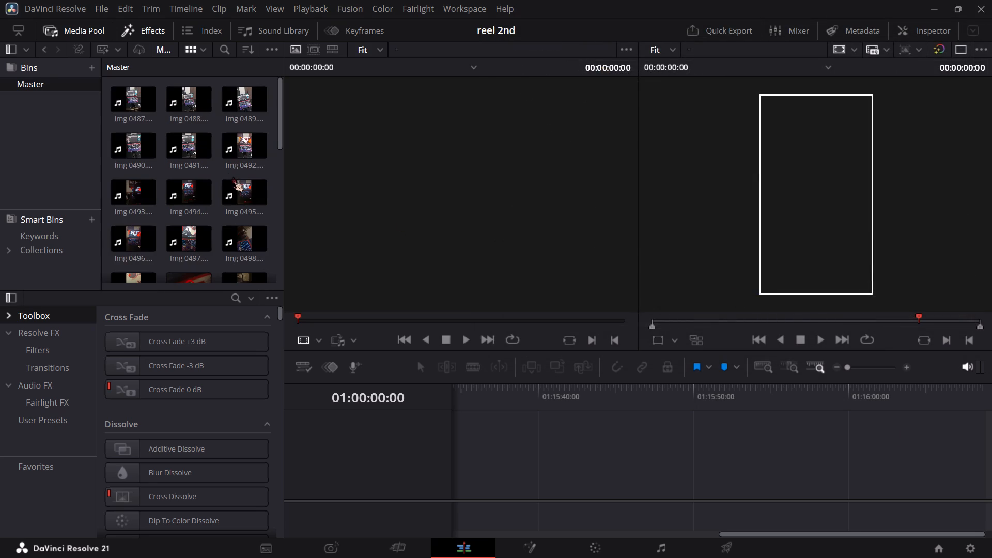
Import the AŞKIM ÇOK PARDON song from the Pictures folder into the Master bin.
key("ctrl+i")
scroll(584, 229, "down", 2)
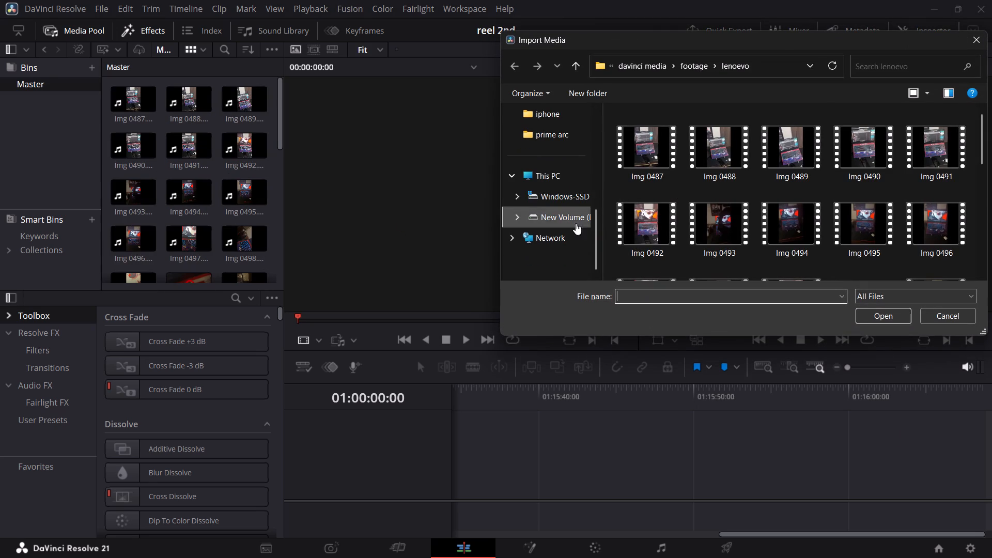
scroll(569, 209, "up", 2)
left_click(557, 161)
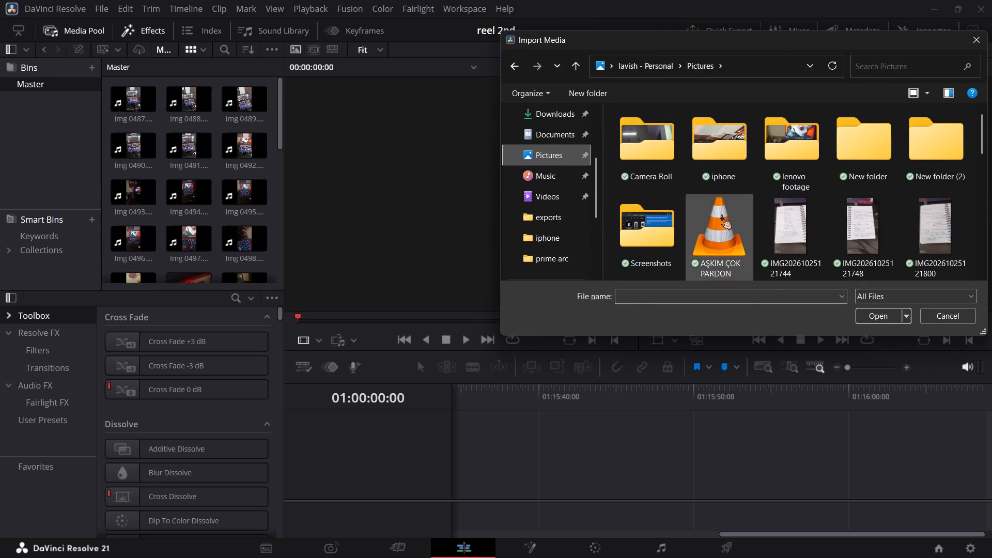
left_click_drag(721, 216, 738, 302)
left_click(892, 316)
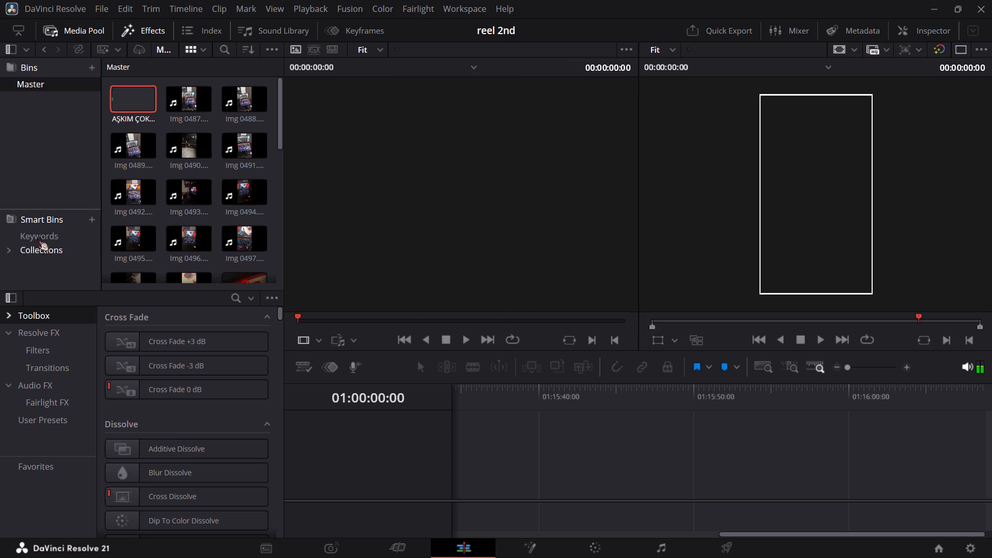
Load Img 0488.mp4 in the source viewer and scrub through it to review the footage.
left_click_drag(238, 97, 287, 164)
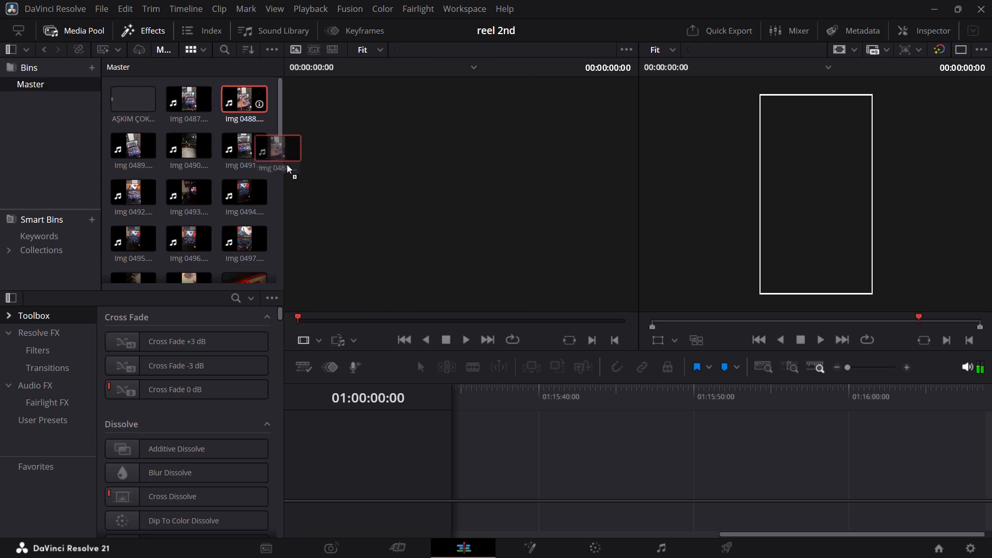
left_click_drag(287, 164, 439, 274)
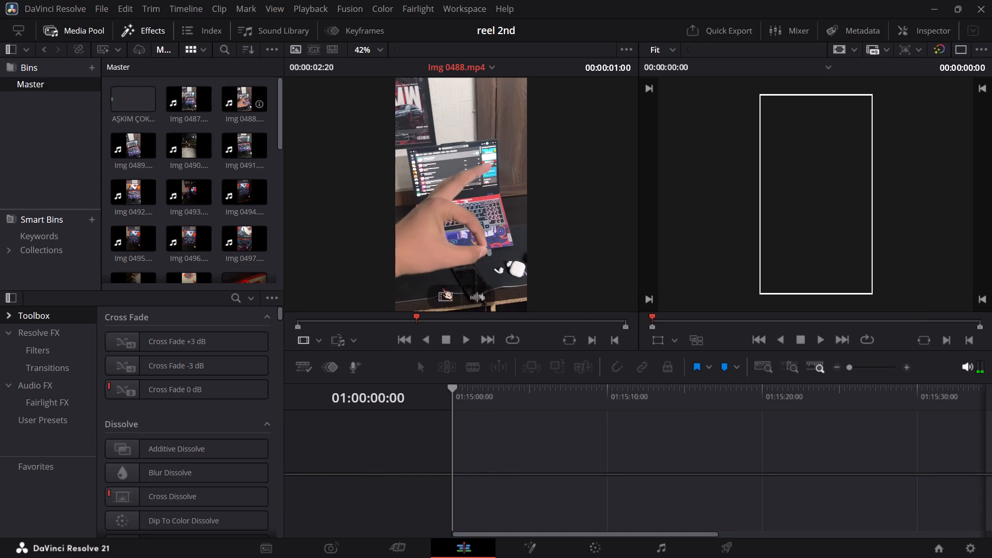
left_click(444, 297)
left_click(464, 333)
left_click_drag(532, 315, 400, 325)
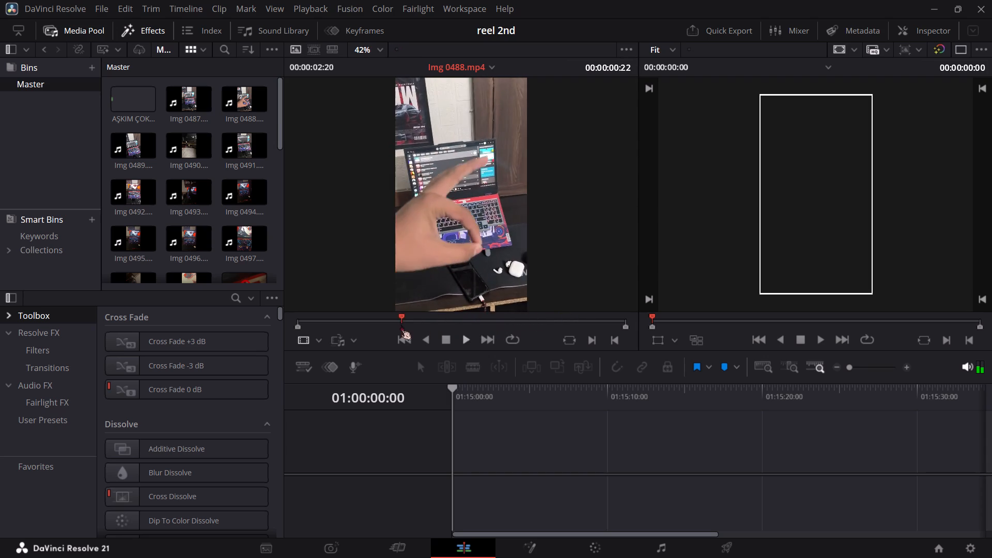
left_click_drag(400, 325, 582, 321)
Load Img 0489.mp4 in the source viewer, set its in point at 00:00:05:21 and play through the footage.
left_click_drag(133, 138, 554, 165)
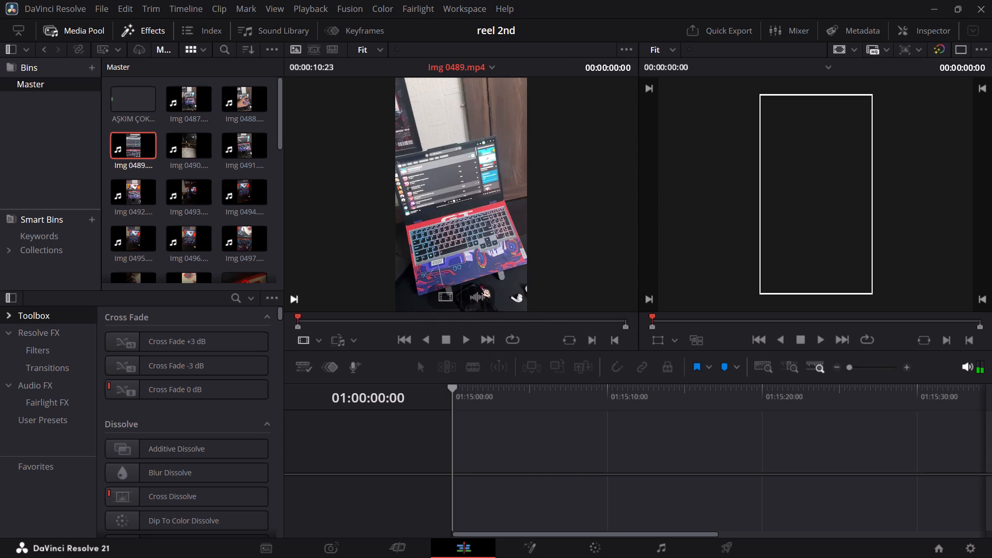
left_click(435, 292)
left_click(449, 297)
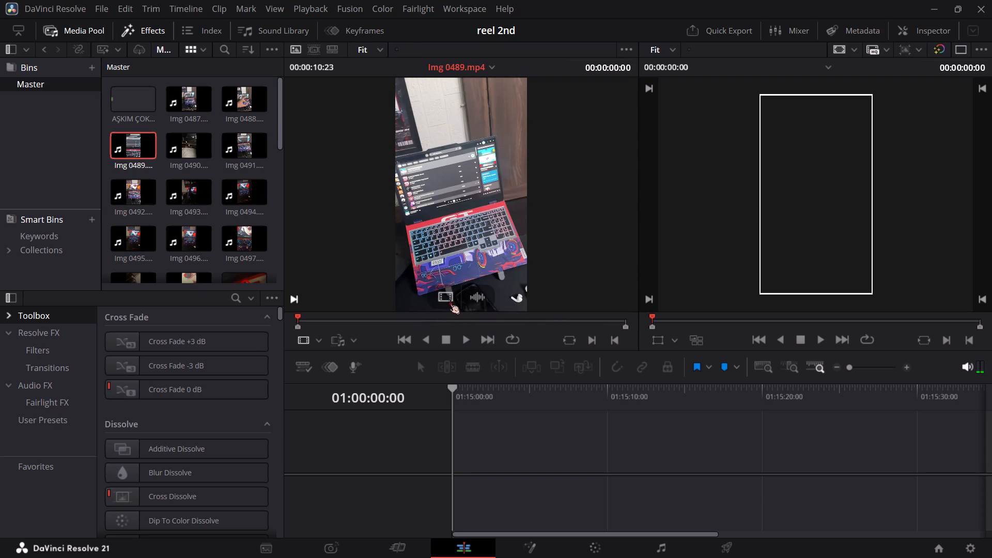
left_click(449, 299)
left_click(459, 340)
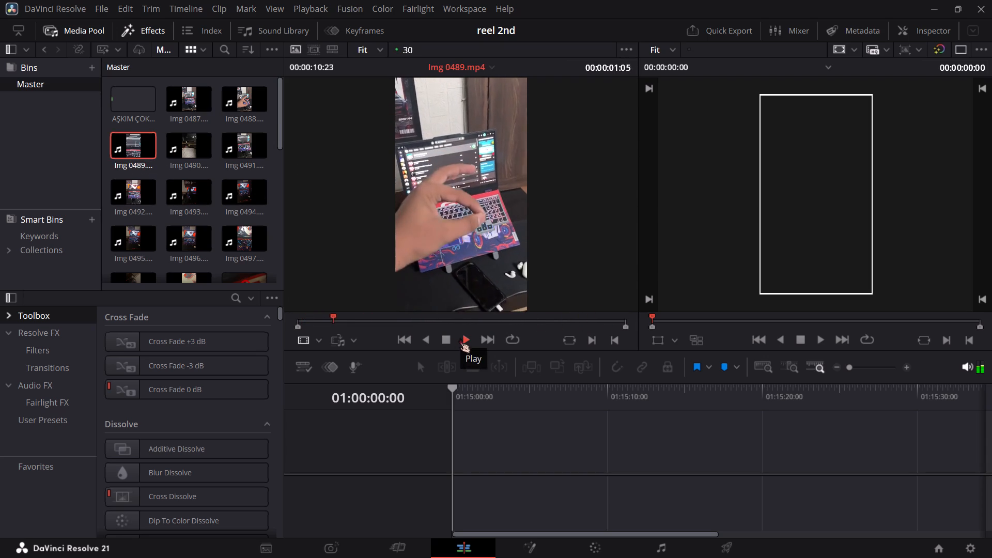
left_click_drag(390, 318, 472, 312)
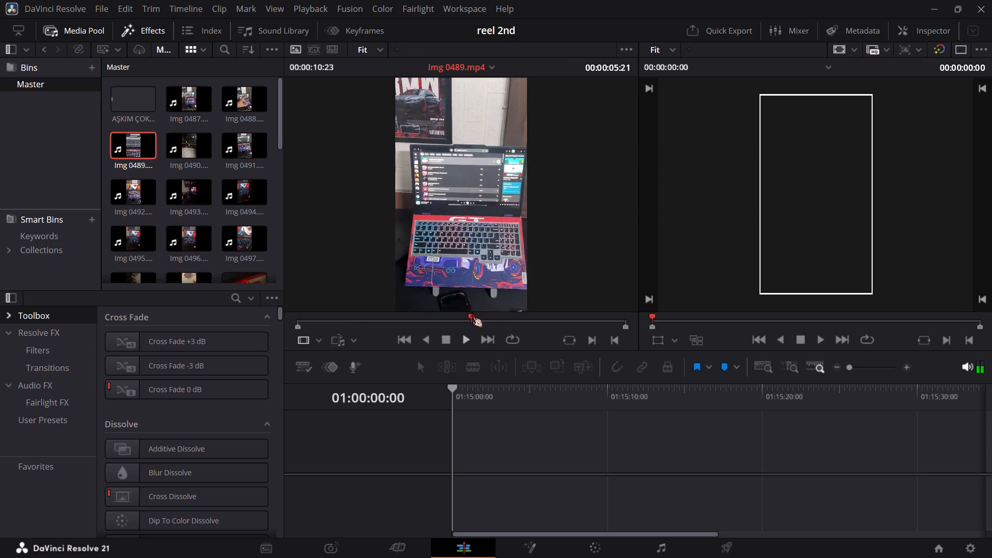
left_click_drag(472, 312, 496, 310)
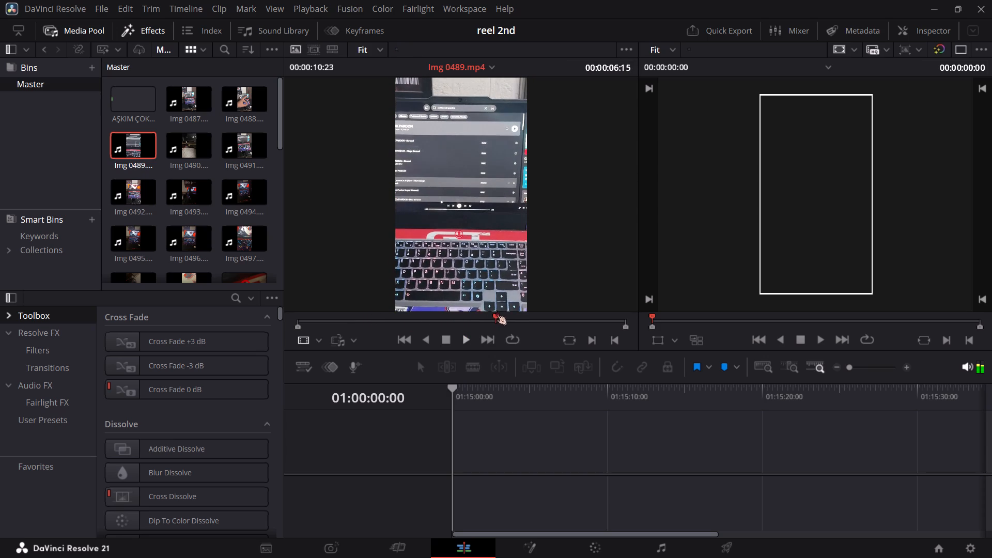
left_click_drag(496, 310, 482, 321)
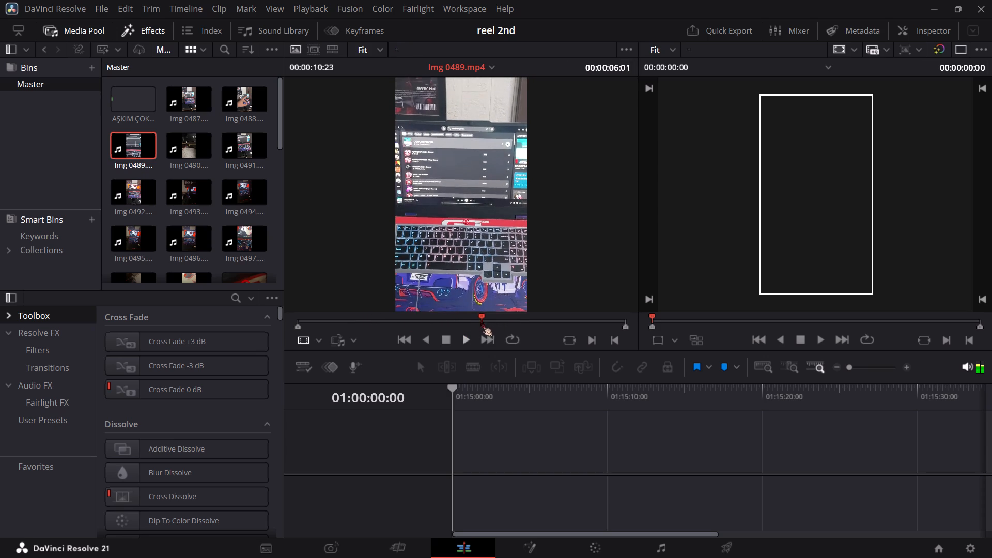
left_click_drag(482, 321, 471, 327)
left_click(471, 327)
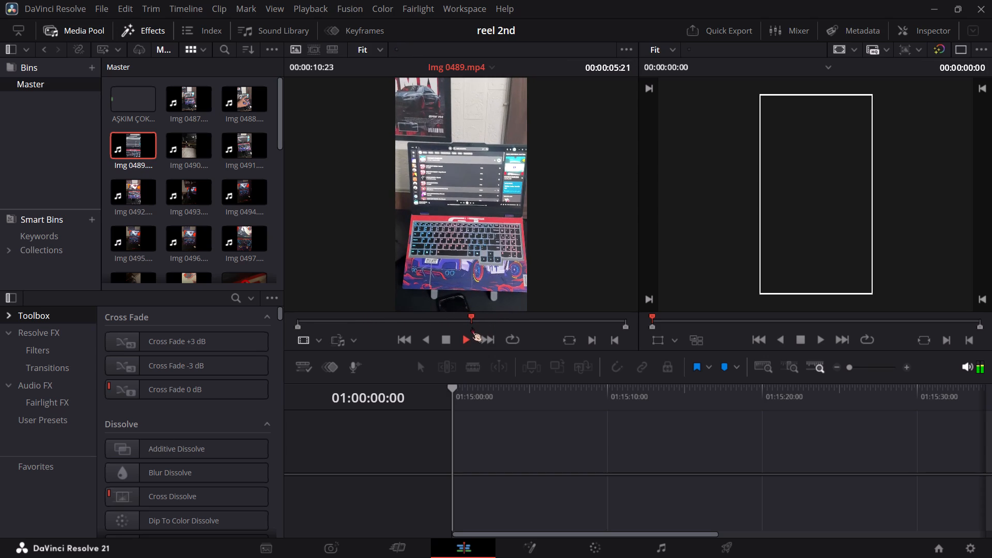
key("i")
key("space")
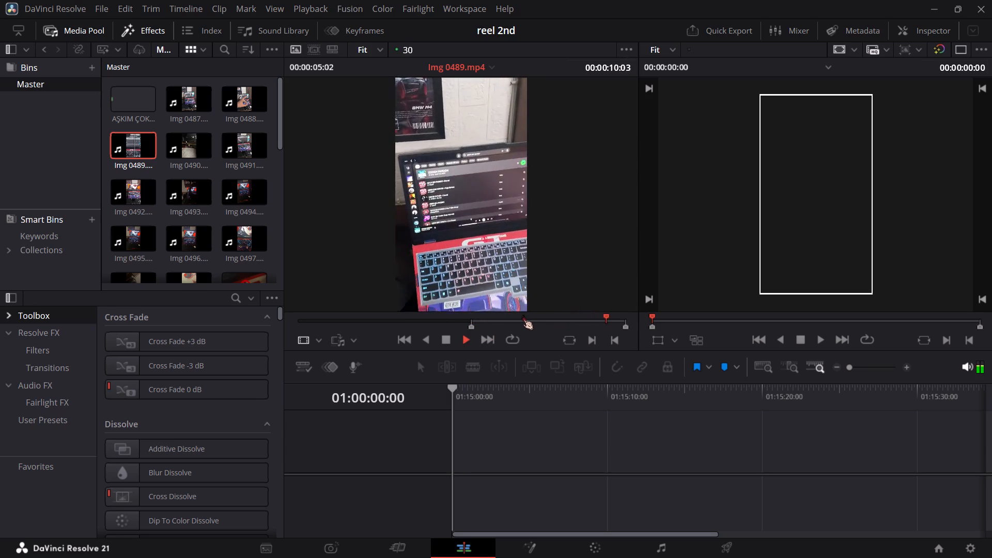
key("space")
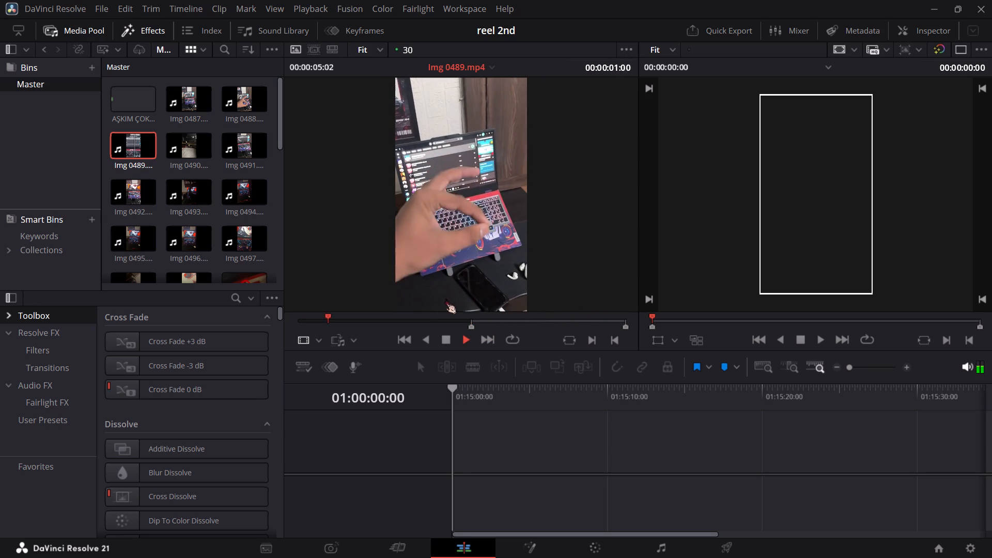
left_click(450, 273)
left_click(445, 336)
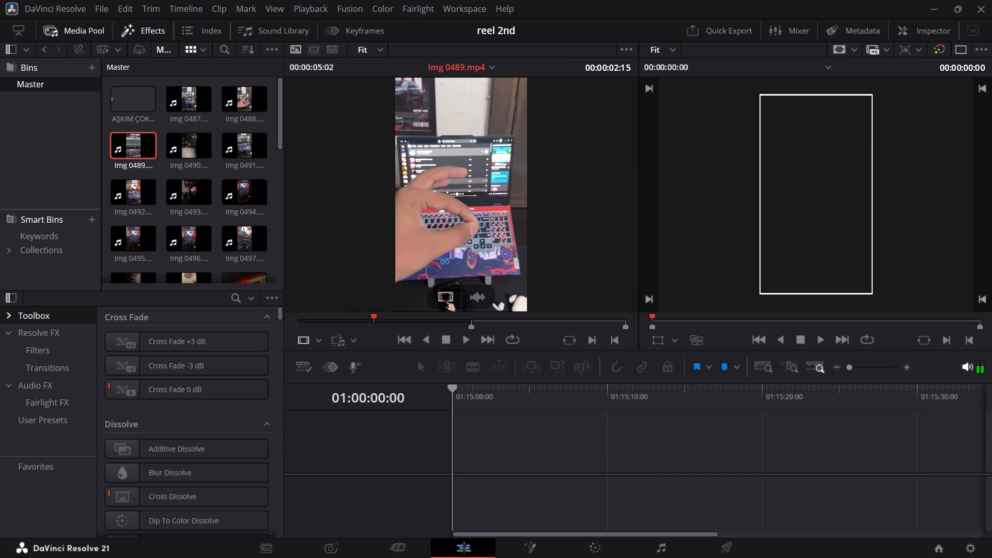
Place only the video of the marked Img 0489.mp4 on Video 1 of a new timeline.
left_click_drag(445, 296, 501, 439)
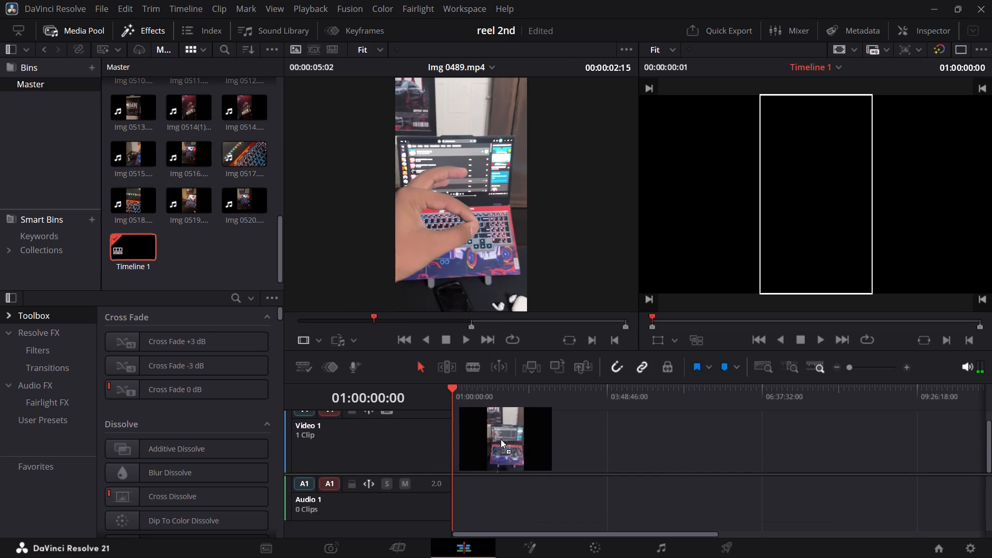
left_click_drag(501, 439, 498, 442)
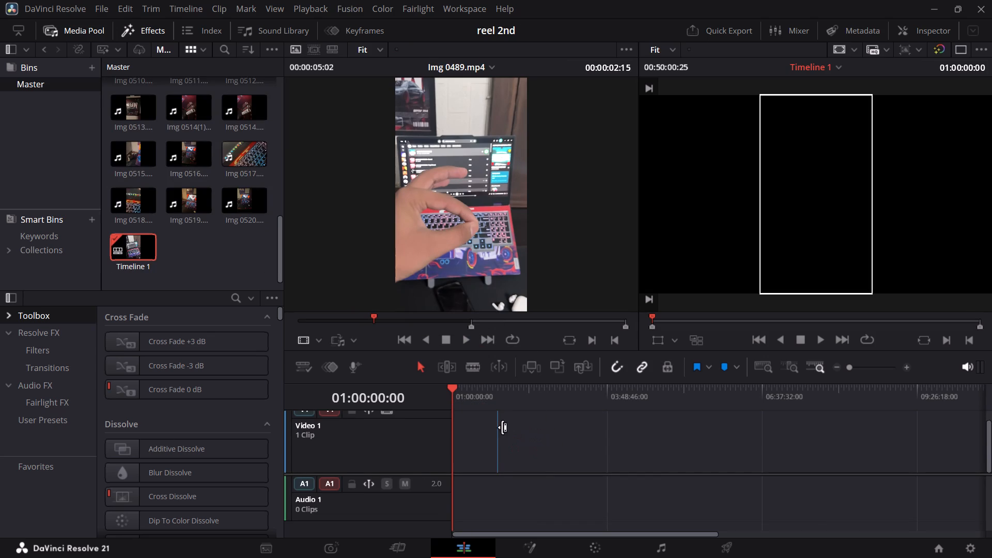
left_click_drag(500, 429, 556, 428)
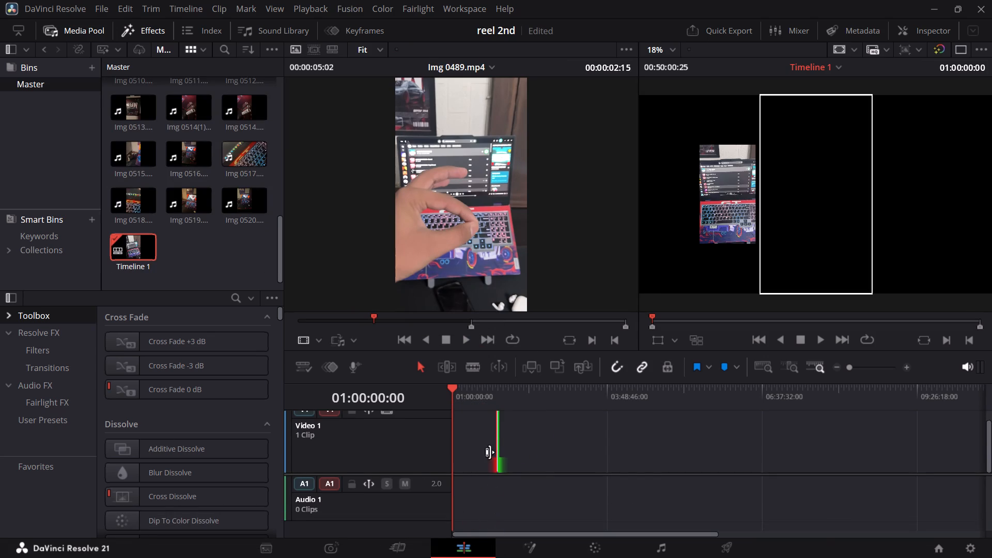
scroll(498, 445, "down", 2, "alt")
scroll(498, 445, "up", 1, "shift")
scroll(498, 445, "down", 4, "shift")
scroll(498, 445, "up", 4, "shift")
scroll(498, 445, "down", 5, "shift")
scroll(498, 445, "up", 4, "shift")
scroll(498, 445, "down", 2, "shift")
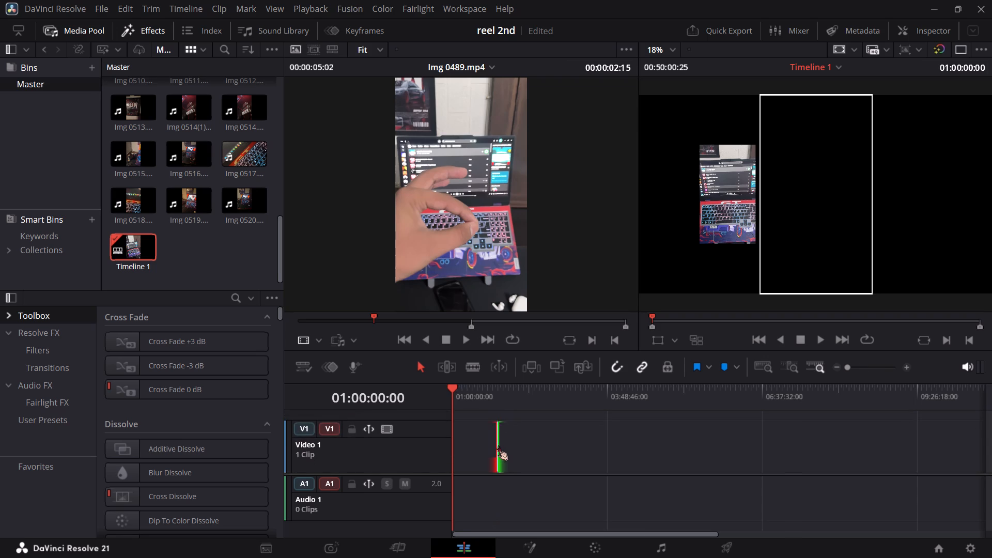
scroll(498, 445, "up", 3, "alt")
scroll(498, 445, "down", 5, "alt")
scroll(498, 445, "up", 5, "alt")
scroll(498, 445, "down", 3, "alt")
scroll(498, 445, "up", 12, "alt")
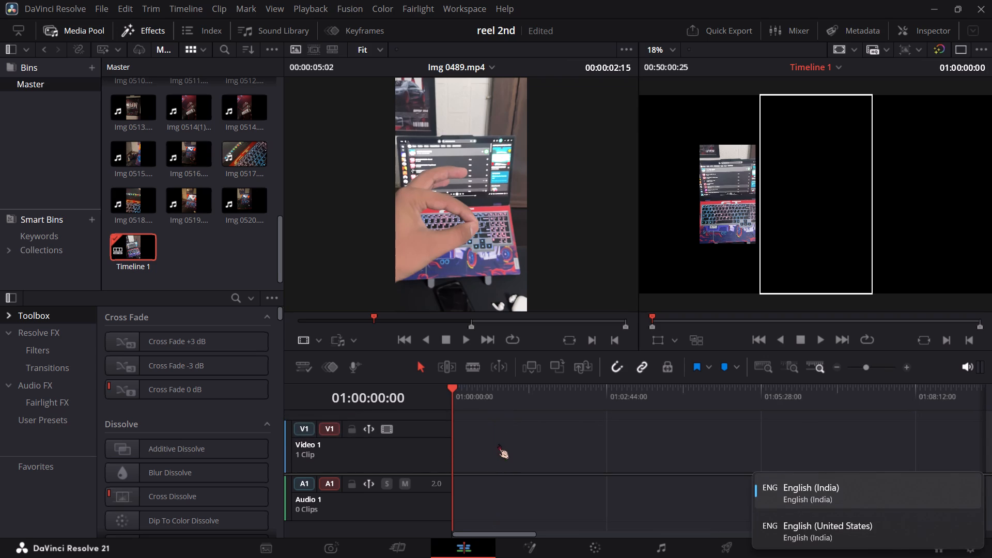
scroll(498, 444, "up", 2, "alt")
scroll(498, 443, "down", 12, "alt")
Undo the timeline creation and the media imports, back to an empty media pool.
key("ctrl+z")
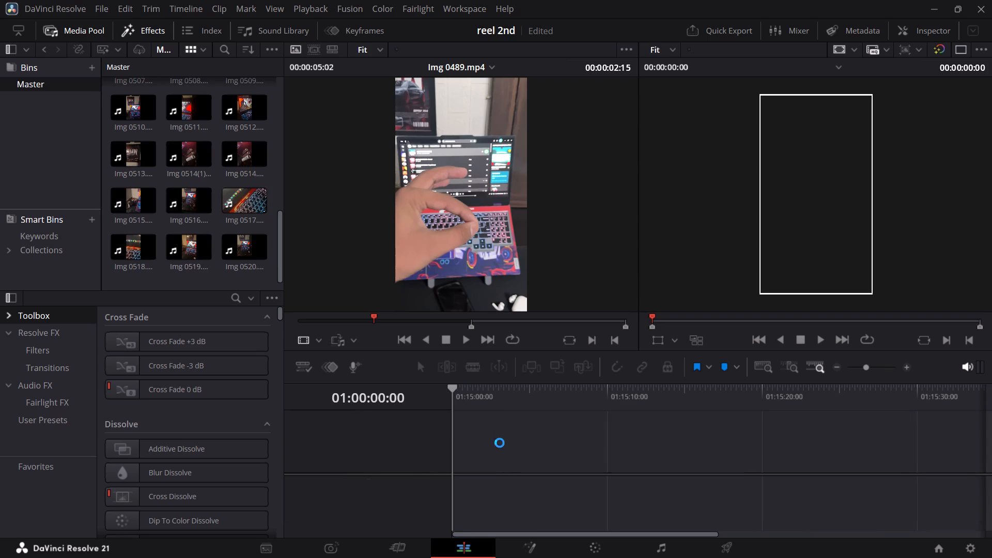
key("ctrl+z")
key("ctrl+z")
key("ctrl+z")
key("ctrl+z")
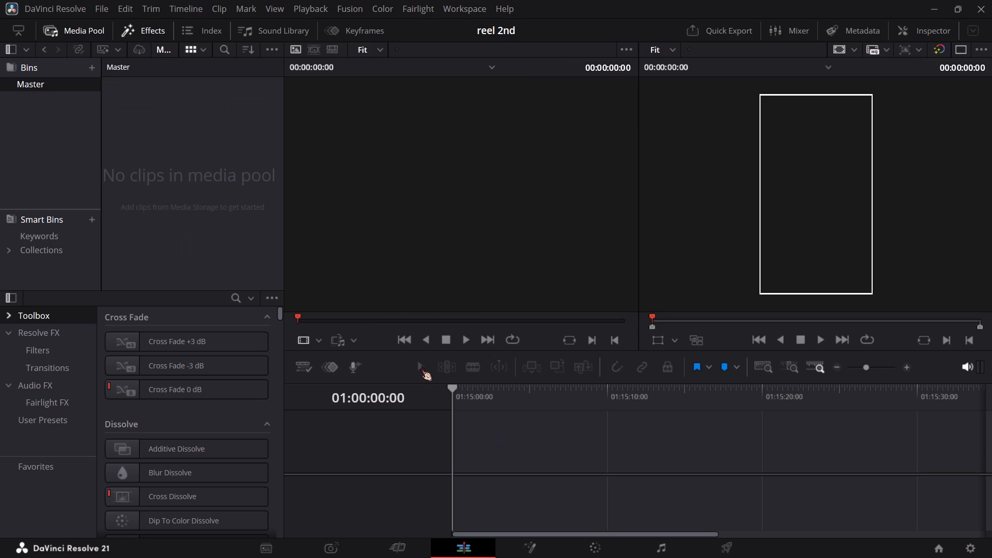
Import all the clips, Img 0487 through Img 0520, from New Volume (D:) > davinci media > footage > lenoevo into the Master bin.
key("ctrl+o")
key("ctrl+i")
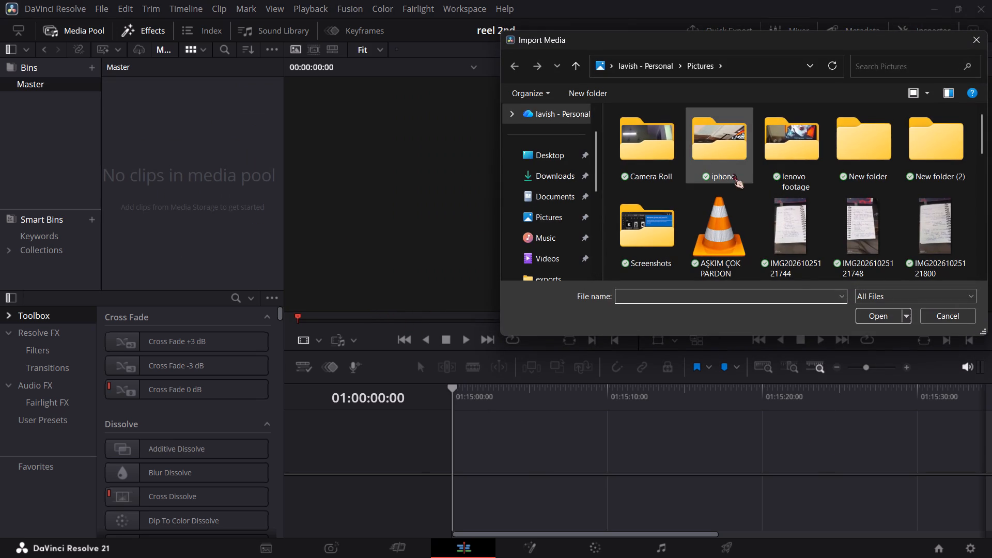
scroll(531, 254, "down", 5)
left_click(575, 213)
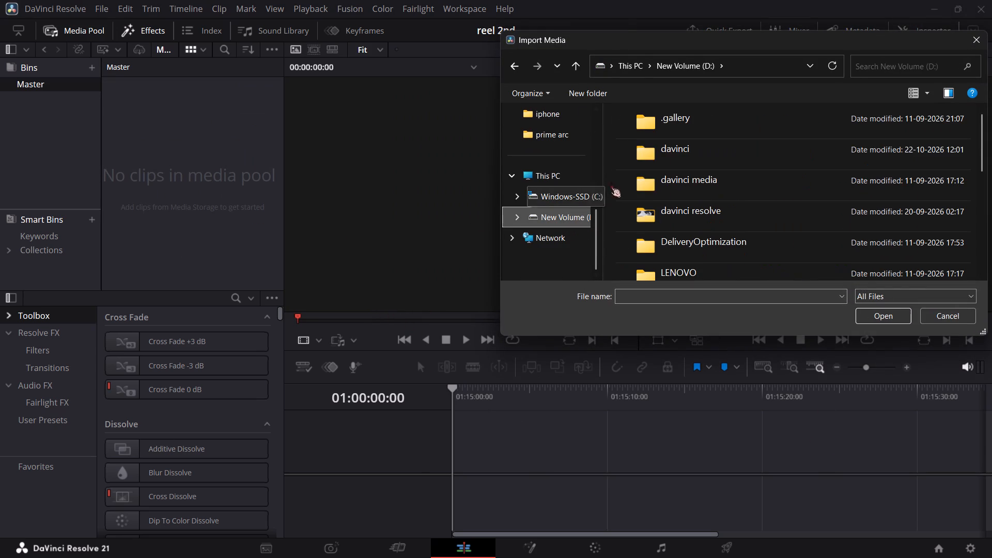
left_click(685, 179)
left_click(685, 179)
double_click(668, 155)
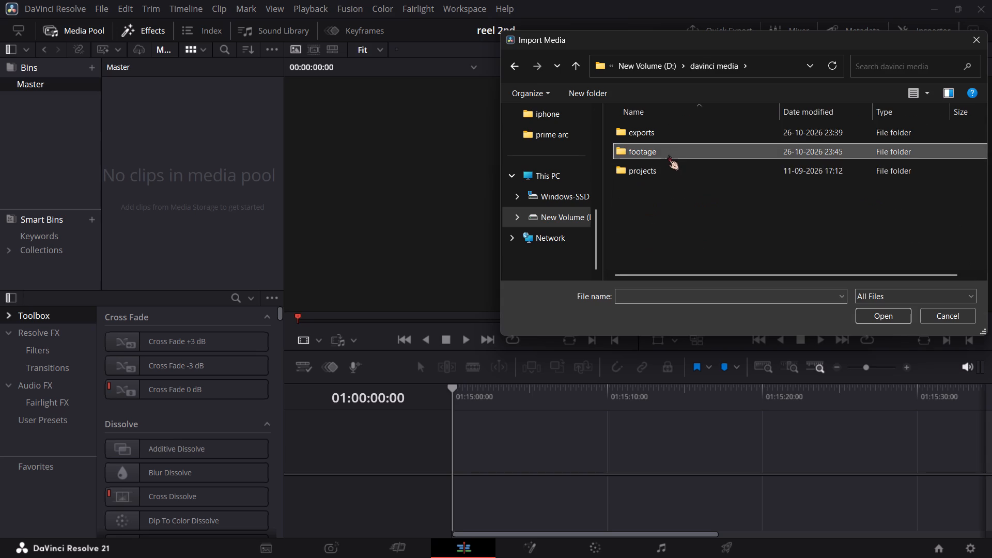
double_click(624, 131)
left_click_drag(603, 125, 575, 255)
left_click_drag(581, 149, 988, 450)
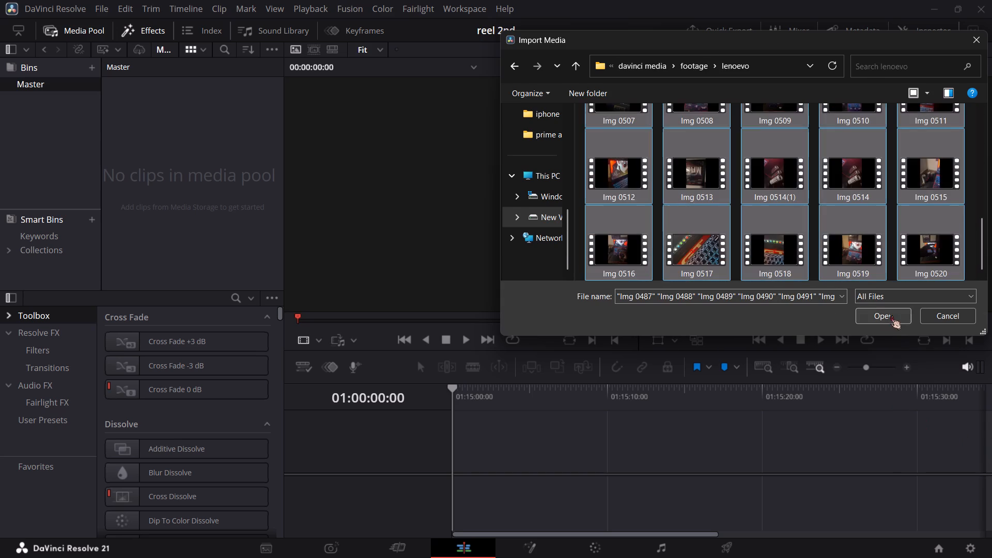
left_click(890, 314)
left_click(143, 149)
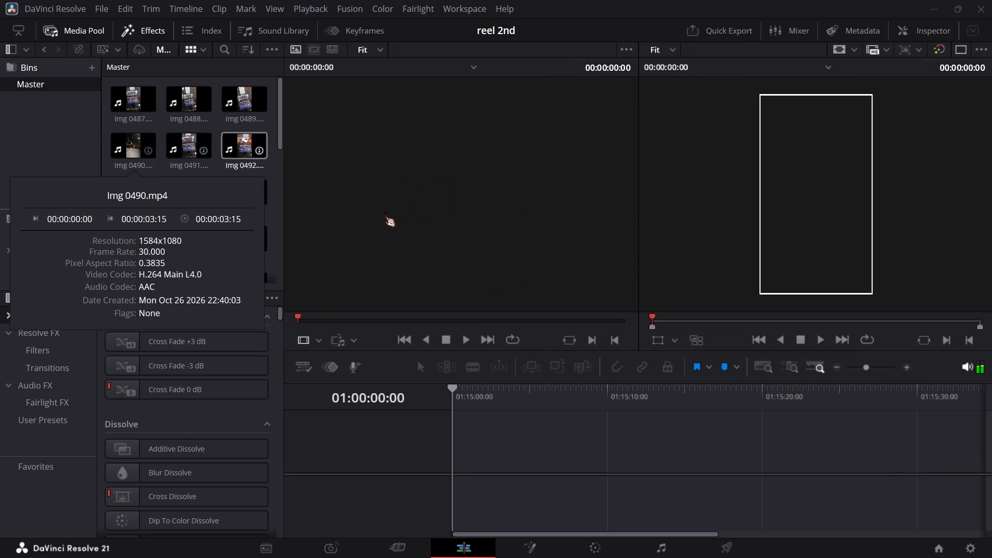
Load Img 0489.mp4 in the source viewer and set its in point at 00:00:05:16.
left_click(229, 109)
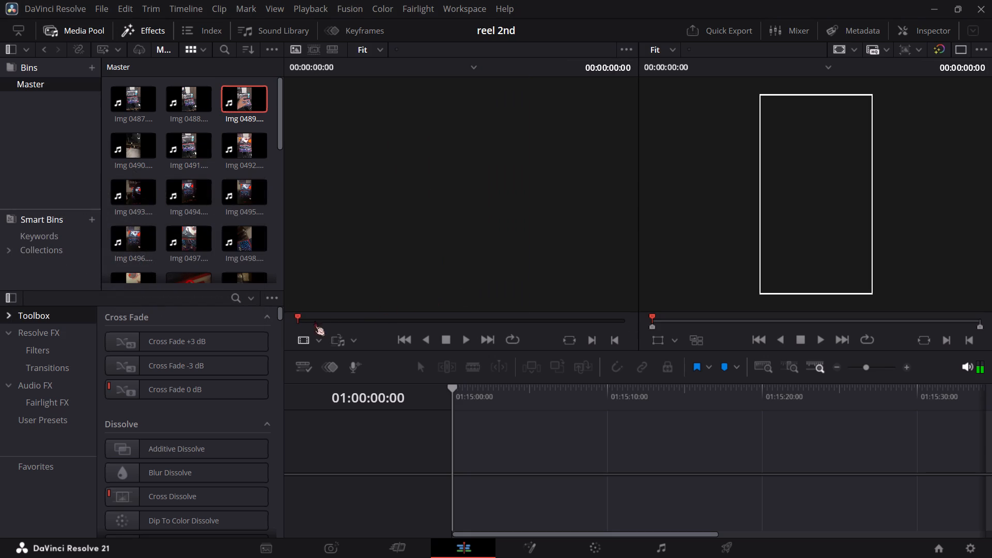
left_click_drag(226, 90, 396, 163)
left_click(465, 334)
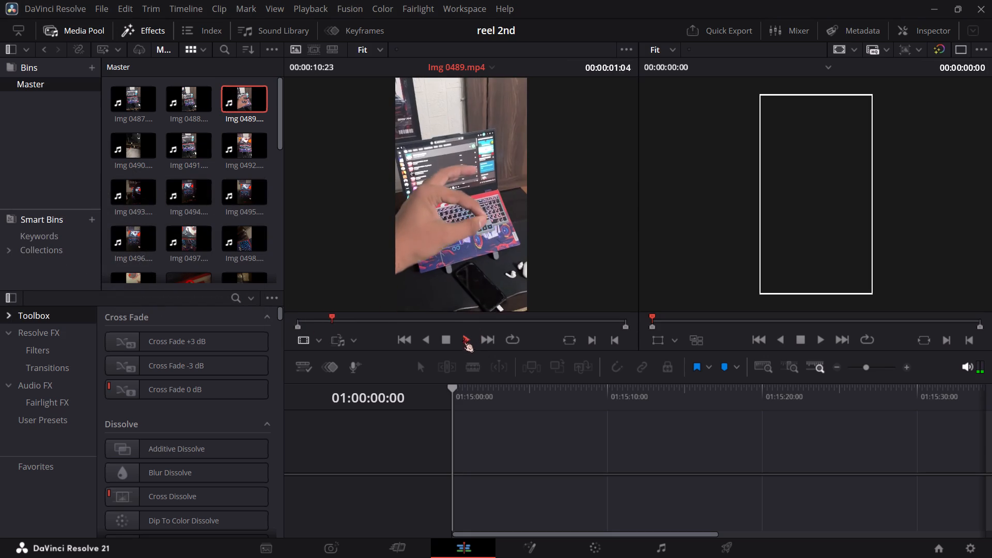
left_click_drag(459, 319, 481, 318)
left_click_drag(481, 318, 473, 320)
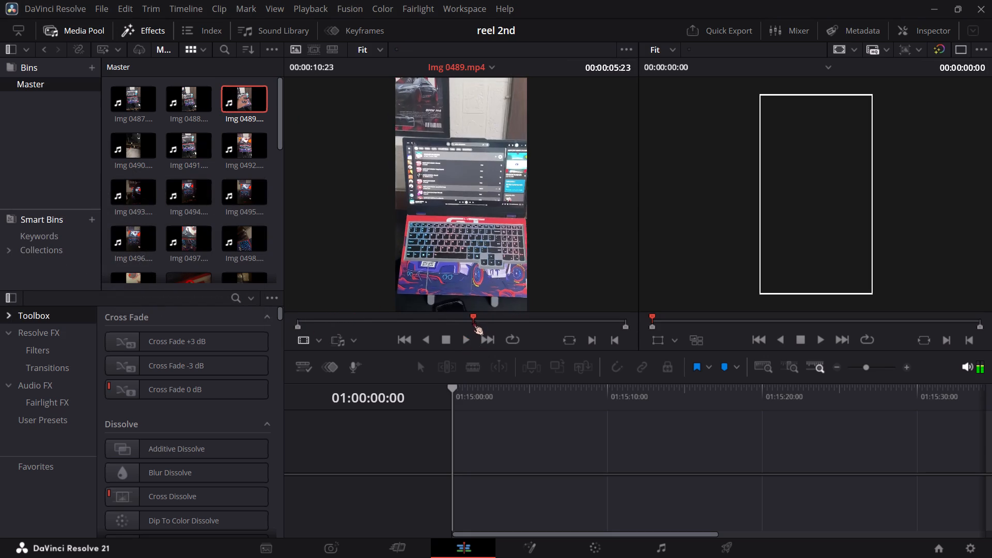
left_click_drag(473, 320, 471, 321)
key("space")
left_click_drag(492, 323, 487, 323)
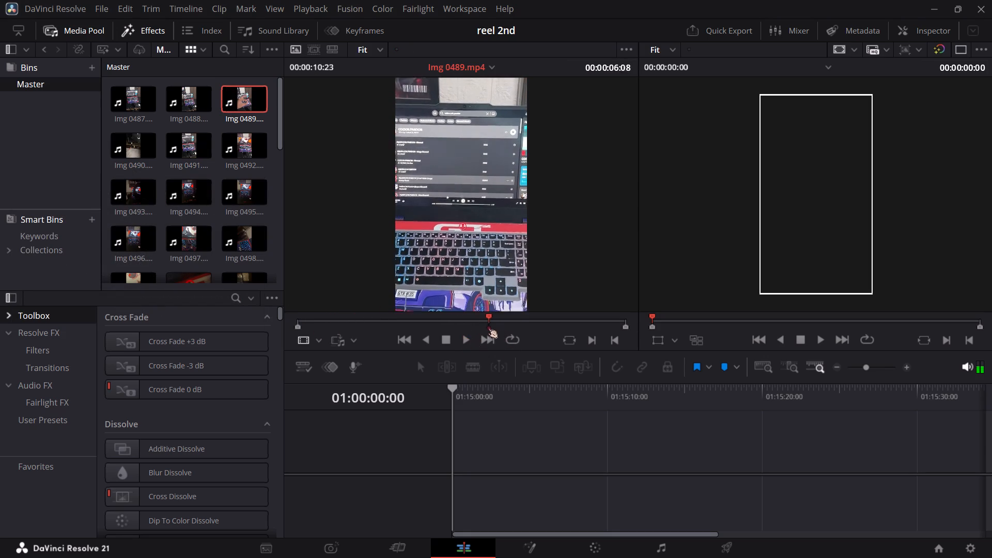
left_click_drag(487, 323, 467, 324)
key("i")
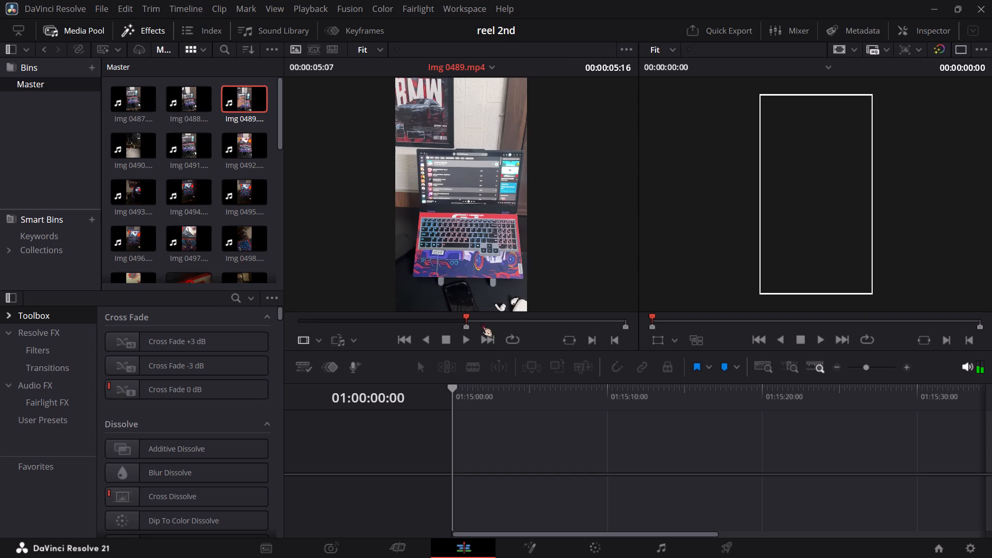
Place only the video of the marked Img 0489.mp4 on Video 1 of a new timeline, starting at 01:00:00:00.
left_click_drag(446, 295, 476, 455)
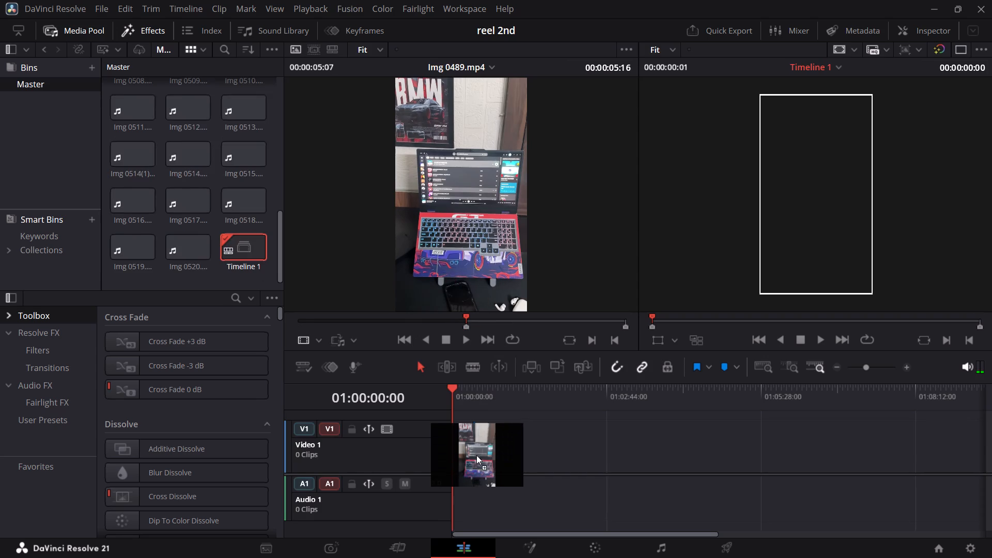
left_click_drag(476, 455, 485, 435)
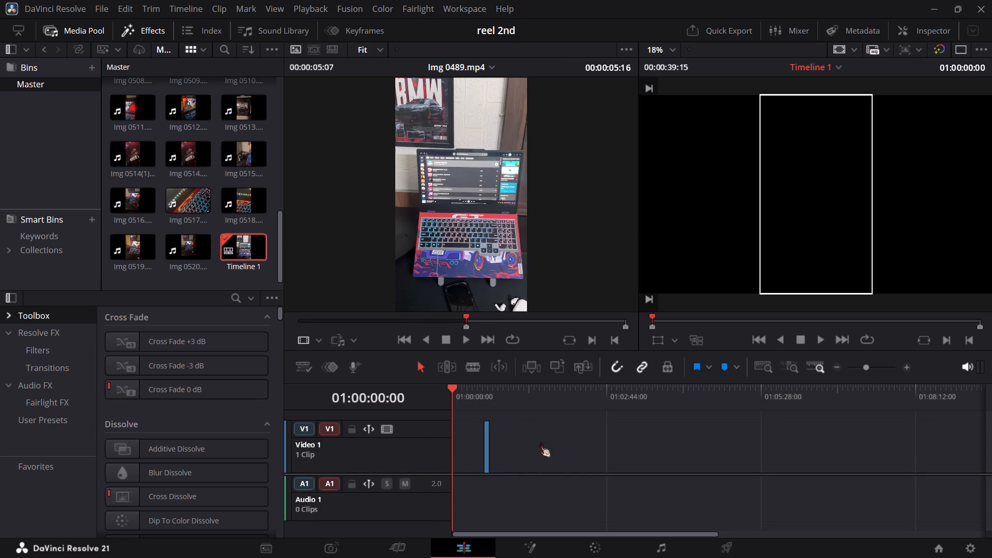
left_click_drag(492, 440, 582, 439)
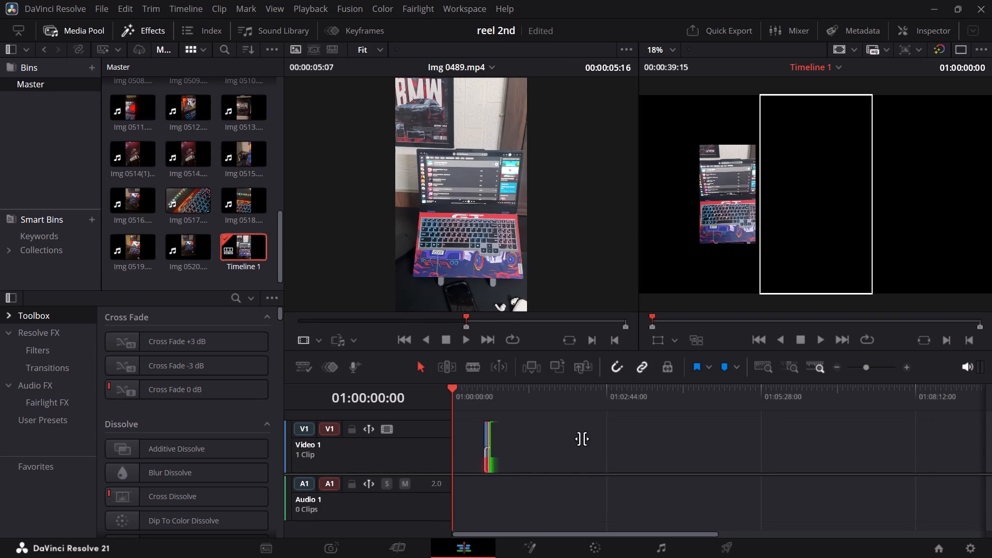
left_click_drag(582, 439, 596, 439)
left_click(757, 364)
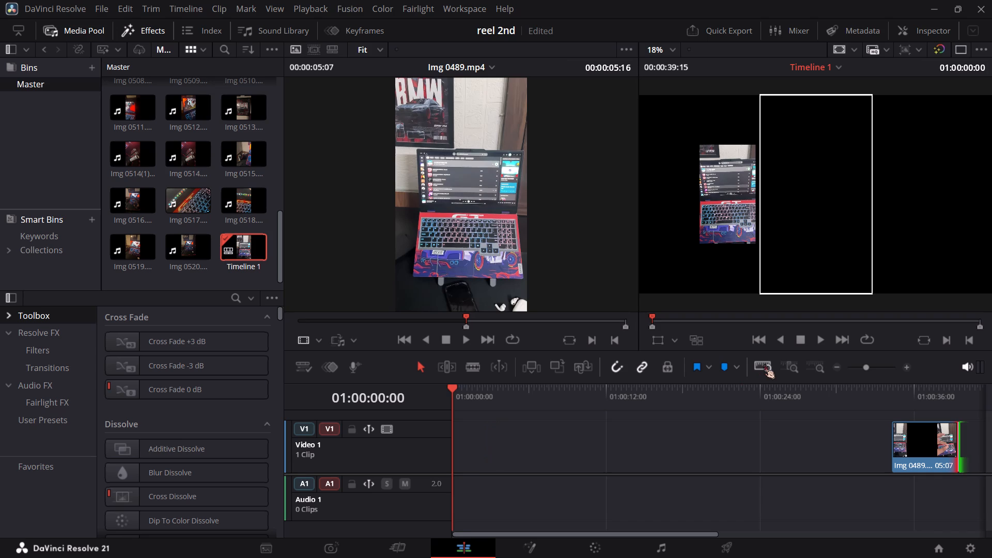
left_click(764, 364)
left_click_drag(935, 448, 488, 448)
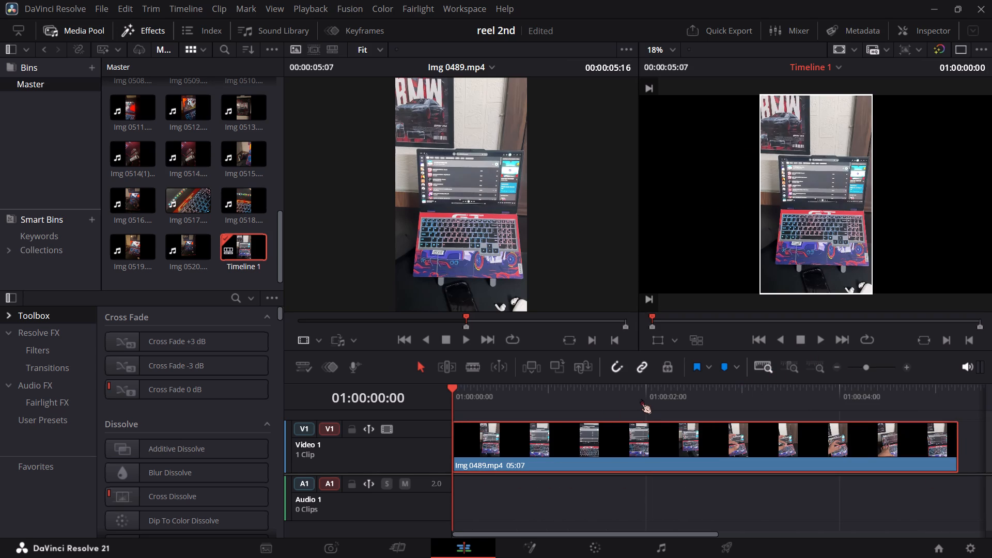
Play back the Img 0489.mp4 clip in Timeline 1 from 01:00:00:00.
key("space")
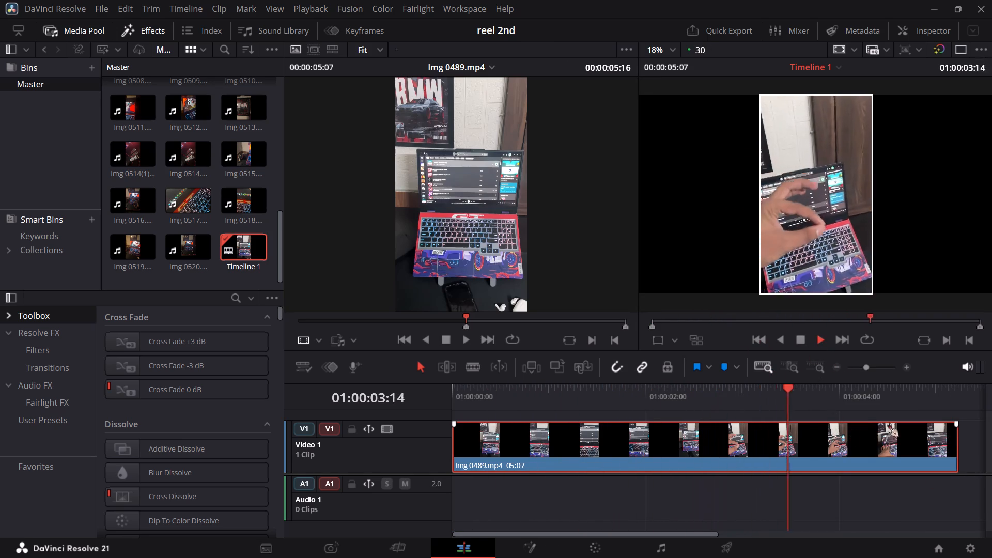
left_click(802, 336)
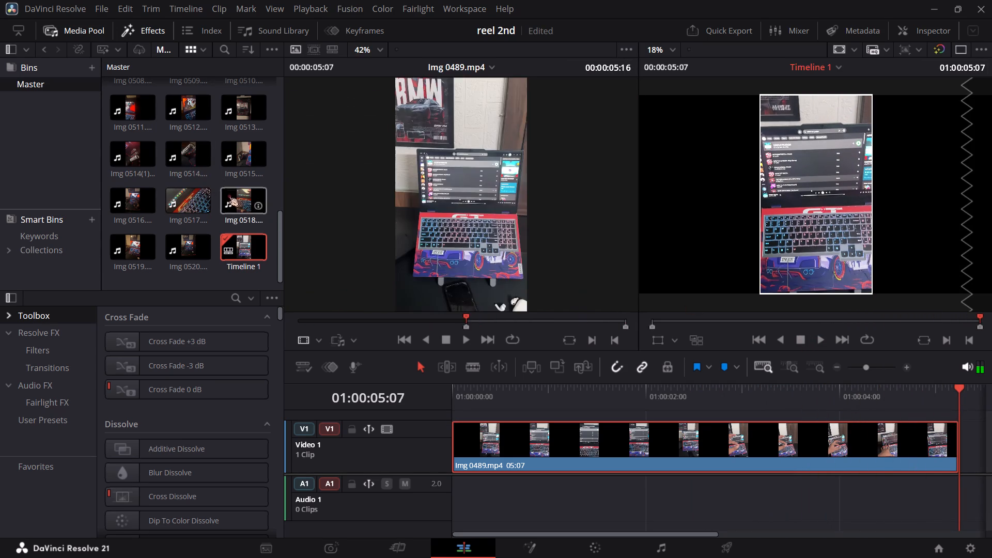
Preview Img 0518.mp4 and Timeline 1 in the source viewer.
left_click_drag(250, 195, 405, 195)
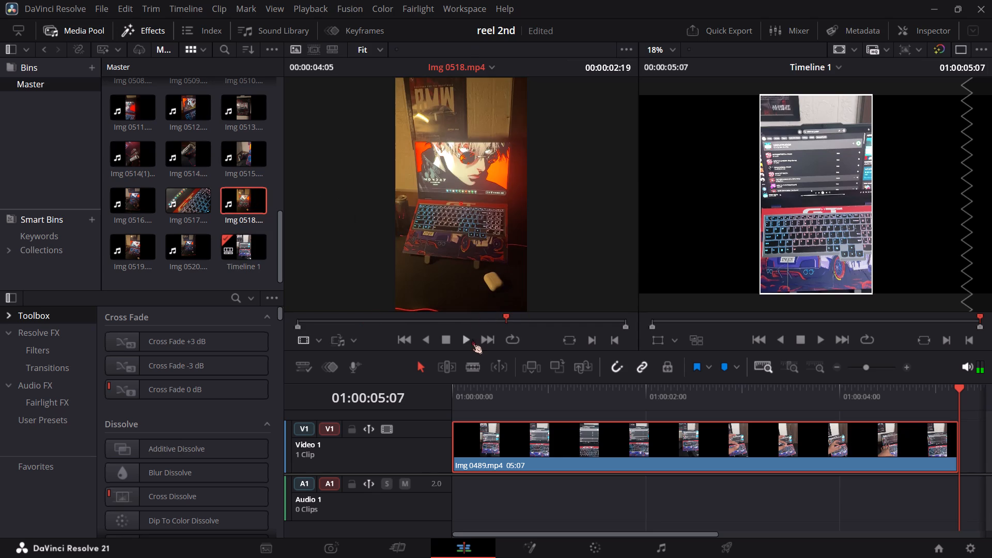
left_click(471, 339)
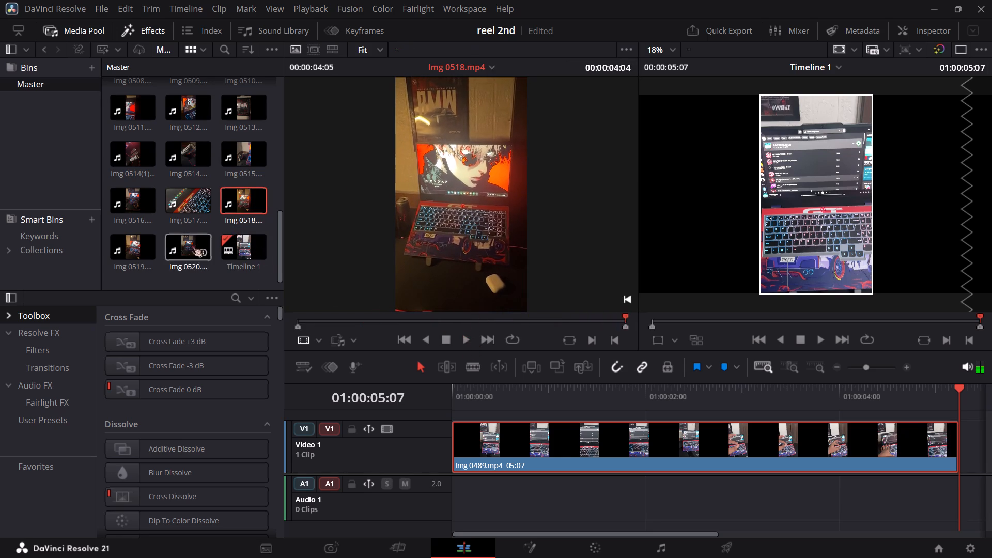
left_click(149, 242)
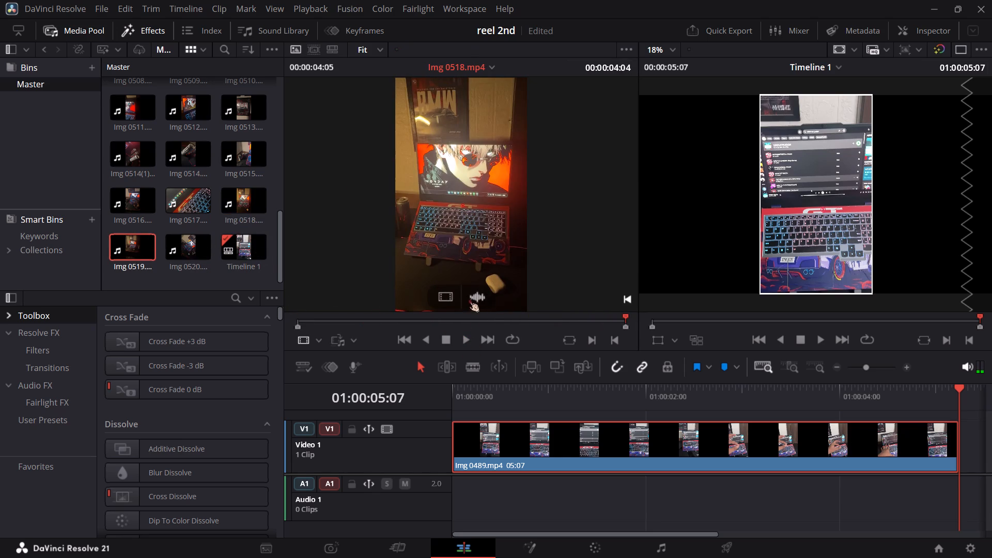
left_click(466, 337)
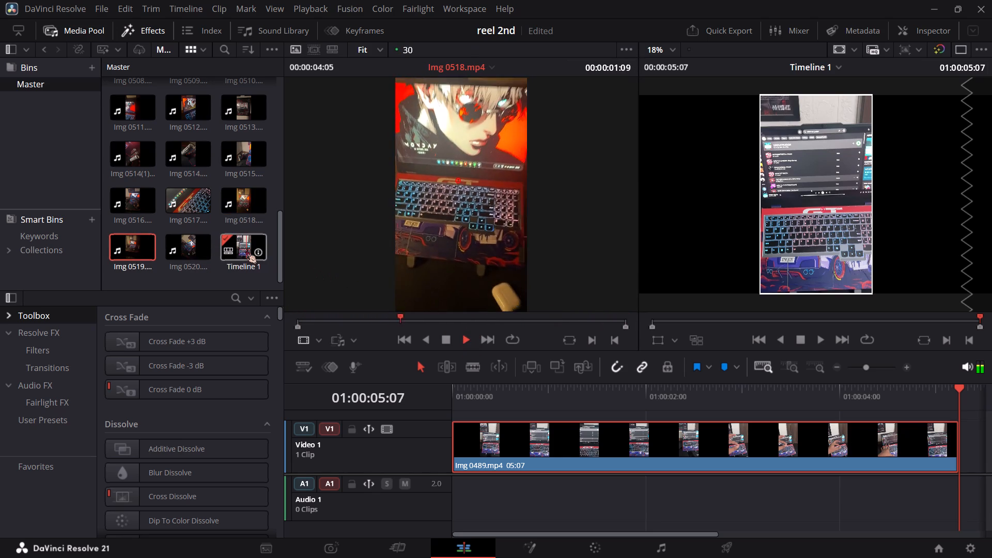
left_click(245, 248)
left_click_drag(254, 239, 492, 218)
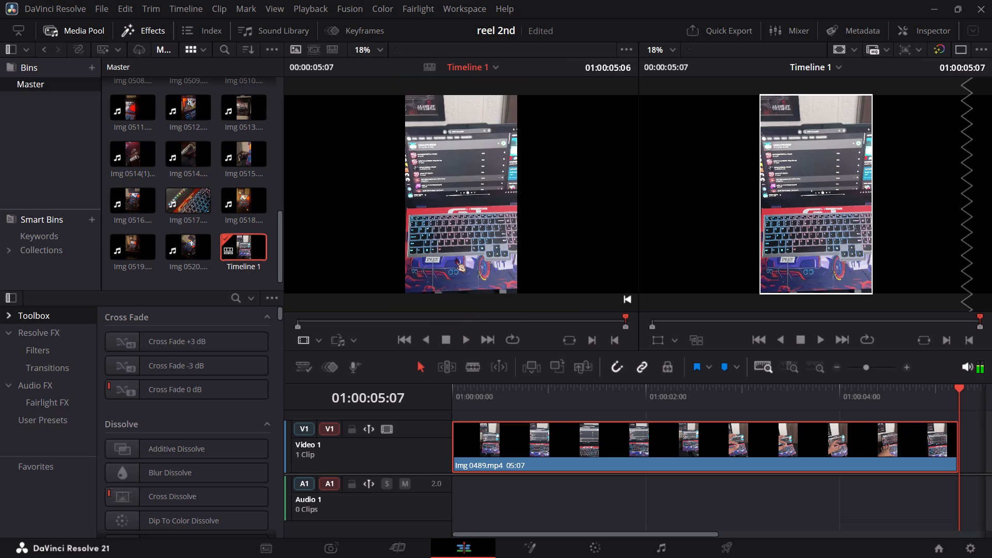
left_click(473, 327)
left_click(467, 332)
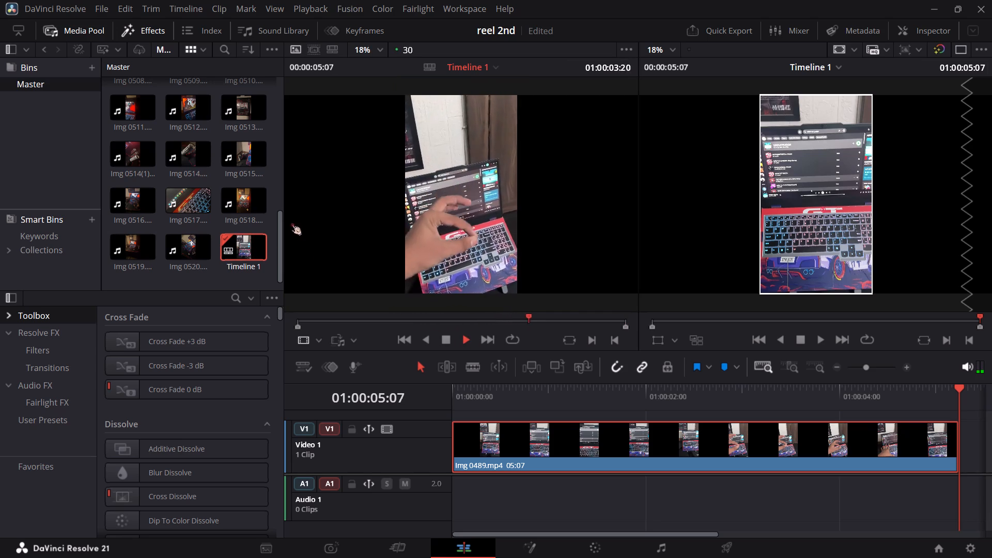
Preview Img 0503, Img 0501, Img 0500 and Img 0496 in the source viewer, looking for the next shot.
scroll(259, 223, "down", 2)
scroll(214, 228, "down", 4)
scroll(213, 225, "up", 7)
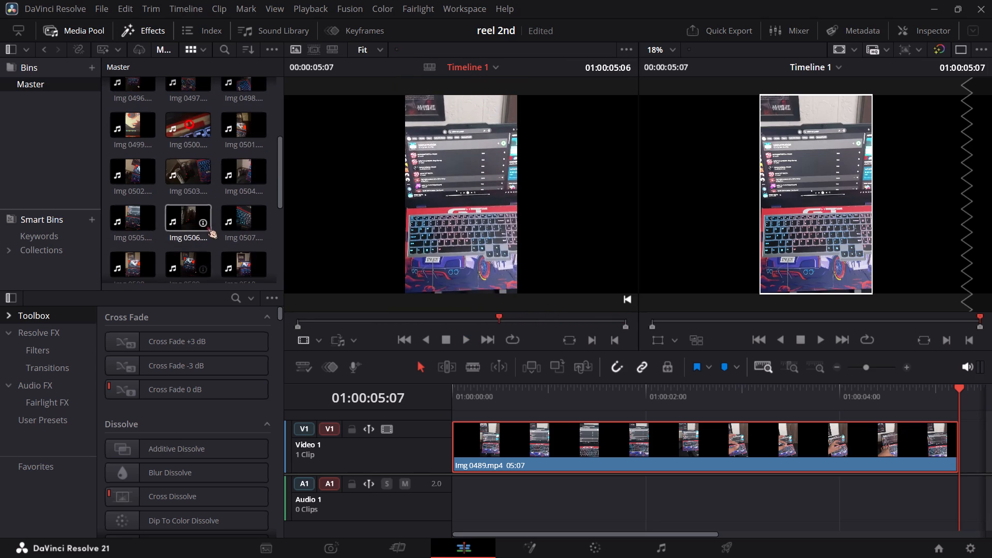
left_click_drag(193, 166, 467, 188)
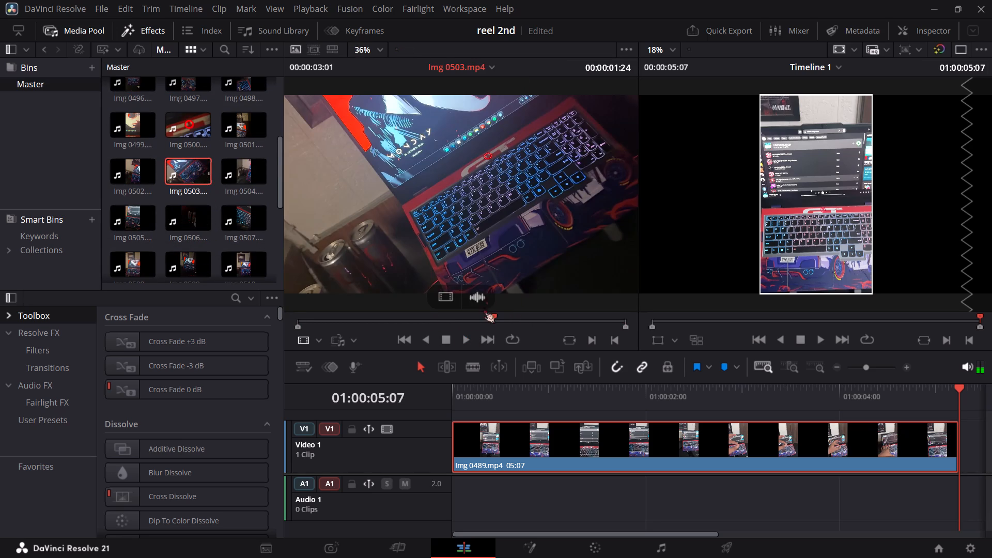
left_click(460, 334)
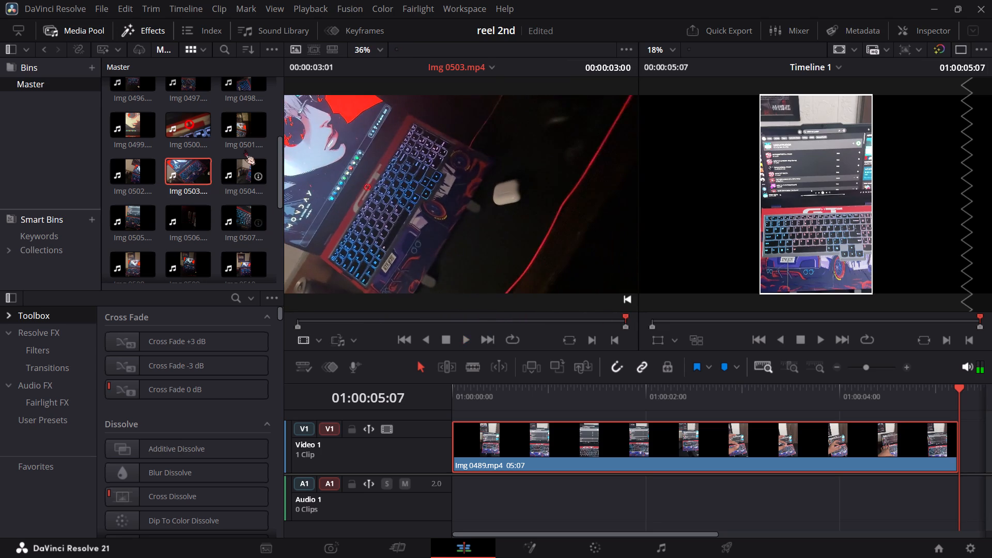
left_click_drag(234, 128, 431, 163)
left_click(459, 337)
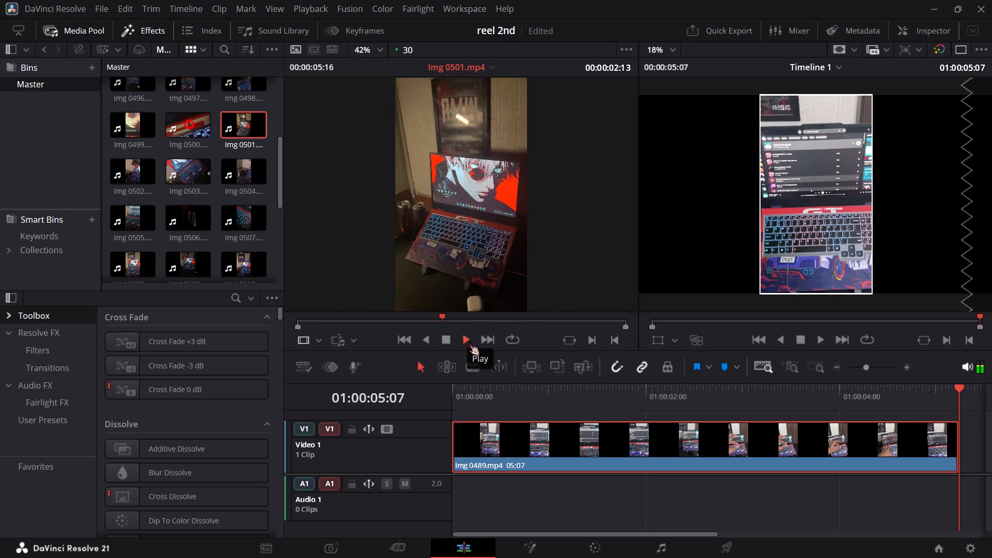
left_click_drag(180, 132, 295, 161)
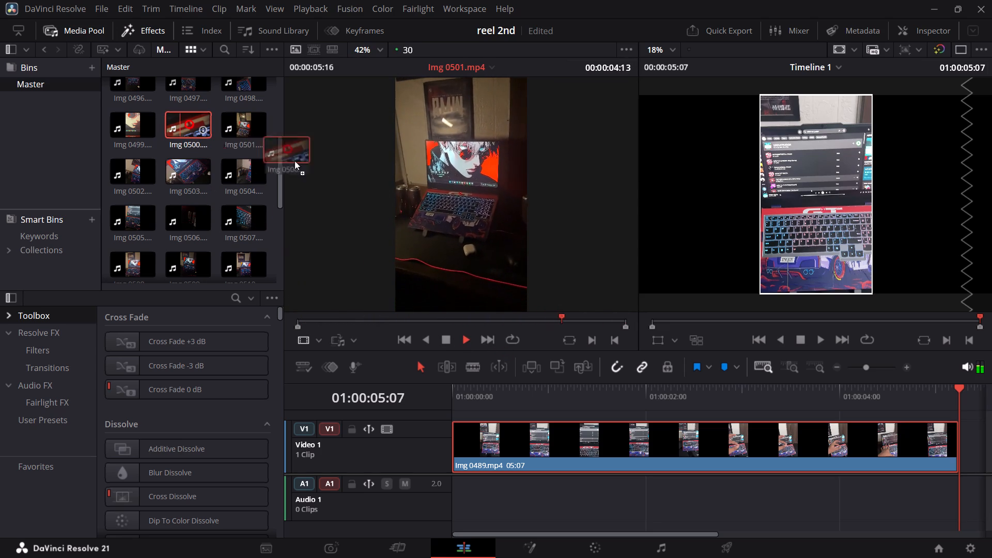
left_click_drag(295, 161, 513, 220)
left_click(471, 339)
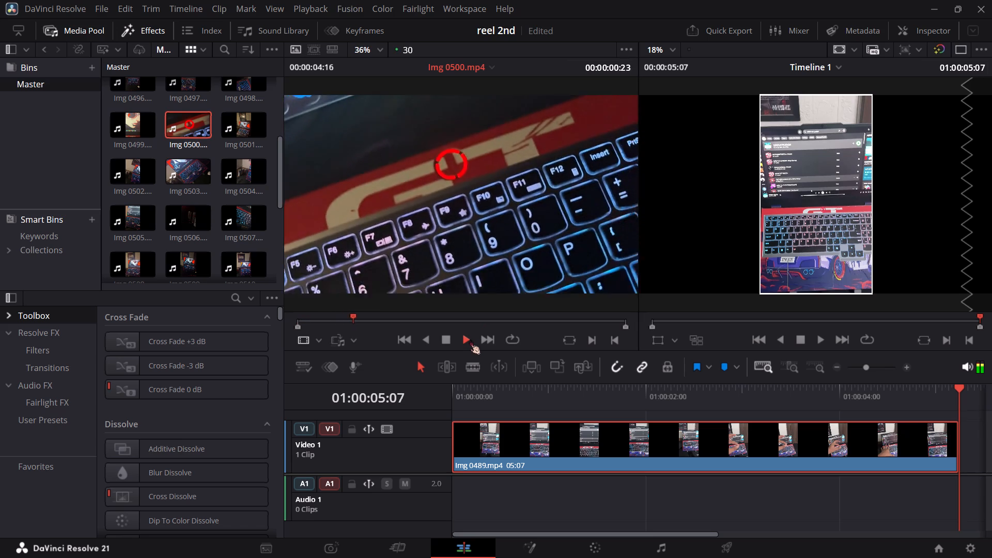
scroll(239, 172, "up", 2)
left_click_drag(136, 137, 411, 151)
left_click(463, 336)
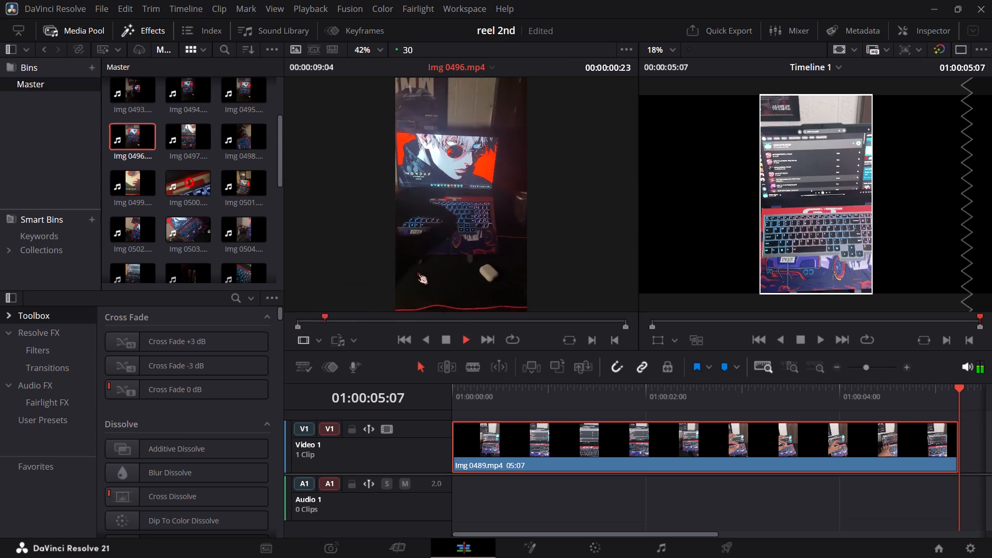
Preview Img 0494, Img 0495, Img 0494 again and Img 0493 in the source viewer as candidates for the next shot.
scroll(203, 139, "up", 1)
left_click_drag(180, 115, 521, 197)
left_click(470, 340)
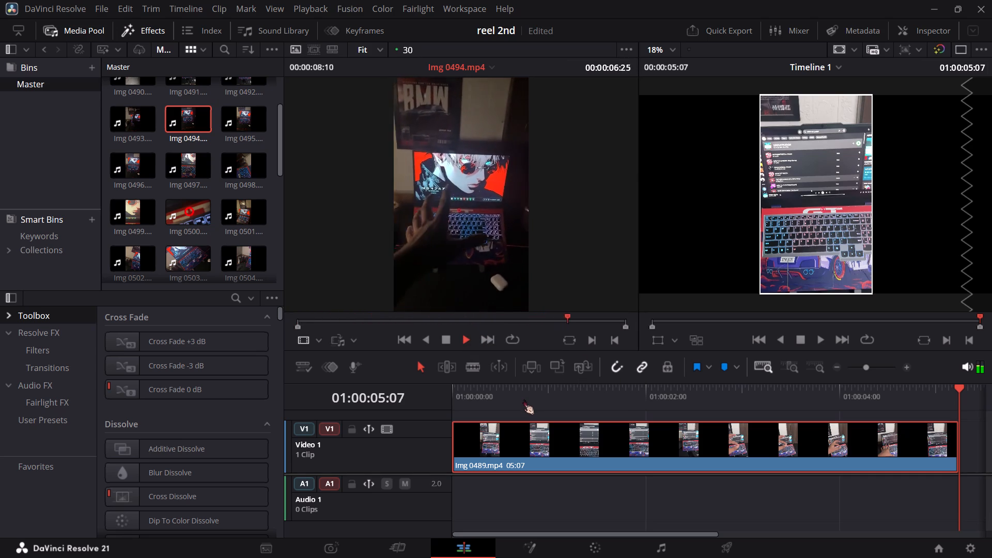
left_click(444, 333)
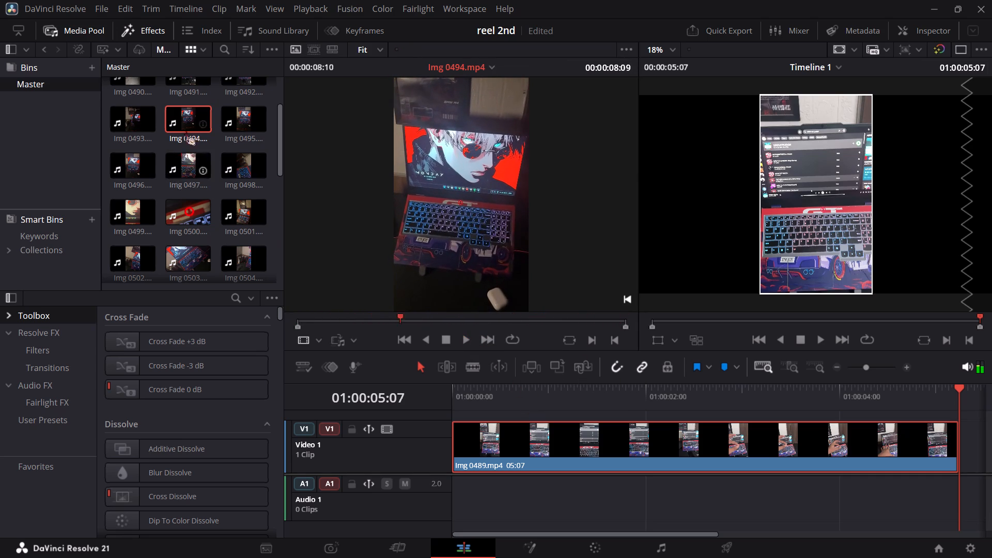
left_click_drag(232, 118, 410, 168)
left_click(469, 337)
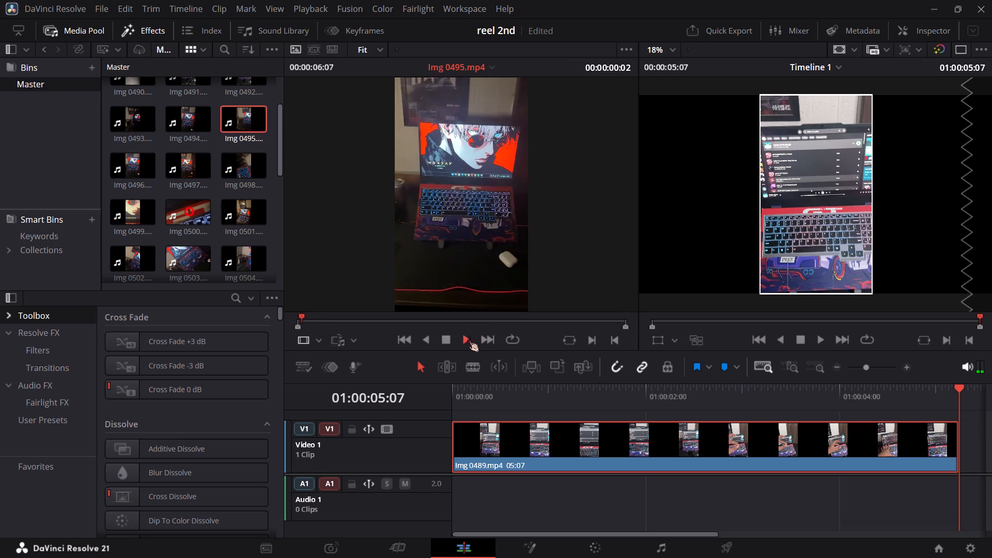
left_click_drag(176, 114, 412, 150)
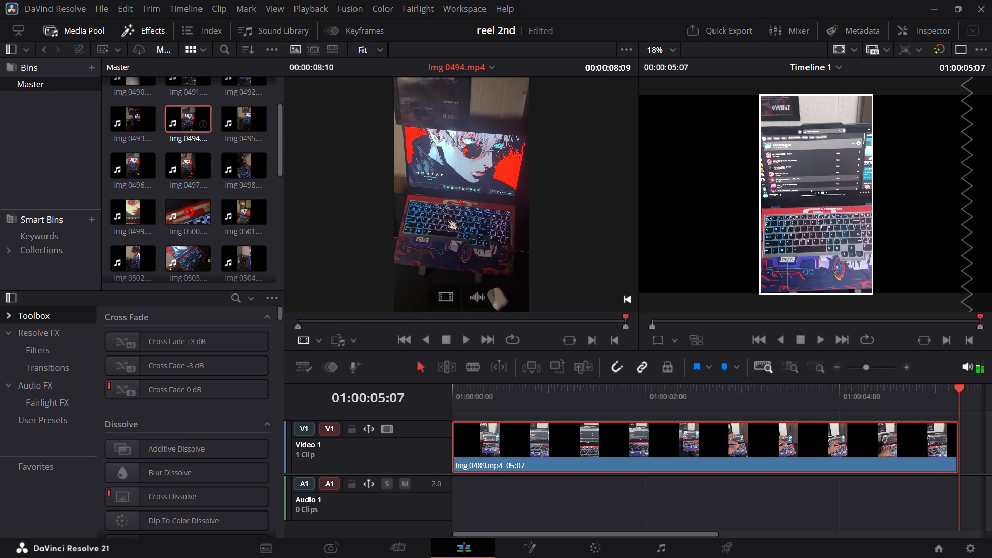
left_click(473, 345)
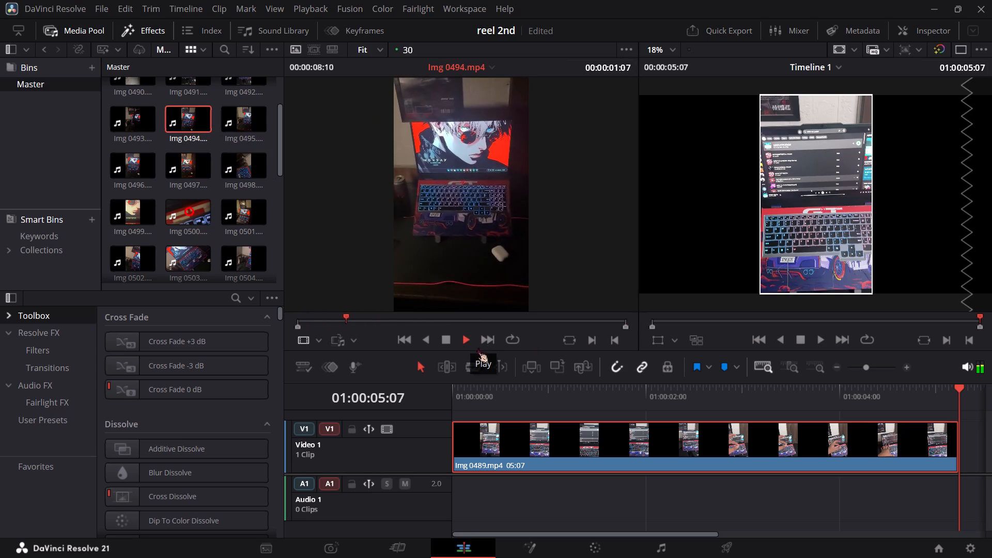
left_click_drag(132, 118, 461, 157)
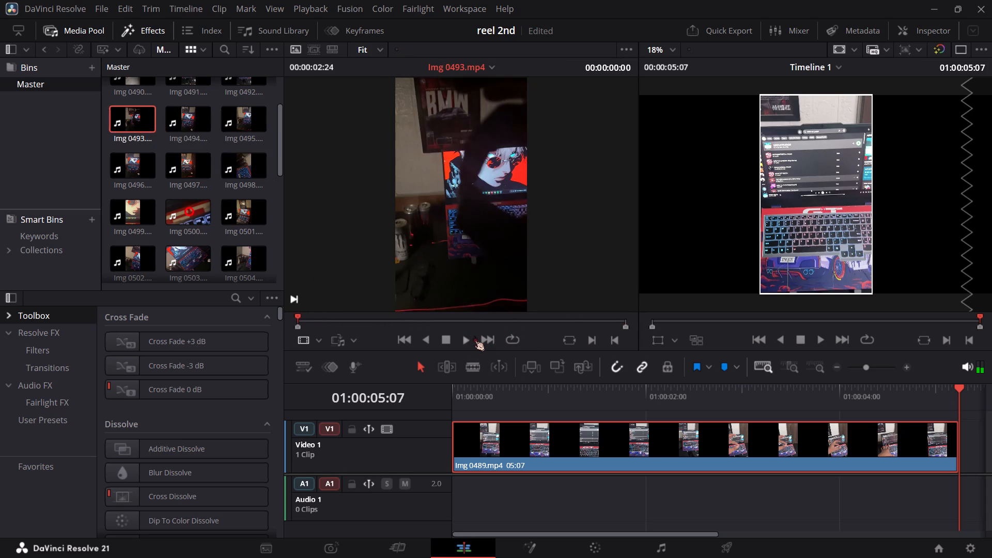
left_click(474, 336)
Browse the Master bin and replay Img 0500.mp4 in the source viewer.
scroll(249, 205, "up", 4)
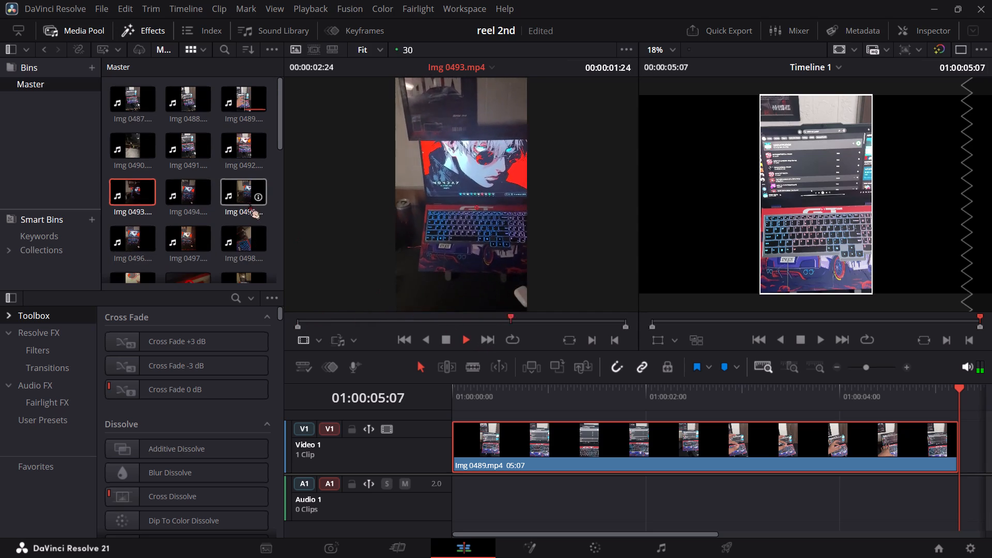
scroll(249, 204, "up", 4)
scroll(228, 222, "down", 2)
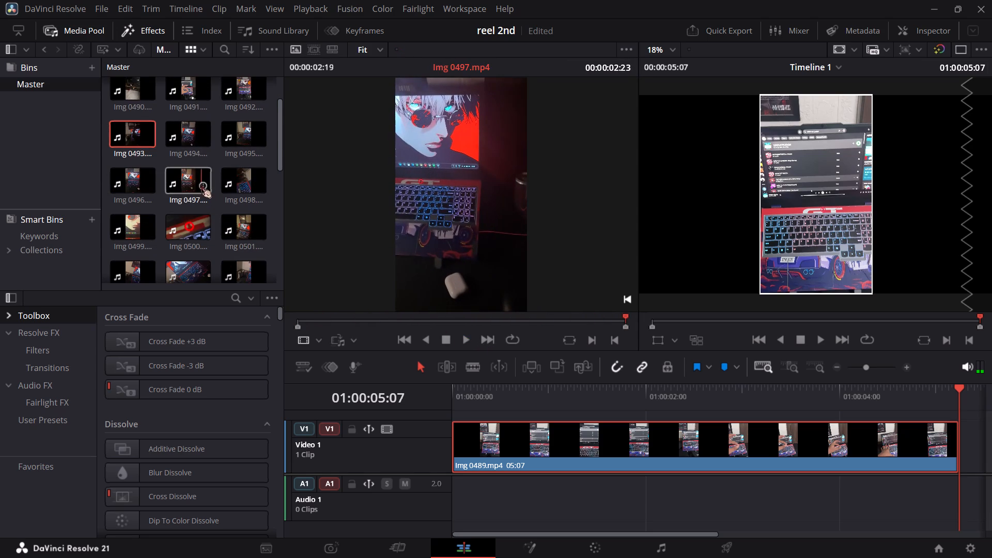
left_click_drag(180, 223, 401, 219)
left_click(458, 335)
left_click(462, 337)
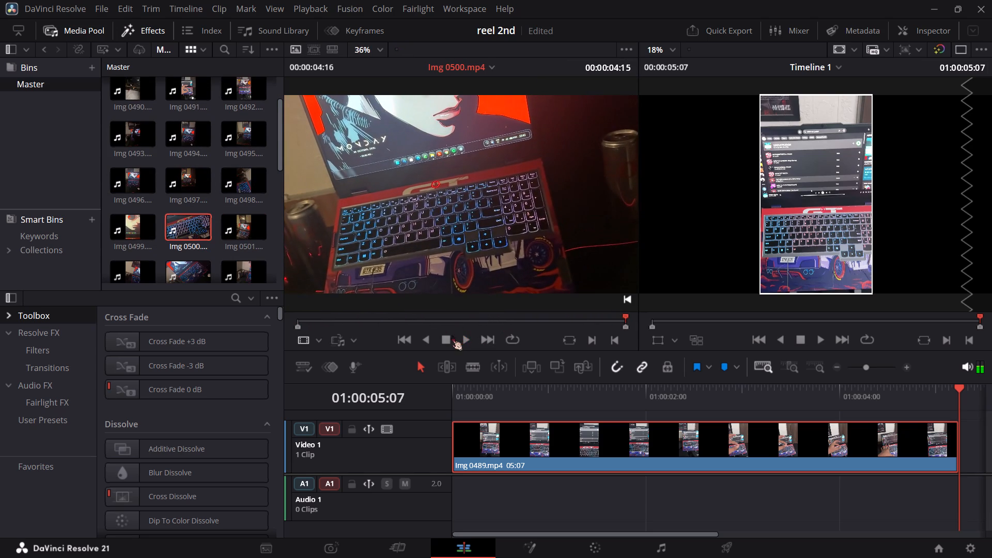
Review Img 0501.mp4 in the source viewer and place only its full-length video on Video 1 directly after Img 0489.mp4.
left_click_drag(254, 229, 492, 230)
left_click(463, 339)
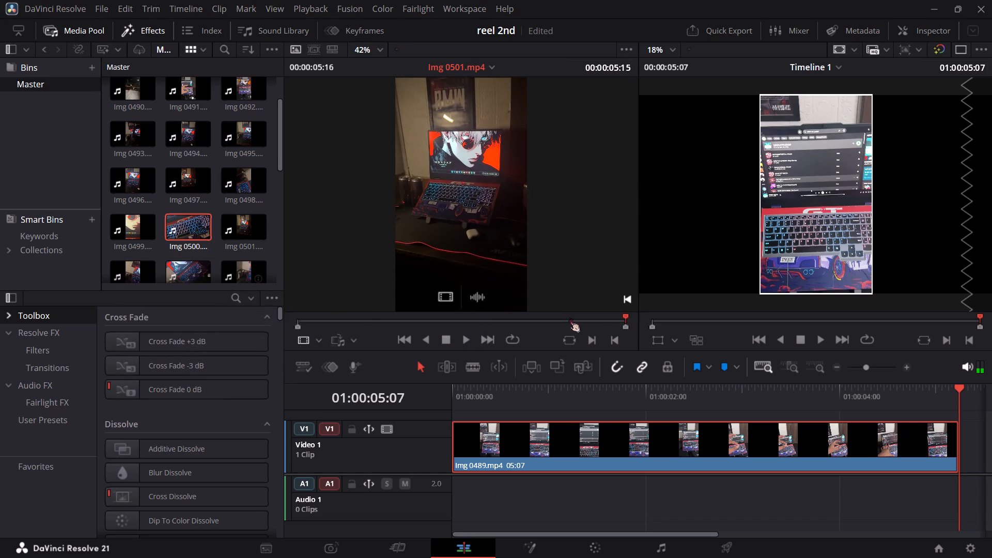
left_click_drag(597, 315, 99, 297)
left_click(473, 339)
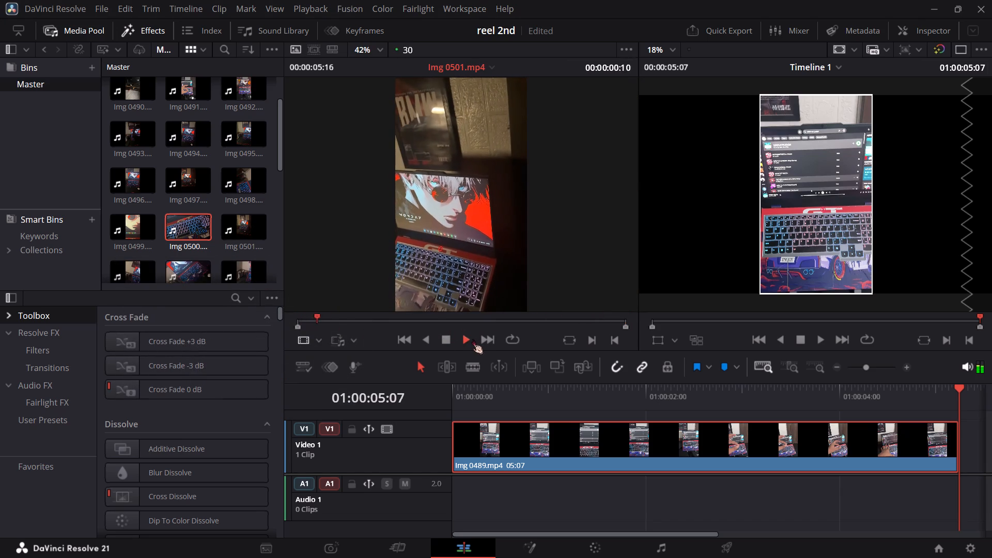
left_click(443, 335)
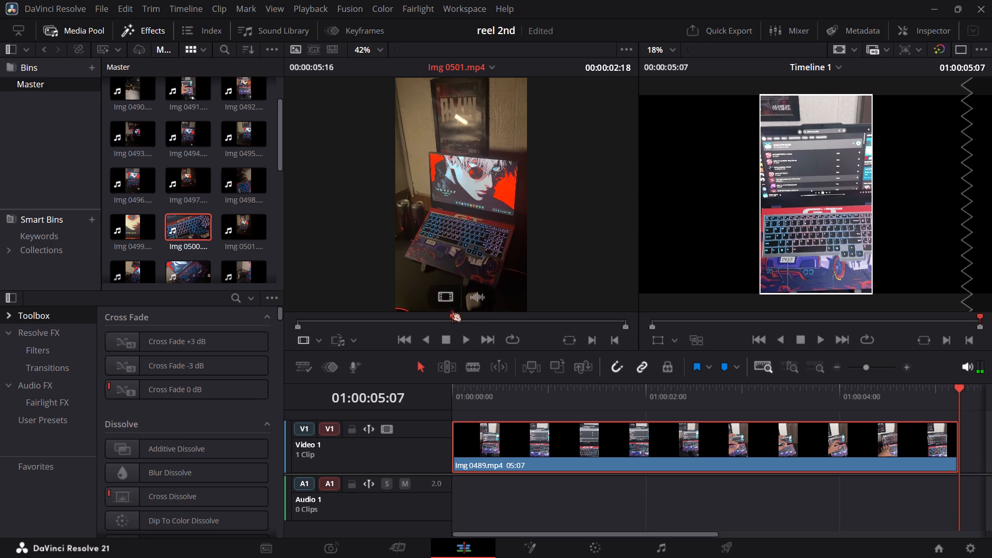
left_click_drag(451, 312, 247, 323)
left_click_drag(450, 293, 991, 444)
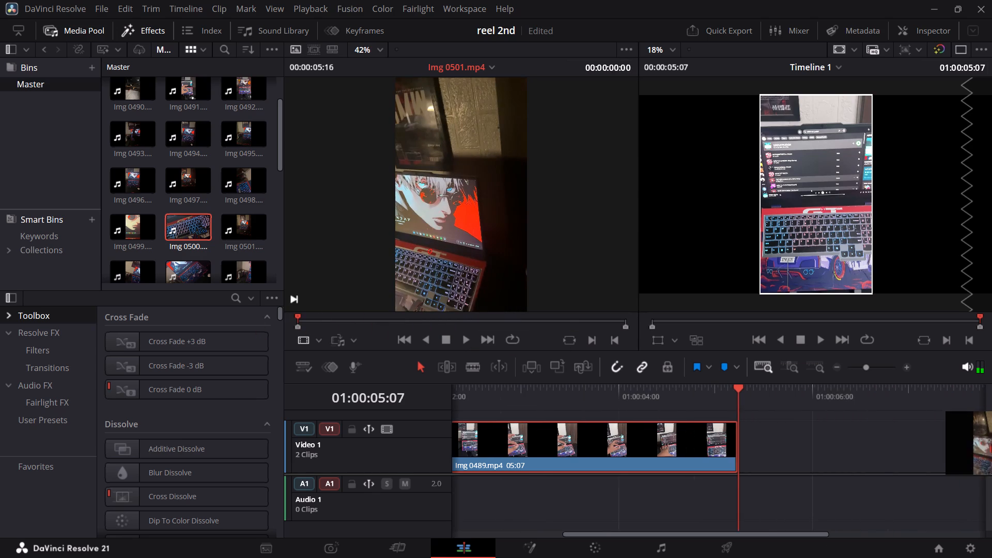
left_click_drag(991, 444, 742, 441)
Scrub through Timeline 1 to review the Img 0489.mp4 and Img 0501.mp4 clips in sequence.
left_click_drag(686, 393, 626, 401)
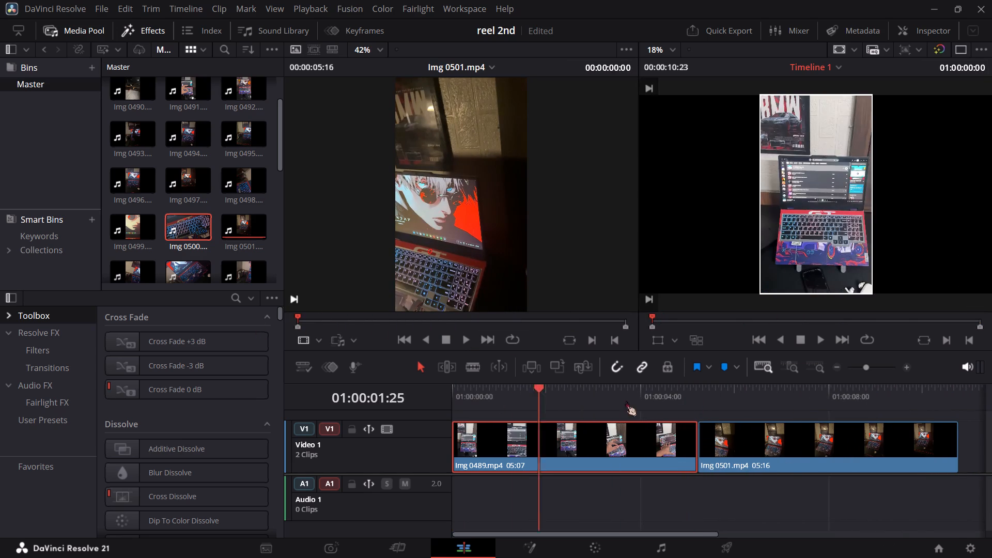
left_click_drag(626, 401, 861, 399)
left_click_drag(851, 399, 935, 397)
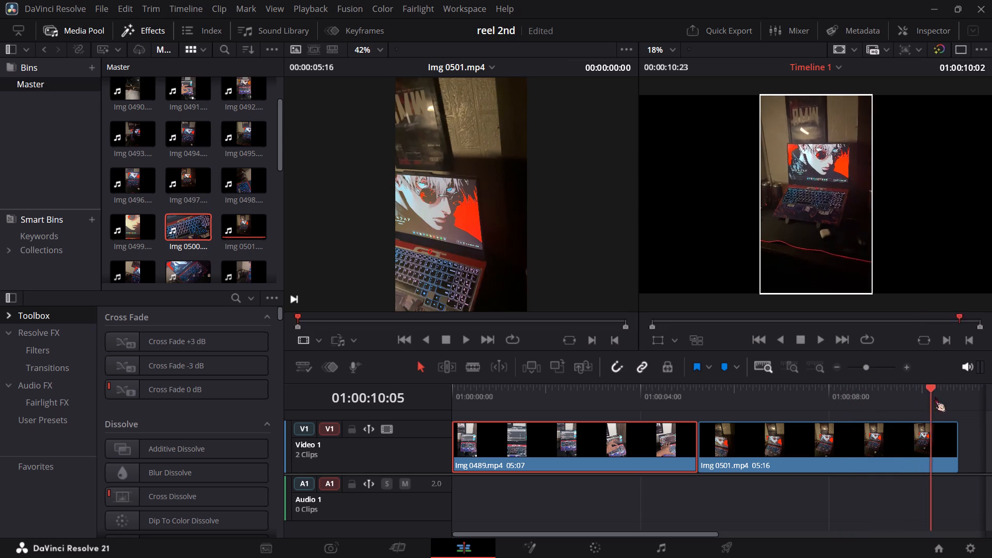
left_click_drag(935, 397, 780, 406)
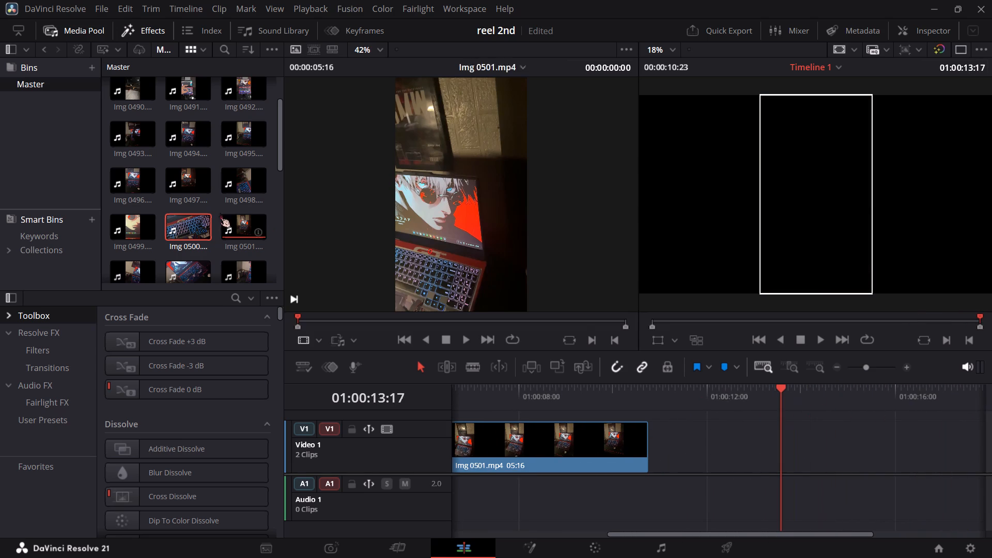
Replay Img 0501.mp4 and preview Img 0502.mp4 up to 00:00:03:05 in the source viewer.
left_click_drag(235, 218, 462, 197)
left_click(456, 330)
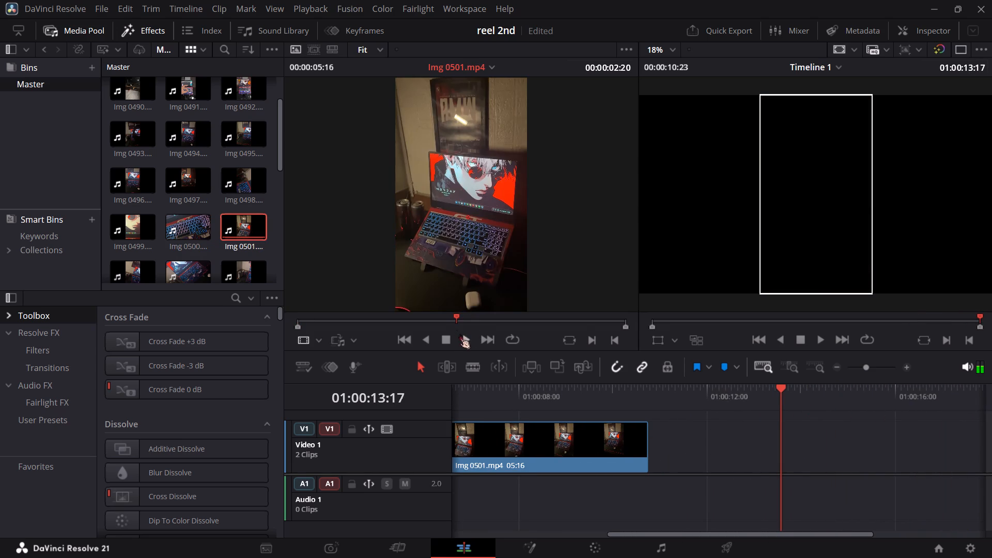
left_click(459, 334)
left_click_drag(133, 271, 429, 213)
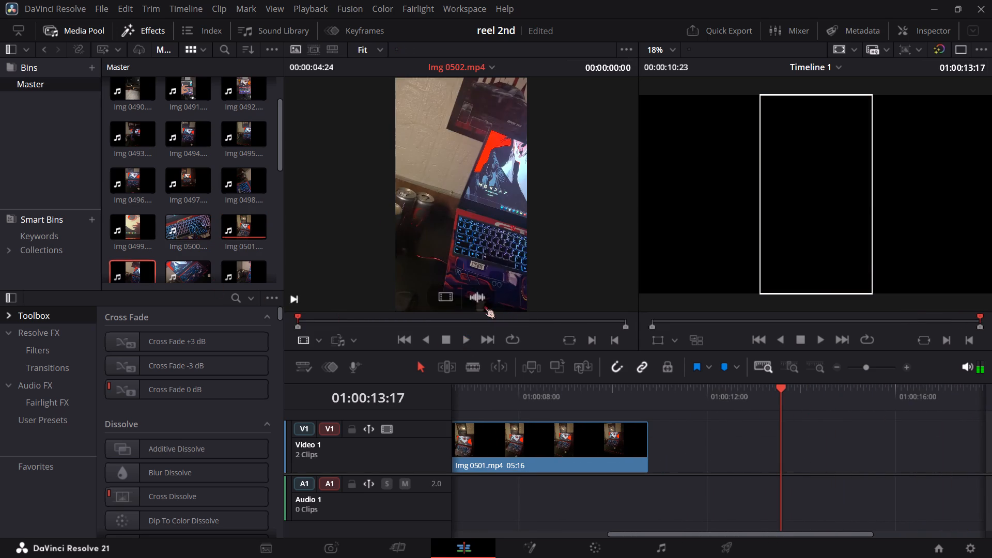
left_click(462, 332)
double_click(462, 338)
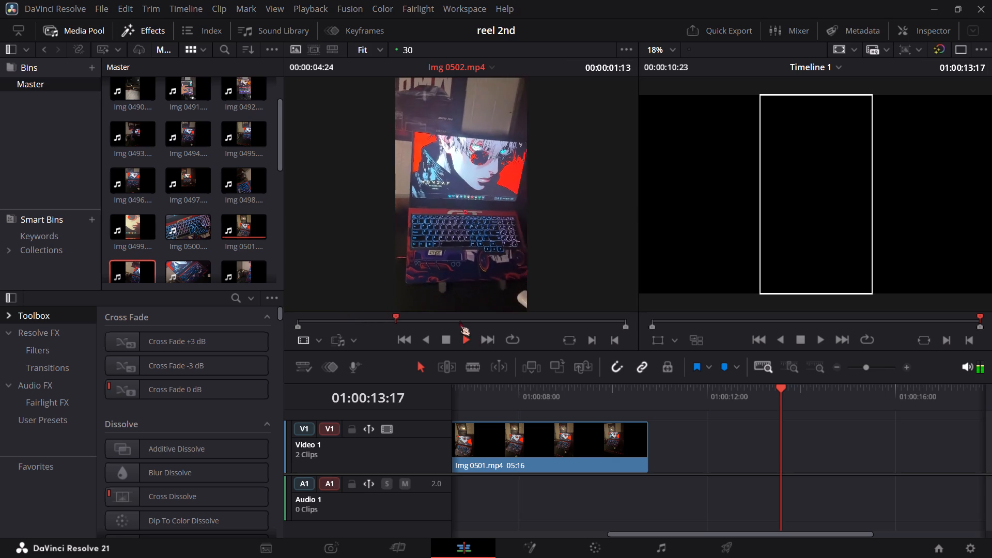
left_click(443, 336)
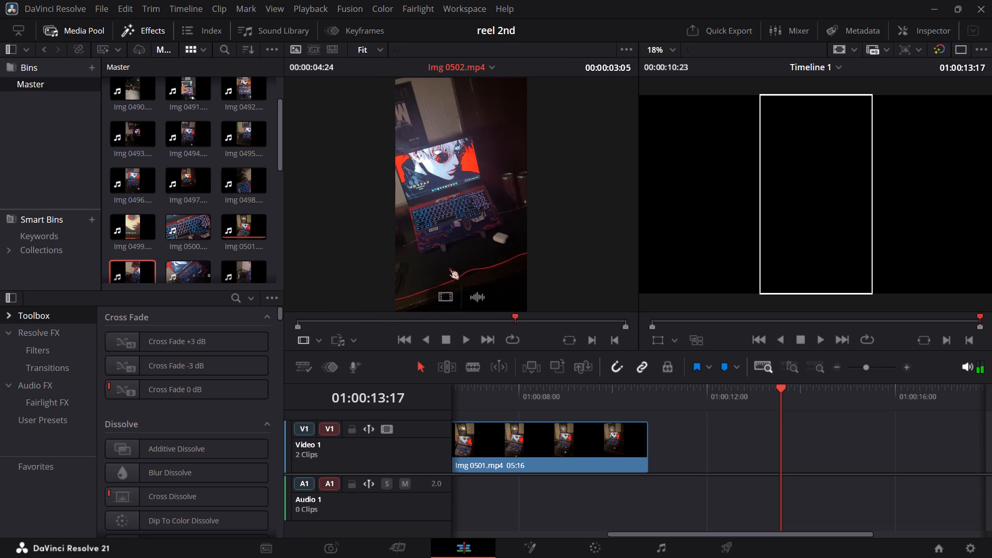
Place only the full-length video of Img 0502.mp4 on Video 1 directly after Img 0501.mp4.
left_click_drag(441, 292, 648, 435)
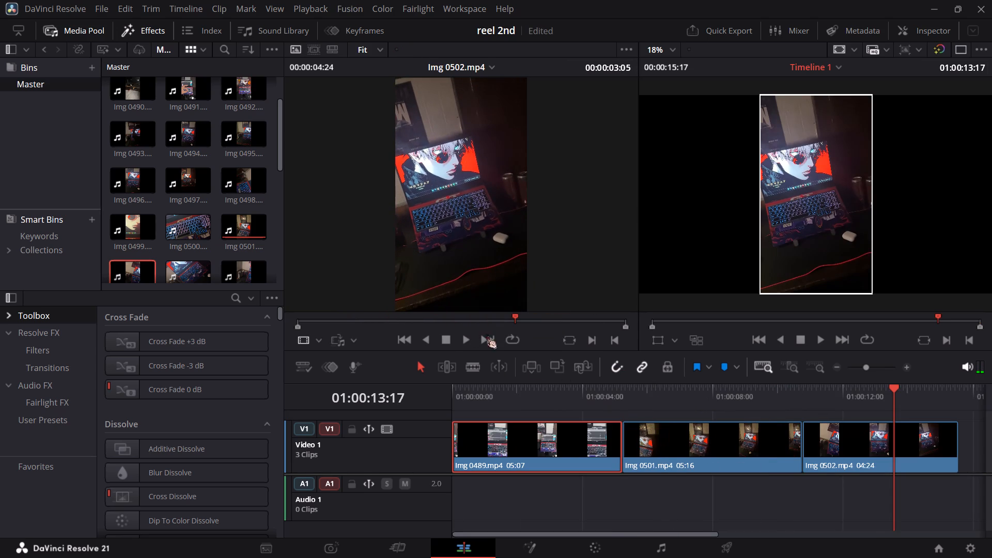
Preview Img 0500.mp4 in the source viewer and place only its full-length video on Video 1 directly after Img 0502.mp4.
left_click_drag(184, 226, 506, 223)
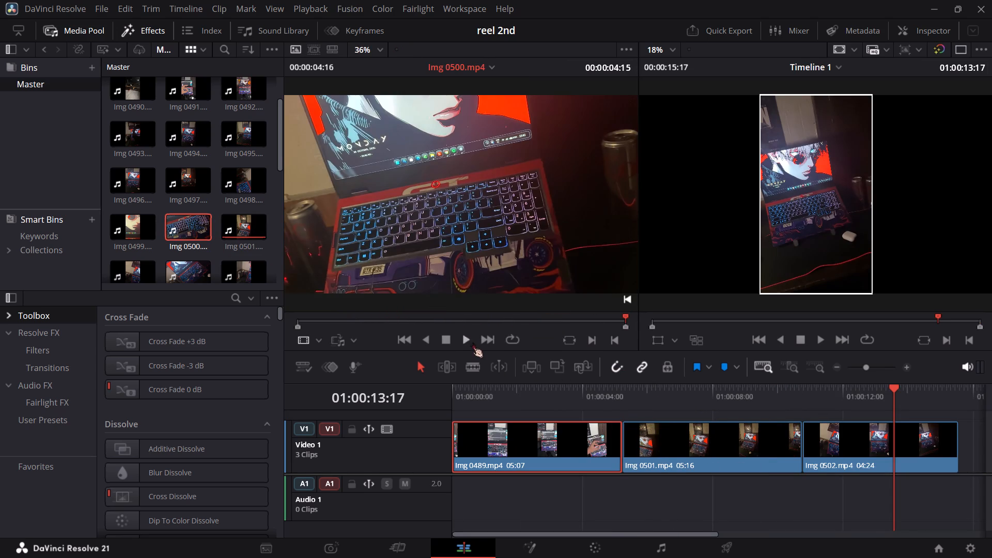
left_click(472, 343)
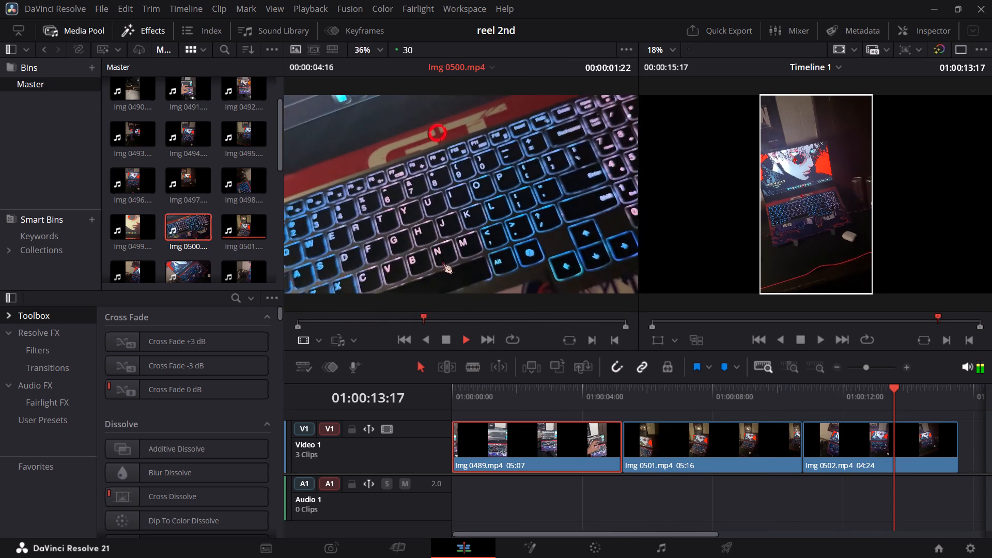
left_click(443, 338)
left_click_drag(437, 289, 845, 393)
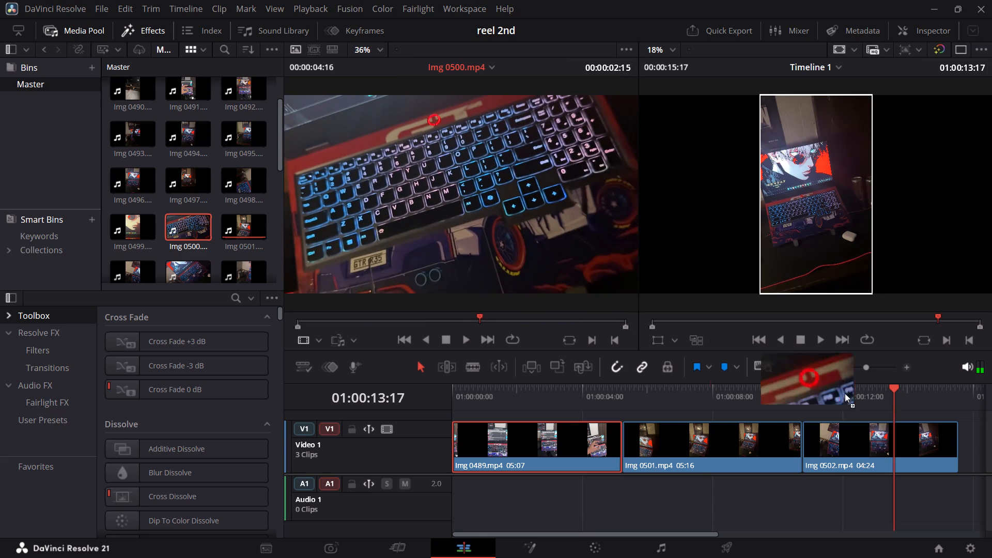
left_click_drag(845, 393, 879, 428)
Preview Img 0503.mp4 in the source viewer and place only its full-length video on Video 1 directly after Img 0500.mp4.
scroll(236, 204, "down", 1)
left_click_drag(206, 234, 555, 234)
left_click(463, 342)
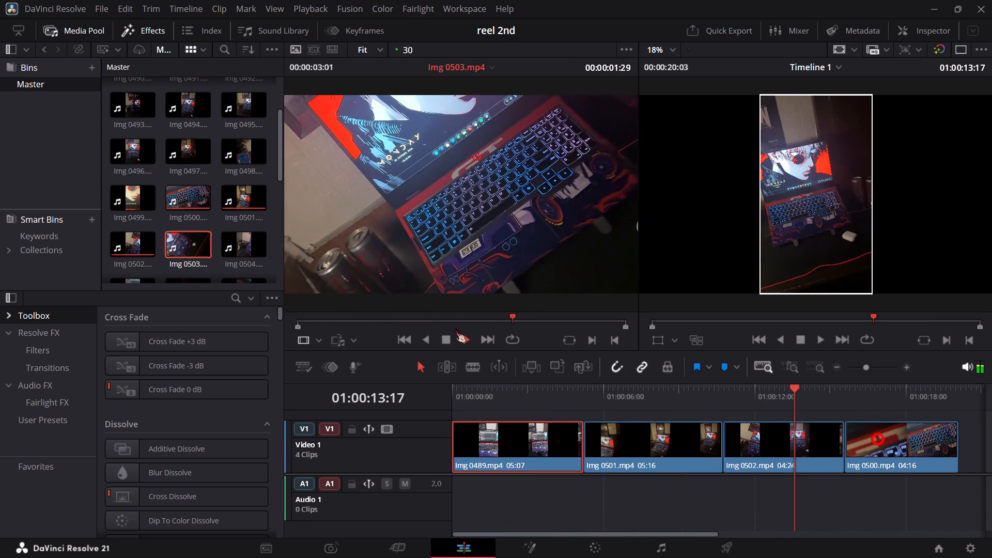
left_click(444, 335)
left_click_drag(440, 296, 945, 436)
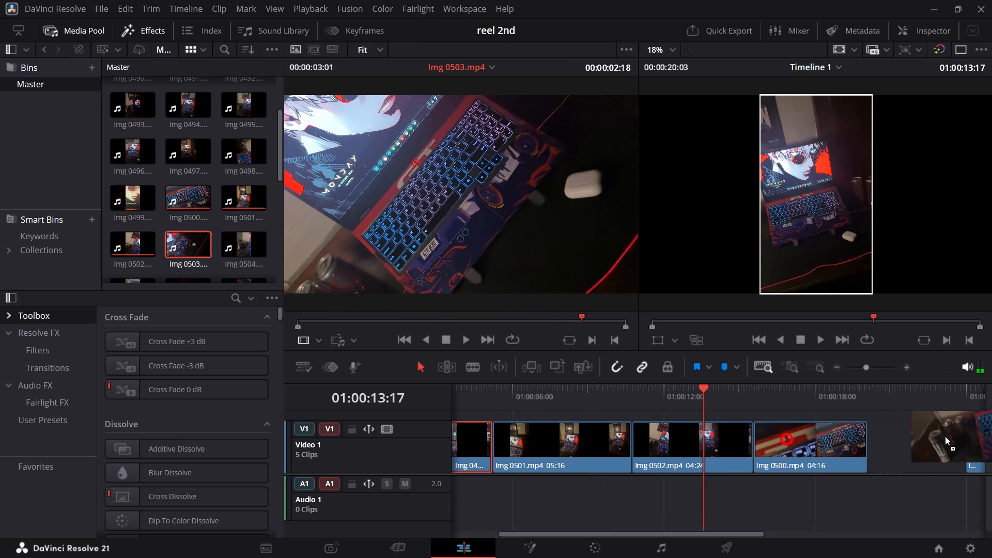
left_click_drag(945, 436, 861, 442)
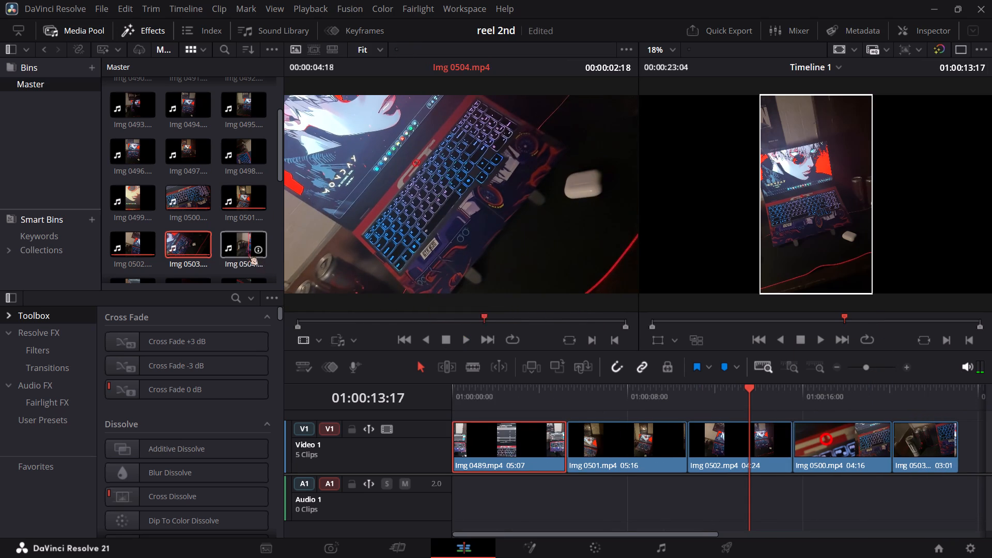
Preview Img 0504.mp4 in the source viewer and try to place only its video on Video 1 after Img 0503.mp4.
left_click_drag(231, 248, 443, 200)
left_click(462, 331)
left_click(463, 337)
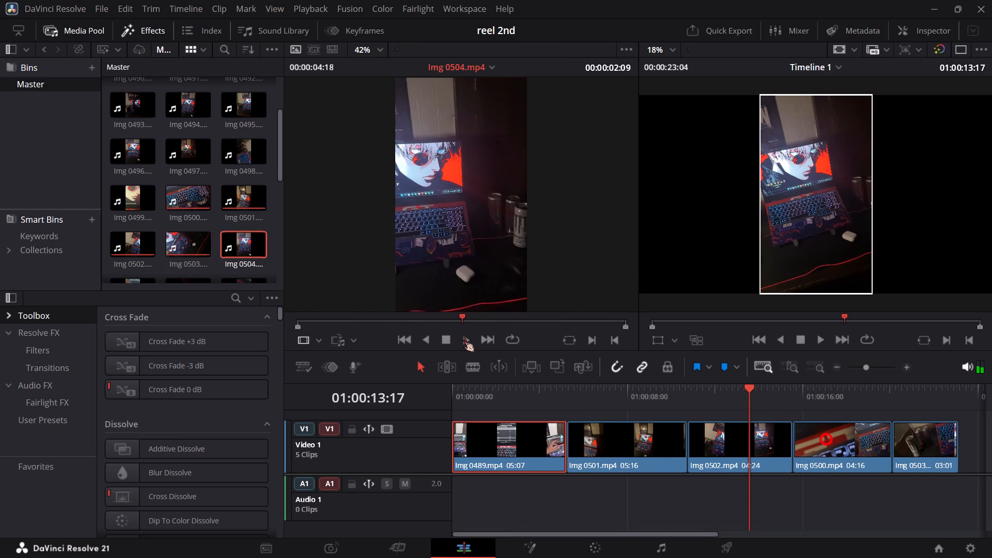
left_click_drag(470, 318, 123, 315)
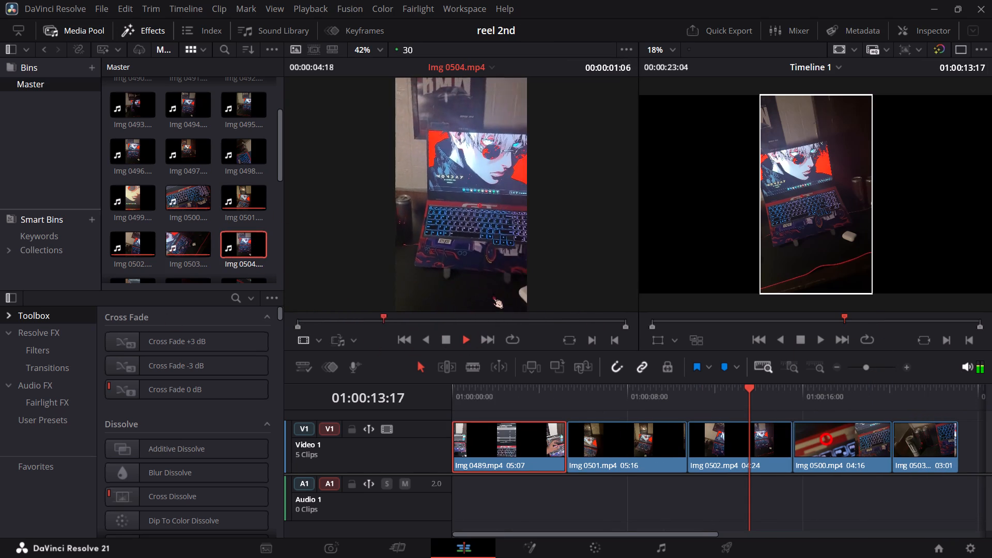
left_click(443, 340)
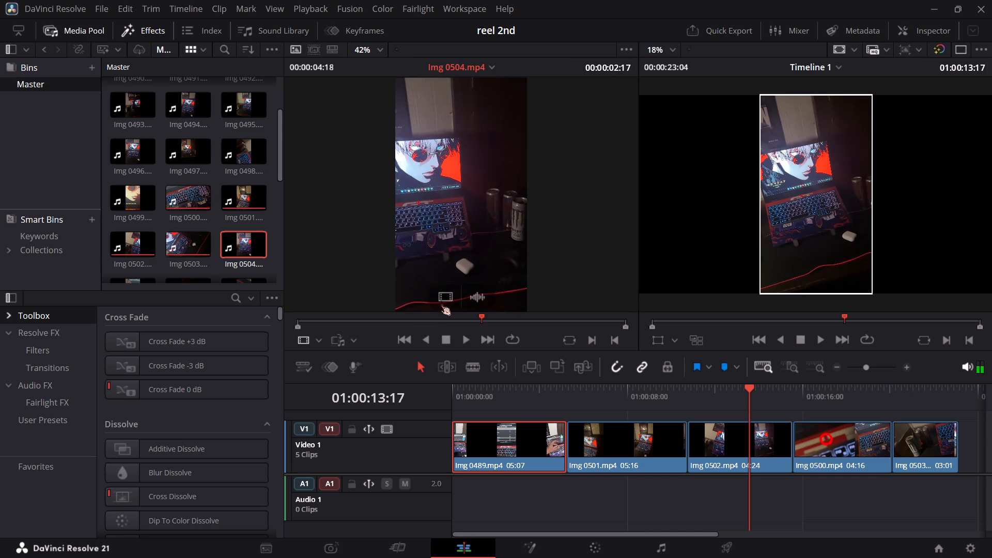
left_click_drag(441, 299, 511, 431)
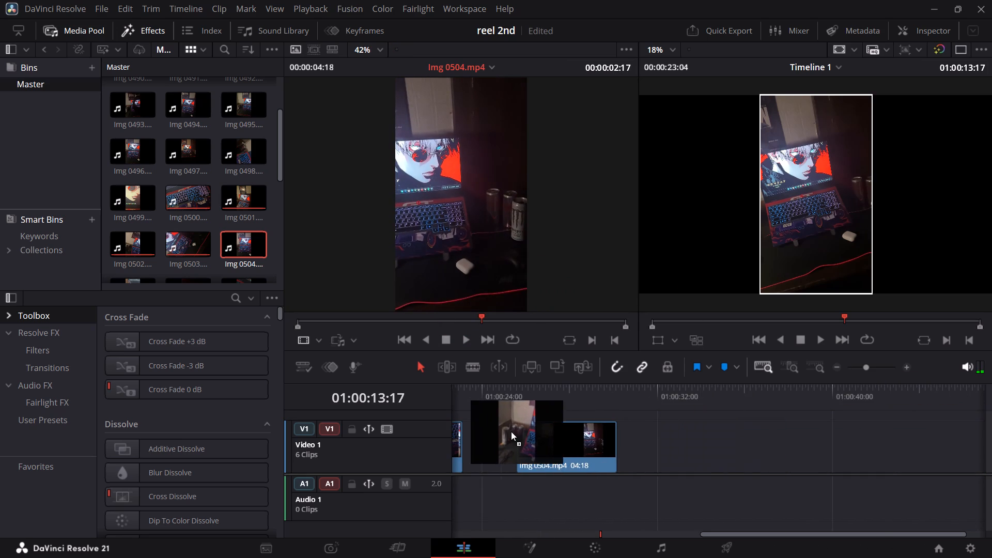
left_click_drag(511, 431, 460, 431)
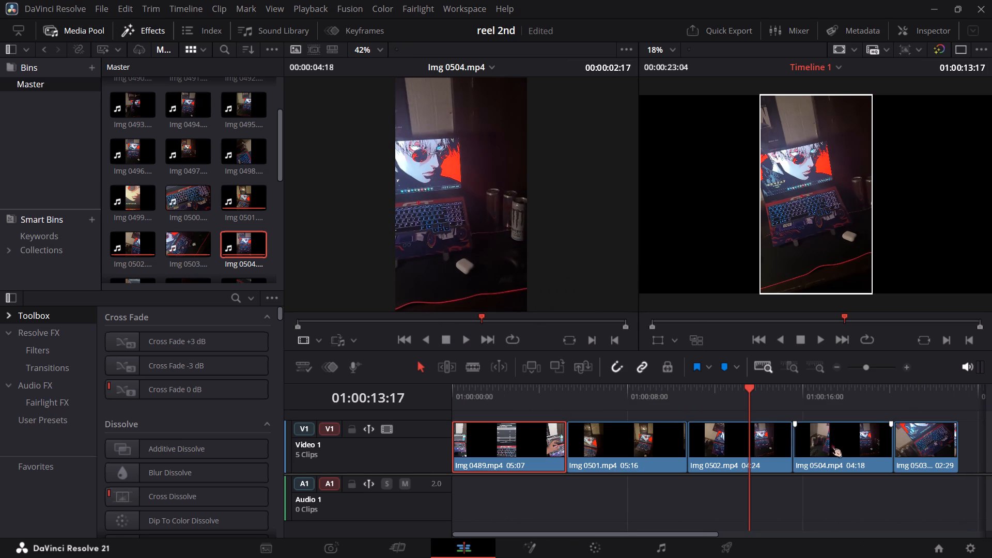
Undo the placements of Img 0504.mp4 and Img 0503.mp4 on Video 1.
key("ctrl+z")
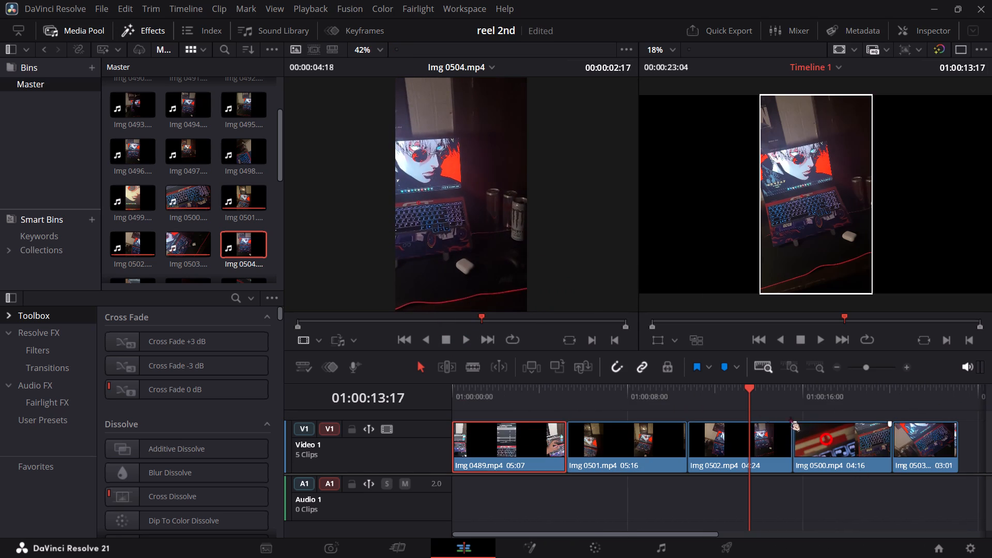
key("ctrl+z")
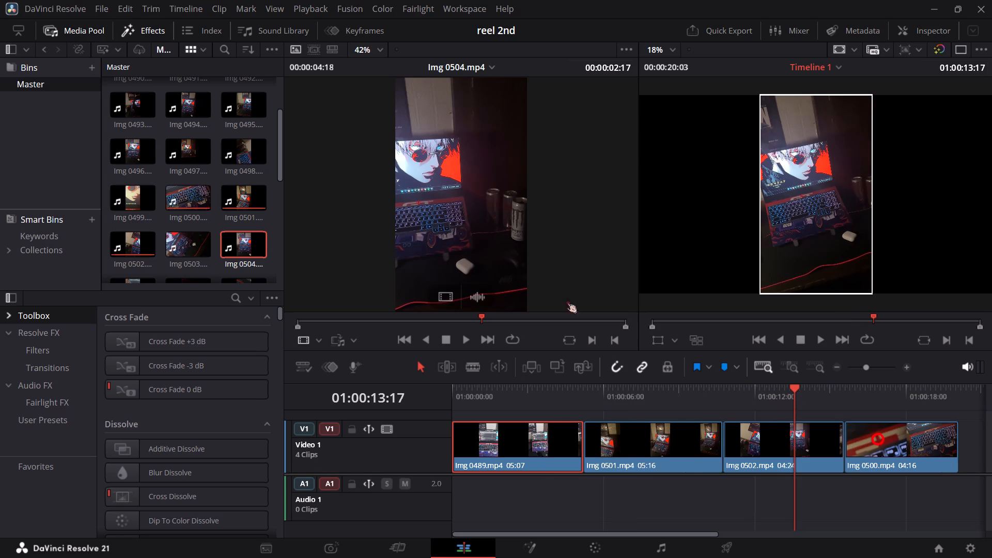
Replay the opening of Img 0504.mp4 in the source viewer, stopping at 00:00:00:28.
left_click_drag(486, 303, 352, 321)
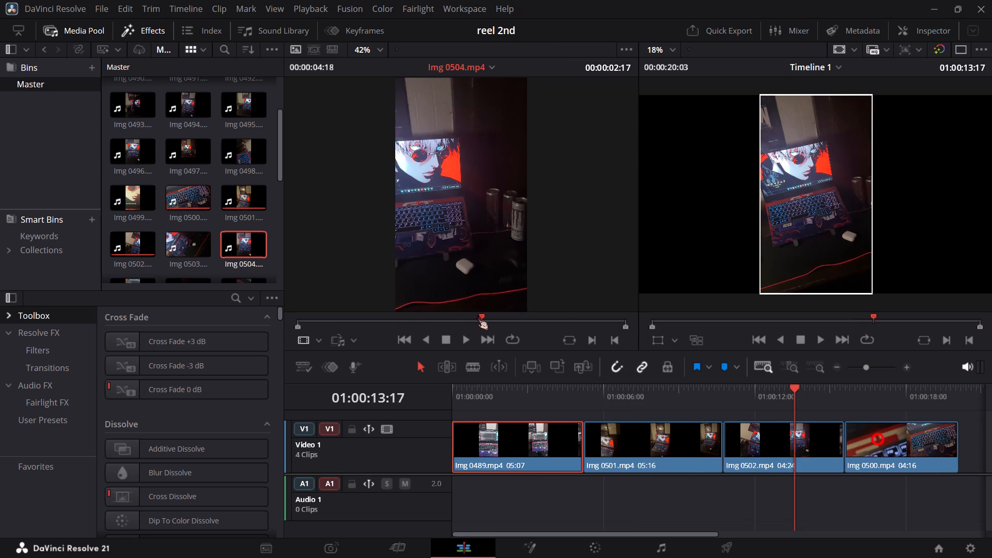
left_click_drag(477, 315, 167, 319)
left_click(475, 342)
left_click(462, 342)
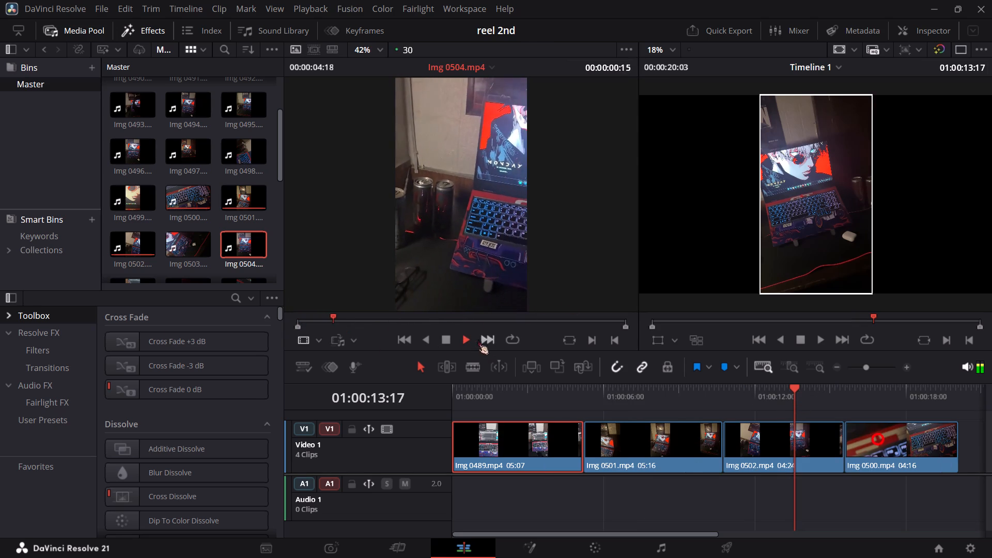
left_click(450, 342)
Play Timeline 1 through to its end, then return the playhead to 01:00:00:00.
left_click(821, 337)
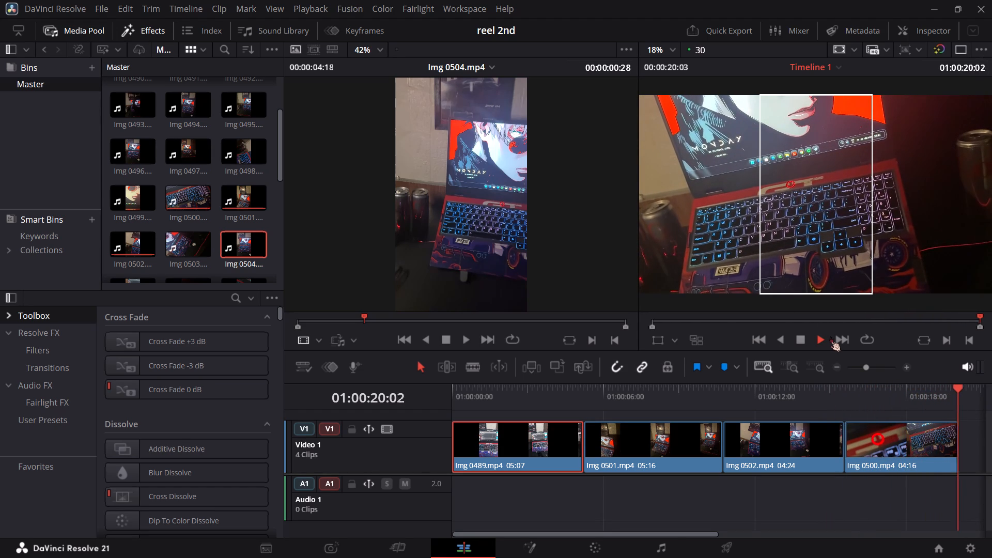
left_click_drag(956, 389, 920, 393)
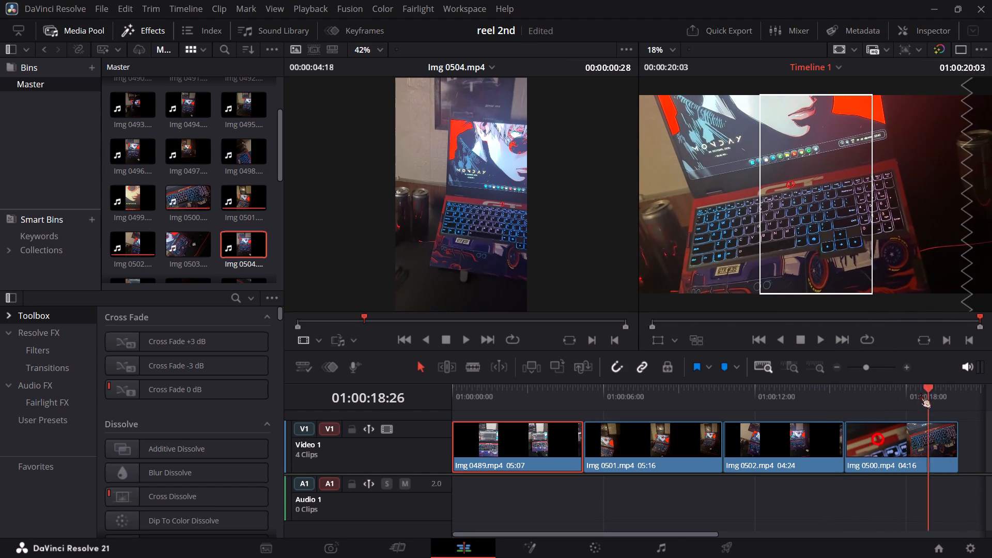
left_click_drag(920, 393, 168, 396)
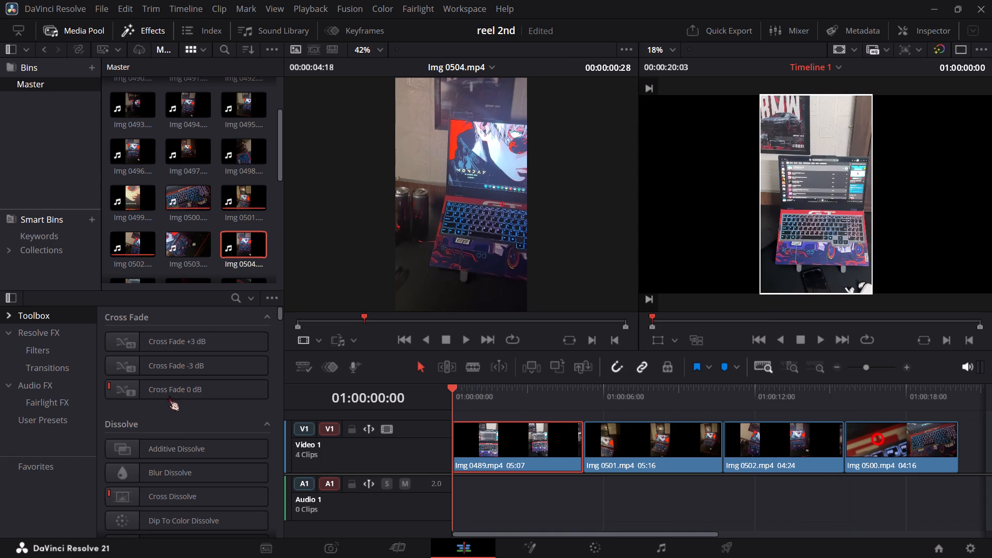
left_click_drag(168, 396, 169, 396)
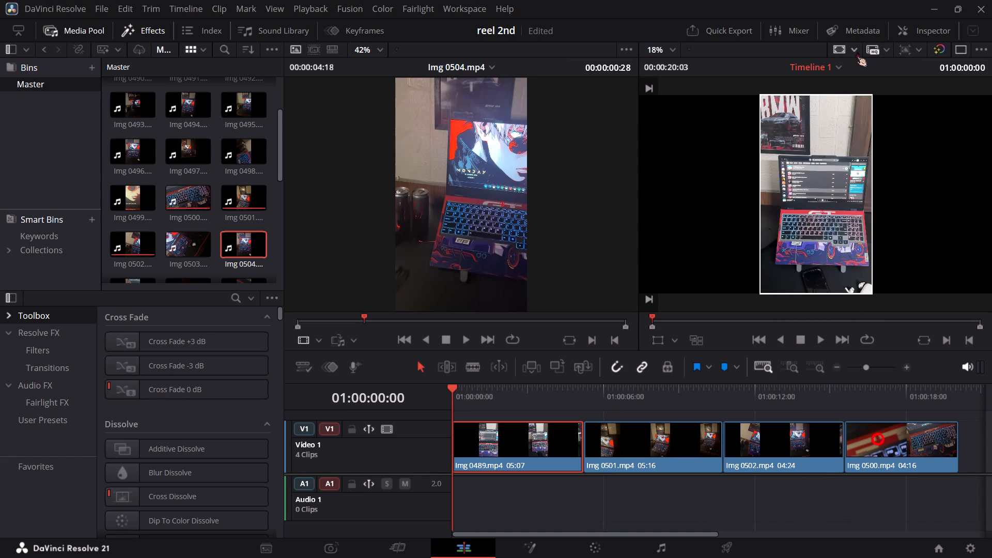
Switch the timeline viewer's social media frame guide to the leftmost square format before 4:5.
double_click(848, 52)
left_click(853, 47)
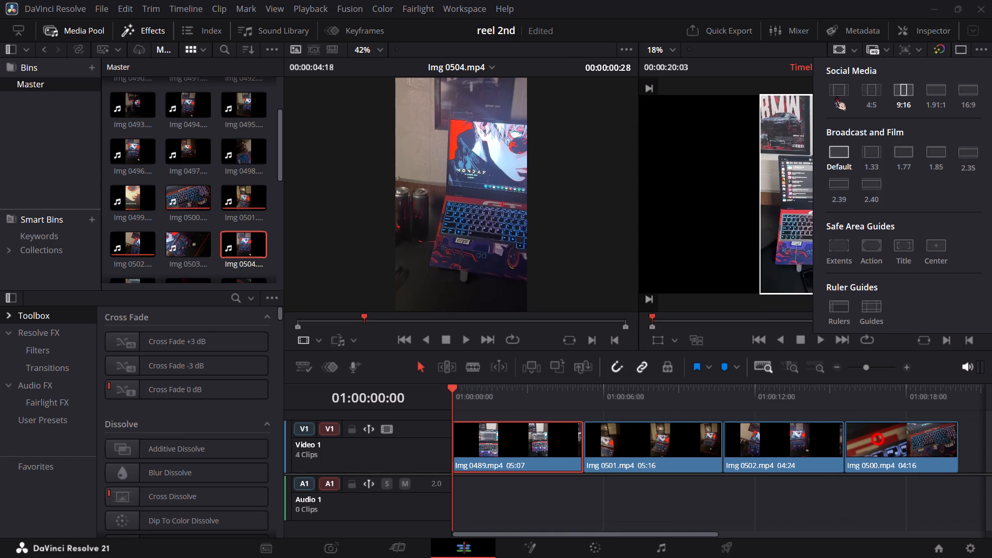
left_click(835, 96)
left_click(751, 136)
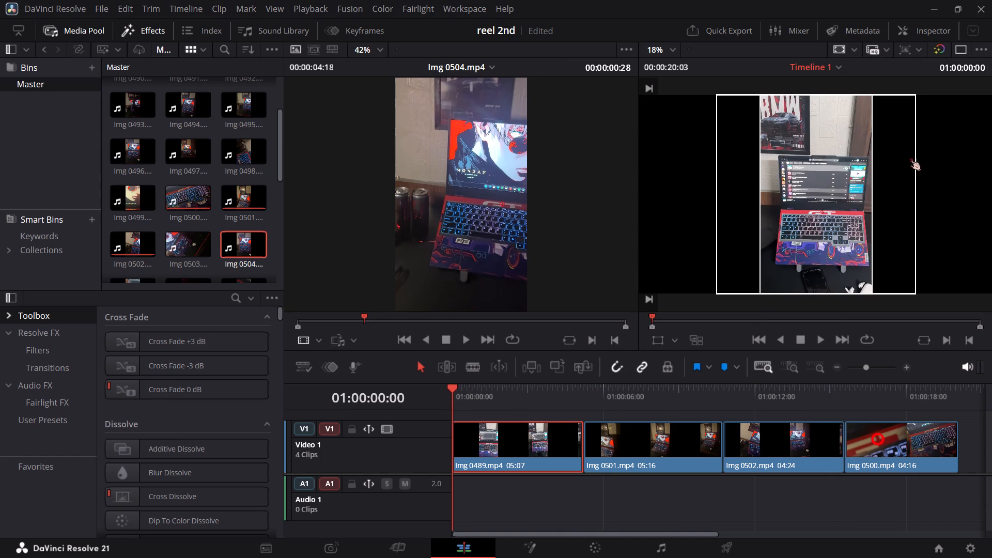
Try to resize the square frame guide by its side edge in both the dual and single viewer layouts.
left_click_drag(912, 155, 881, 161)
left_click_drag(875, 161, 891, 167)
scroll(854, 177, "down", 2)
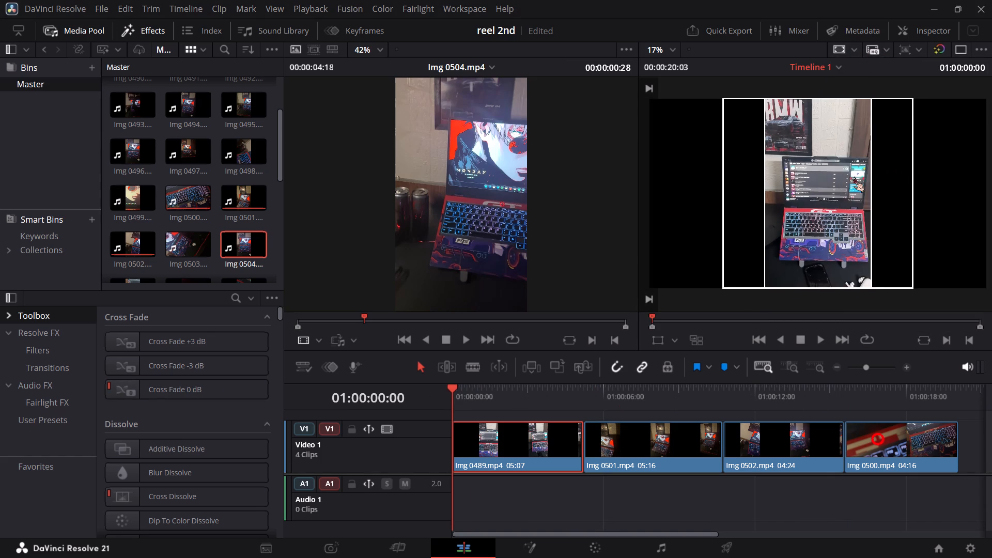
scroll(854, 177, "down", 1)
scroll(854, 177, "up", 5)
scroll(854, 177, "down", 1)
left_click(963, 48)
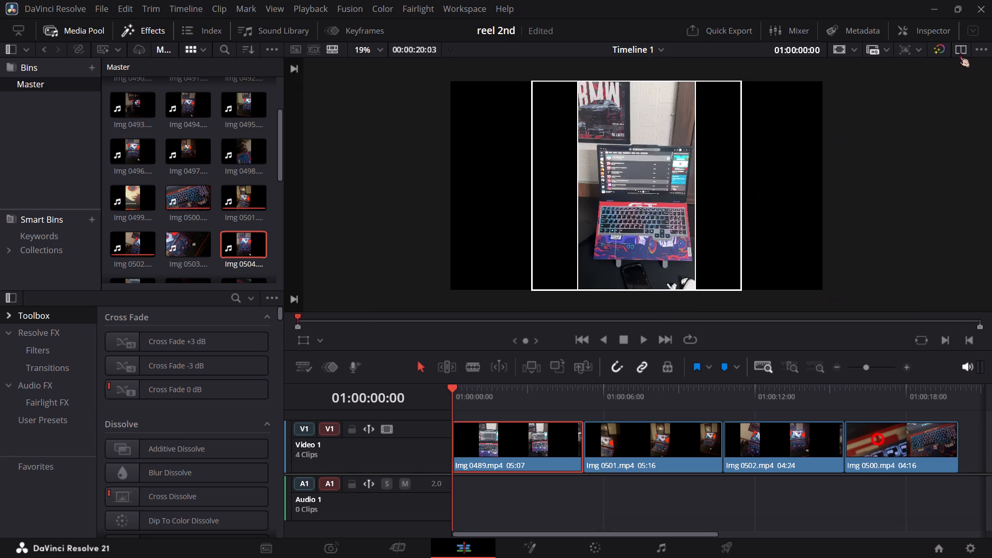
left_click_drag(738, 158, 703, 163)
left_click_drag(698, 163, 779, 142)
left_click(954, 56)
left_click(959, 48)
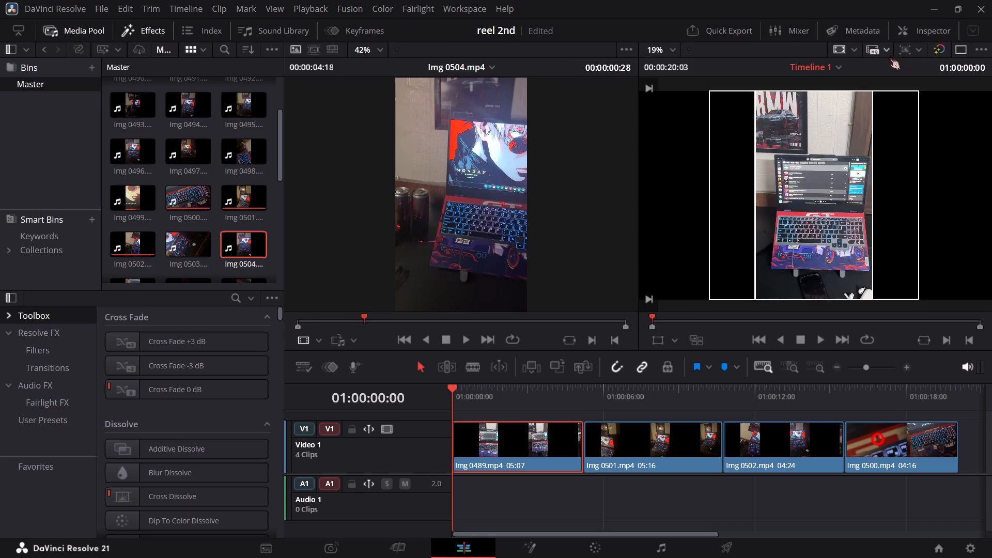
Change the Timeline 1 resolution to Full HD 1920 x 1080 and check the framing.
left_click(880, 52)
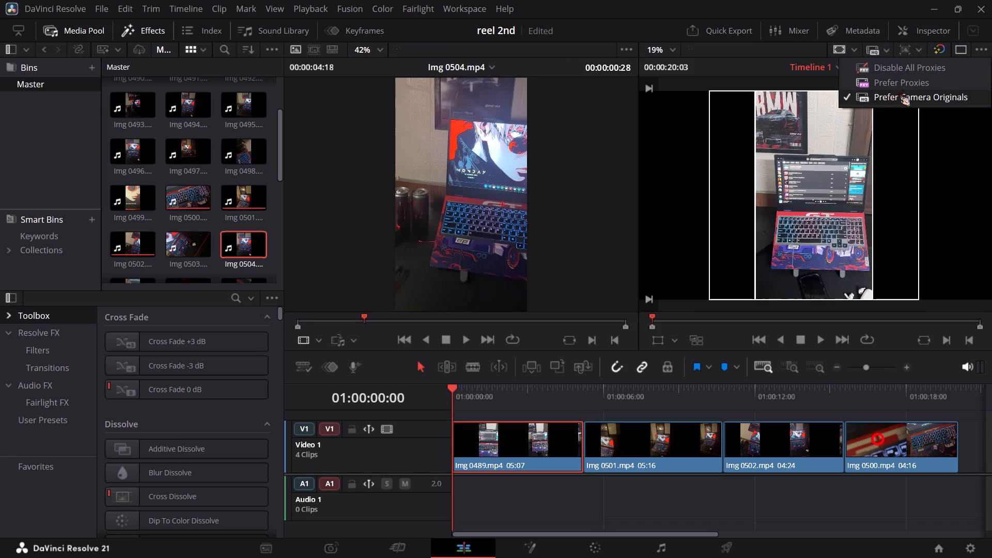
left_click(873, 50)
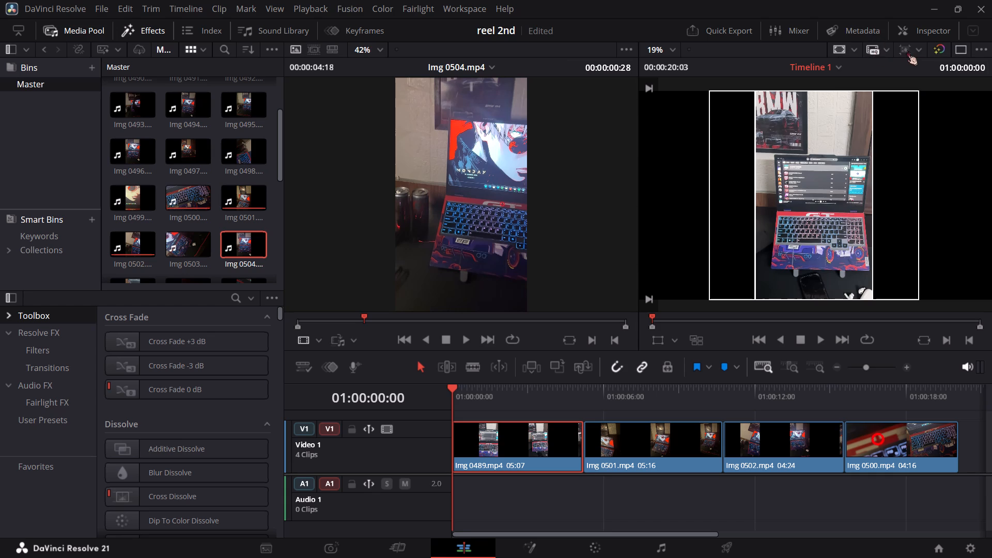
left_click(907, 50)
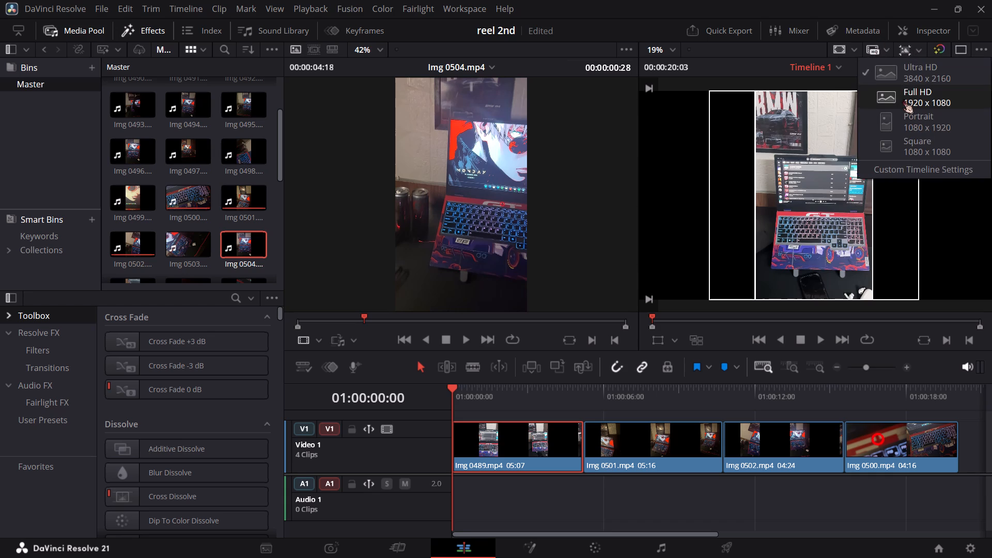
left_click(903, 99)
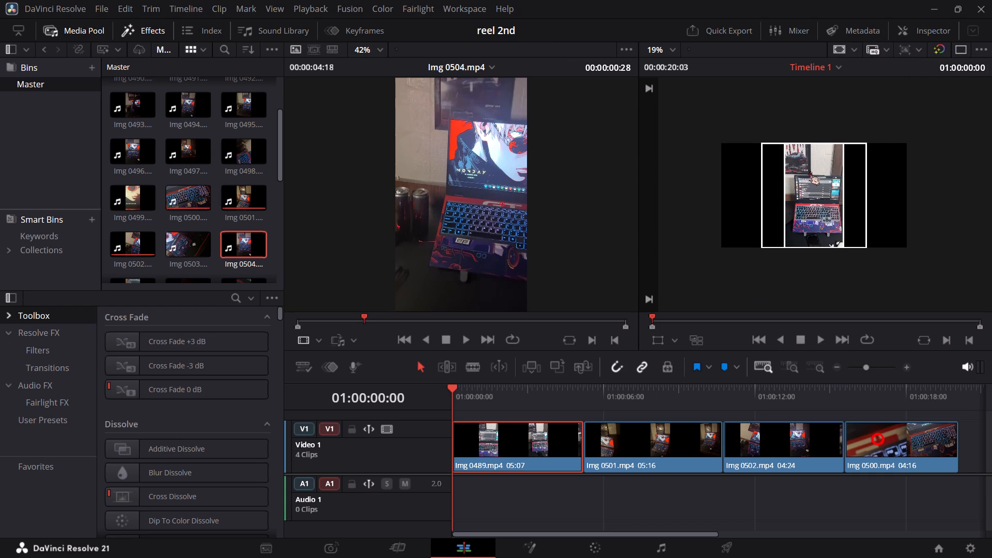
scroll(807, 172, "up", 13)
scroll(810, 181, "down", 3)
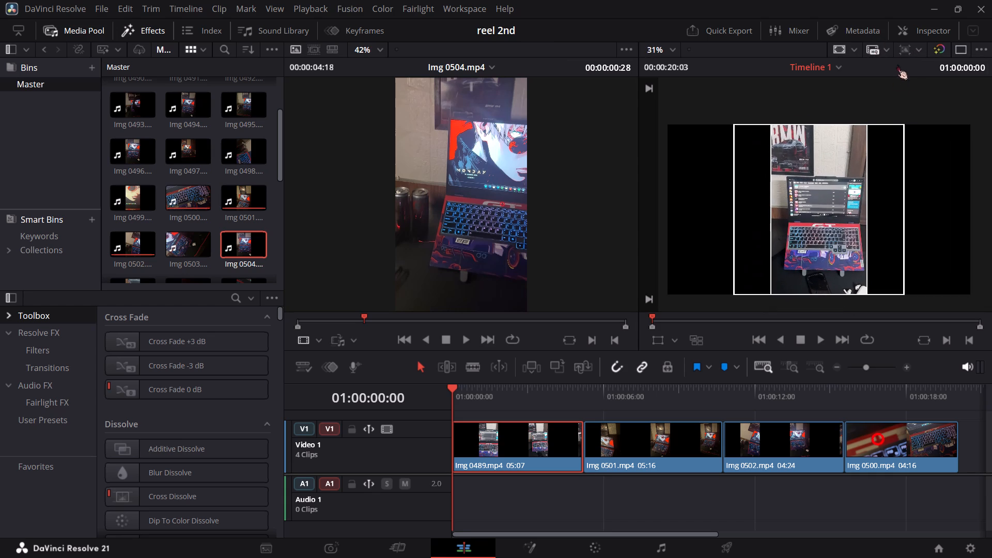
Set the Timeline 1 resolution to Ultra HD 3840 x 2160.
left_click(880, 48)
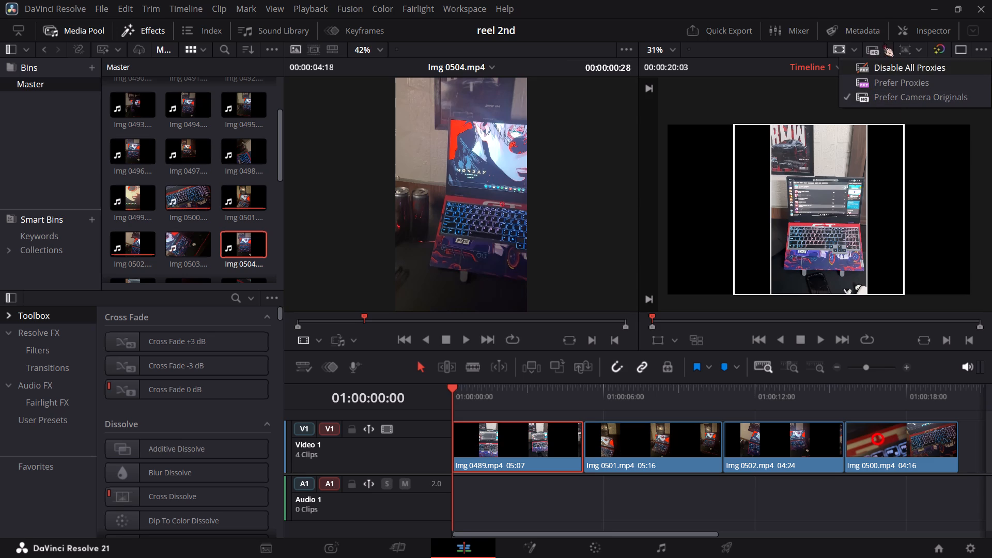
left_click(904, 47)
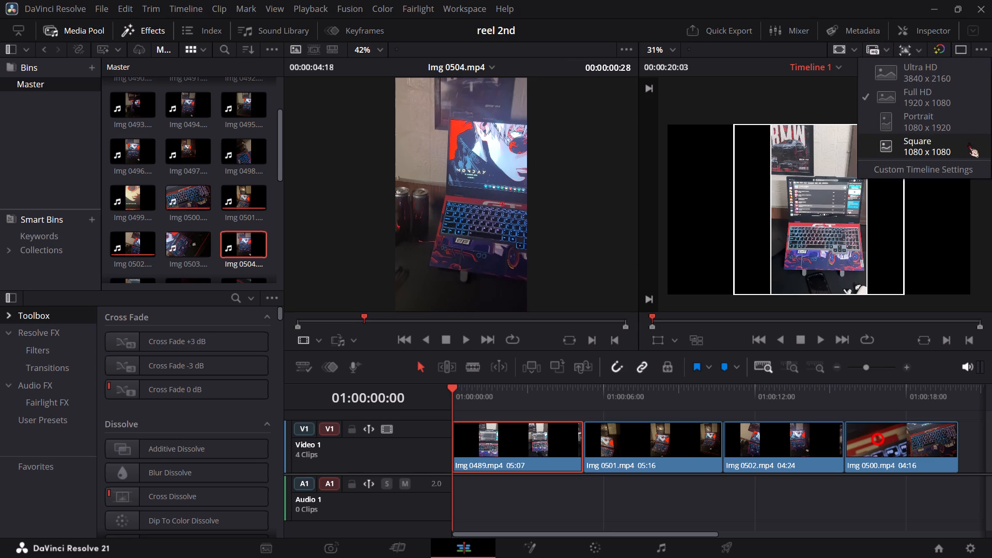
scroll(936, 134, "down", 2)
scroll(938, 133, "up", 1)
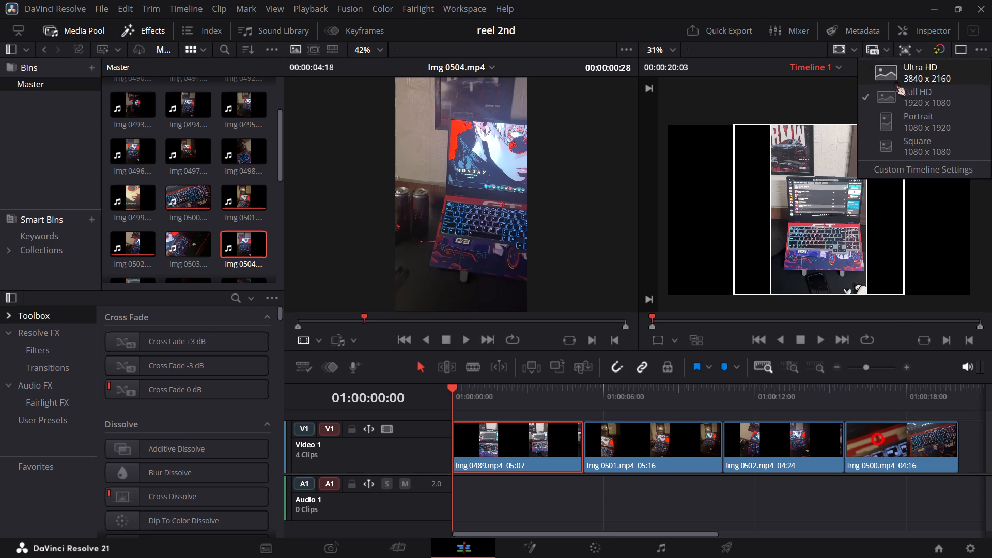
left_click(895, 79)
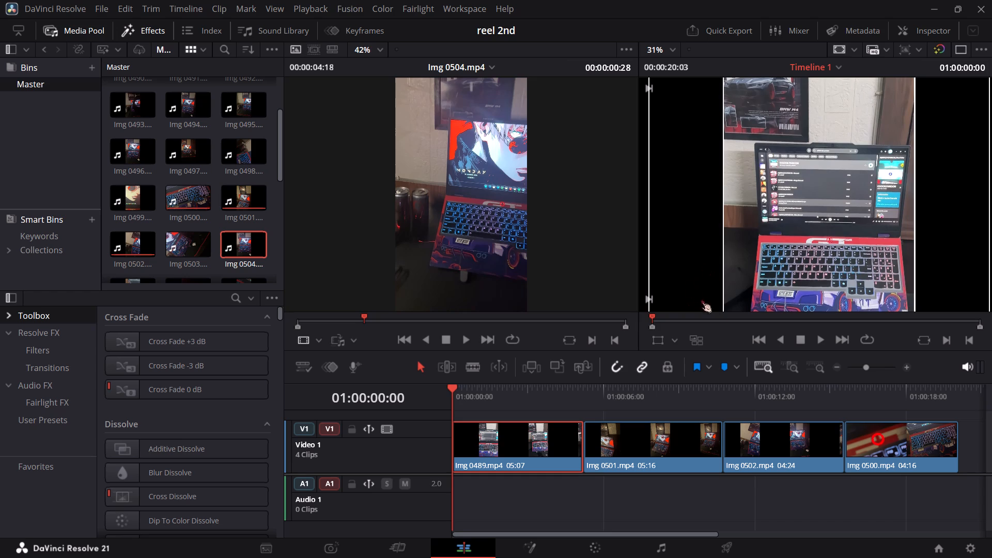
Inspect the first clip's framing against the 1:1 and 9:16 frame guides, with the full frame visible in the timeline viewer.
left_click_drag(815, 335, 816, 329)
scroll(816, 222, "up", 20)
scroll(816, 222, "up", 3)
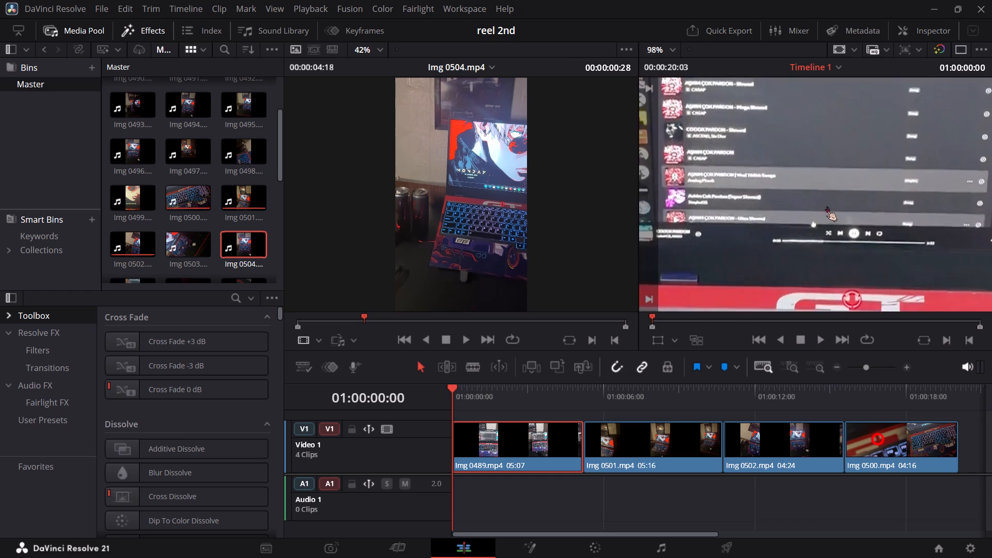
scroll(826, 206, "up", 8)
scroll(826, 206, "down", 20)
scroll(826, 206, "down", 15)
scroll(834, 221, "up", 4)
scroll(835, 224, "down", 7)
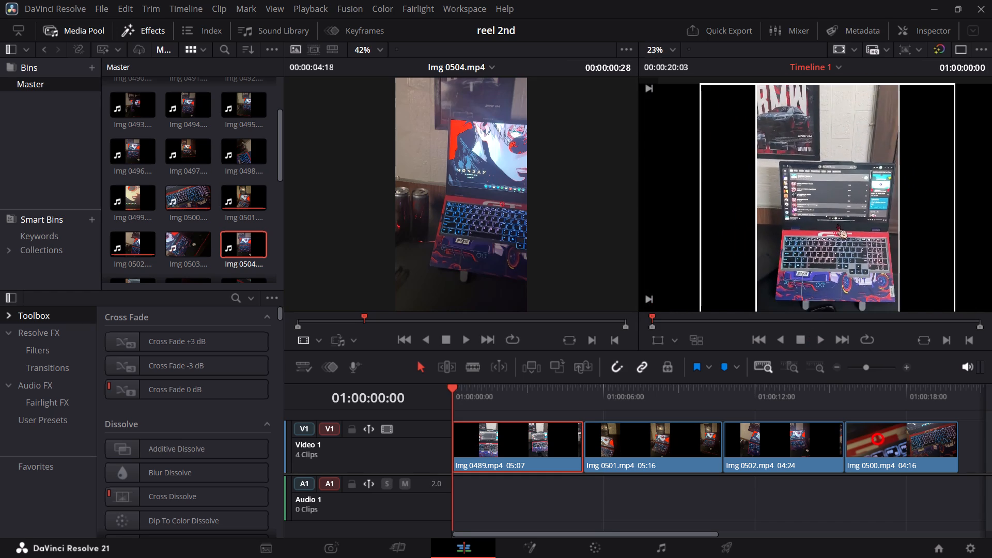
scroll(837, 223, "down", 5)
scroll(813, 293, "up", 6)
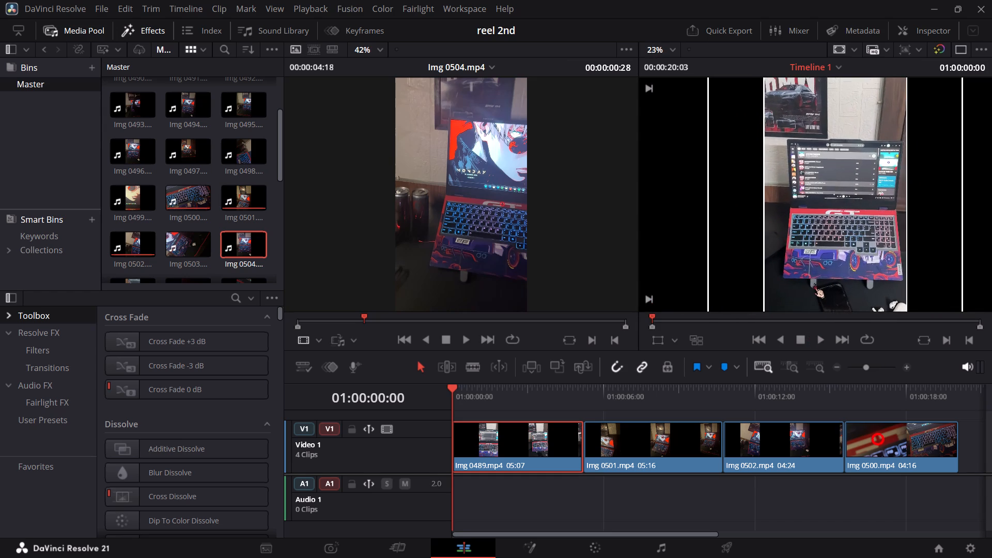
scroll(814, 283, "down", 2)
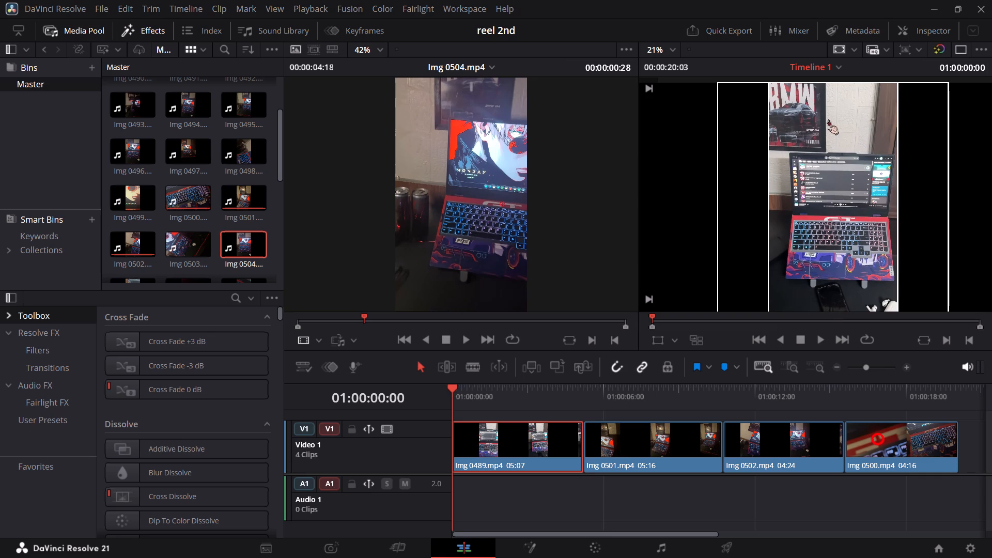
scroll(820, 253, "down", 1)
scroll(828, 295, "up", 1)
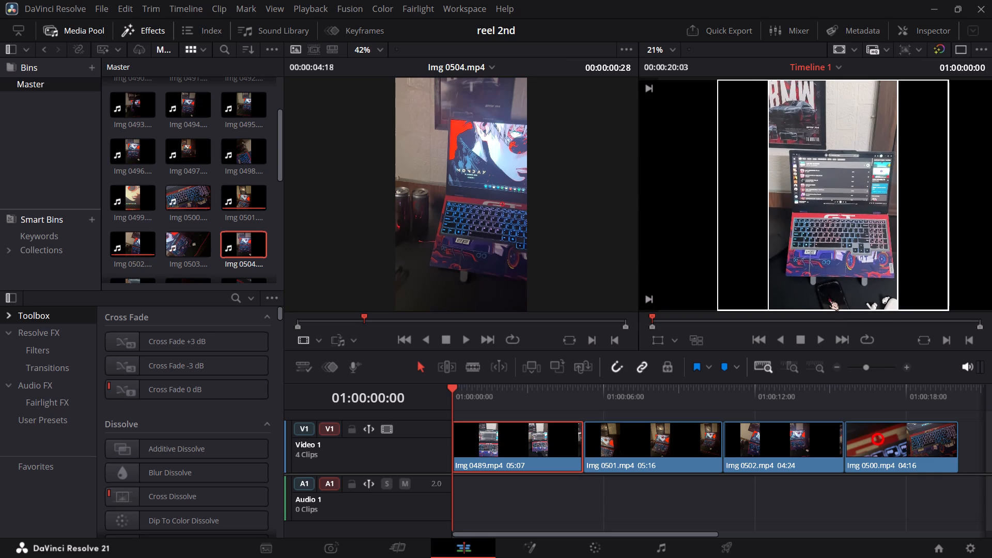
Play Timeline 1 from the start to its end to check each clip's framing against the guides.
left_click(822, 334)
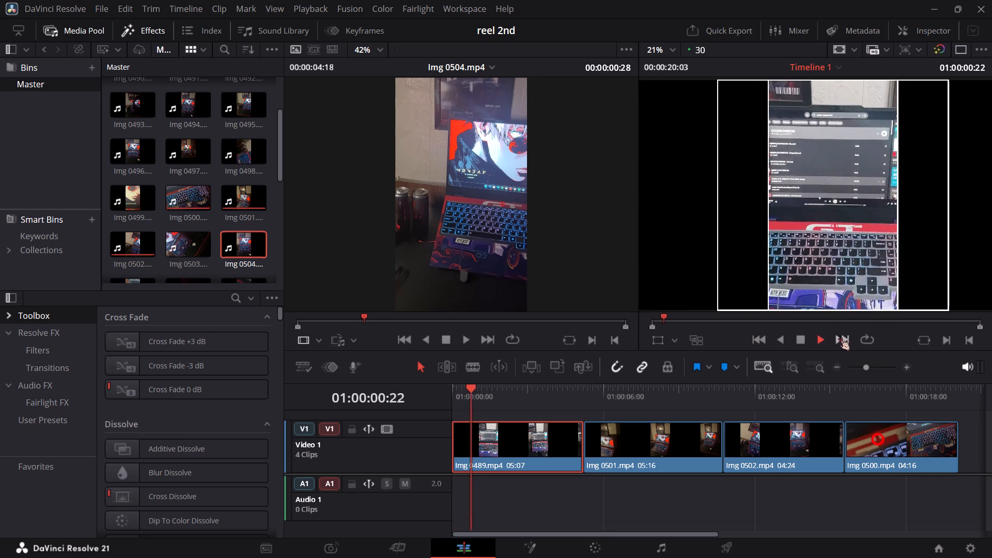
left_click_drag(499, 390, 266, 404)
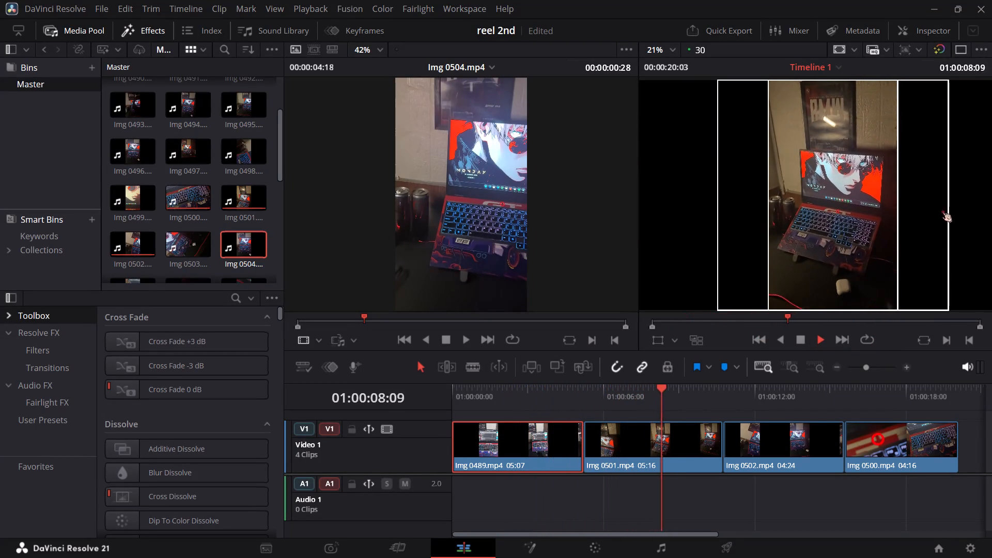
left_click_drag(948, 202, 937, 203)
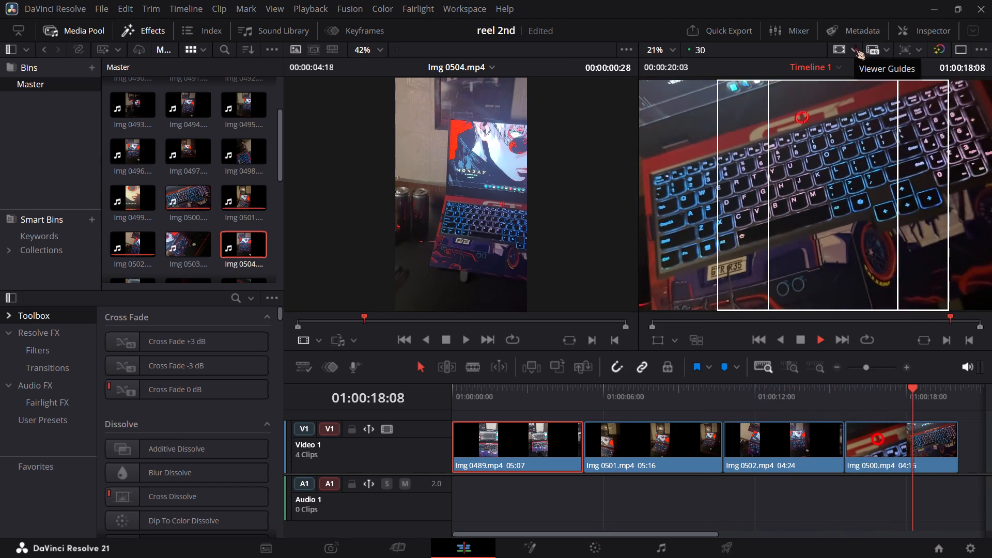
key("space")
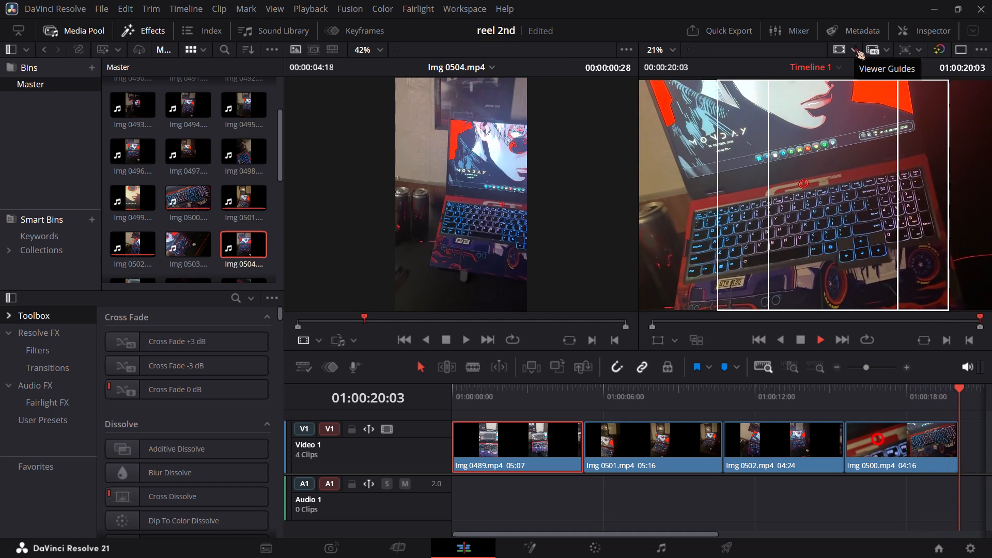
Delete the Img 0500.mp4 clip from the end of Video 1.
left_click(920, 424)
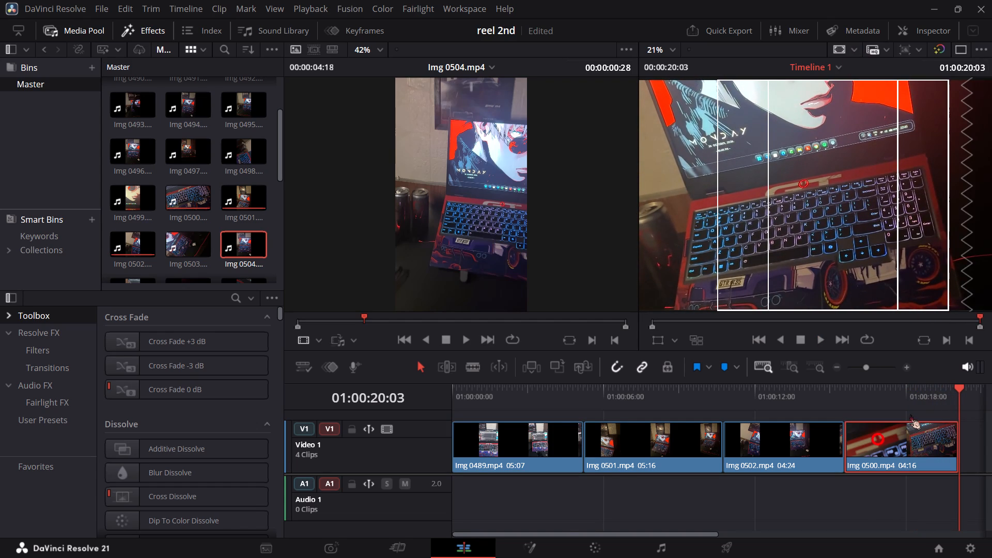
key("Delete")
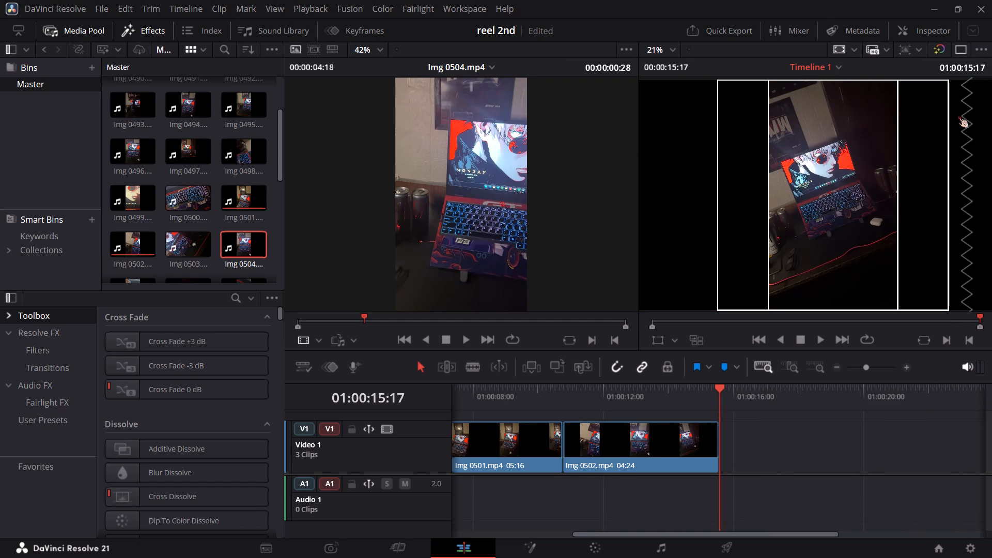
Turn off the 1:1 social media guide so only the 9:16 frame guide is shown on the timeline viewer.
left_click(958, 113)
left_click(875, 44)
left_click(846, 49)
left_click(853, 50)
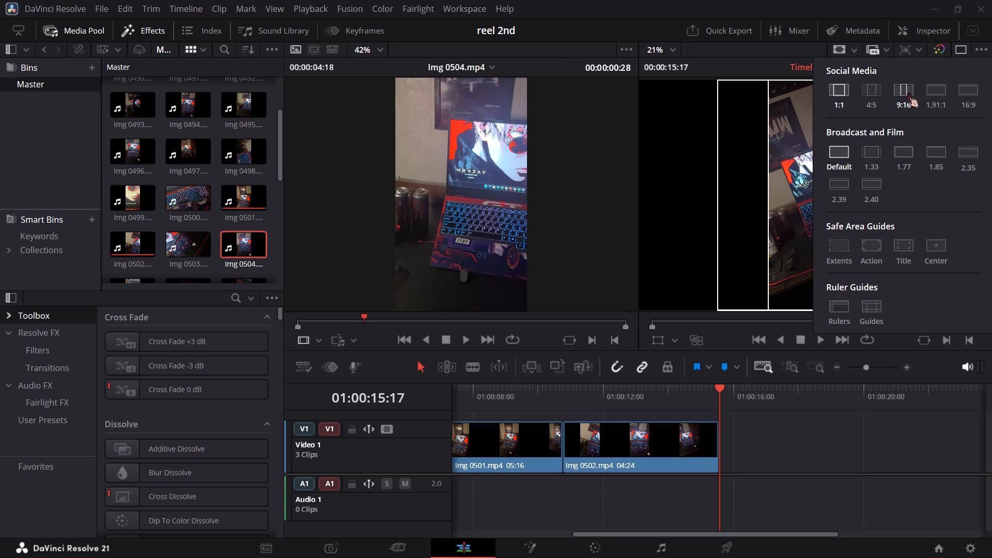
left_click(845, 96)
left_click(756, 136)
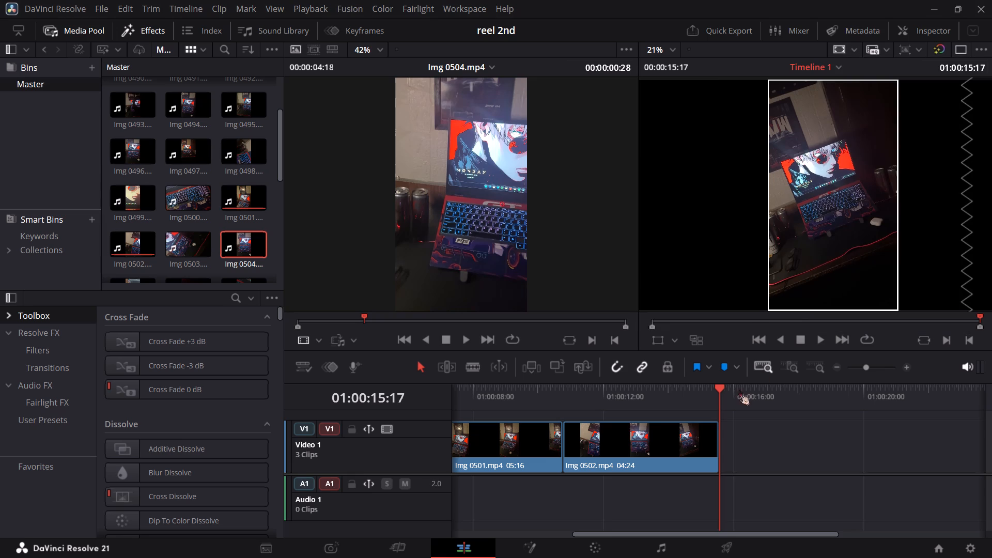
Preview Img 0504.mp4 in the source viewer and compare it with the clips already on Timeline 1.
left_click(236, 238)
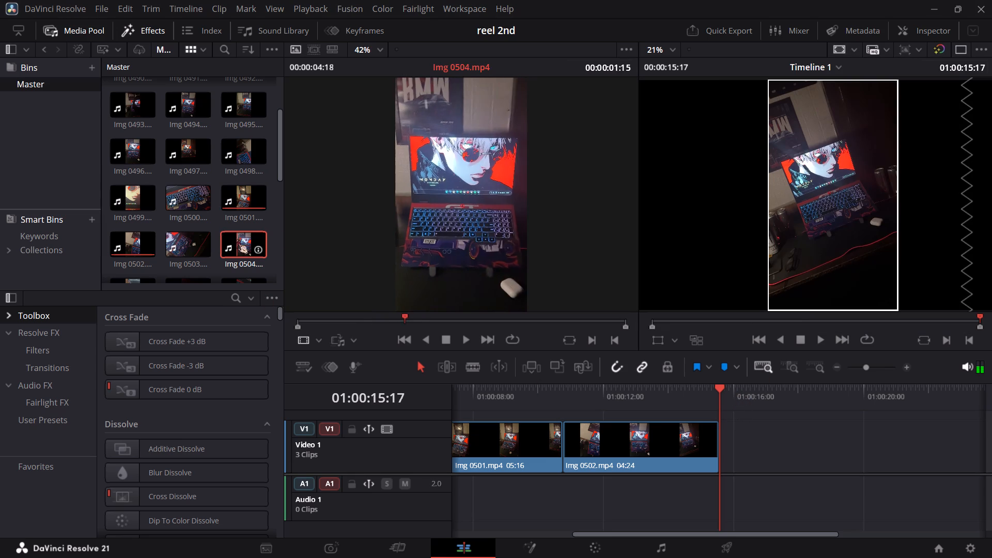
left_click_drag(694, 397, 580, 405)
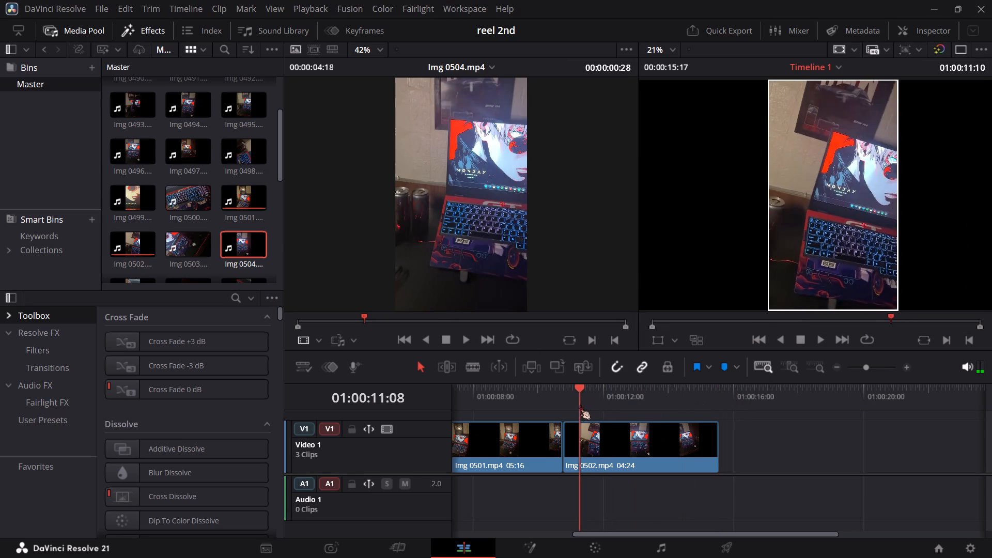
left_click_drag(580, 405, 640, 398)
left_click_drag(249, 242, 488, 231)
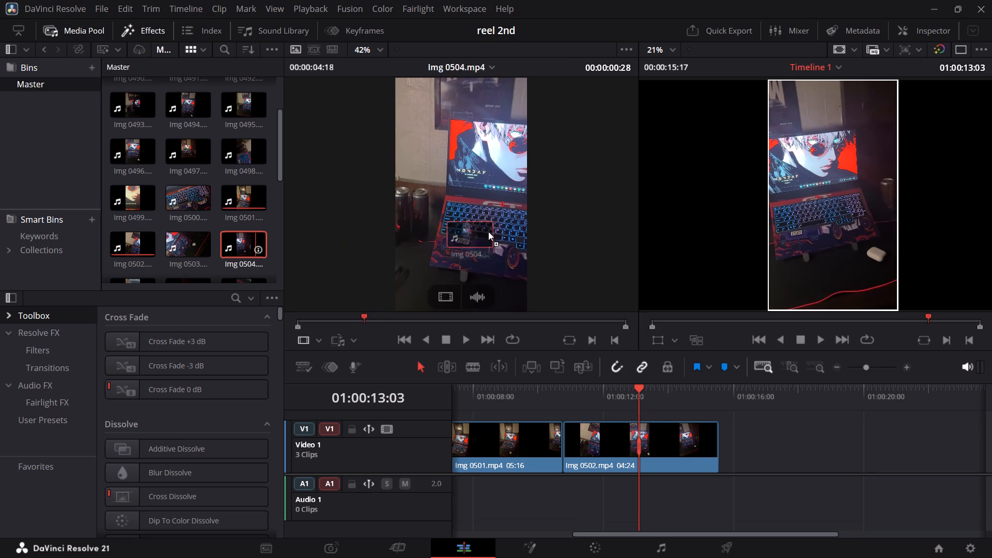
left_click_drag(488, 231, 493, 231)
left_click(468, 338)
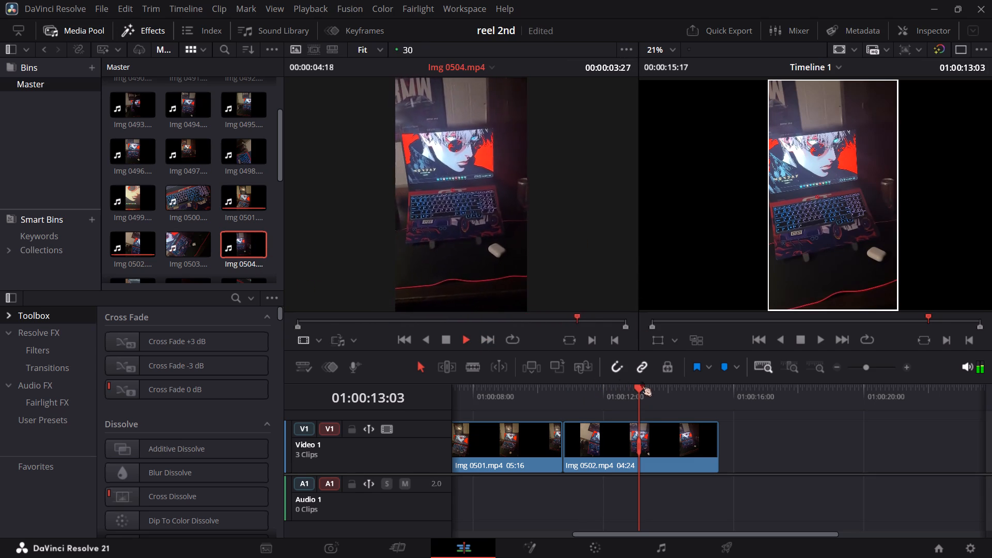
left_click_drag(641, 381, 616, 391)
left_click_drag(637, 393, 643, 399)
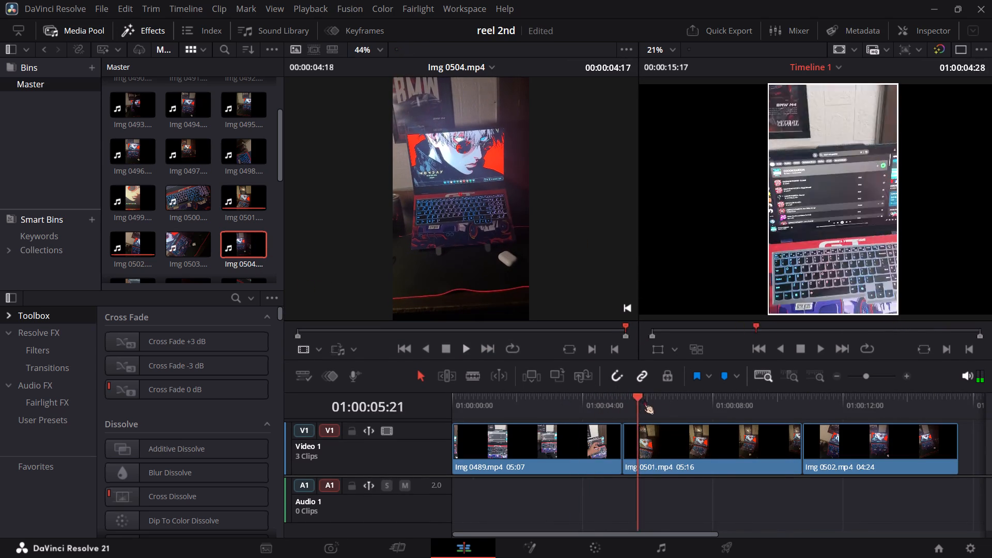
left_click_drag(643, 399, 908, 404)
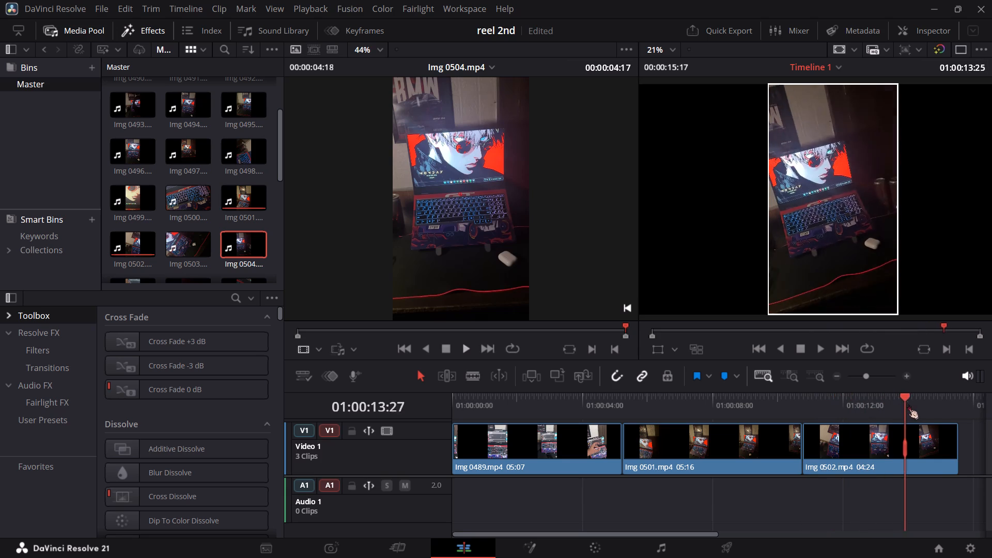
left_click_drag(908, 404, 935, 402)
Preview the source clips Img 0505.mp4 and Img 0506.mp4 as candidates for the reel.
scroll(155, 248, "down", 1)
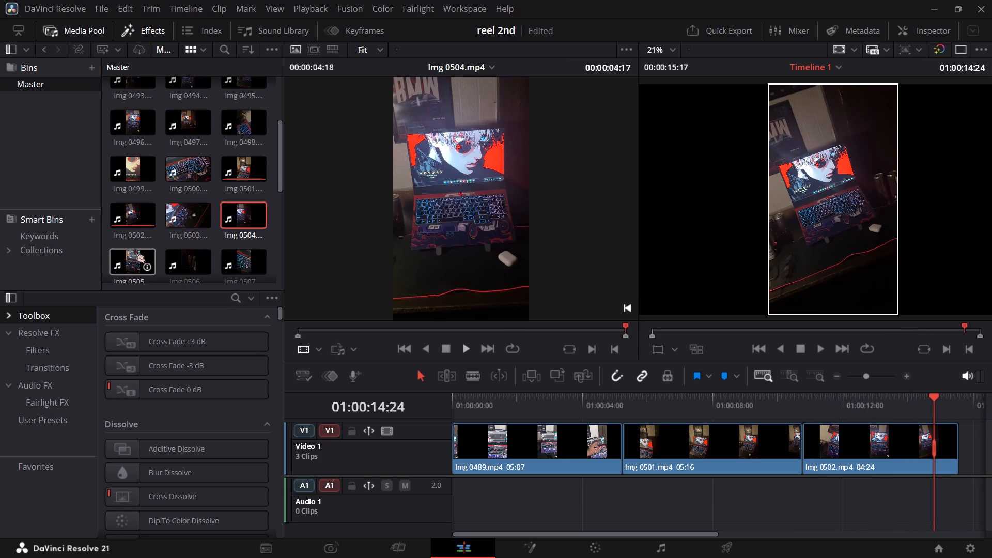
left_click_drag(134, 250, 509, 196)
left_click(470, 345)
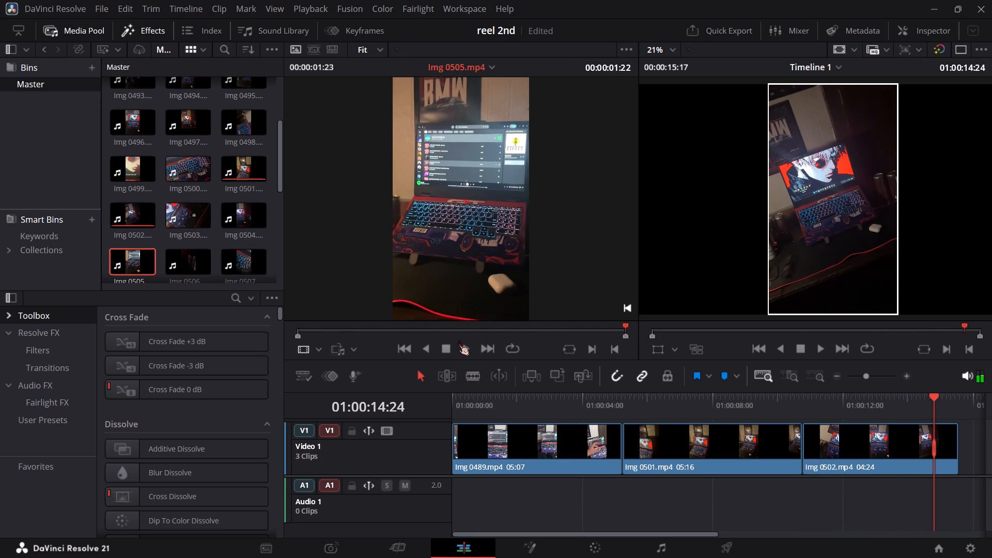
left_click_drag(256, 262, 437, 236)
left_click_drag(200, 268, 466, 219)
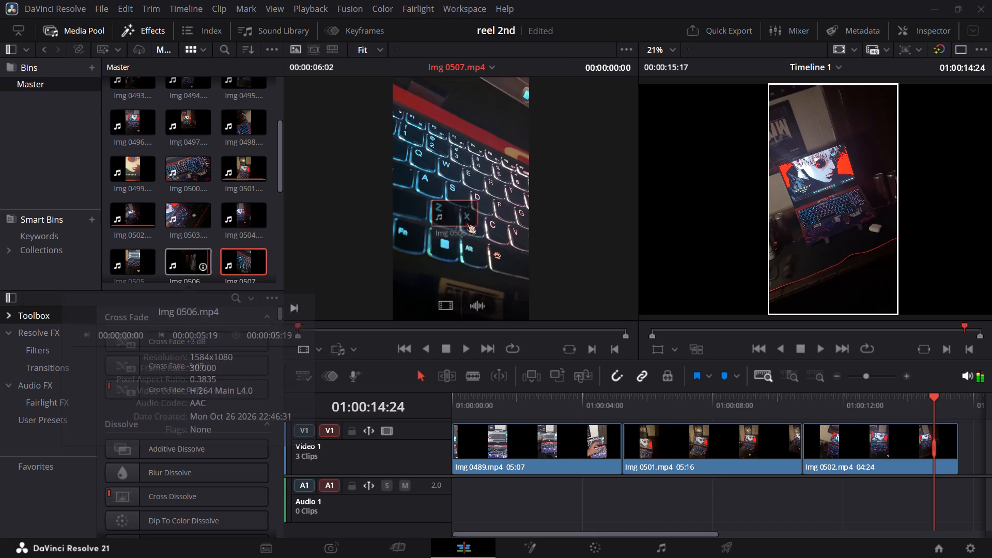
left_click(467, 346)
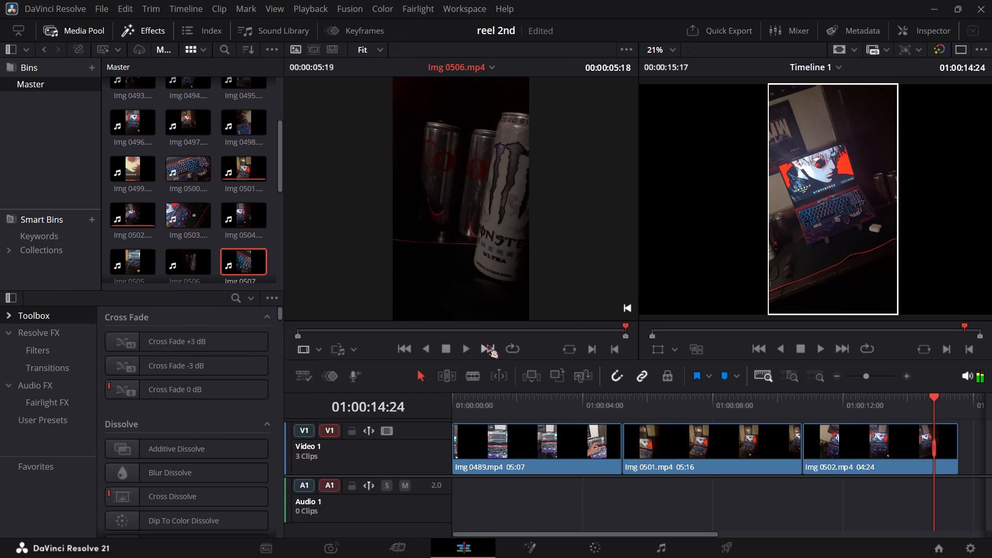
Preview Img 0507.mp4 and add it video-only to Video 1 directly after Img 0502.mp4.
left_click_drag(224, 266, 400, 230)
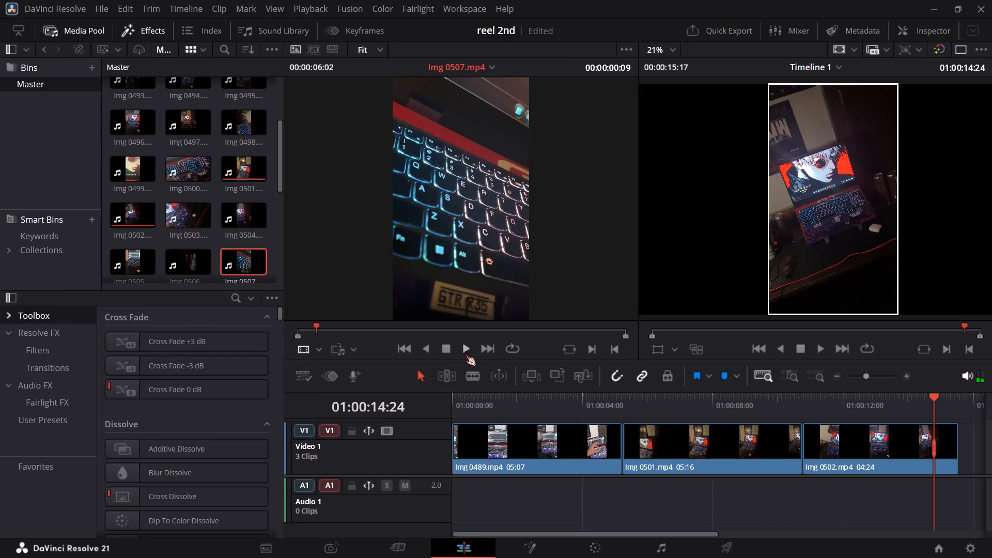
left_click(465, 351)
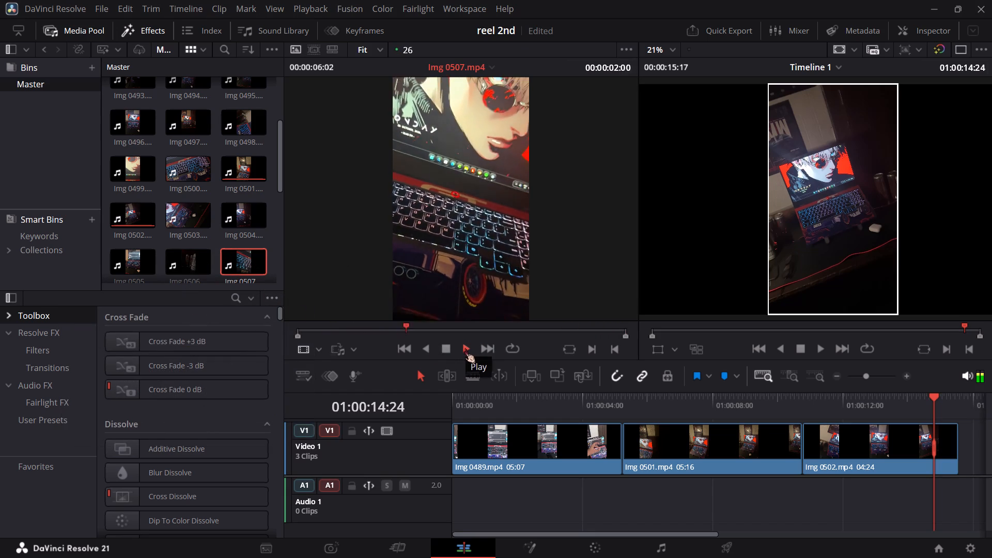
left_click(446, 349)
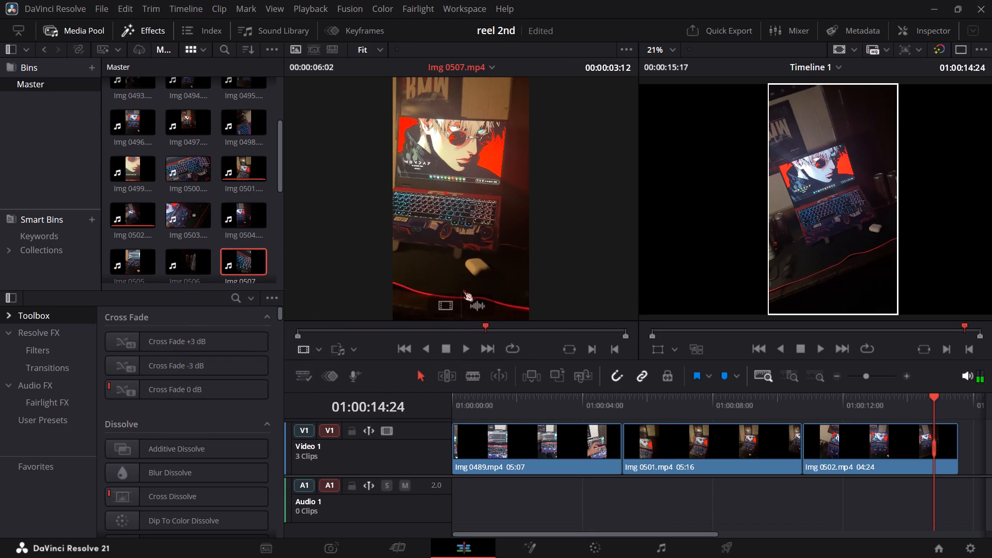
left_click(450, 302)
left_click_drag(451, 302, 953, 446)
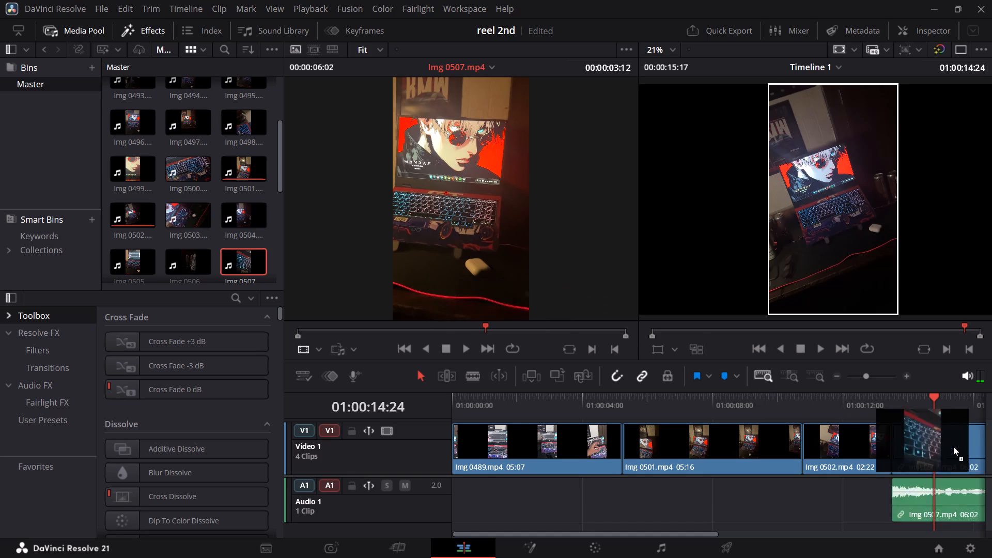
left_click_drag(953, 446, 413, 221)
left_click_drag(434, 303, 956, 428)
Scrub through the Img 0507.mp4 clip on Timeline 1 to check its framing within the 9:16 guide.
left_click_drag(796, 393, 831, 395)
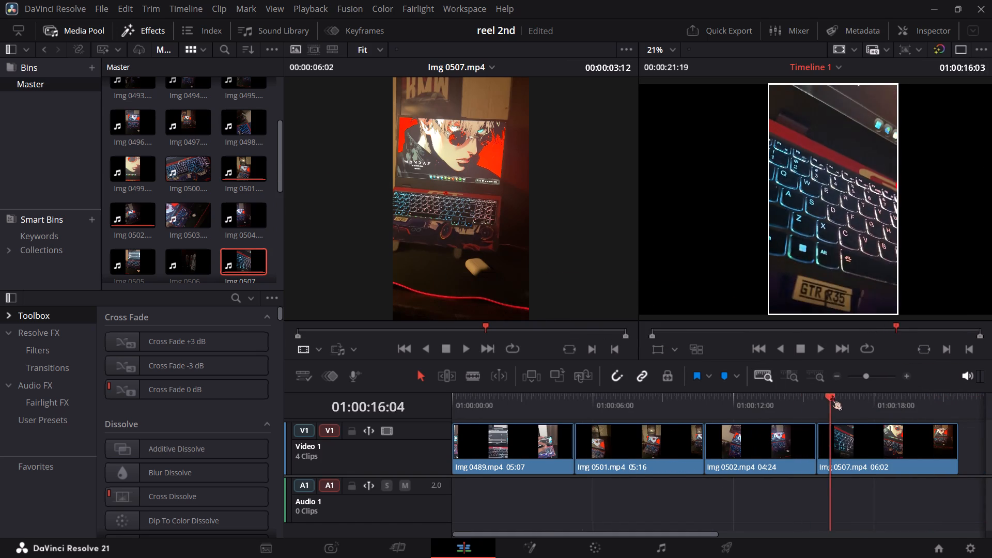
left_click_drag(831, 395, 958, 390)
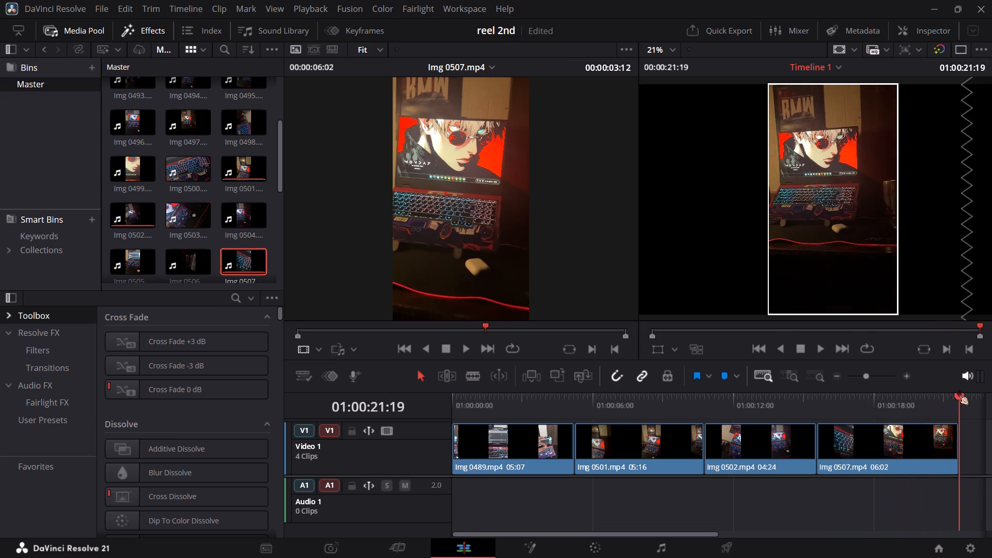
left_click_drag(958, 390, 965, 390)
Preview the source clips Img 0508.mp4 through Img 0512.mp4 one after another as candidates for the reel.
scroll(189, 230, "down", 2)
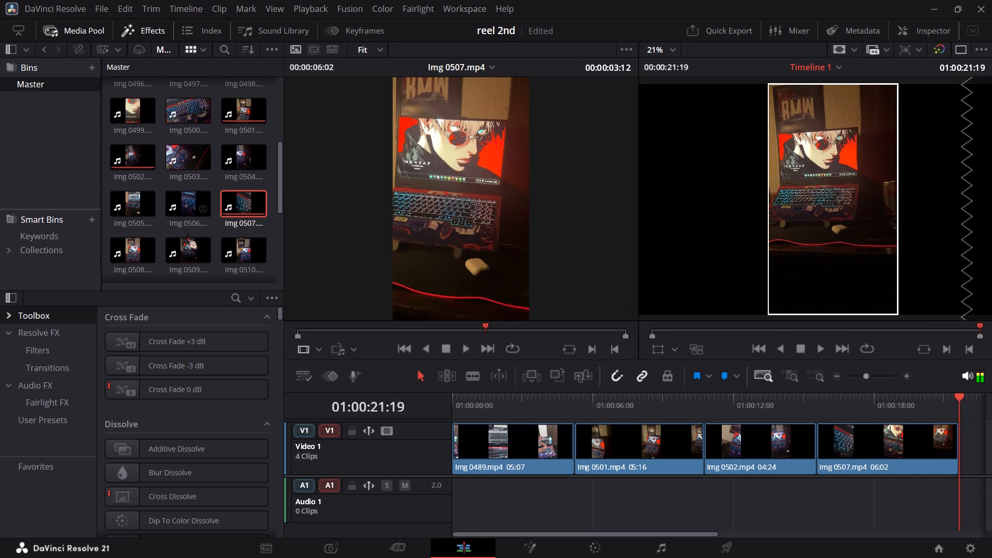
left_click_drag(134, 254, 386, 243)
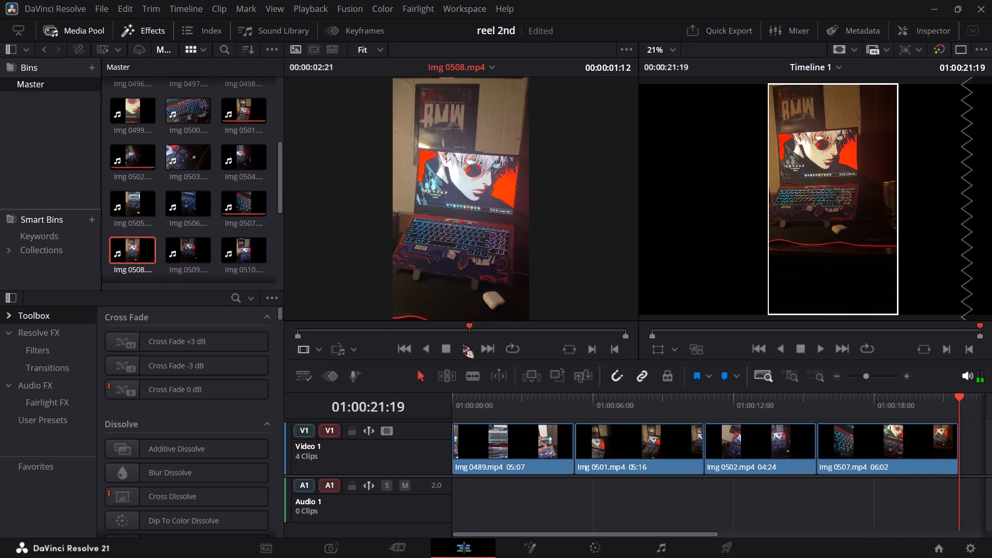
left_click(463, 344)
left_click_drag(171, 258, 476, 224)
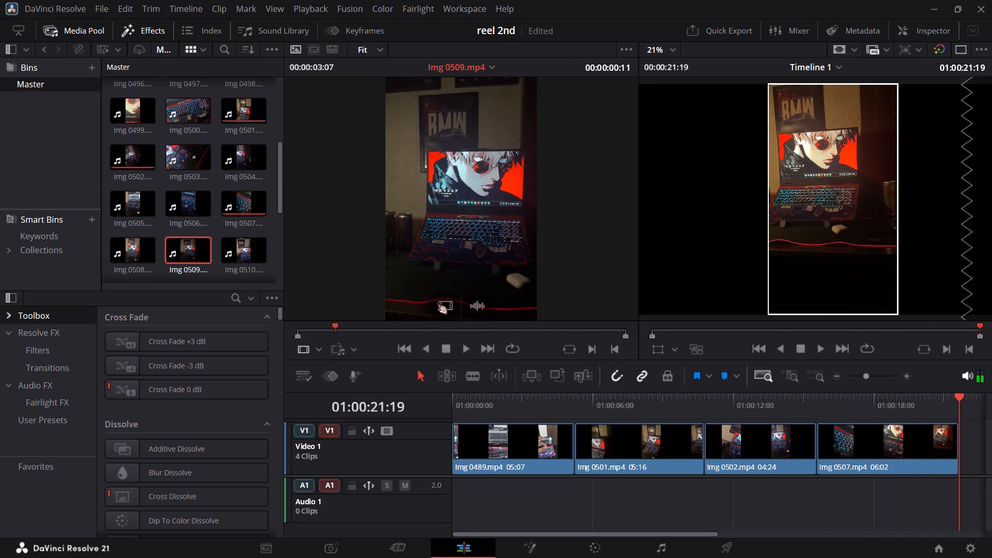
left_click(472, 346)
left_click_drag(249, 256, 473, 240)
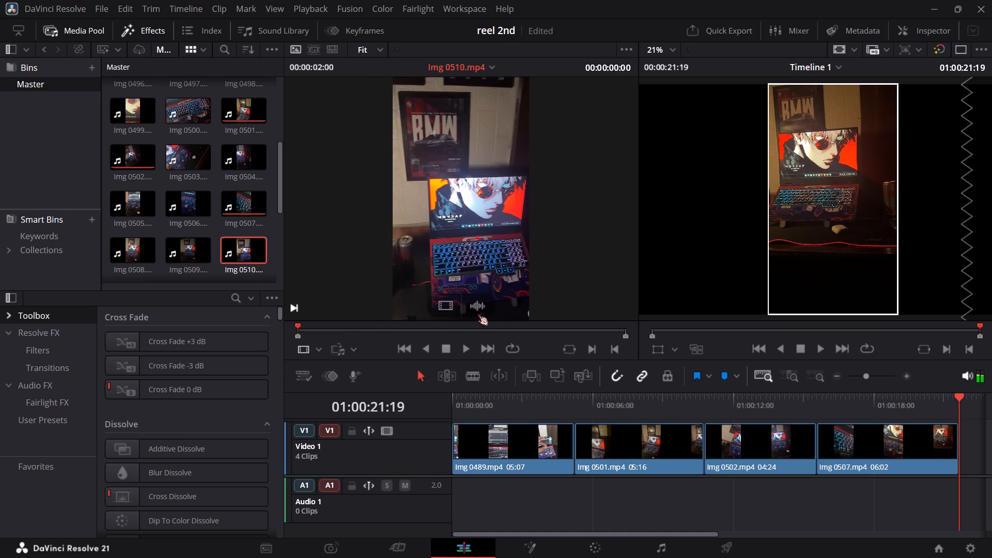
left_click(468, 342)
scroll(222, 188, "down", 2)
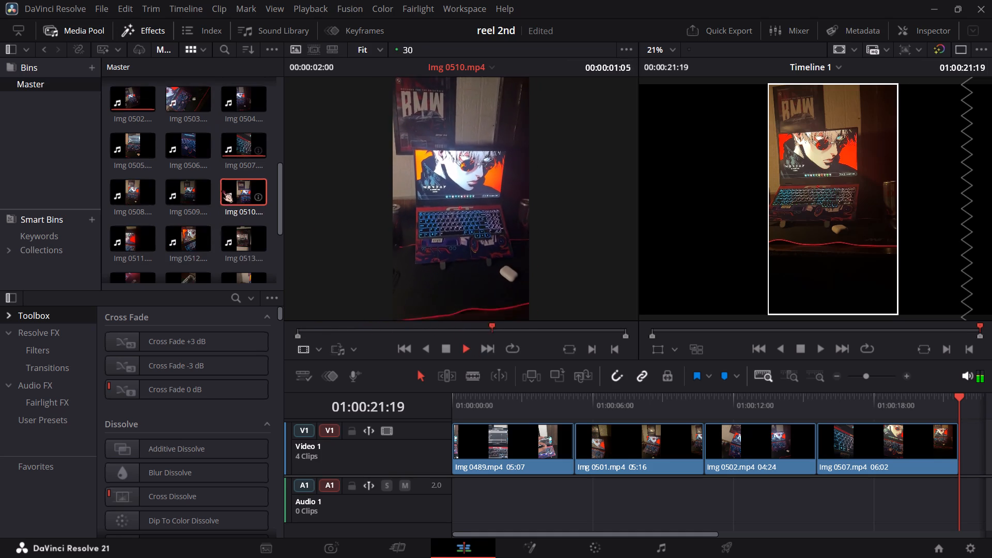
left_click_drag(126, 241, 482, 173)
left_click(462, 345)
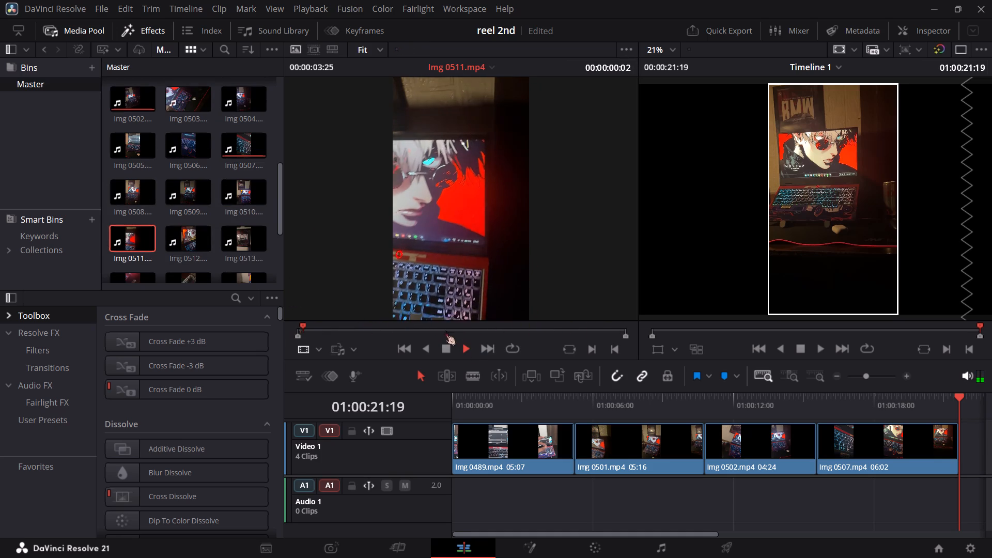
left_click_drag(186, 242, 414, 193)
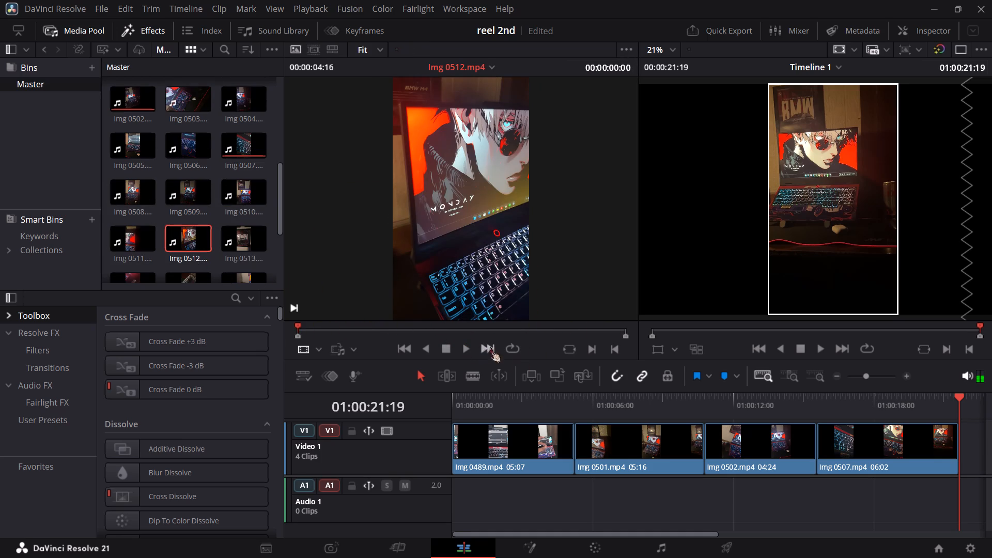
left_click(464, 344)
Preview Img 0513.mp4 in the source viewer and add it video-only to Video 1 directly after Img 0507.mp4.
left_click_drag(252, 246, 507, 195)
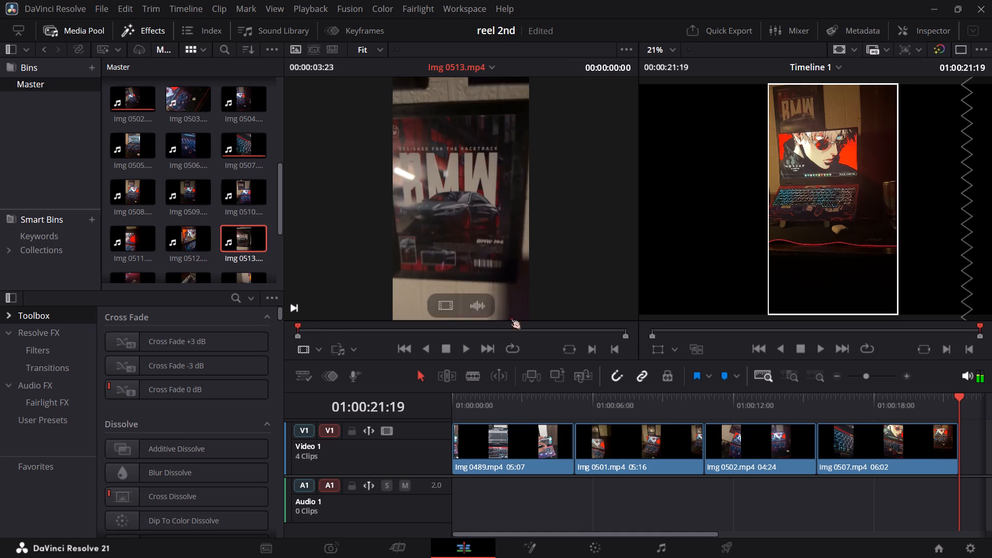
left_click(466, 352)
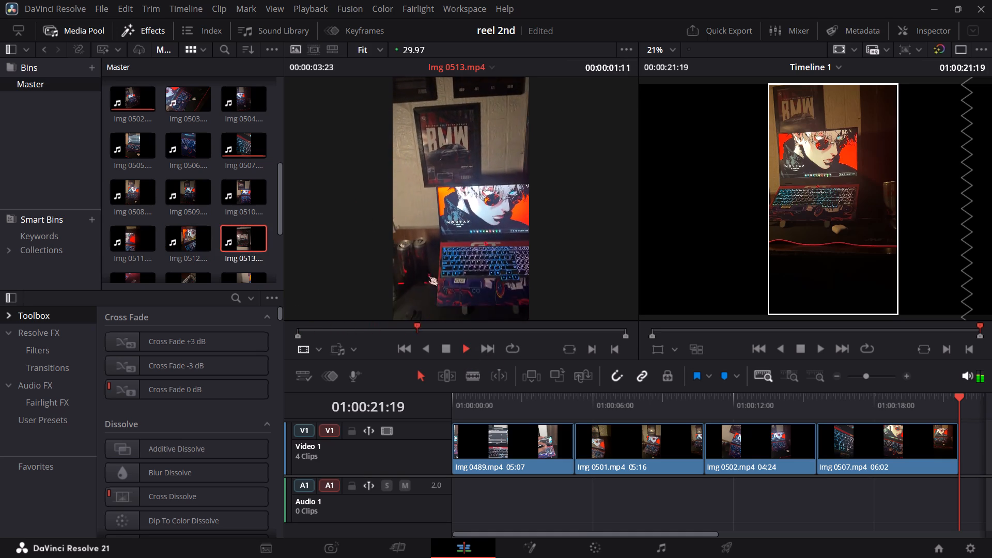
left_click_drag(246, 237, 975, 443)
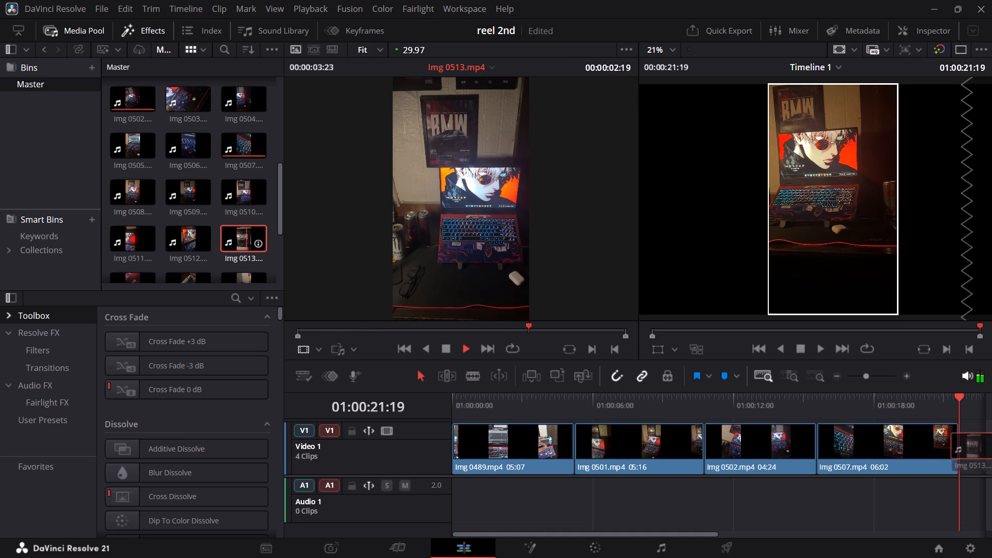
left_click_drag(975, 443, 473, 249)
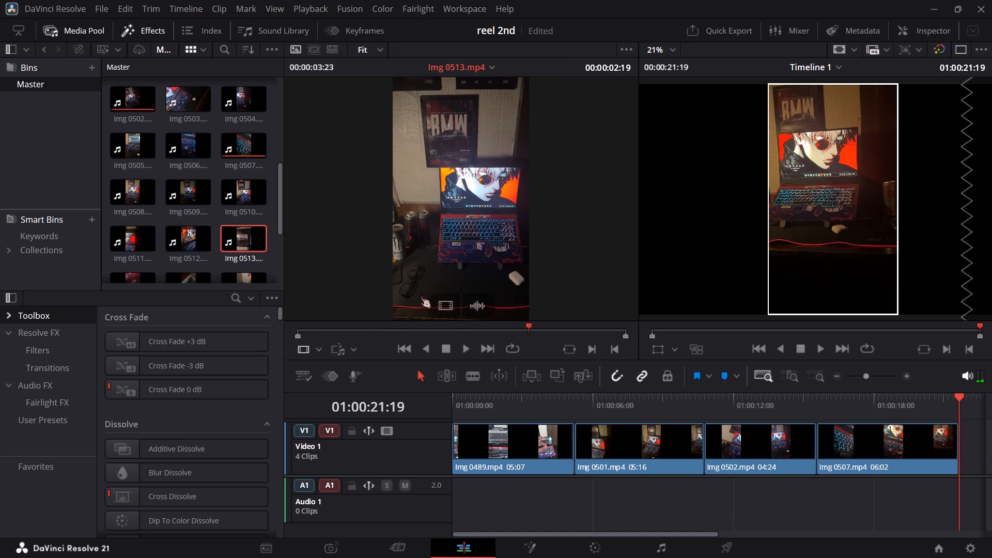
left_click_drag(231, 221, 434, 214)
left_click_drag(249, 240, 434, 198)
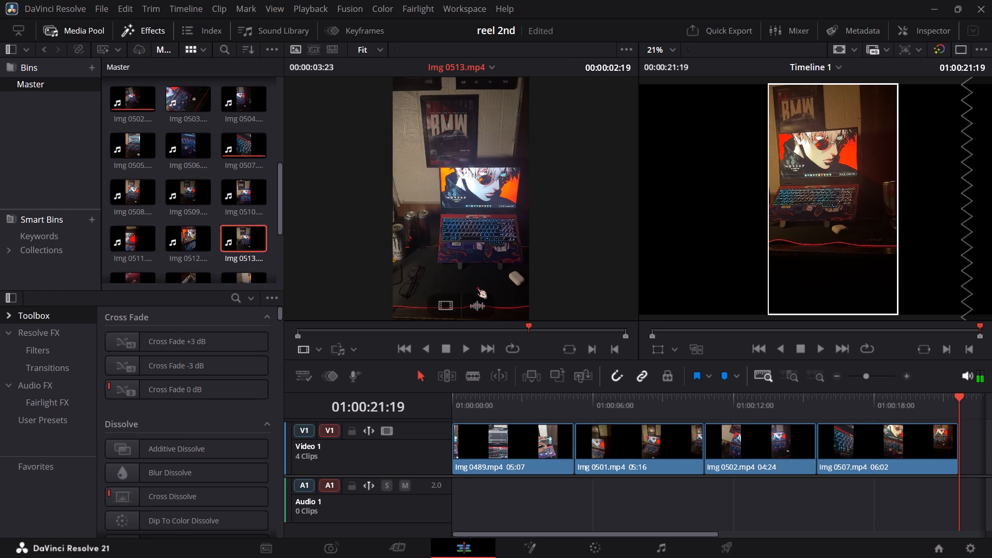
left_click(468, 350)
left_click_drag(509, 335, 318, 339)
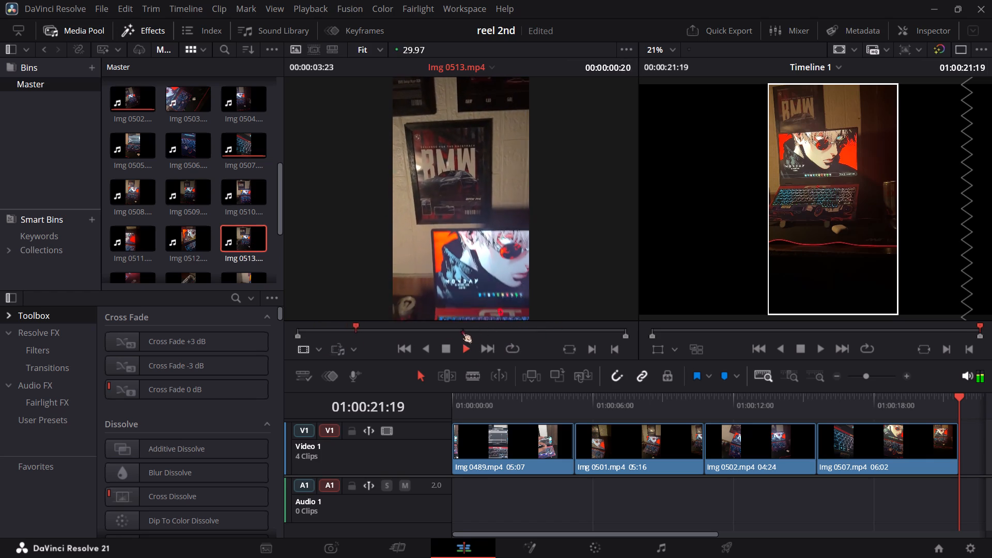
left_click(448, 346)
left_click_drag(443, 302, 949, 471)
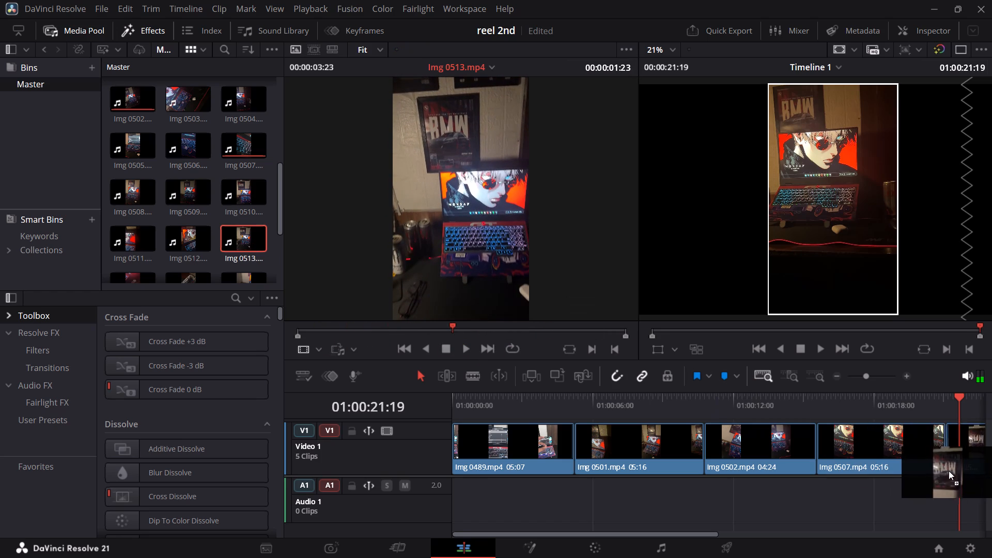
left_click_drag(949, 471, 954, 458)
Preview Img 0514(1).mp4 and add it video-only to Video 1 directly after Img 0513.mp4.
scroll(255, 256, "down", 2)
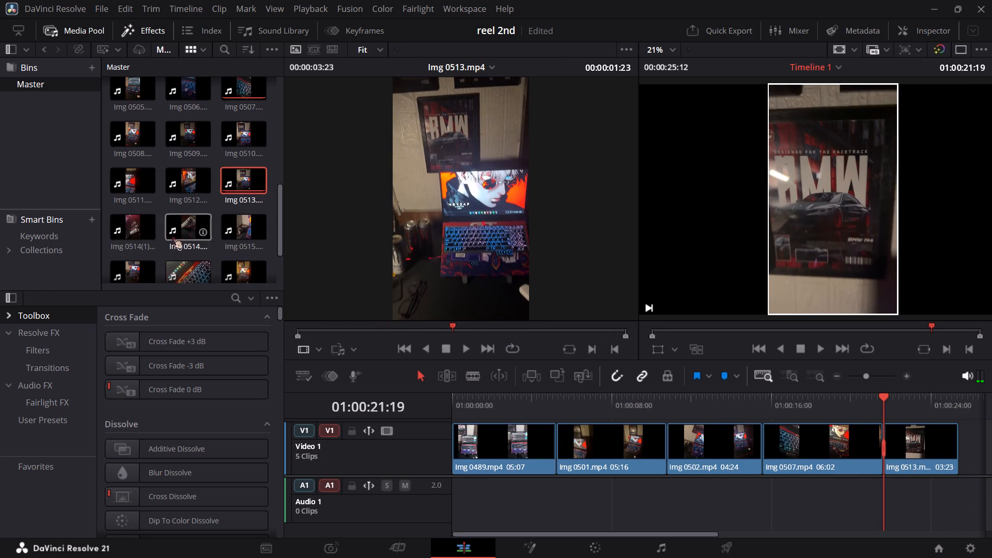
left_click_drag(133, 236, 504, 230)
left_click(462, 346)
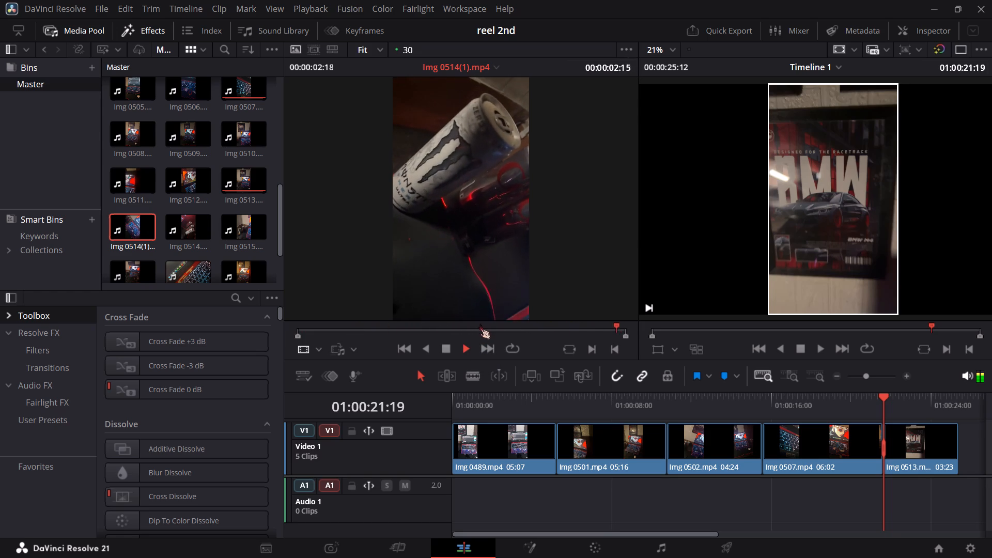
left_click_drag(444, 307, 771, 441)
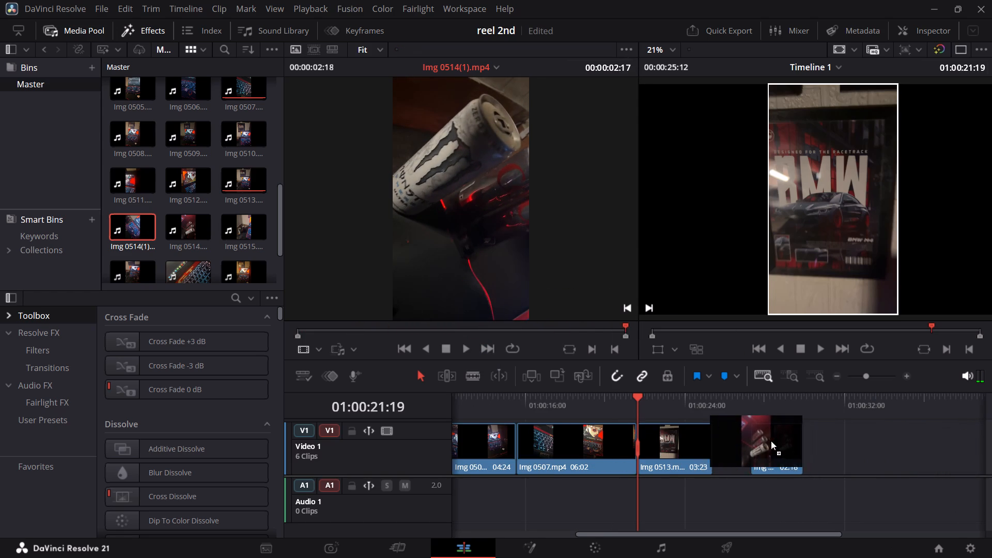
left_click_drag(771, 441, 716, 437)
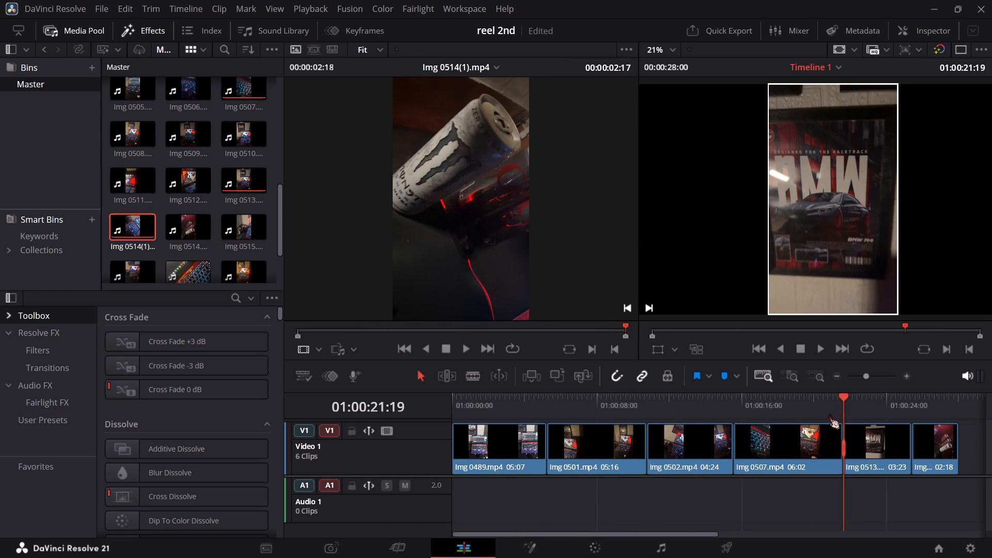
Preview the source clips Img 0514.mp4, Img 0515.mp4, Img 0516.mp4 and Img 0517.mp4 as further candidates for the reel.
left_click_drag(194, 230, 450, 220)
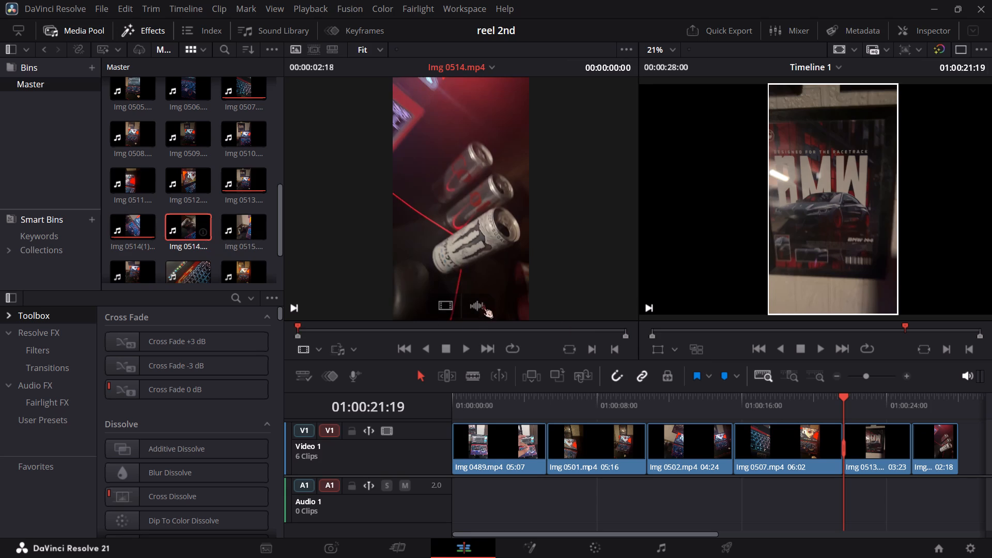
left_click(467, 351)
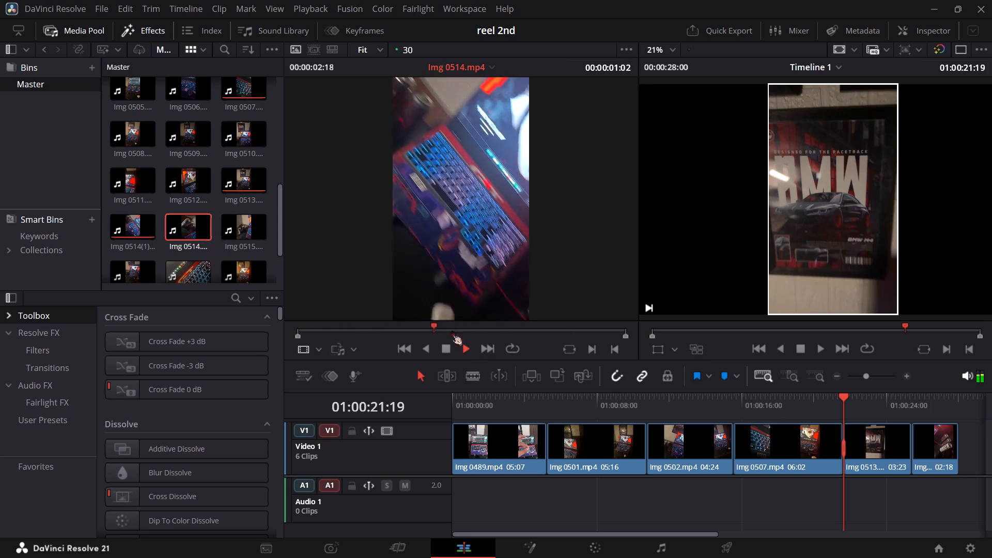
left_click(443, 348)
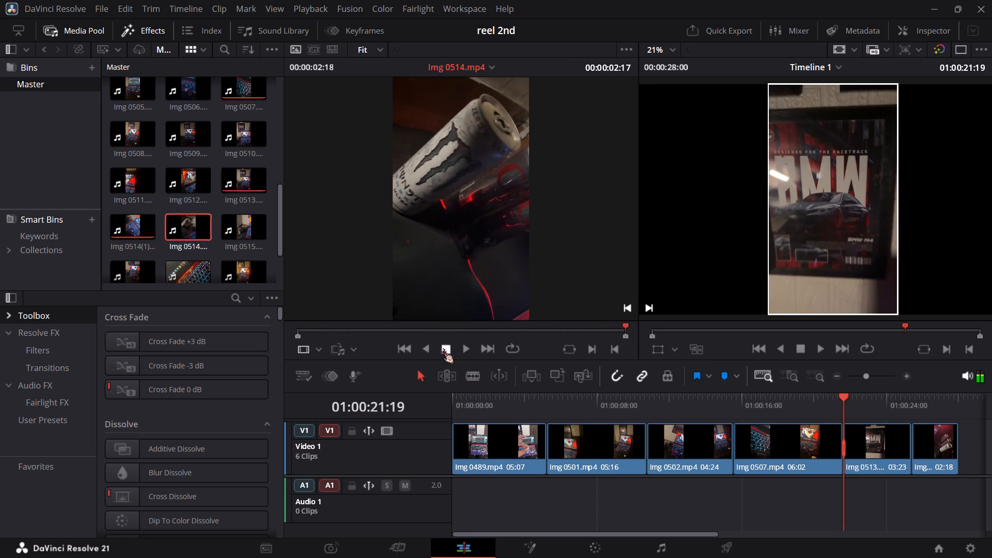
left_click_drag(251, 237, 477, 238)
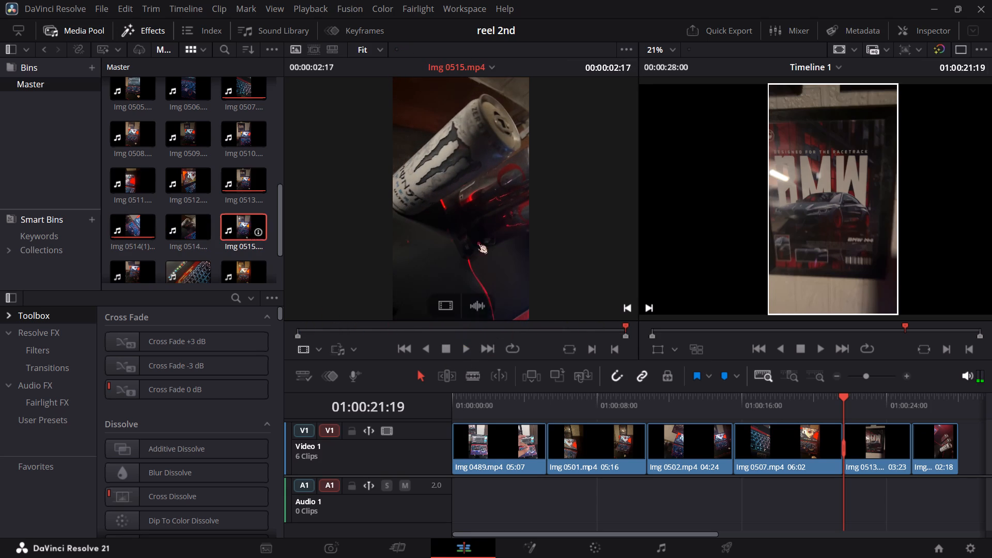
left_click(462, 345)
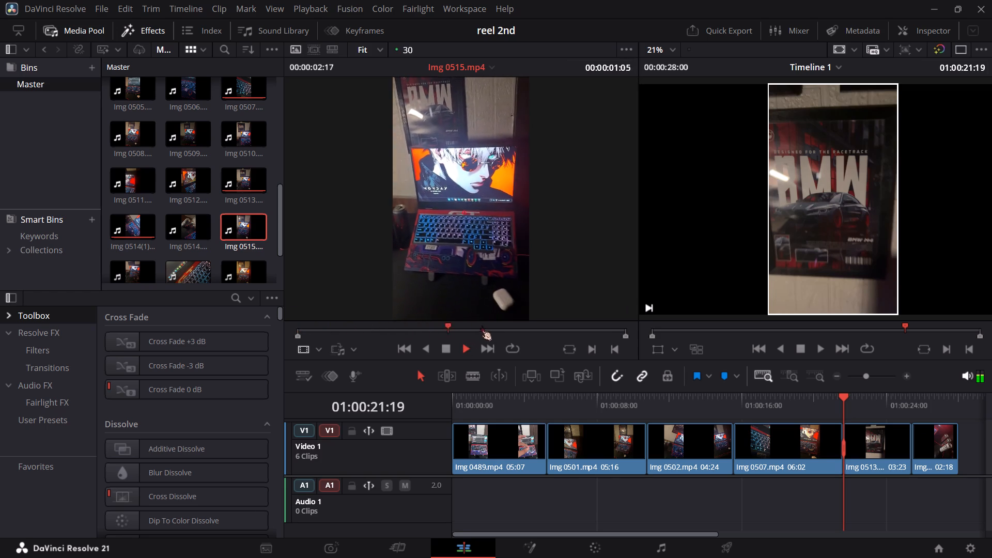
scroll(221, 241, "down", 1)
left_click_drag(121, 237, 451, 204)
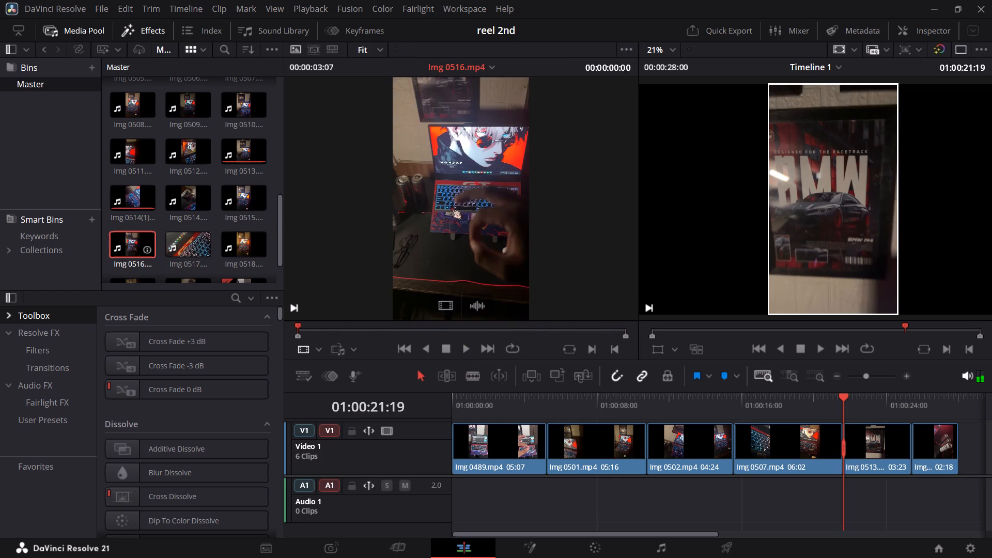
left_click(462, 343)
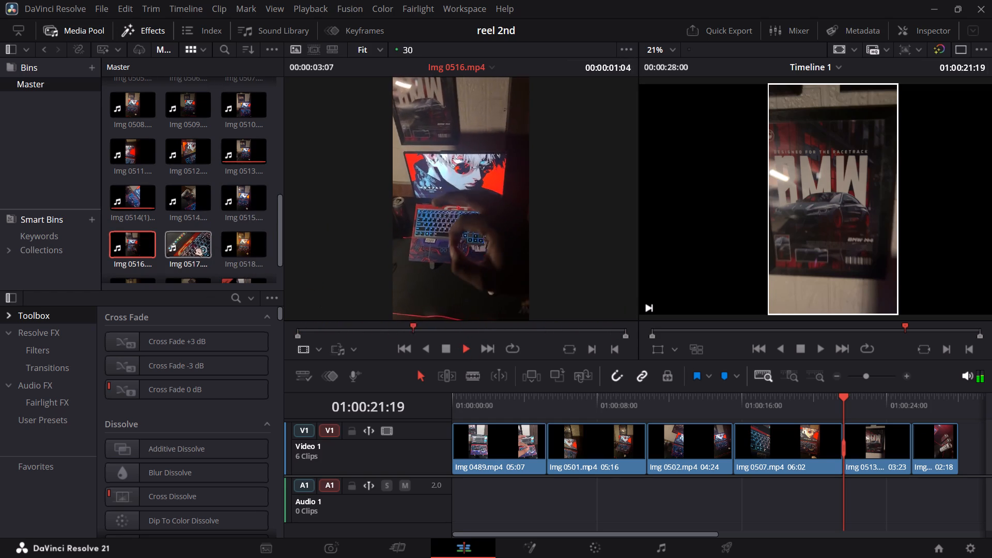
left_click_drag(192, 241, 473, 232)
left_click(466, 345)
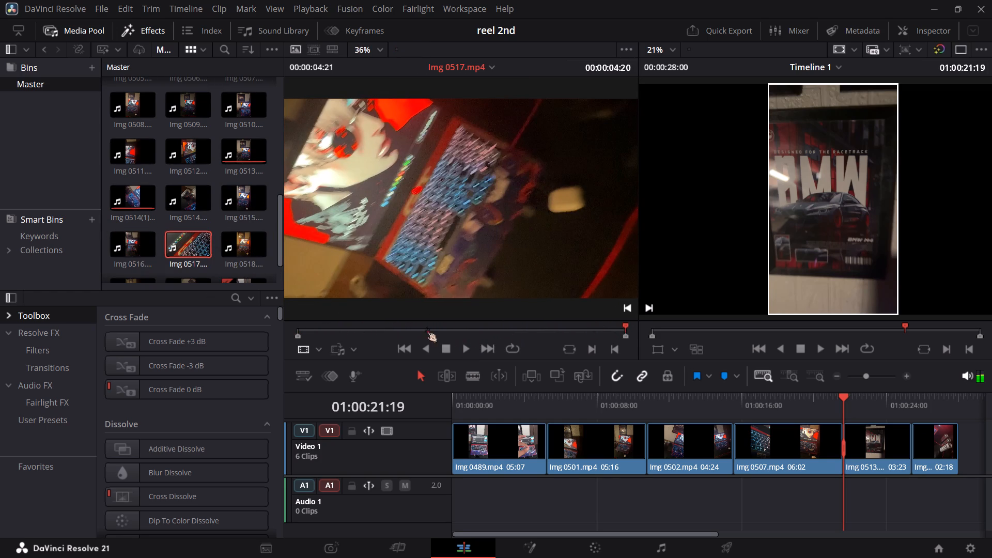
Play Timeline 1 from its beginning to review the opening clips of the assembled reel.
left_click_drag(845, 386, 841, 389)
left_click_drag(845, 396, 695, 407)
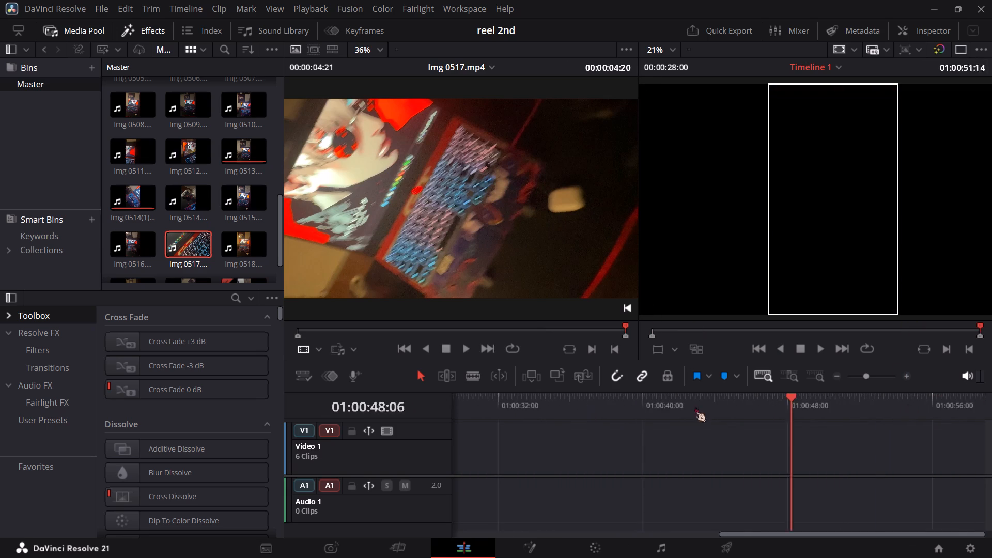
left_click_drag(695, 407, 163, 410)
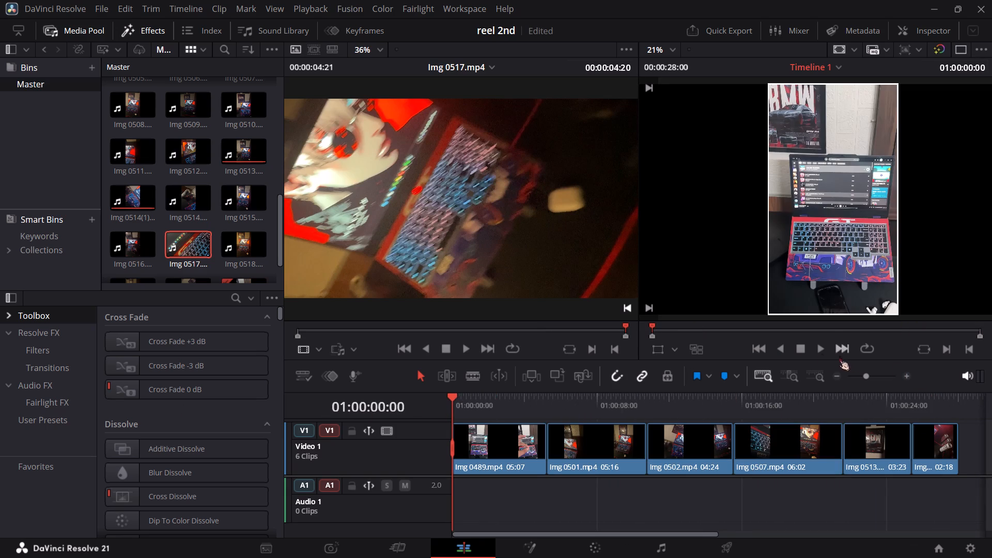
left_click(816, 353)
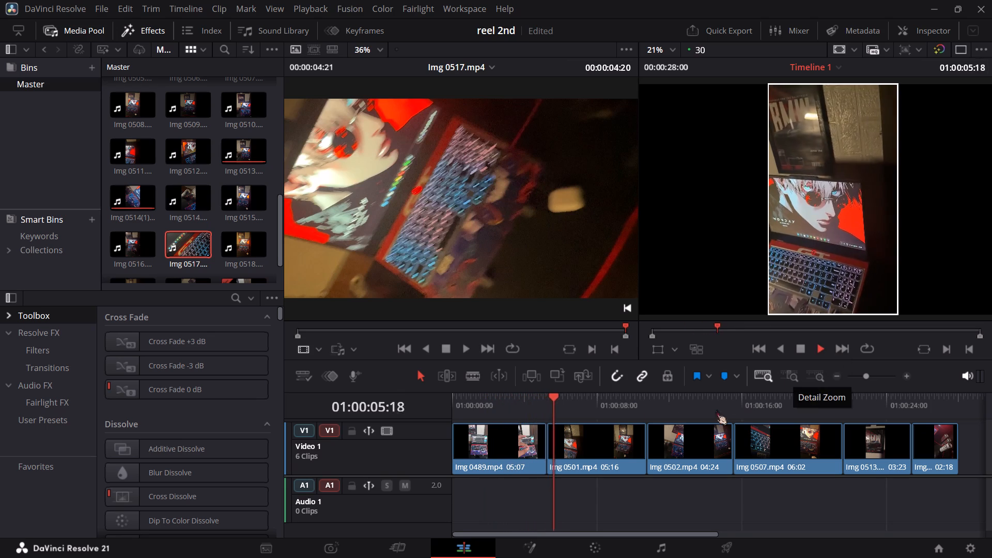
Split Img 0489.mp4 at 01:00:04:14 and ripple-delete the short tail piece before Img 0501.mp4.
left_click_drag(563, 393, 522, 401)
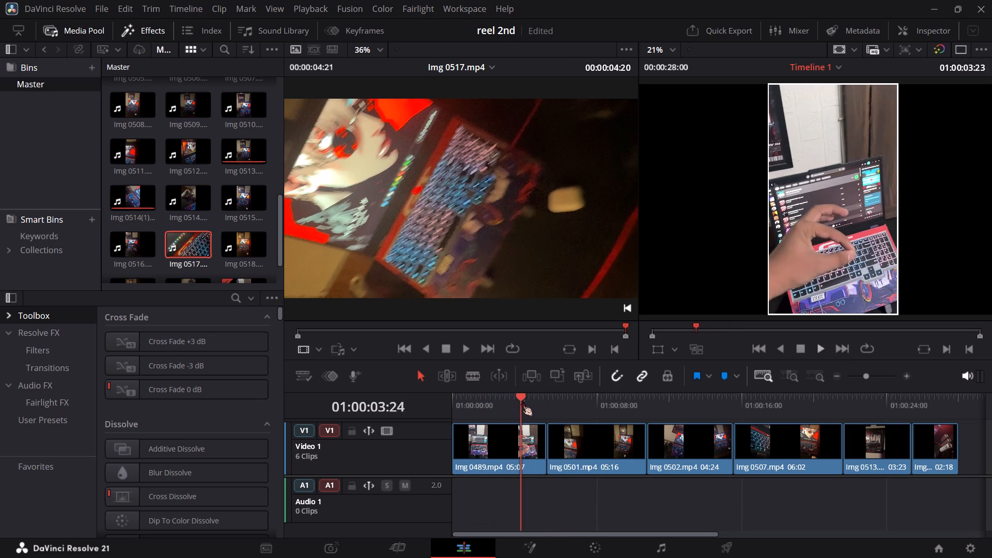
left_click_drag(522, 401, 531, 399)
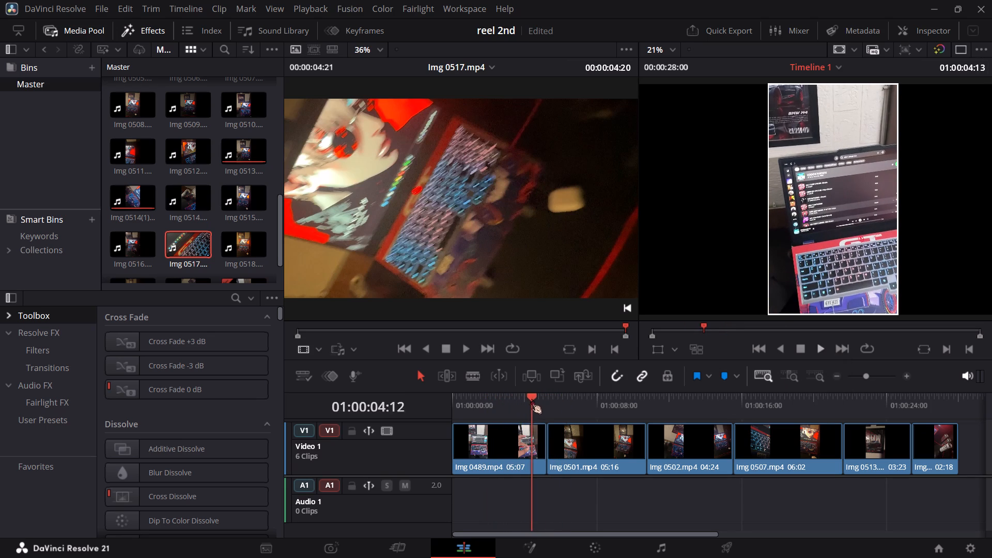
left_click_drag(531, 399, 529, 401)
key("space")
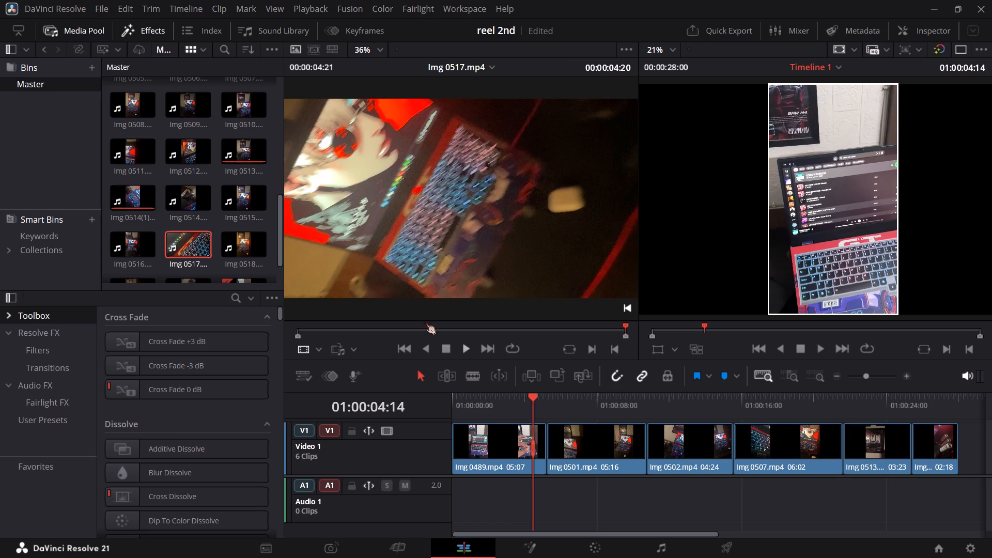
key("ctrl+b")
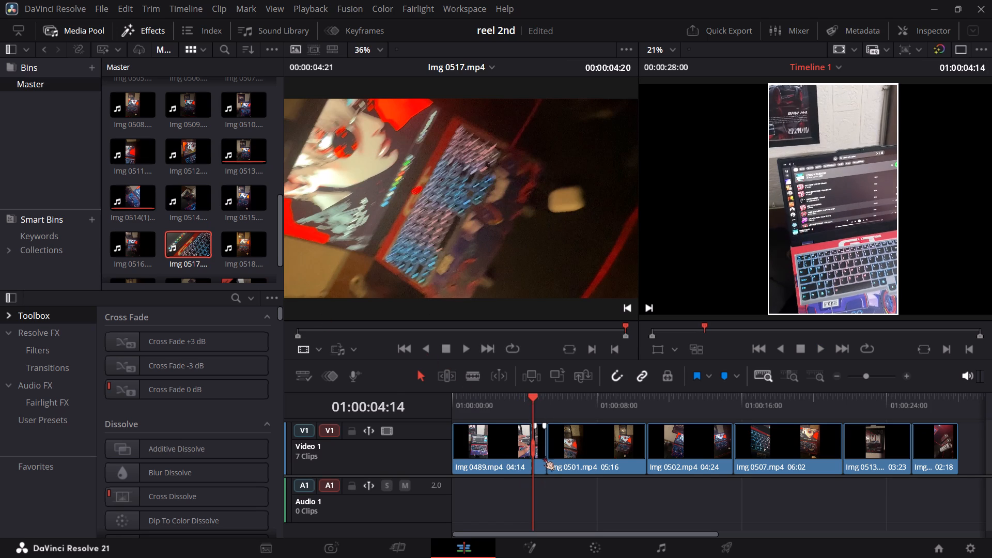
left_click(544, 455)
key("Delete")
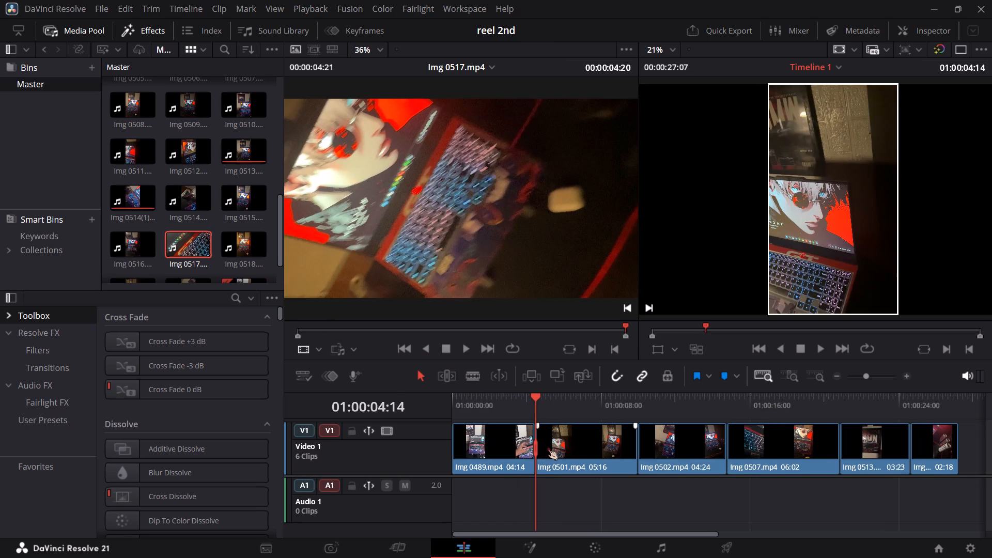
Scrub Timeline 1 from 01:00:04:14 to the end of Img 0514(1).mp4 to review the remaining shots.
left_click_drag(537, 399, 607, 395)
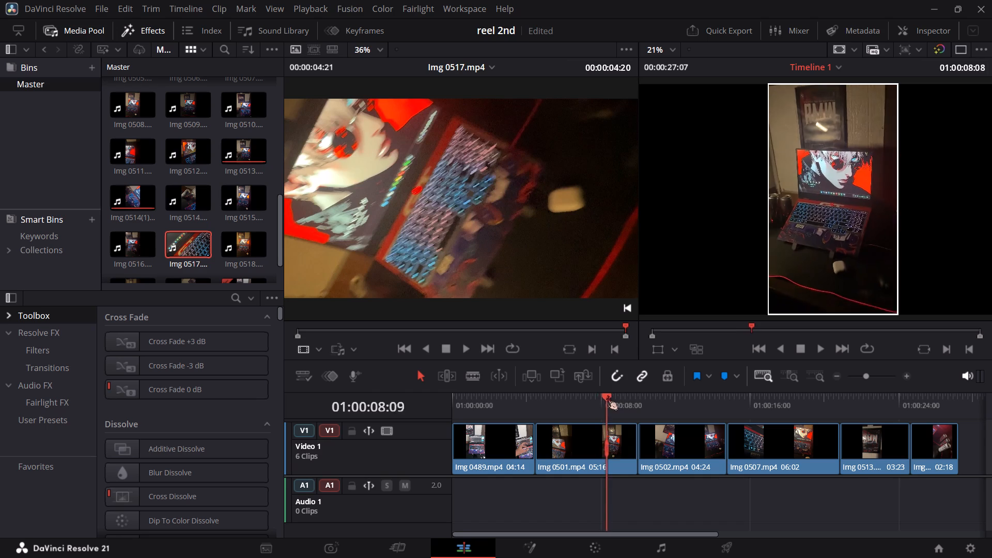
left_click_drag(607, 395, 759, 392)
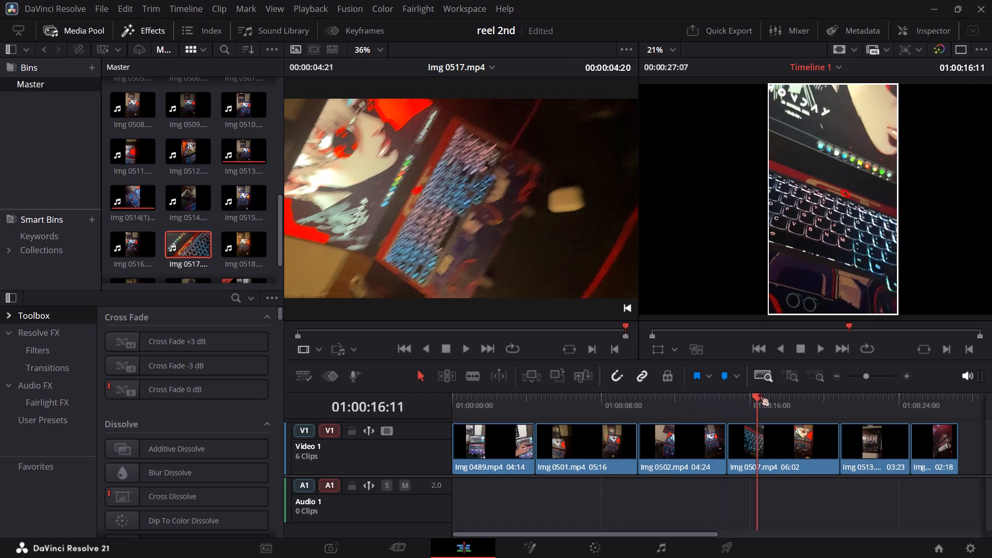
left_click_drag(759, 392, 958, 393)
Import the song "AŞKIM ÇOK PARDON REMIX (Ultra Slowed).MP3.mp3" into the Master bin.
scroll(189, 170, "up", 2)
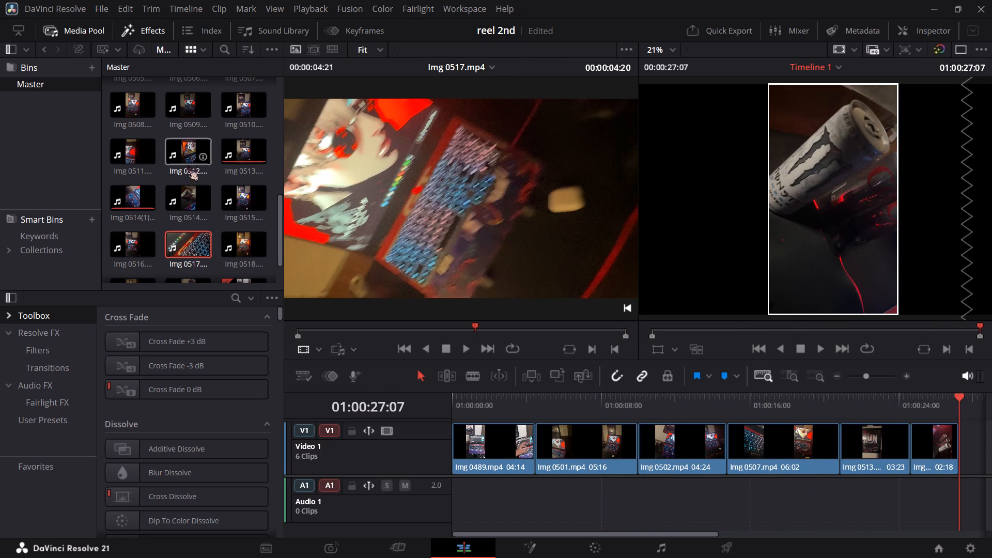
scroll(188, 165, "up", 20)
scroll(152, 119, "down", 20)
scroll(152, 119, "down", 6)
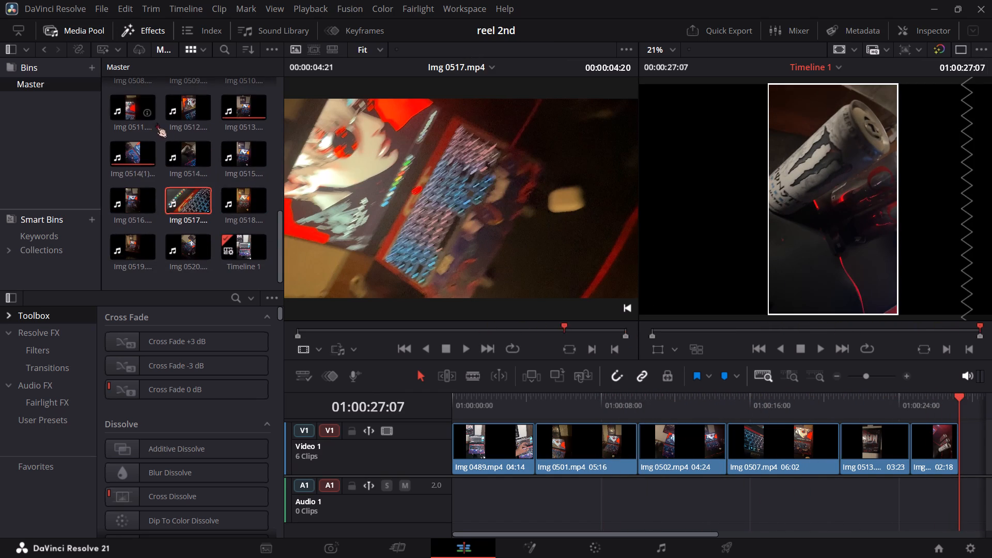
scroll(197, 177, "up", 12)
key("ctrl+i")
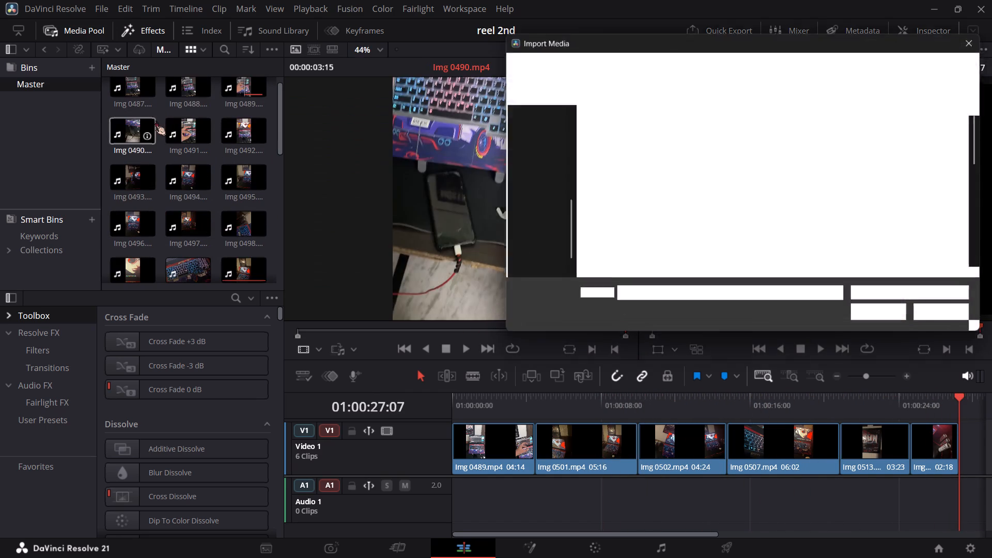
scroll(533, 242, "down", 2)
scroll(535, 235, "up", 4)
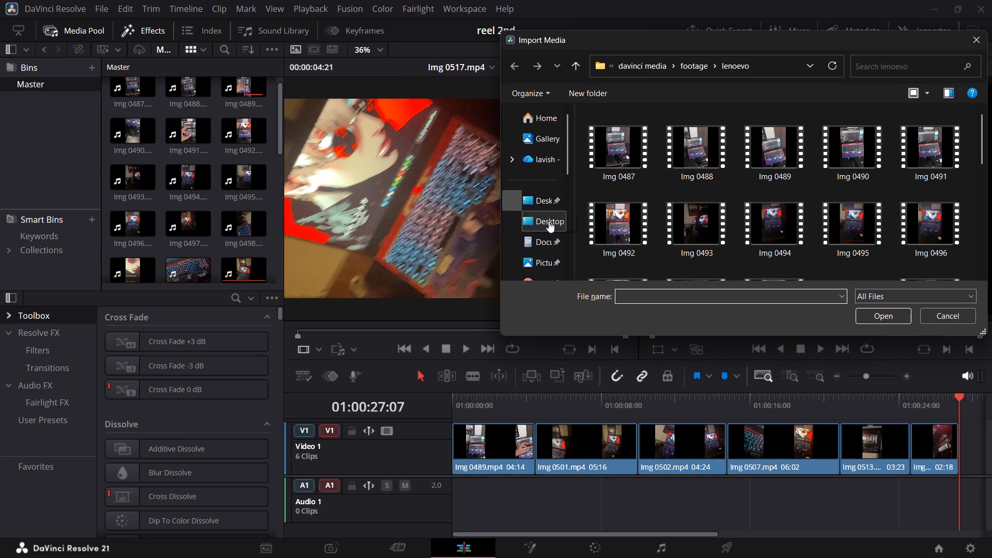
left_click(553, 265)
left_click_drag(689, 240, 694, 240)
left_click(865, 315)
scroll(206, 163, "up", 4)
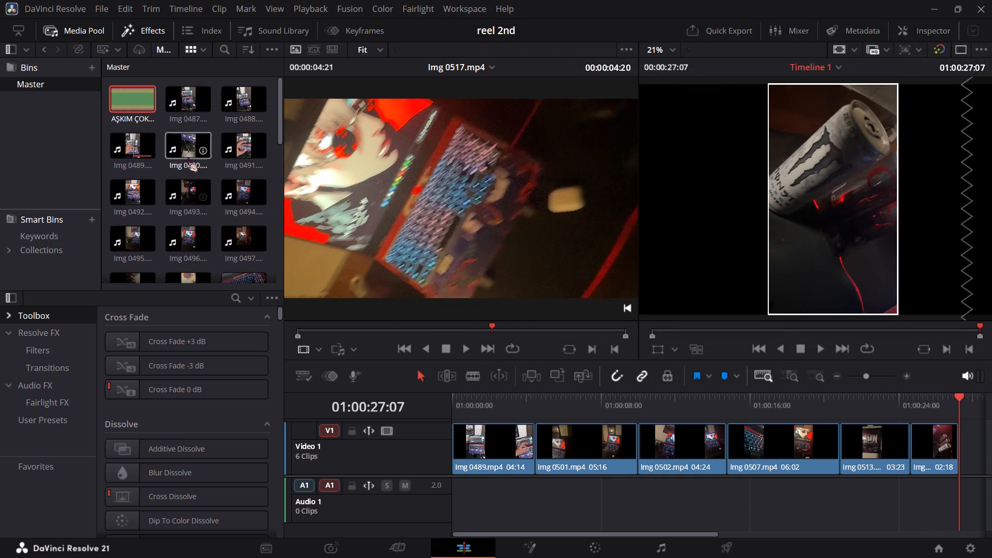
Place the imported song on Audio 1 at the very start of Timeline 1.
left_click_drag(136, 109, 450, 498)
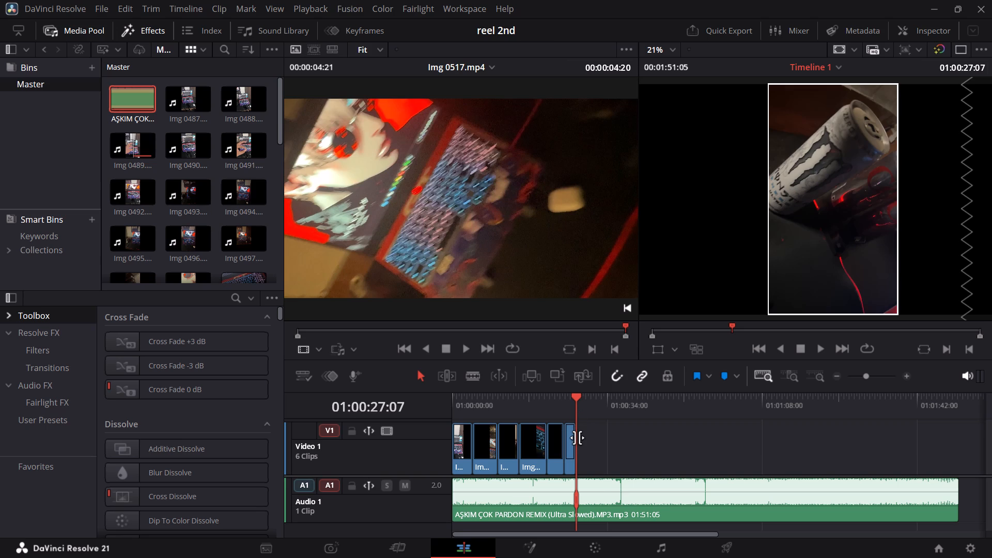
Play Timeline 1 from its beginning to check how the first two clips sit against the song.
left_click_drag(577, 438, 649, 436)
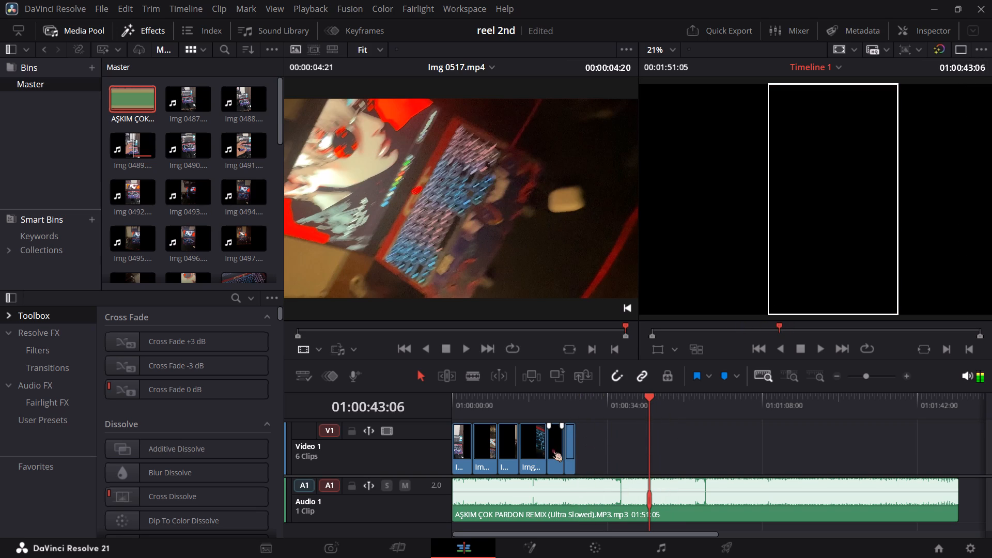
scroll(552, 446, "up", 7, "alt")
scroll(558, 442, "down", 3, "alt")
scroll(558, 442, "up", 8, "alt")
left_click_drag(714, 396, 370, 423)
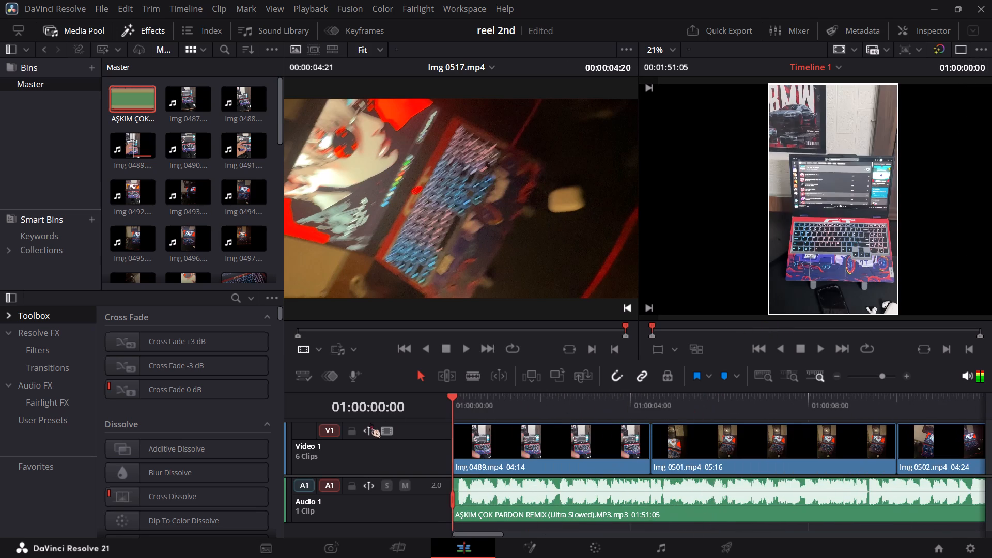
left_click_drag(370, 423, 379, 422)
left_click(815, 347)
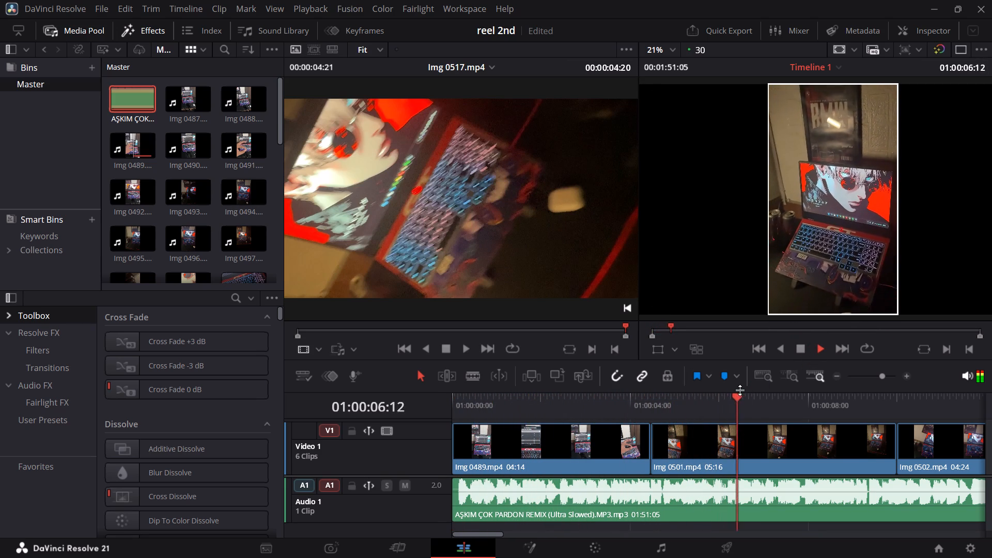
scroll(737, 382, "down", 1)
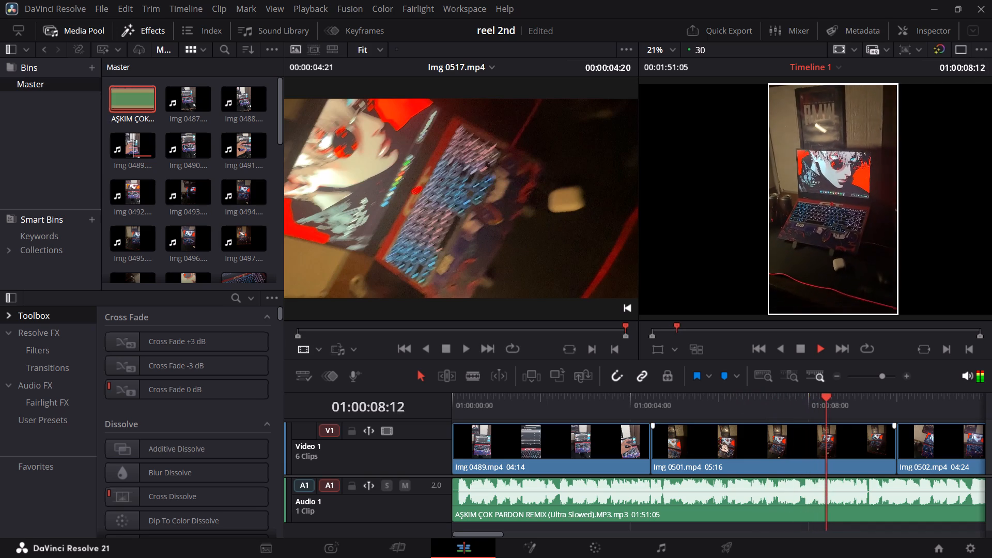
key("space")
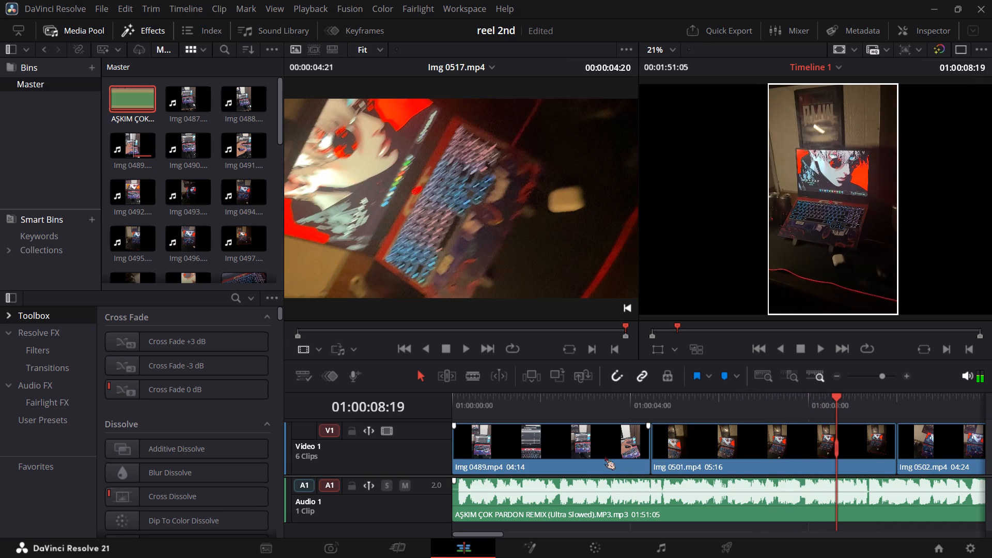
Listen to the song through the remaining clips and past the end of the video to find a better passage.
left_click_drag(460, 414, 484, 427)
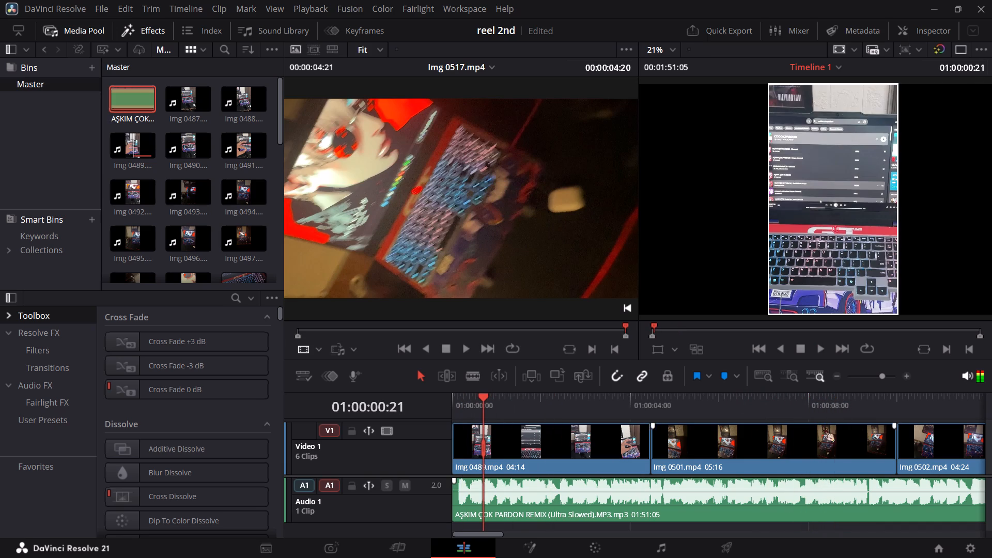
left_click_drag(479, 399, 991, 391)
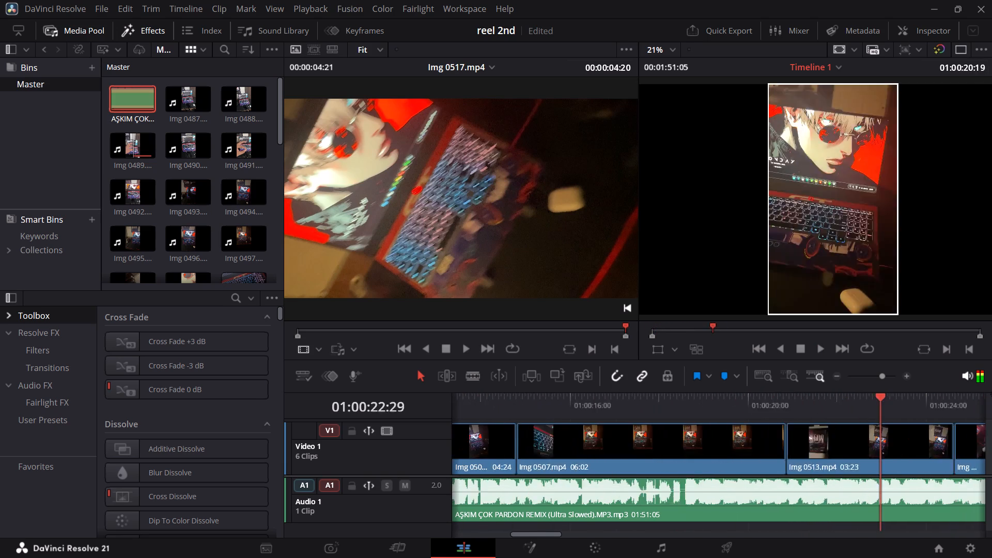
left_click_drag(991, 391, 730, 405)
key("space")
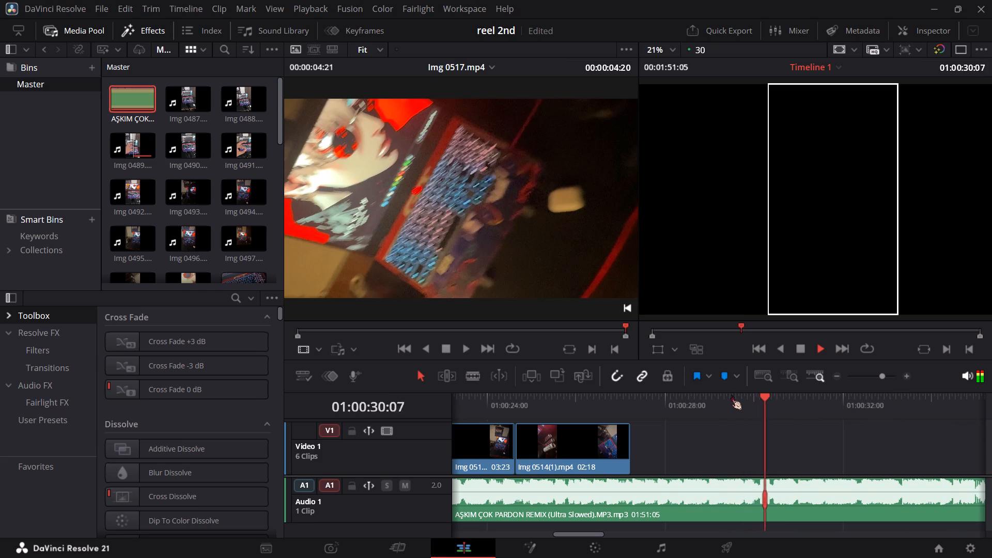
left_click_drag(849, 400, 638, 370)
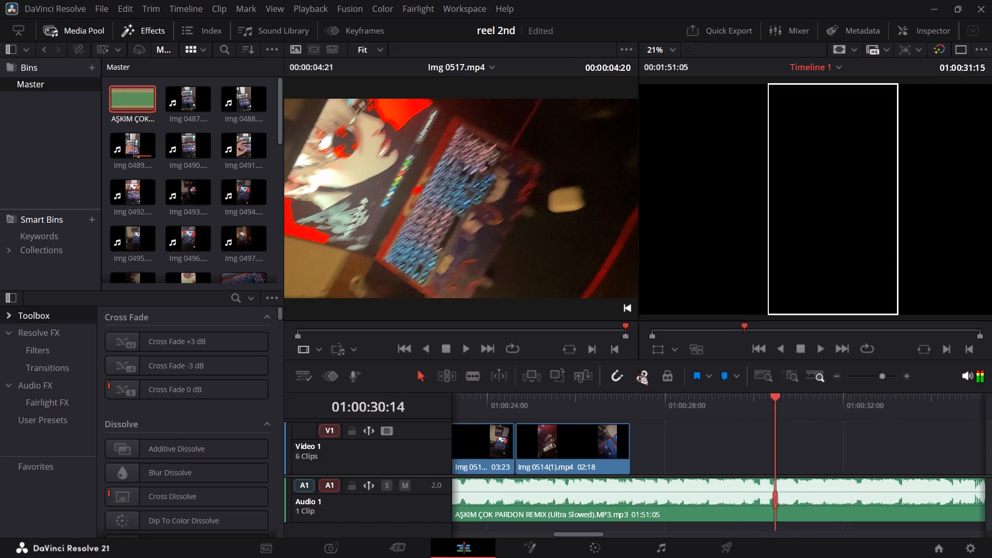
left_click_drag(638, 370, 500, 355)
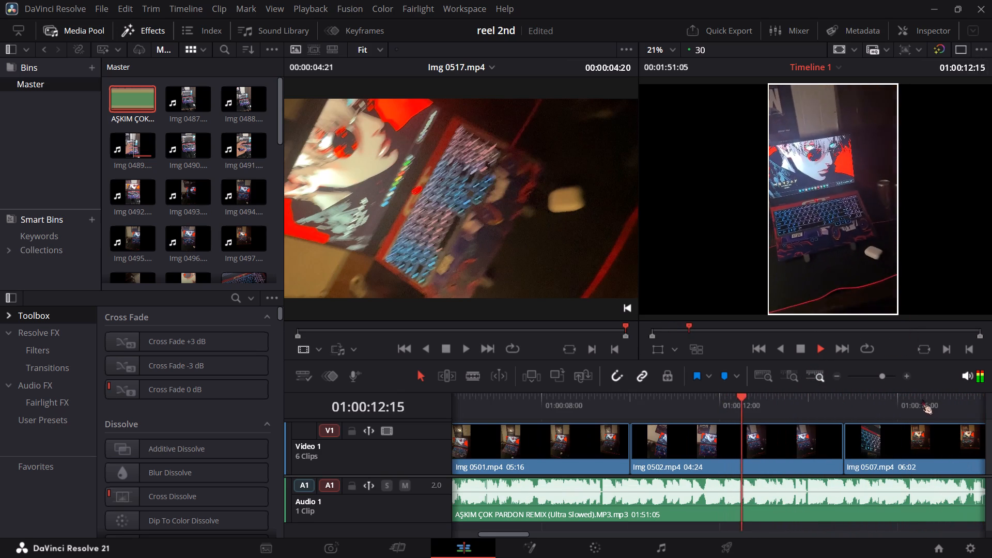
key("l")
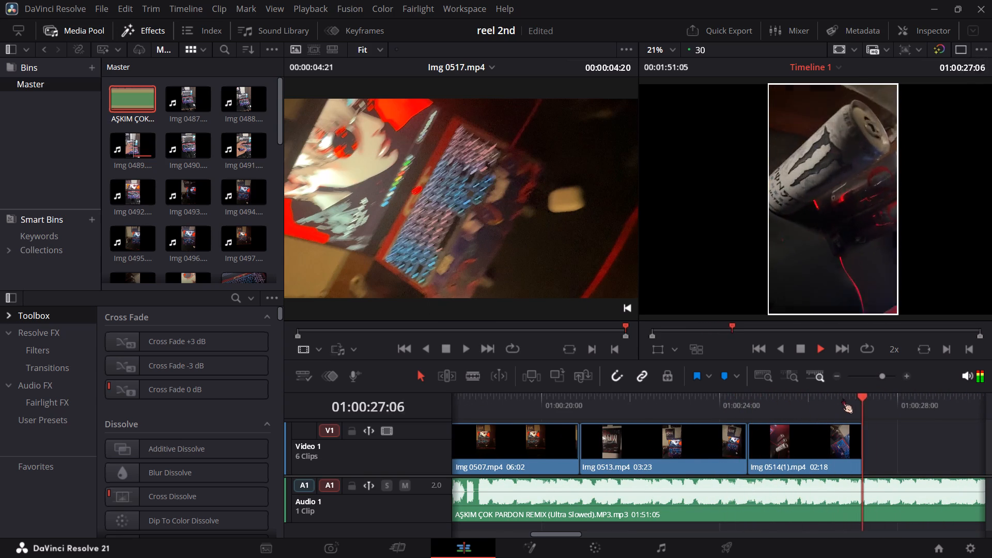
type("kl")
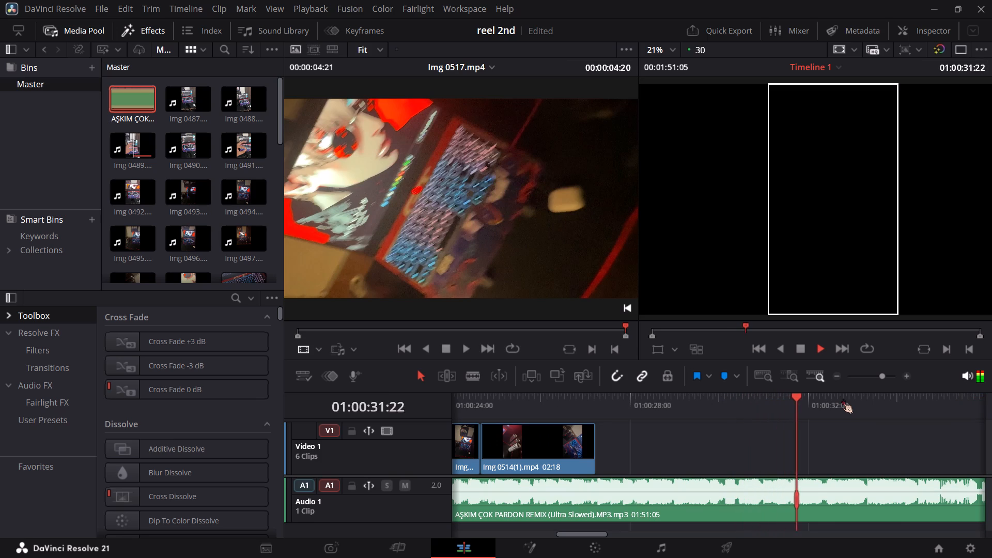
type("kk")
type("lkl")
key("k")
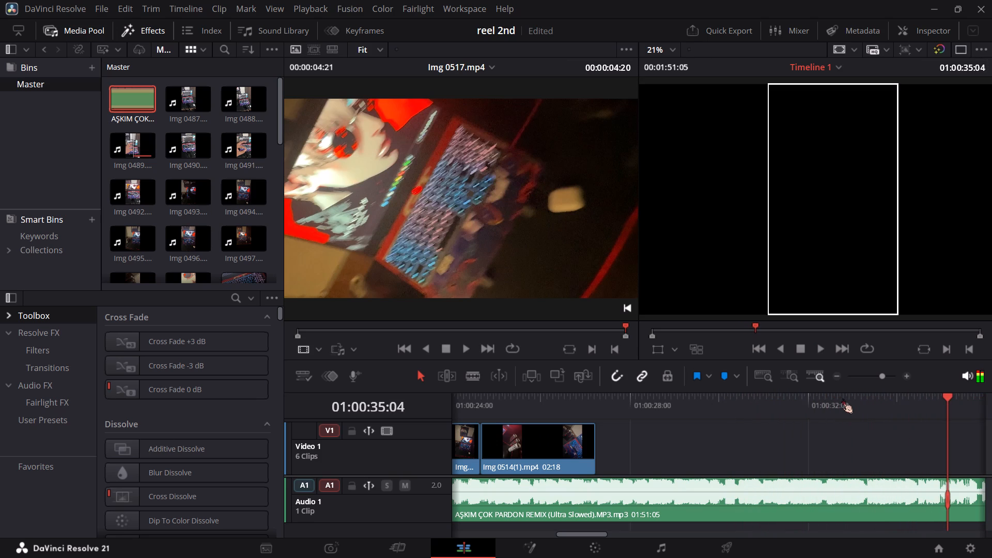
Replay the song passage beyond the last clip and park the playhead at 01:00:32:09.
left_click_drag(945, 398, 823, 422)
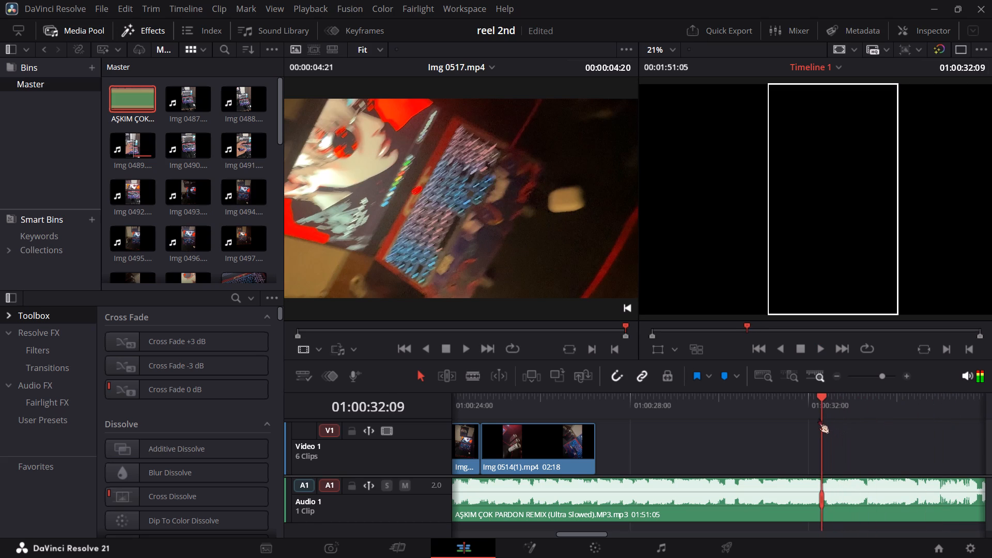
key("l")
key("k")
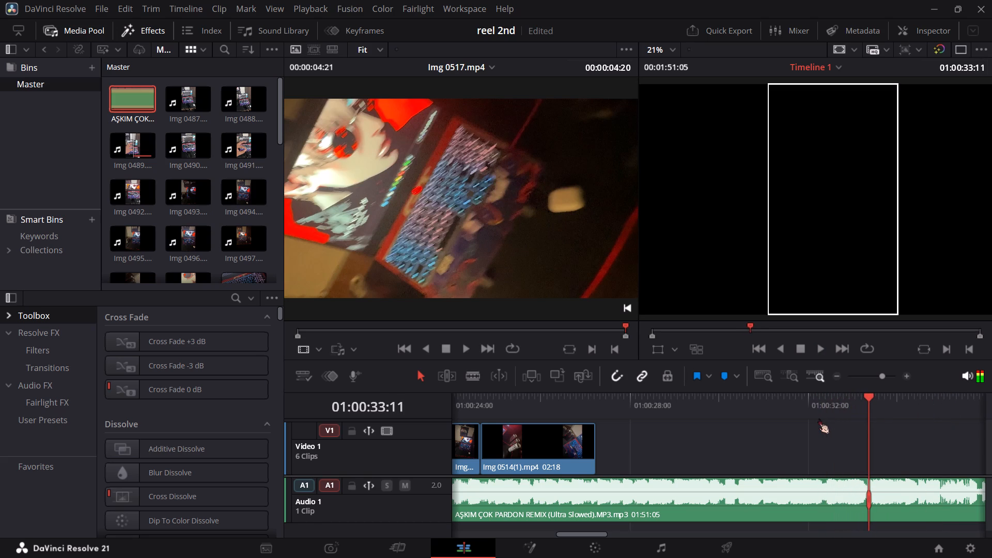
left_click_drag(866, 399, 820, 410)
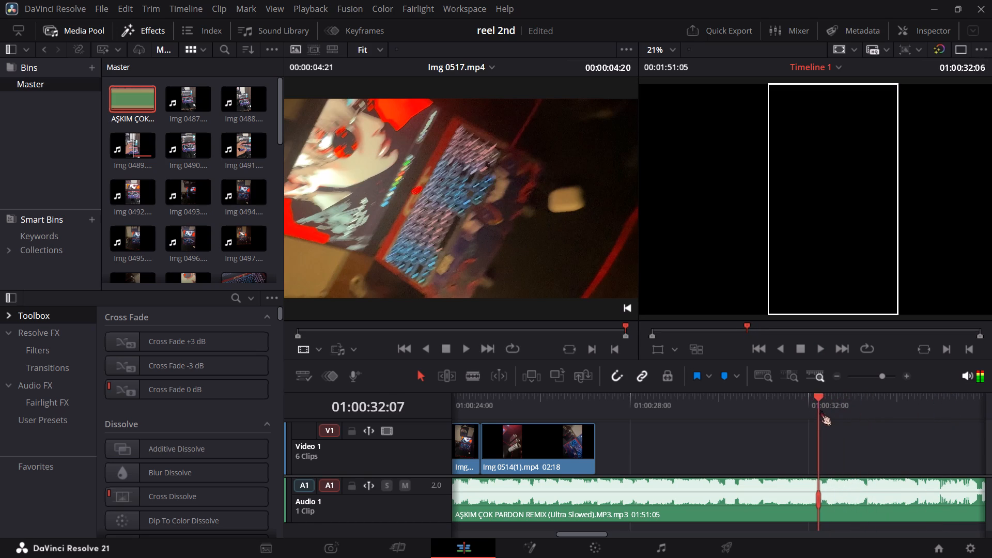
left_click_drag(820, 410, 823, 408)
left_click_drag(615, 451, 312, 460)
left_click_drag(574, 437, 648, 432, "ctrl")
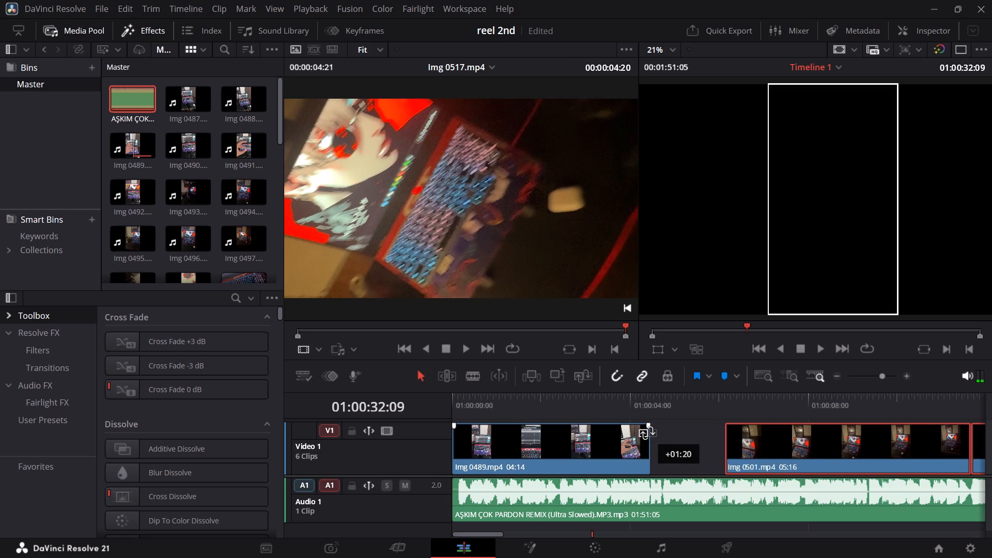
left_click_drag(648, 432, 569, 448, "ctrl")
Select all six Video 1 clips and move them together so Img 0489.mp4 starts at the playhead, 01:00:32:09.
scroll(859, 427, "down", 3, "ctrl")
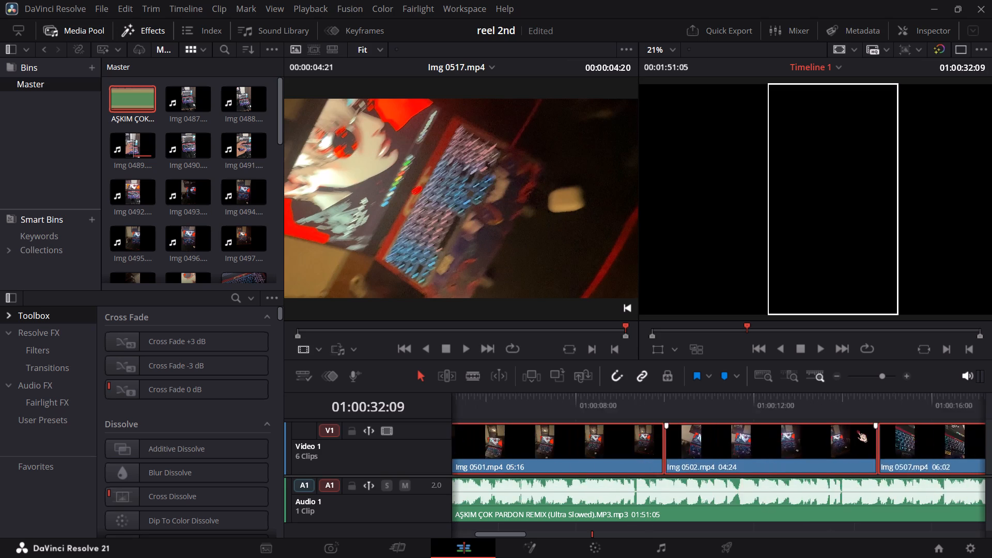
scroll(857, 427, "down", 7, "ctrl")
left_click_drag(909, 439, 353, 466)
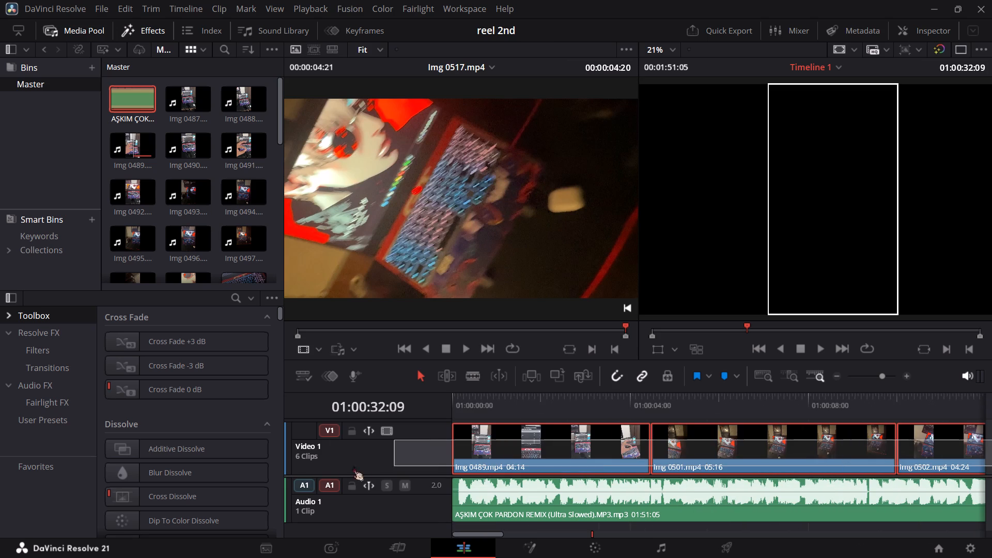
left_click_drag(353, 466, 473, 438)
left_click_drag(483, 436, 538, 436)
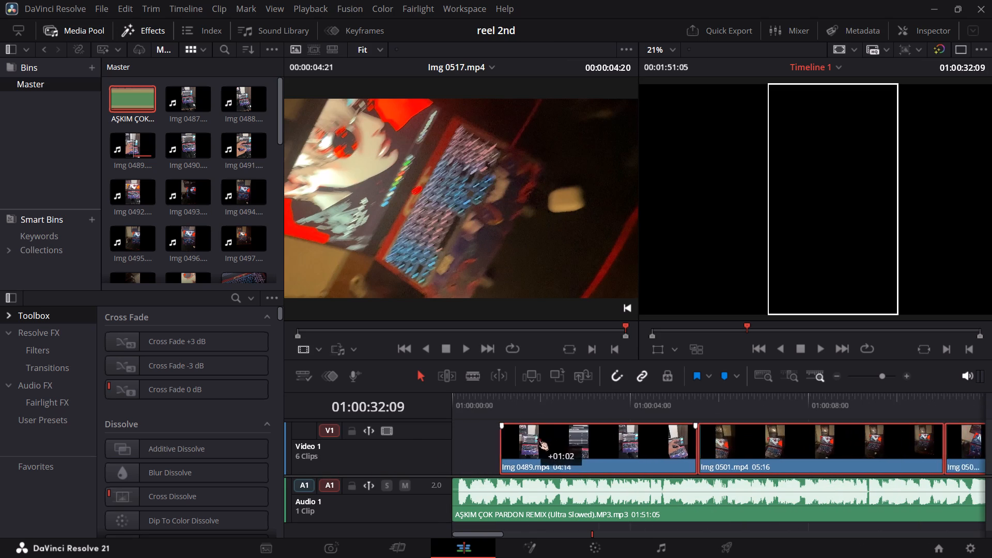
left_click_drag(538, 436, 858, 443)
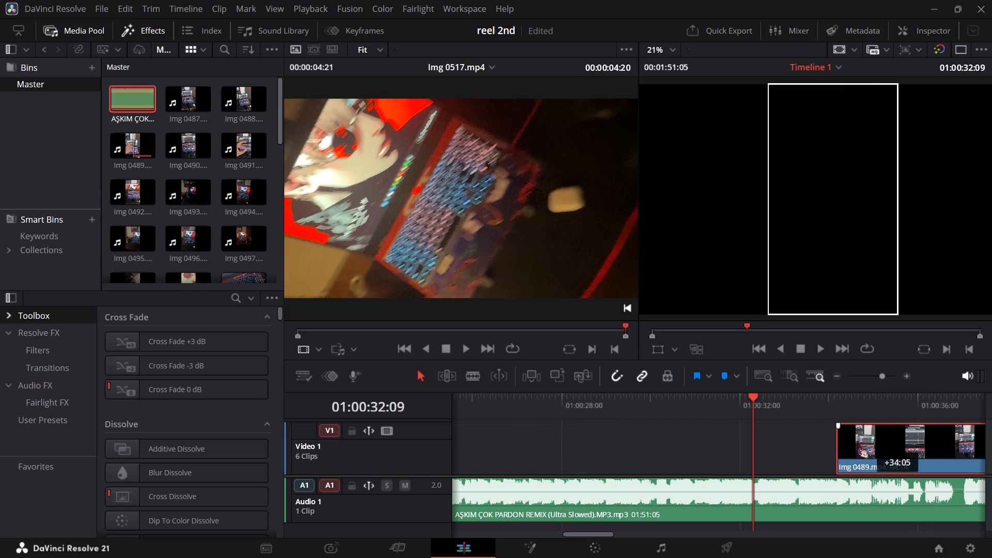
left_click_drag(858, 443, 788, 446)
Play the repositioned clips and scrub back over Img 0489.mp4 to check its cut against the music.
left_click(817, 350)
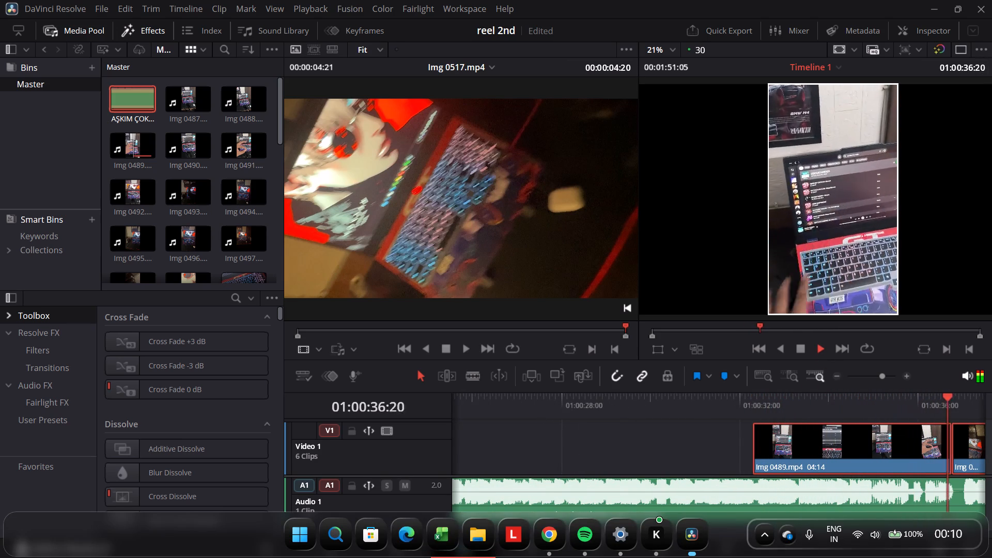
key("space")
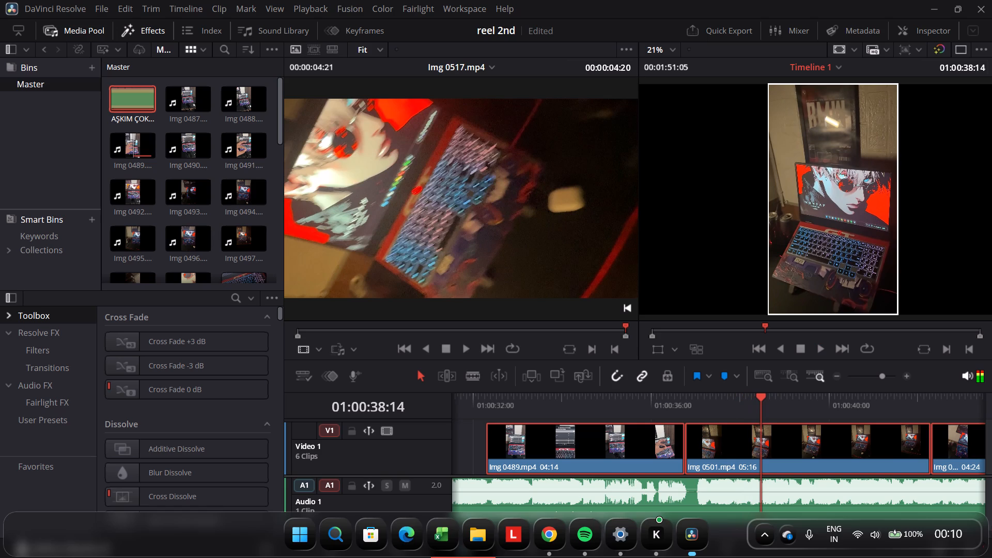
left_click_drag(758, 393, 547, 417)
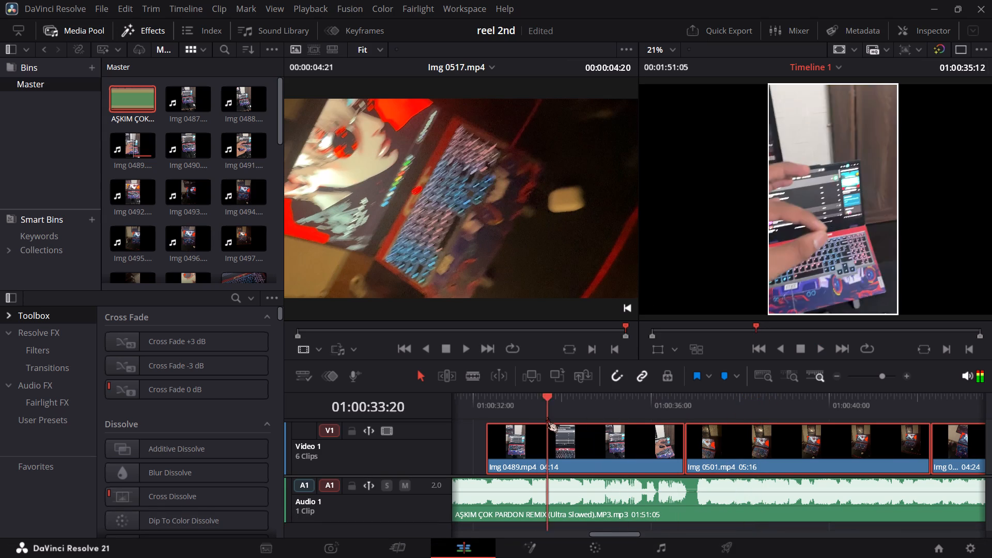
left_click_drag(547, 417, 506, 428)
Shift all six Video 1 clips 12 frames earlier against the song.
left_click_drag(548, 430, 530, 430)
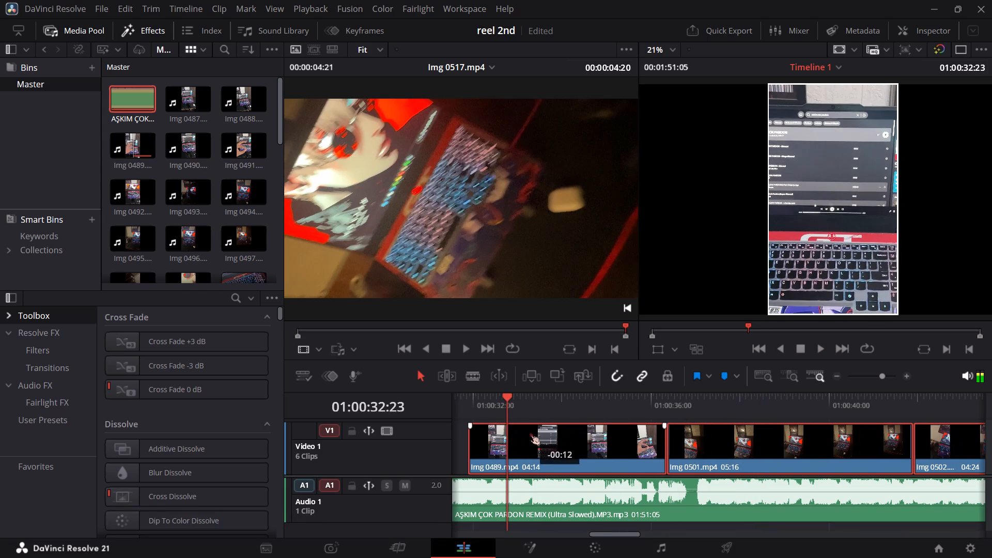
left_click_drag(530, 430, 530, 432)
Replay the cut against the song and roll the edit between Img 0489.mp4 and Img 0501.mp4 to 01:00:37:00.
left_click(816, 345)
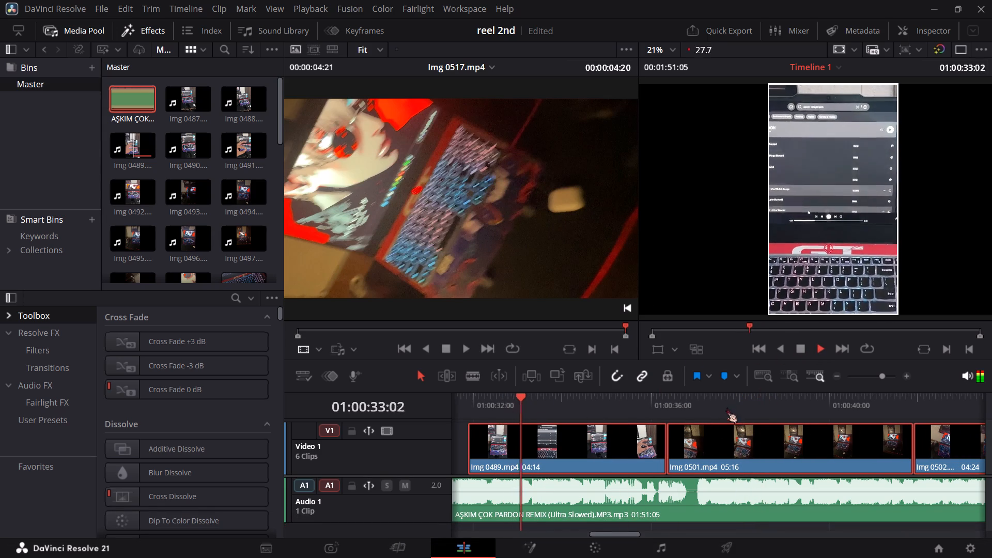
left_click_drag(581, 404, 461, 406)
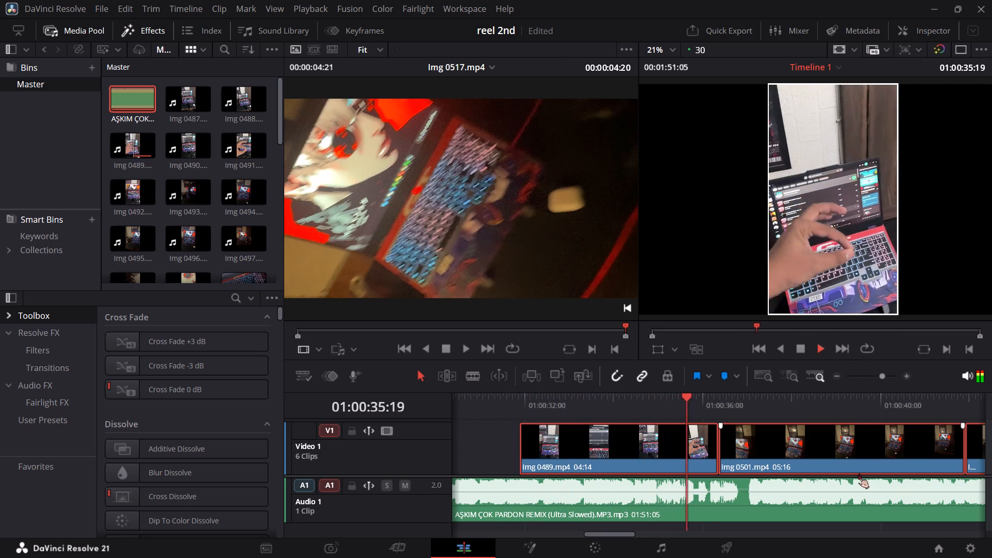
key("space")
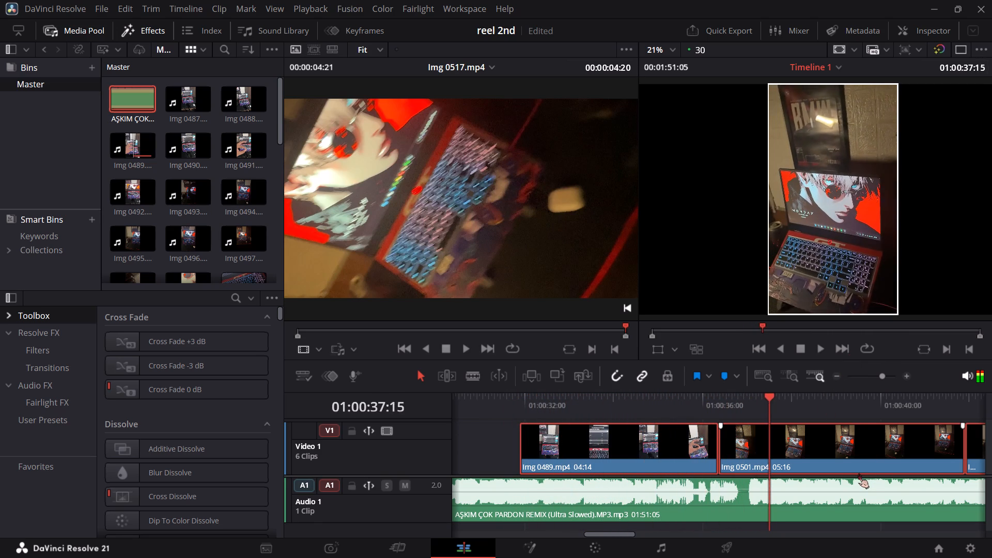
key("space")
key("space")
left_click_drag(781, 395, 752, 409)
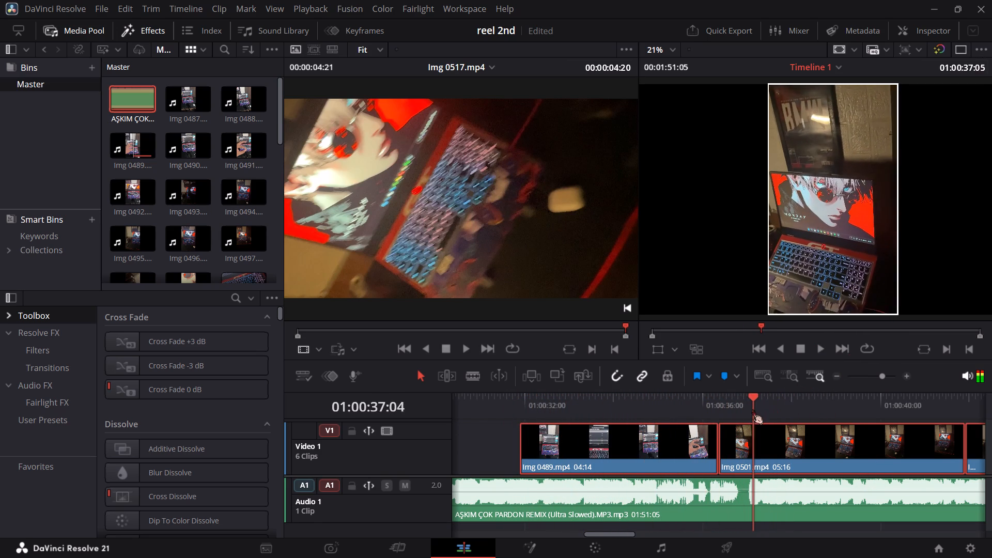
left_click_drag(752, 409, 747, 412)
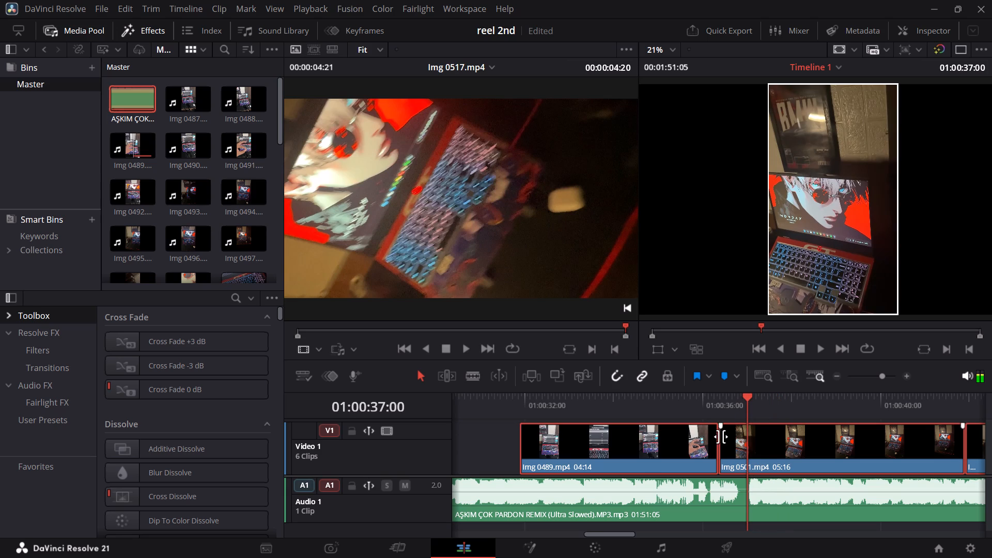
left_click_drag(721, 437, 750, 437)
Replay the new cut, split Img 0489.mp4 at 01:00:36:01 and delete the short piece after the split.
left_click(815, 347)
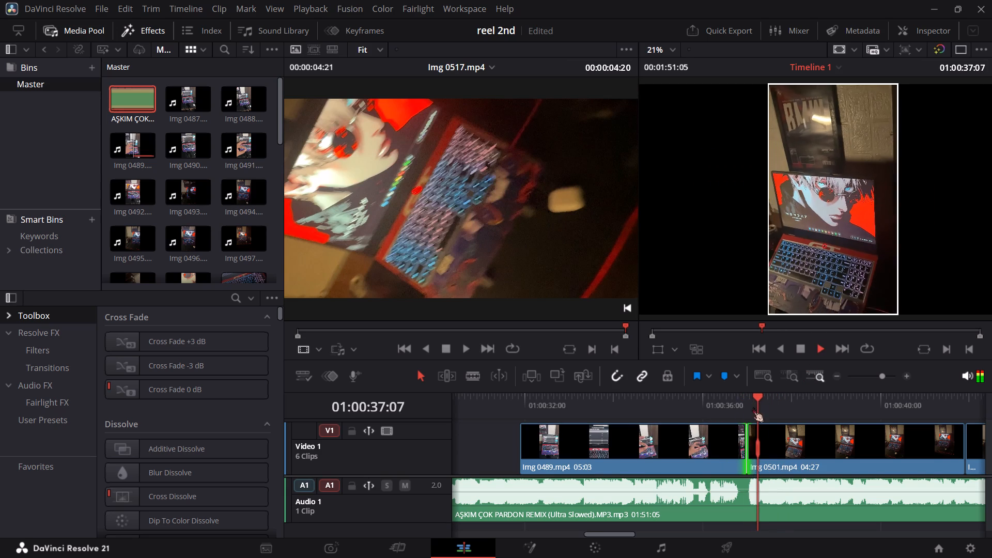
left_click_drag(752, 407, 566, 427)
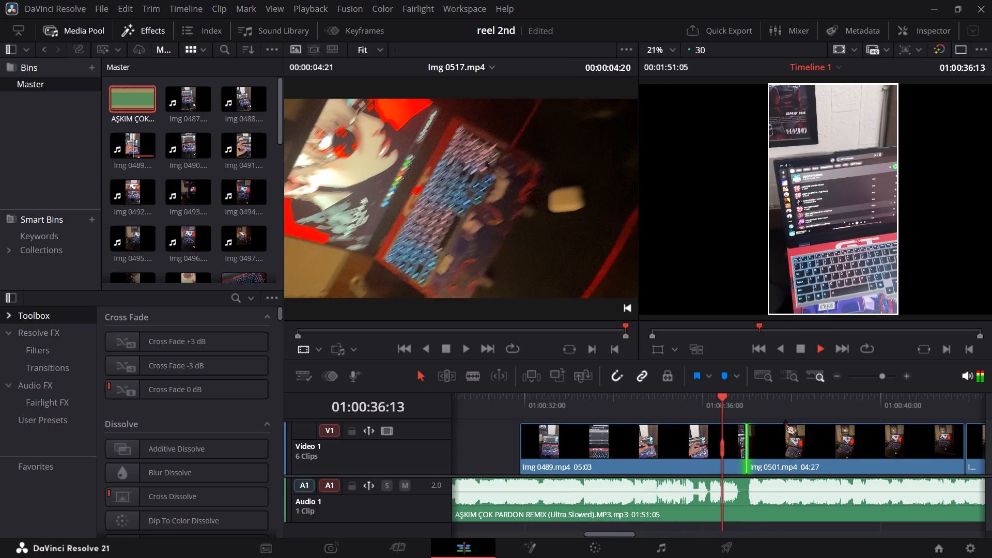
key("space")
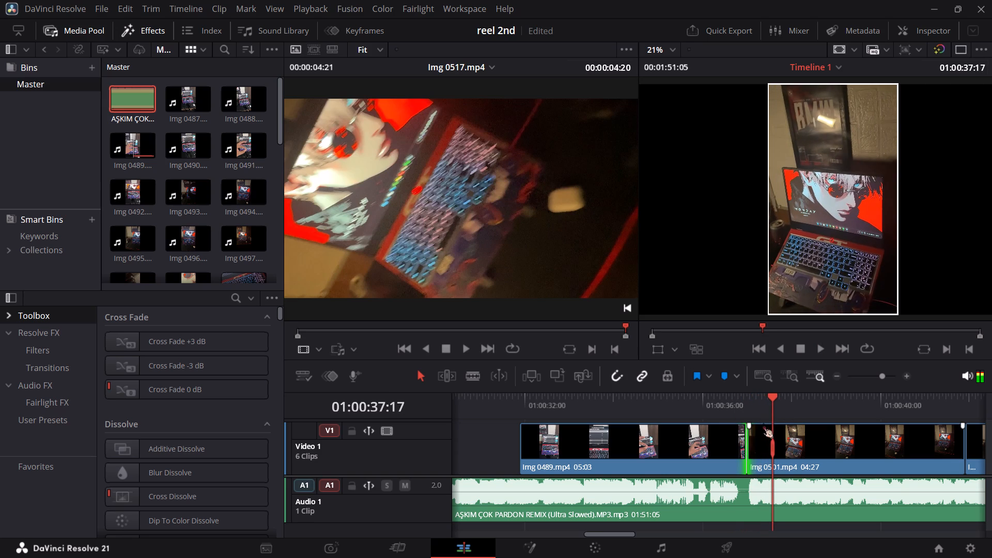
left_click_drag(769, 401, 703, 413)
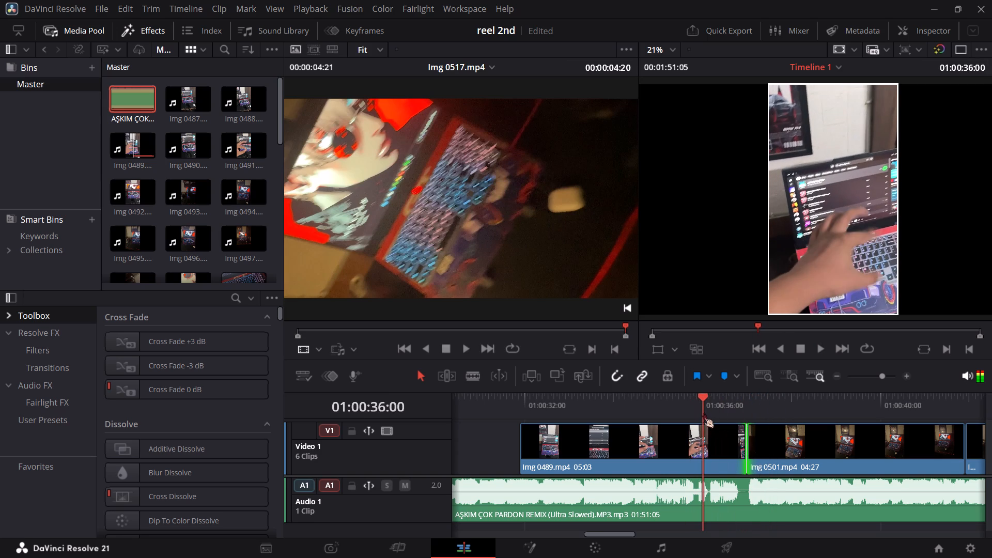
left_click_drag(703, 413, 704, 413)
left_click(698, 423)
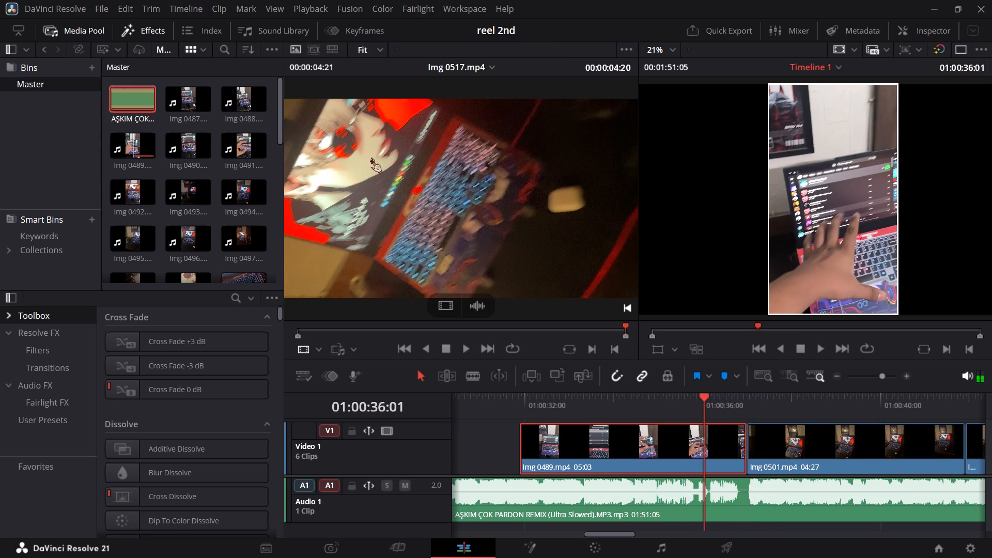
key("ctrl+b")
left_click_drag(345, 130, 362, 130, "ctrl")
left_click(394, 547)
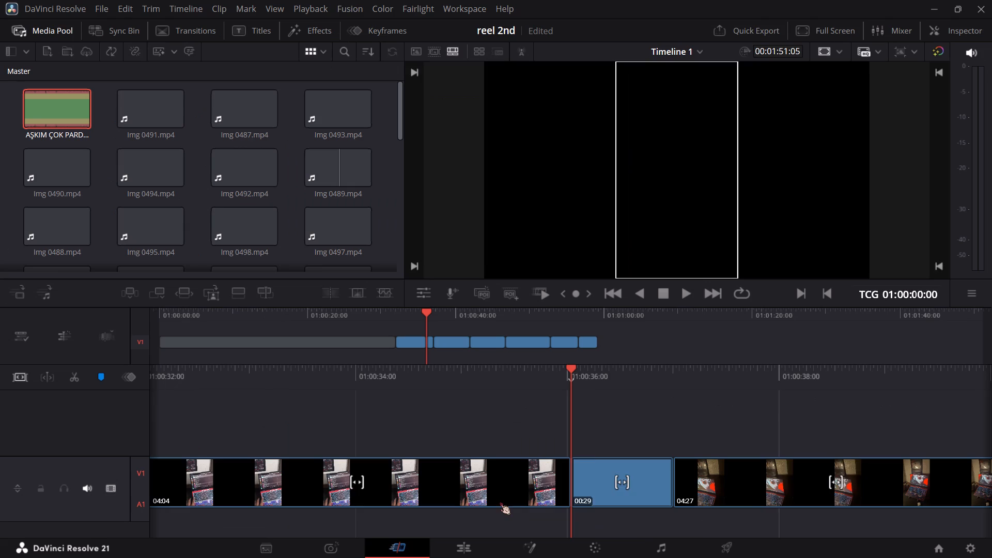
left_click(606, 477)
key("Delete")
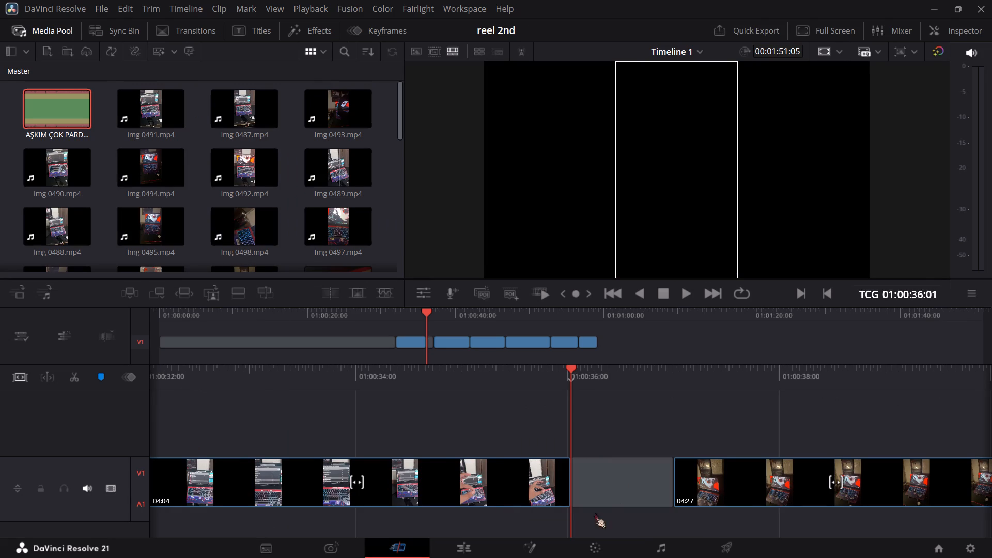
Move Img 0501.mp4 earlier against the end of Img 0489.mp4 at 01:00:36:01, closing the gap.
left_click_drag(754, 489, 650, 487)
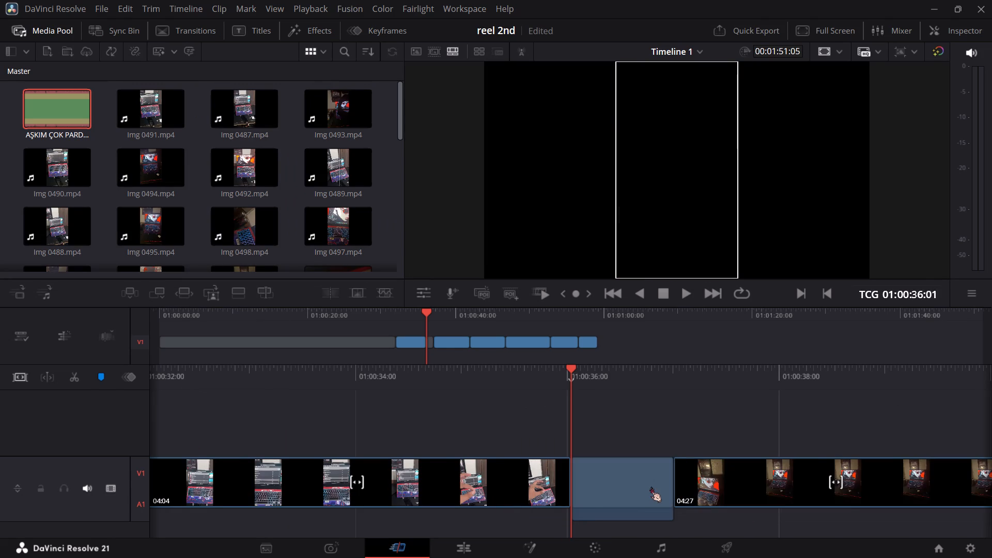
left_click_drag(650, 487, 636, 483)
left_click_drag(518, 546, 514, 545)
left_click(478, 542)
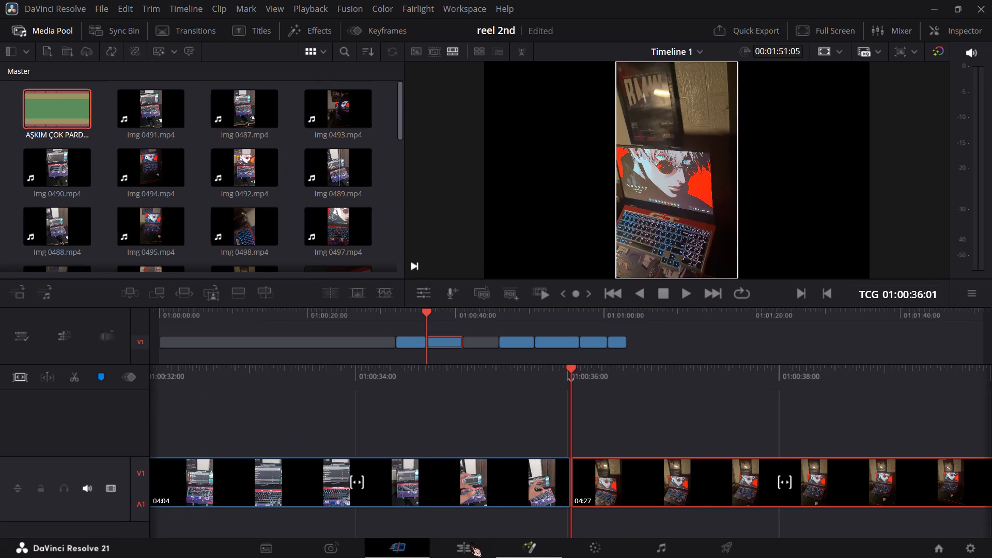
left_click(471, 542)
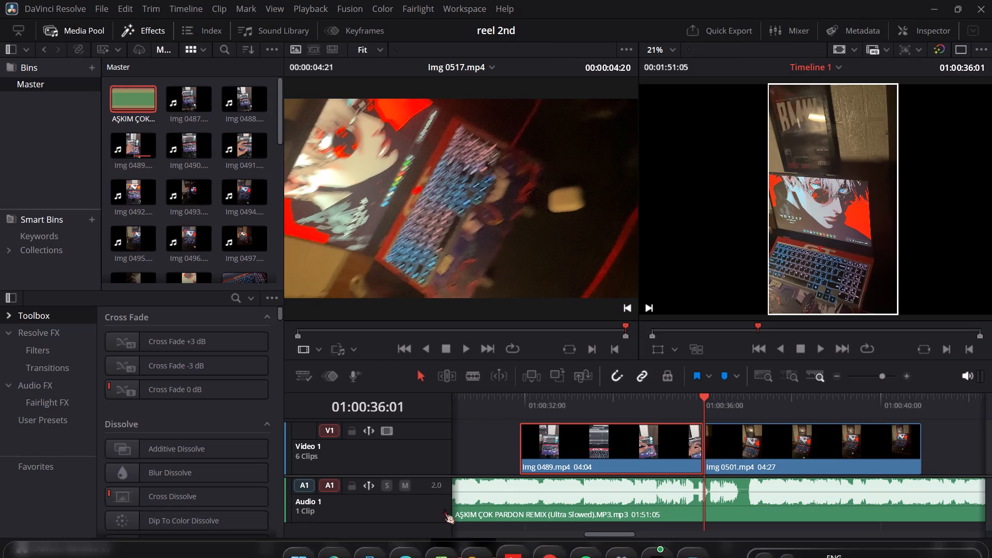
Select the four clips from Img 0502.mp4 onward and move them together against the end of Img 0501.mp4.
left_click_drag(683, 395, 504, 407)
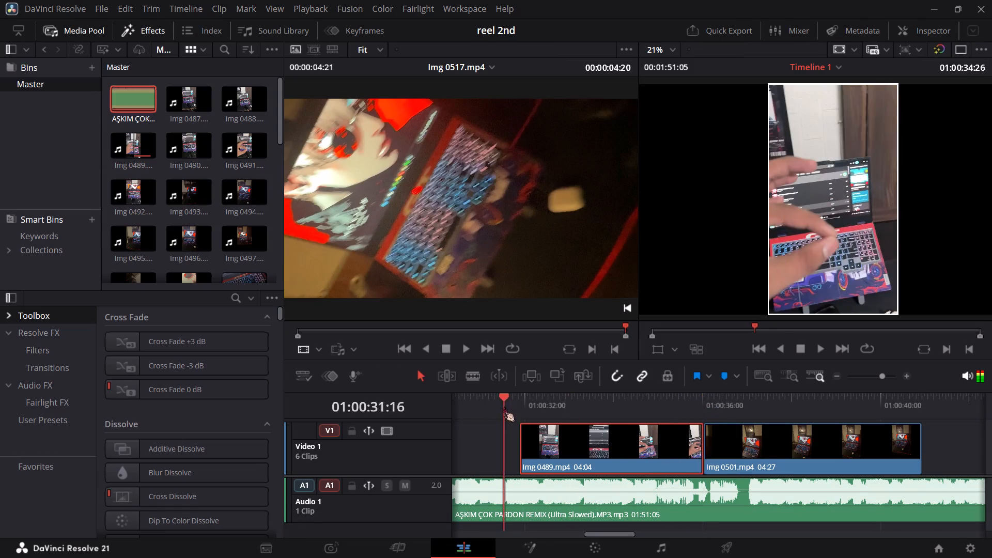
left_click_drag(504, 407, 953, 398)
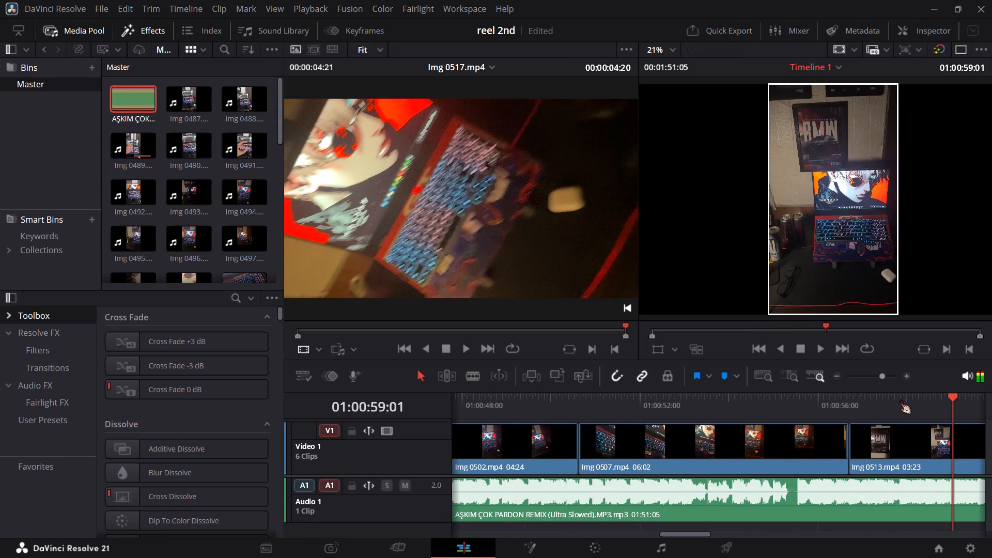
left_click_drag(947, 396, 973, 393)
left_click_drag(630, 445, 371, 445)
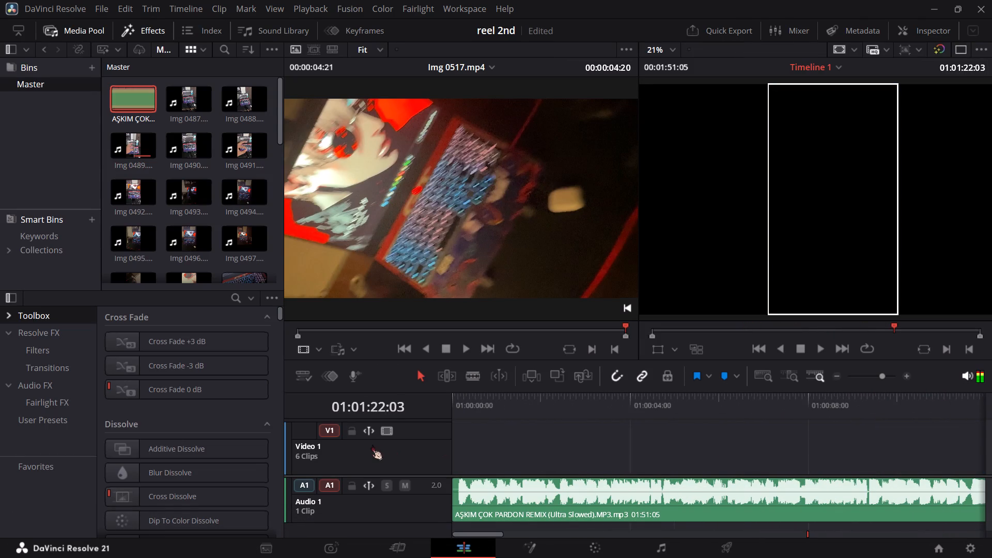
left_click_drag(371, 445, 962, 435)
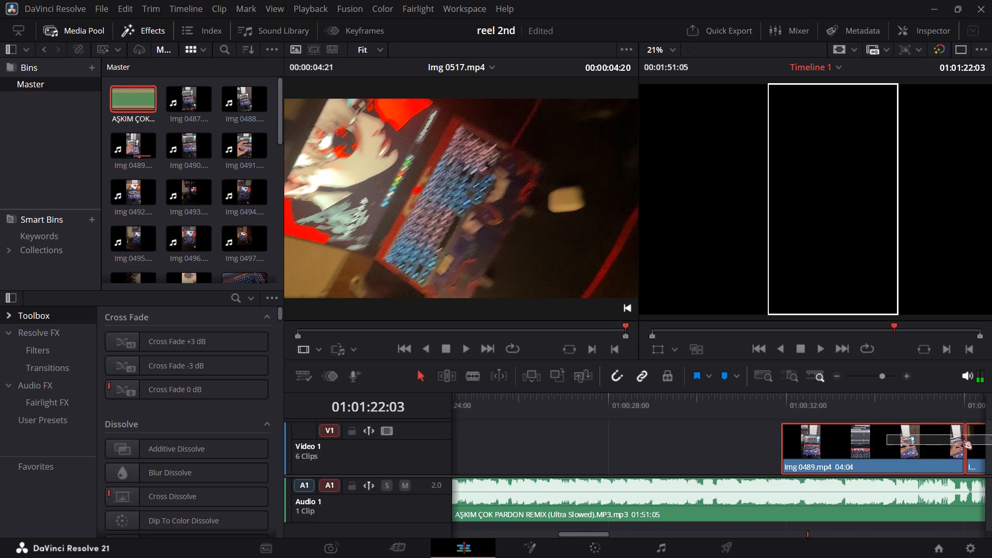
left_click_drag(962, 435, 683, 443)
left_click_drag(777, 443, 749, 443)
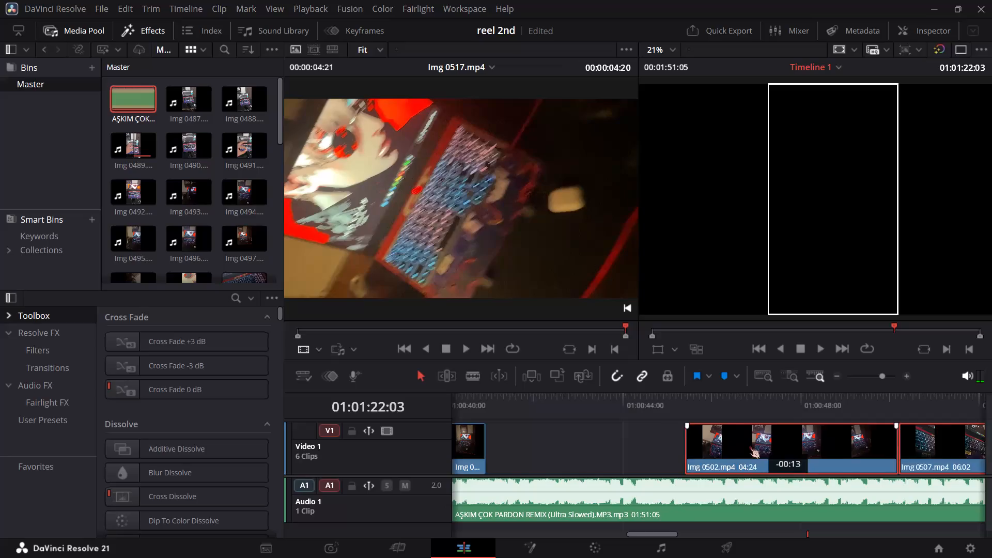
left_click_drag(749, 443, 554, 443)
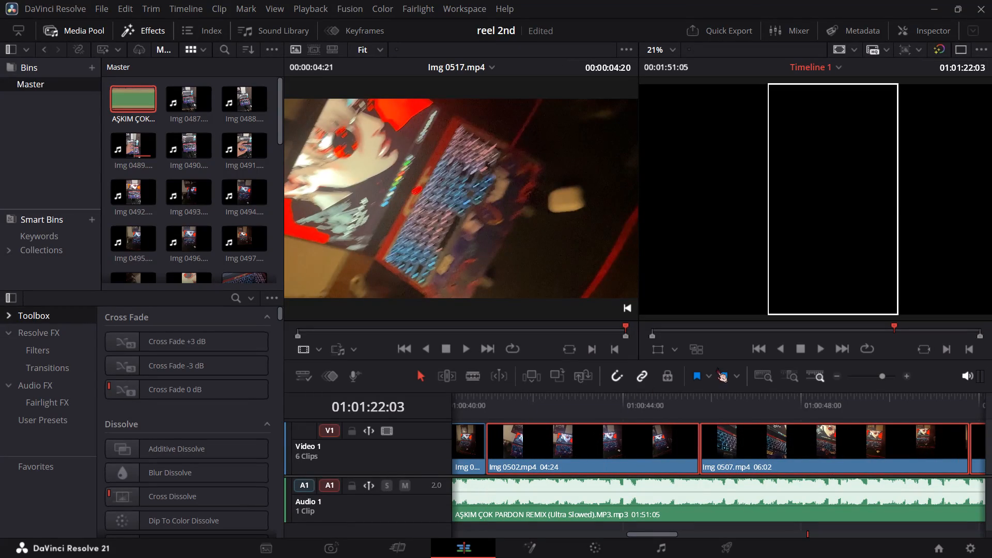
Replay and scrub the passage from Img 0489.mp4 into Img 0501.mp4 to check the shortened cut against the music.
left_click_drag(698, 396, 700, 402)
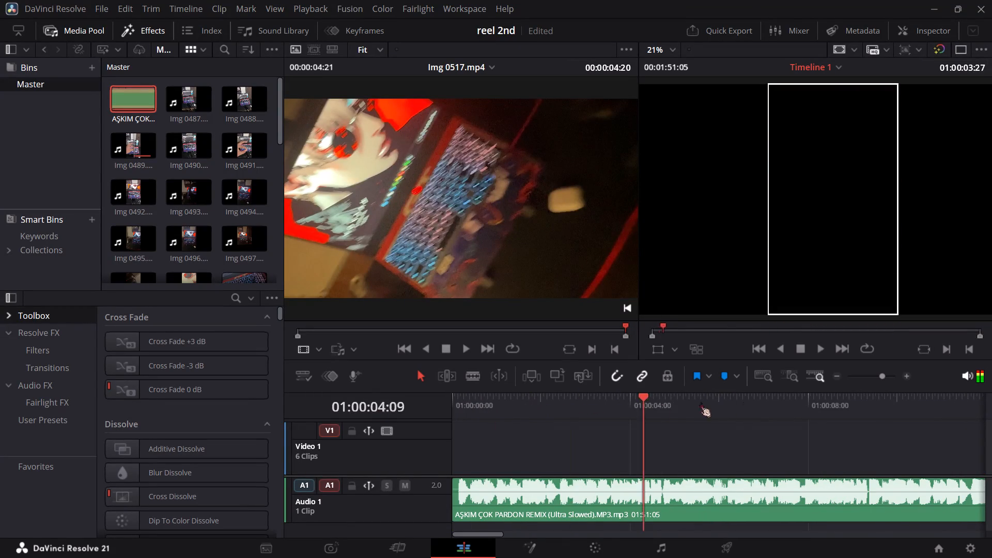
left_click_drag(700, 402, 818, 419)
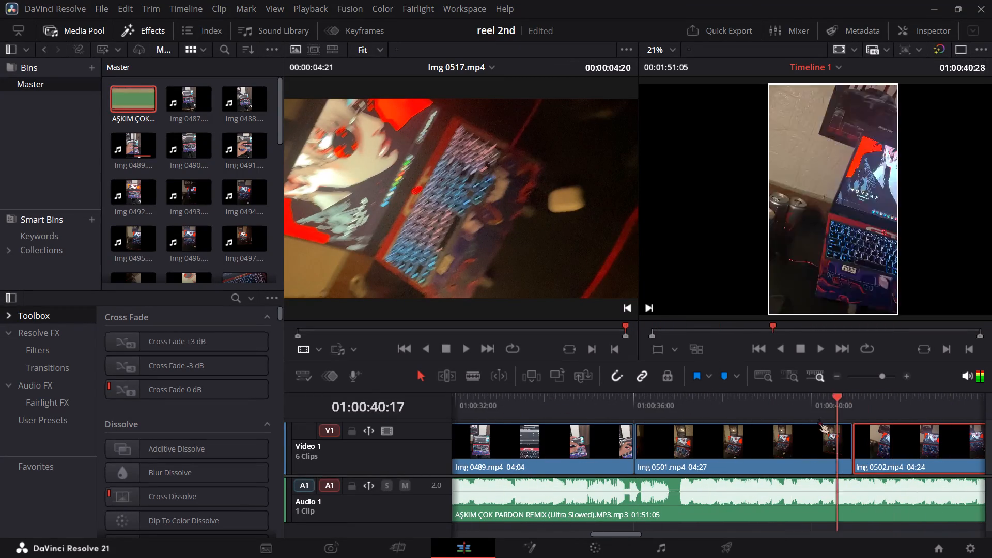
left_click_drag(818, 419, 472, 420)
scroll(511, 426, "down", 2, "ctrl")
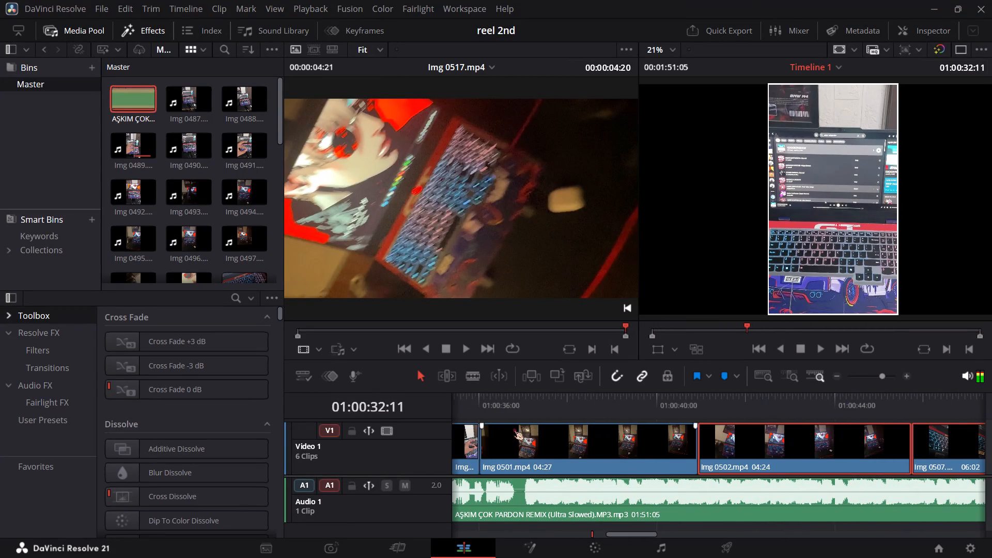
scroll(658, 412, "down", 4, "ctrl")
scroll(657, 413, "up", 10, "ctrl")
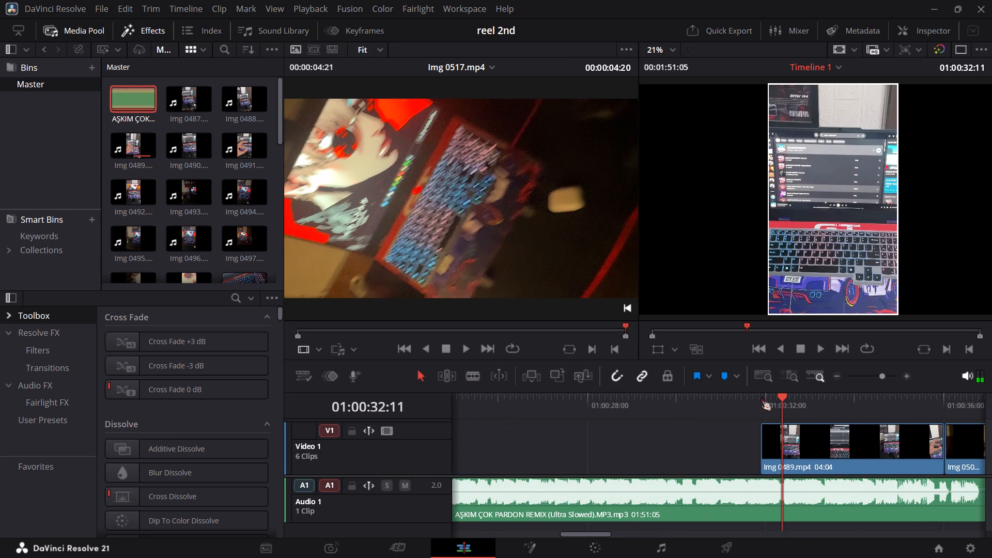
left_click_drag(773, 393, 757, 396)
left_click(816, 353)
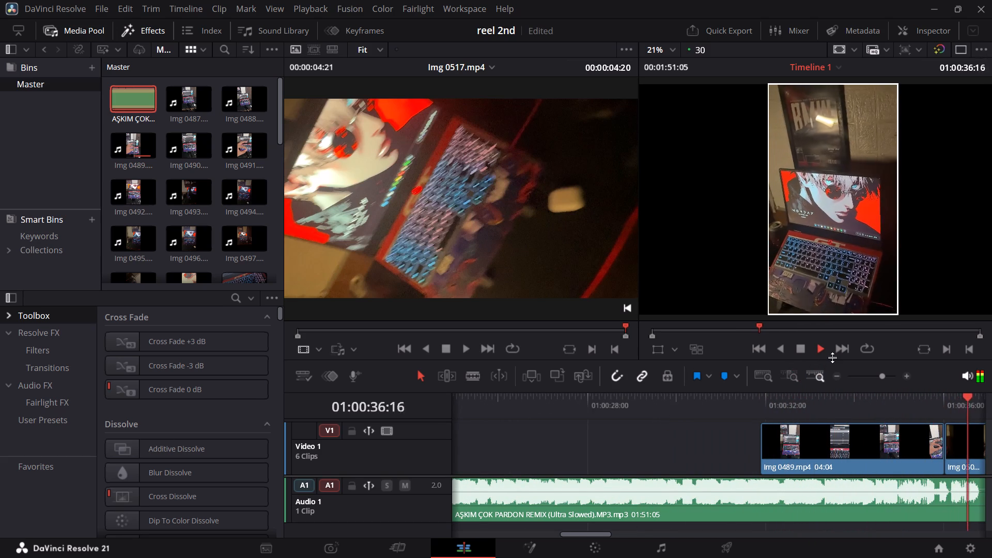
left_click_drag(796, 400, 696, 414)
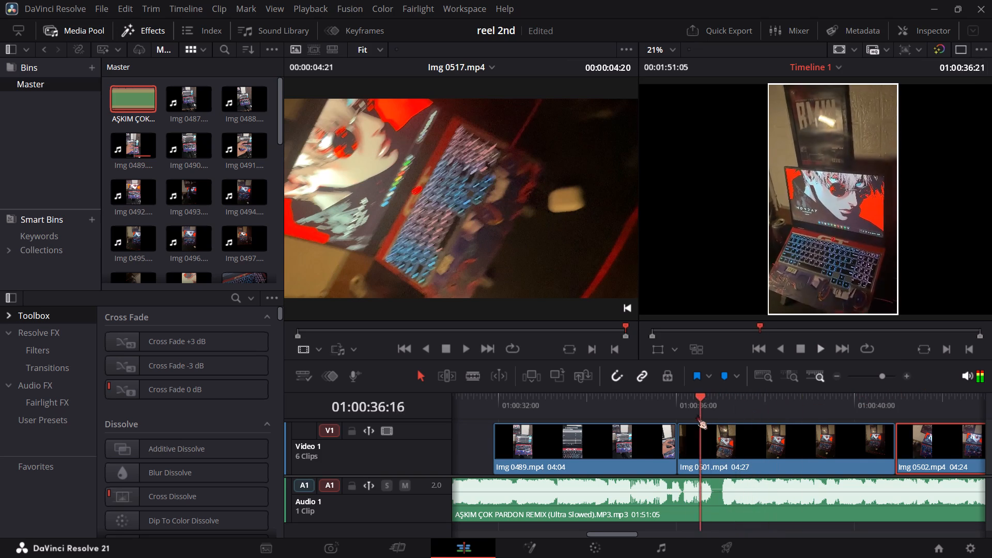
left_click_drag(696, 414, 642, 425)
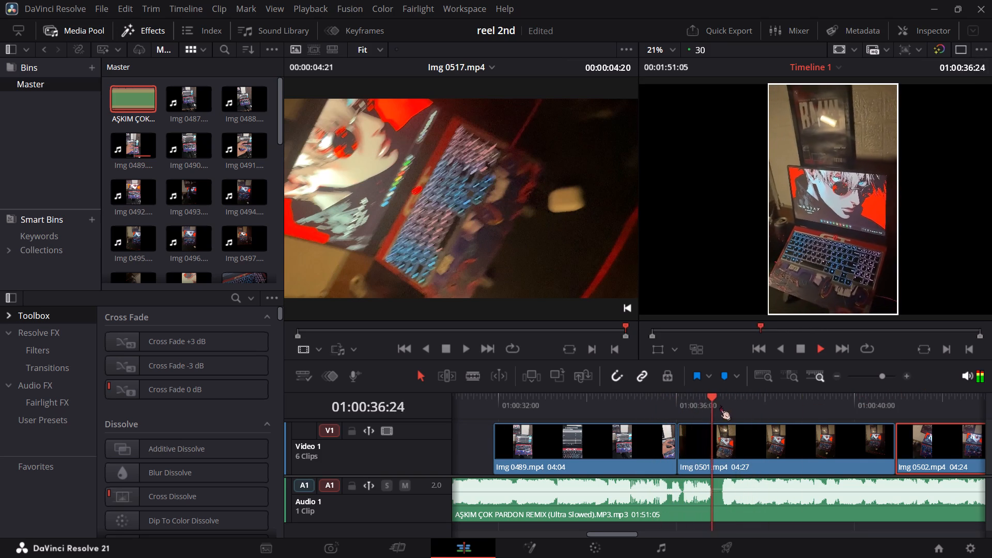
left_click_drag(730, 400, 676, 413)
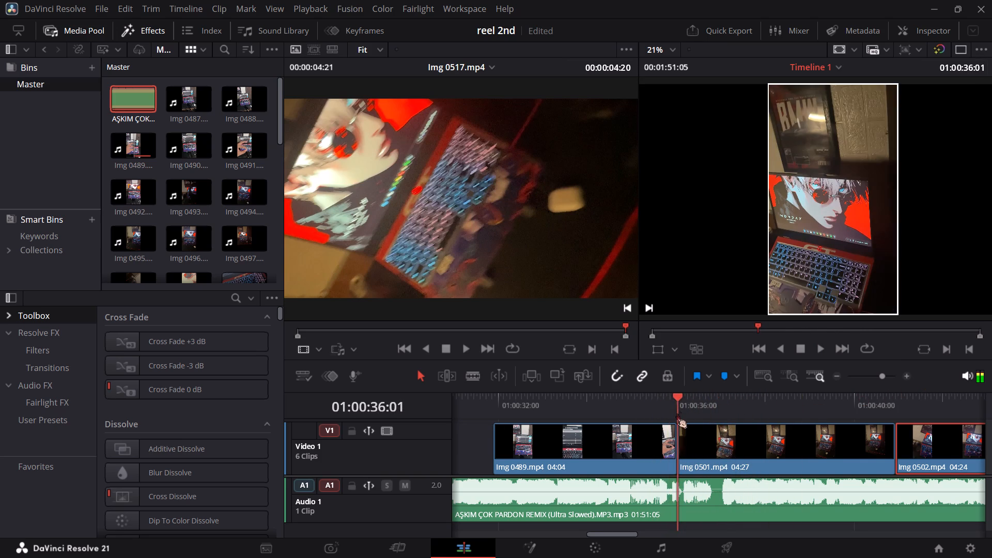
left_click_drag(676, 413, 672, 416)
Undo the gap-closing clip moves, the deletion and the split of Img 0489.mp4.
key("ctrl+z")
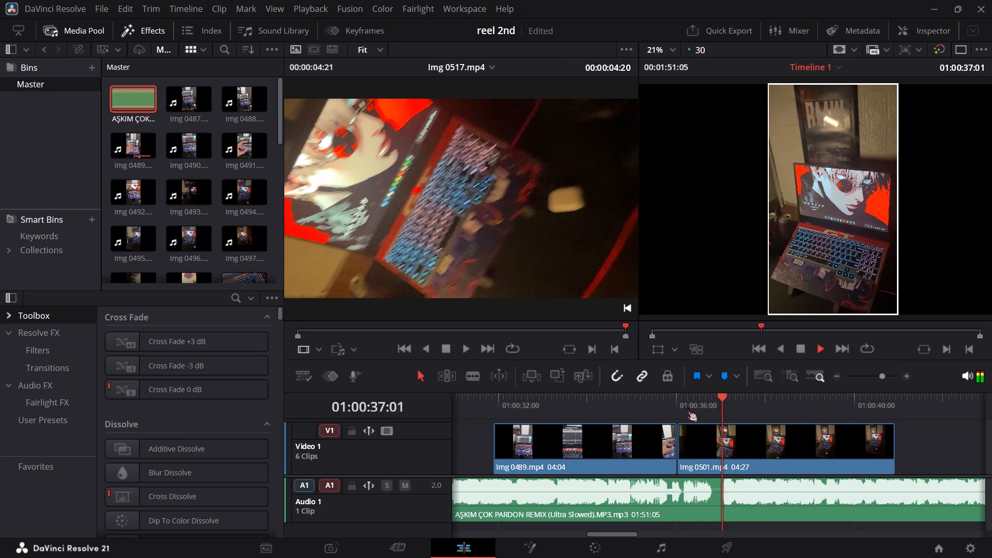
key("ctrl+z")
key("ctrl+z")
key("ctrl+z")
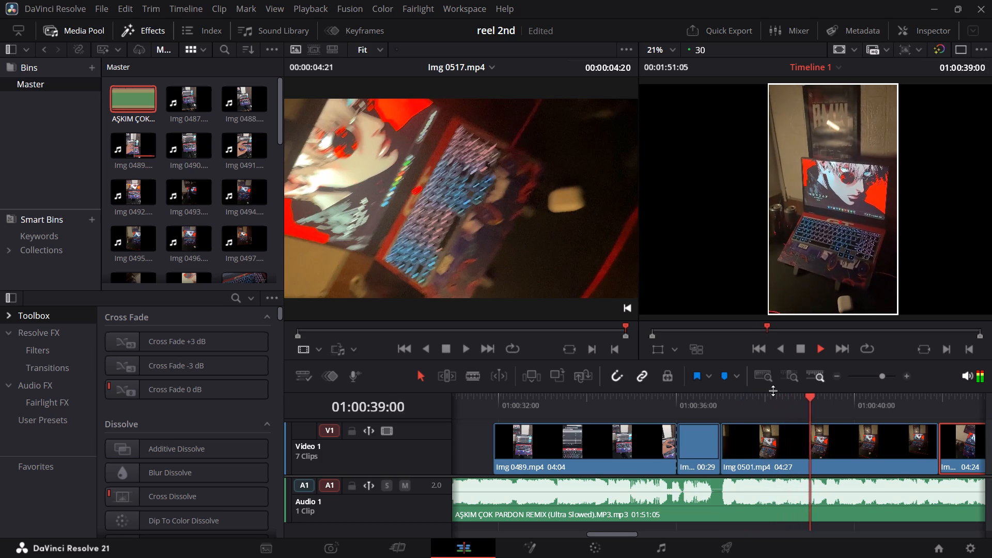
Split Img 0489.mp4 and the song at 01:00:36:10, where the hand has left the laptop.
left_click_drag(834, 404, 696, 421)
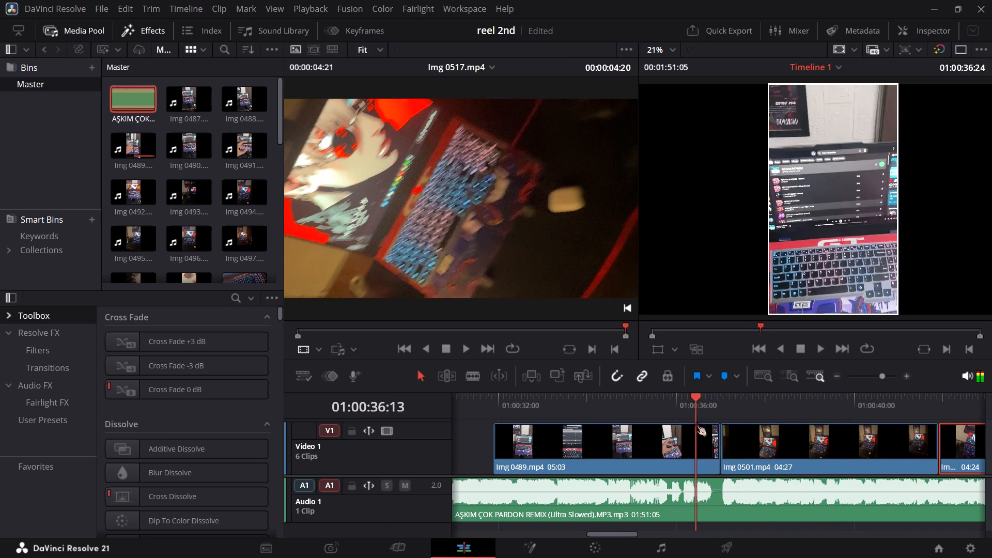
left_click_drag(696, 421, 691, 421)
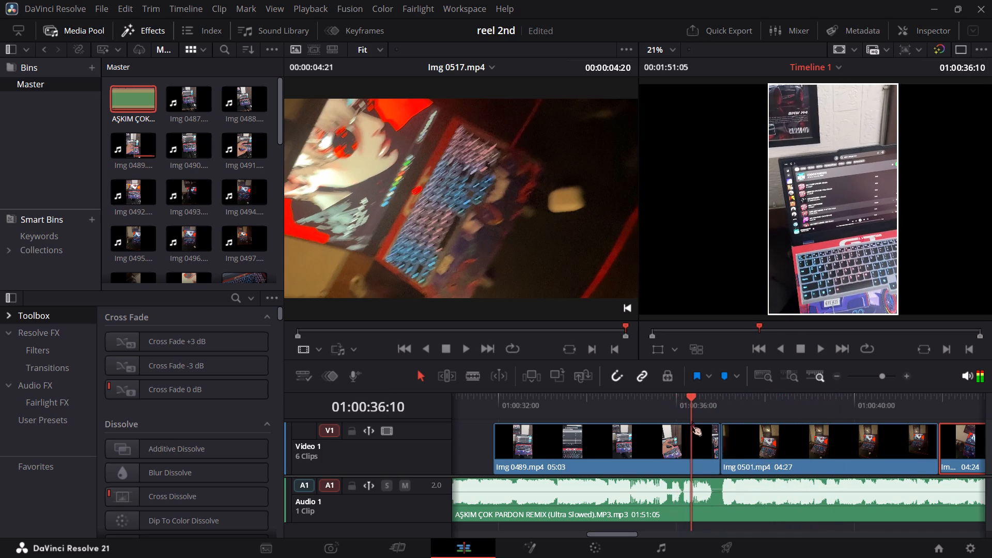
left_click_drag(691, 421, 683, 424)
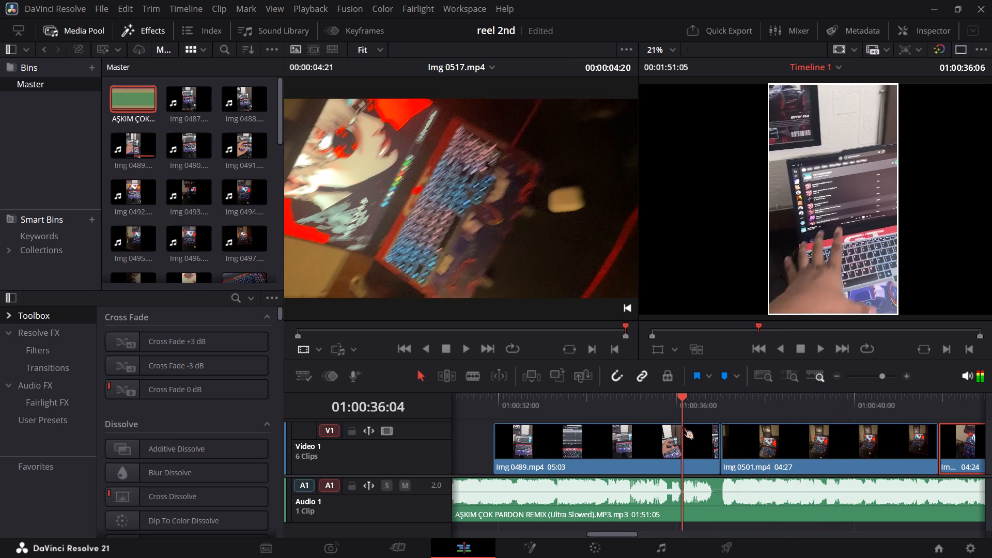
left_click_drag(683, 424, 688, 424)
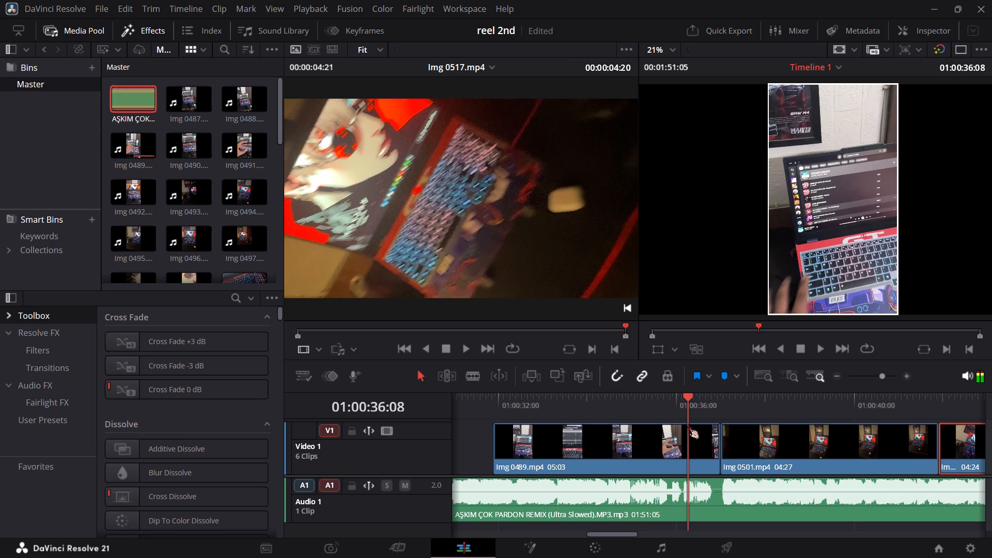
left_click_drag(688, 424, 688, 423)
key("space")
key("space")
left_click_drag(717, 401, 702, 406)
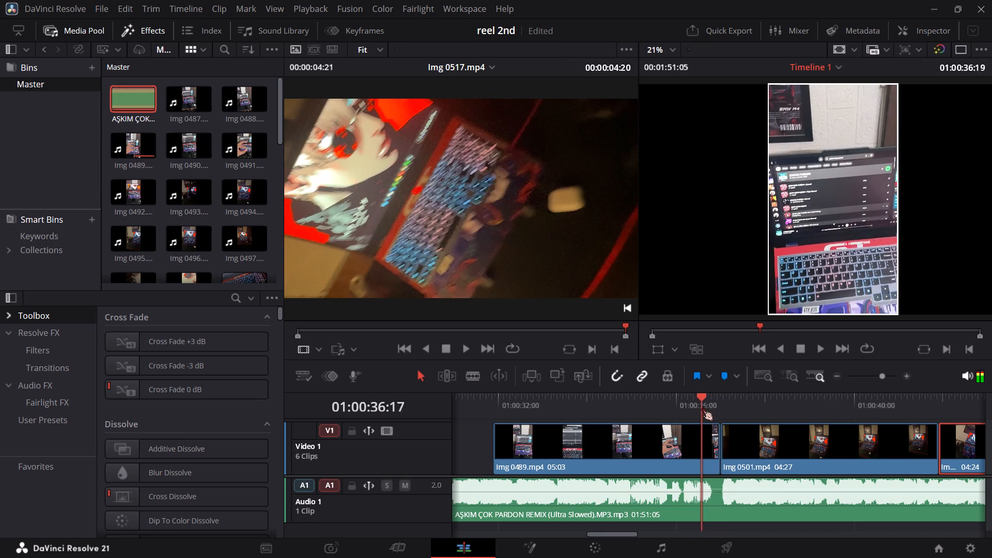
left_click_drag(702, 406, 692, 417)
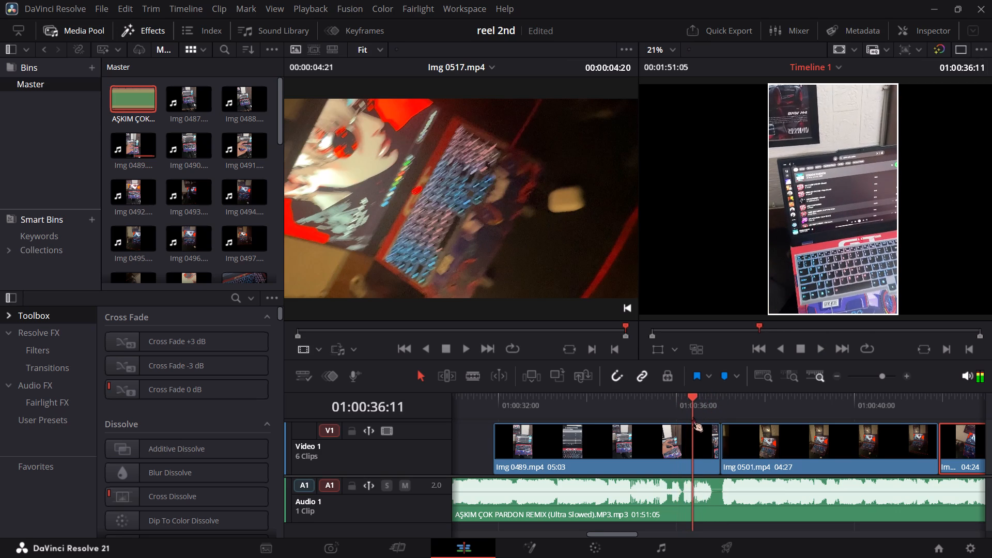
left_click_drag(692, 417, 691, 419)
key("ctrl+b")
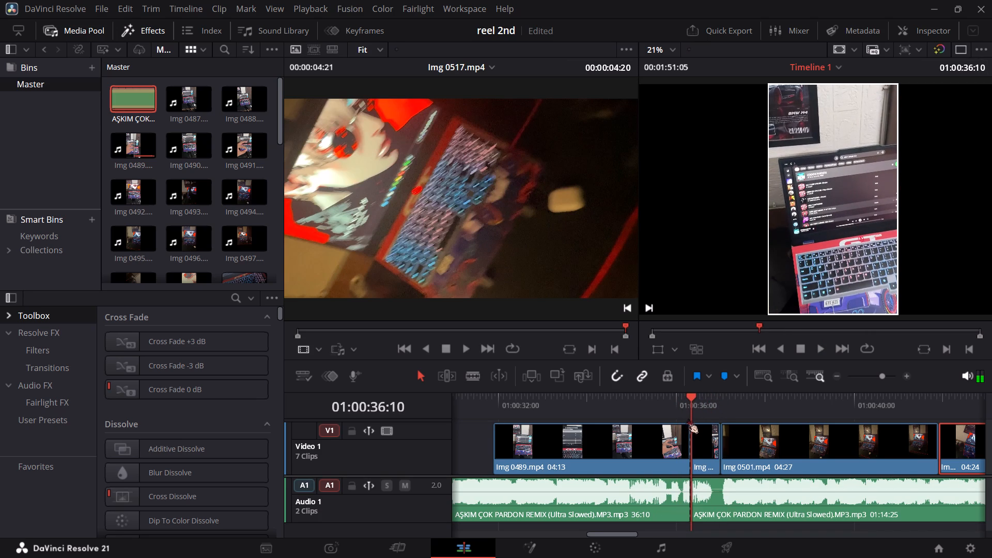
Delete the short leftover piece of Img 0489.mp4 after the split, leaving the song in place.
left_click(391, 545)
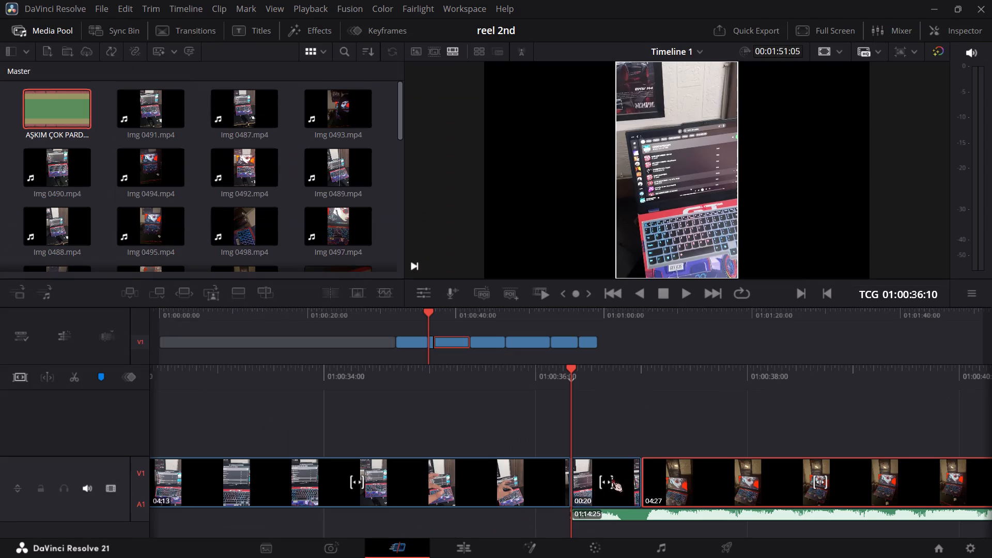
left_click(624, 479)
key("Delete")
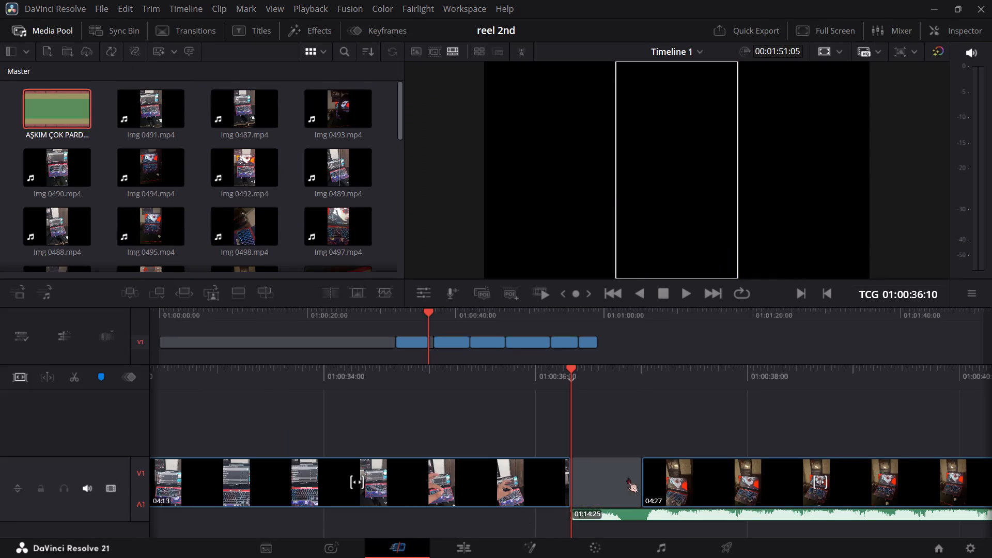
left_click(492, 546)
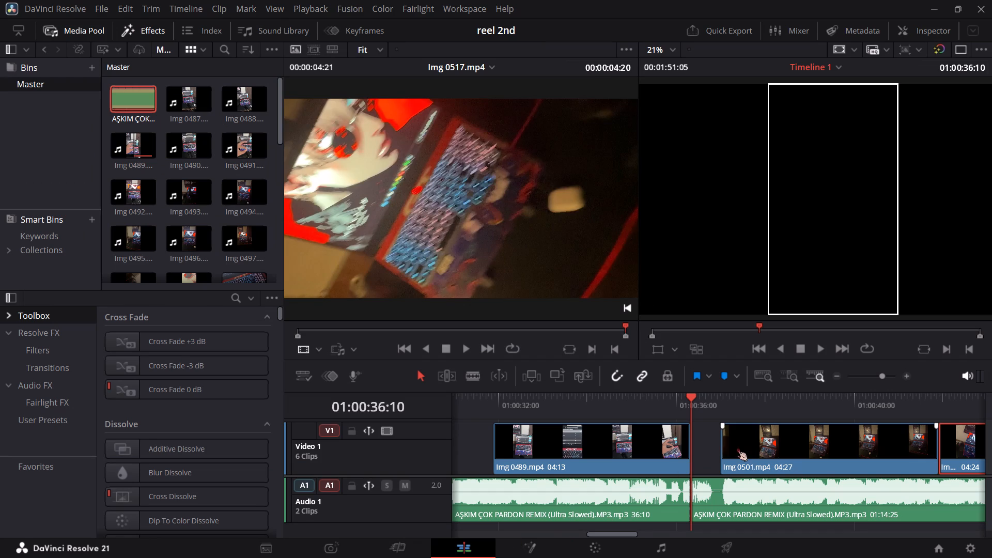
Select the five clips from Img 0501.mp4 onward and move them together against the end of Img 0489.mp4 at 01:00:36:10.
left_click_drag(714, 448, 855, 441)
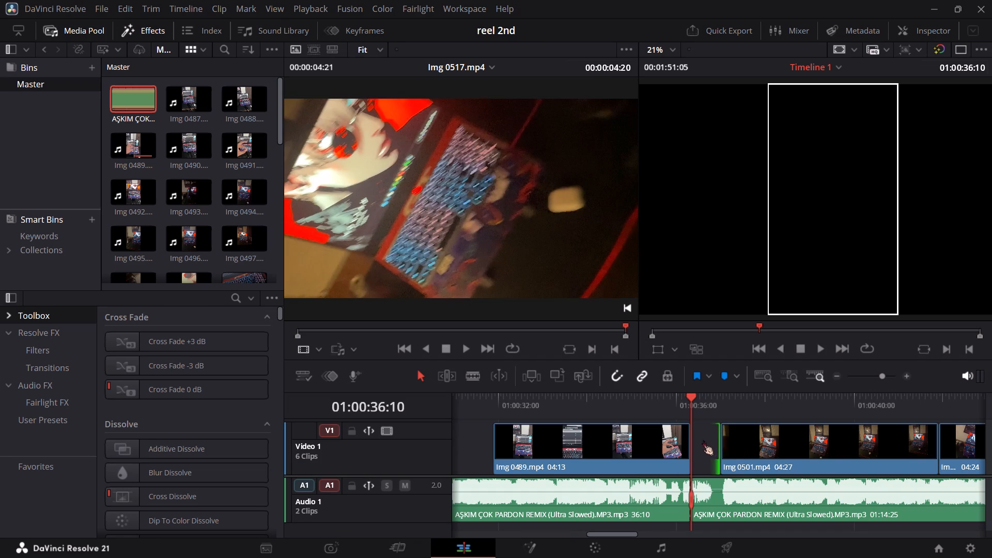
left_click_drag(702, 440, 753, 443)
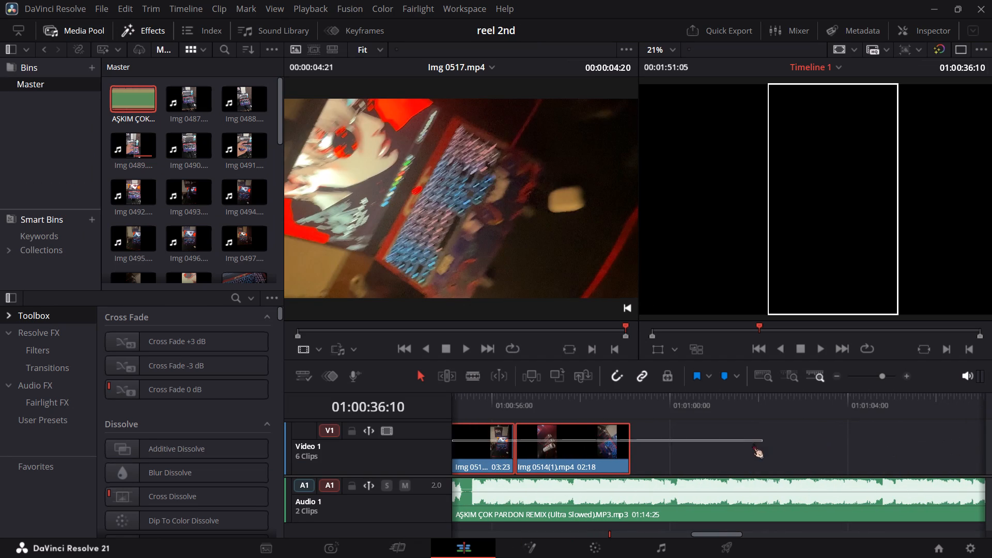
left_click_drag(753, 443, 748, 444)
scroll(608, 445, "up", 2, "ctrl")
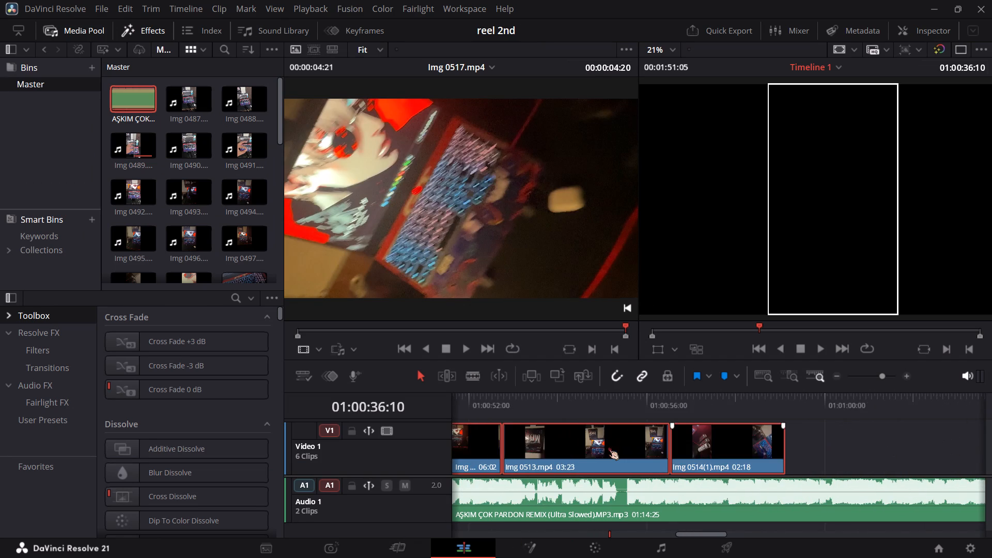
scroll(615, 444, "up", 6, "ctrl")
scroll(705, 436, "up", 6, "ctrl")
left_click_drag(792, 443, 740, 447)
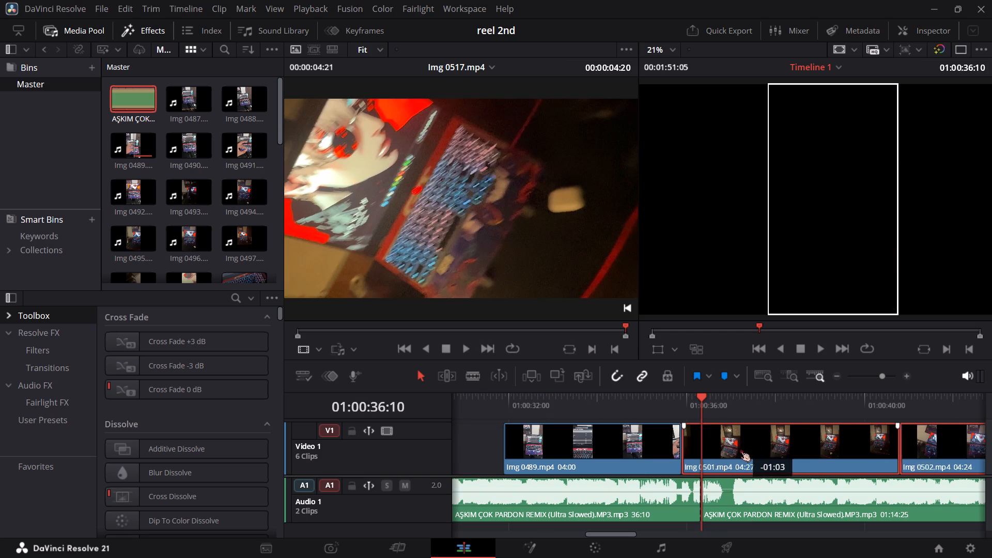
left_click_drag(740, 447, 764, 446)
Replay the cut against the music and move the selected clips later so Img 0501.mp4 starts at 01:00:37:04.
left_click_drag(696, 399, 677, 402)
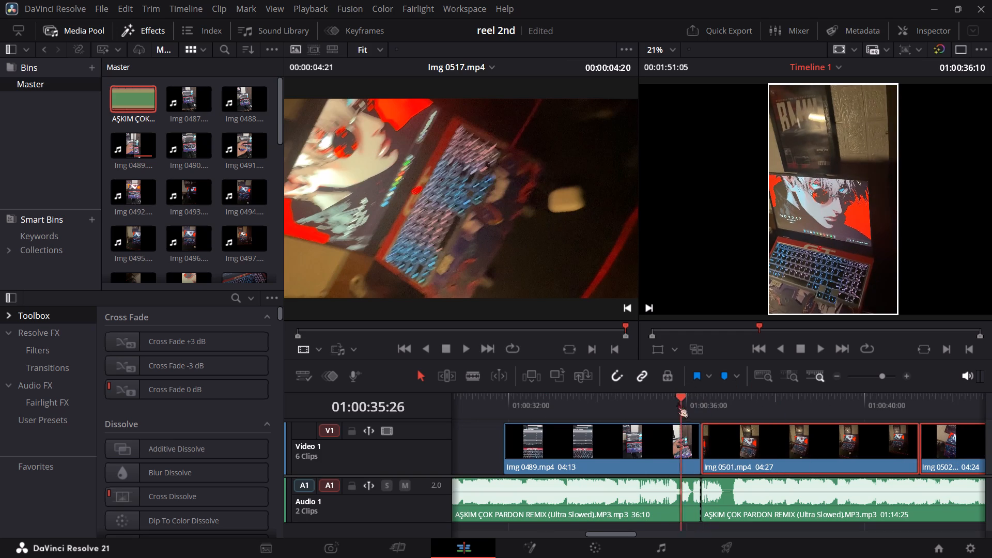
left_click_drag(677, 402, 564, 413)
left_click(820, 354)
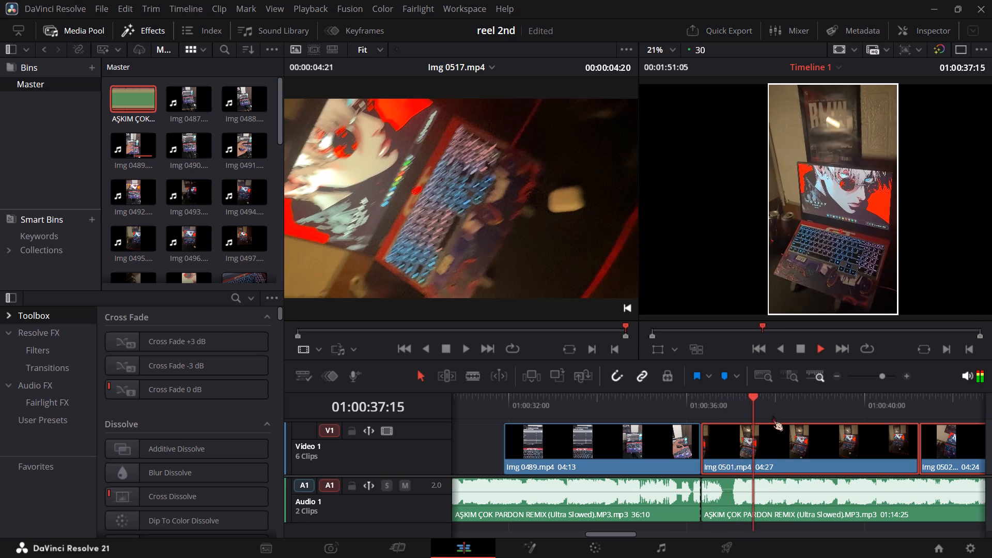
left_click_drag(768, 411, 692, 415)
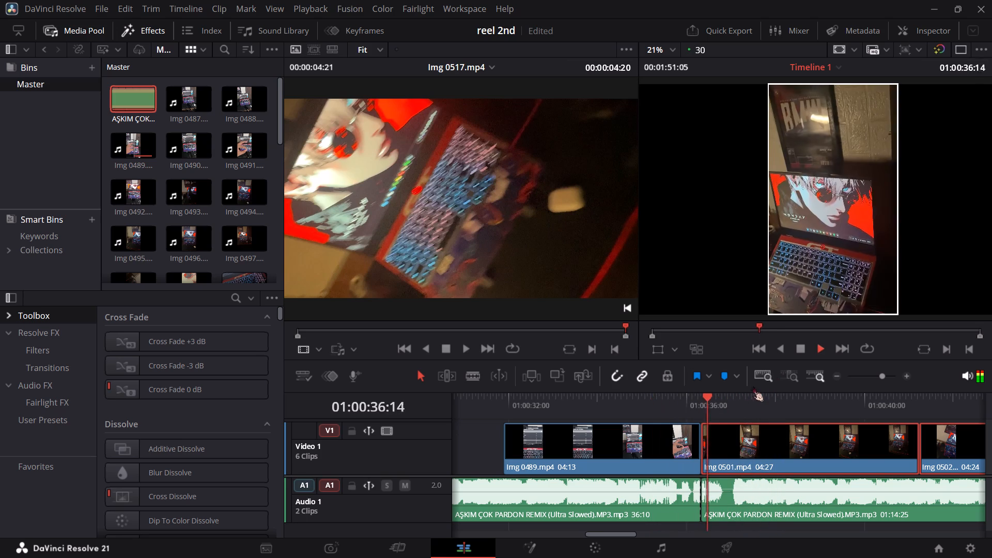
left_click_drag(729, 406, 601, 420)
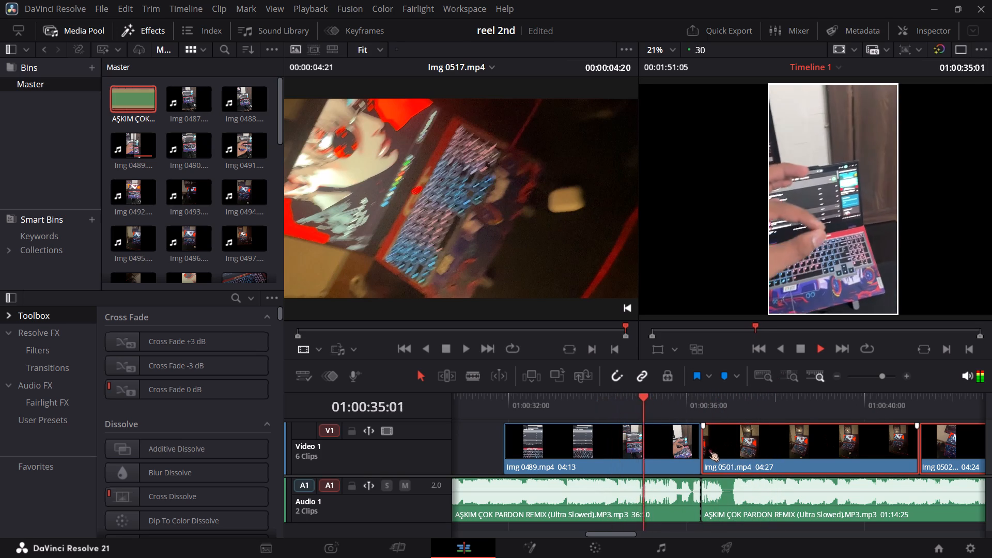
left_click(797, 349)
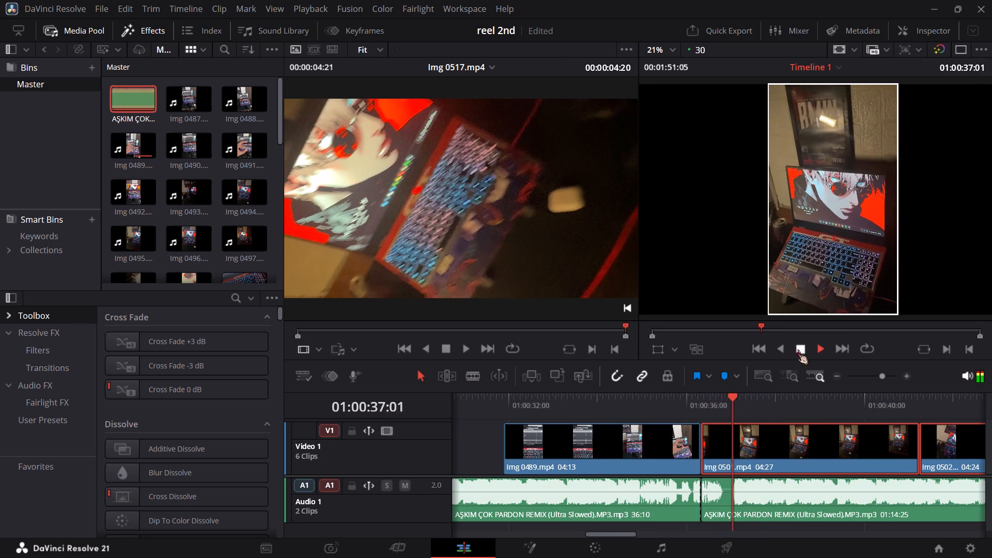
left_click_drag(712, 449, 761, 436)
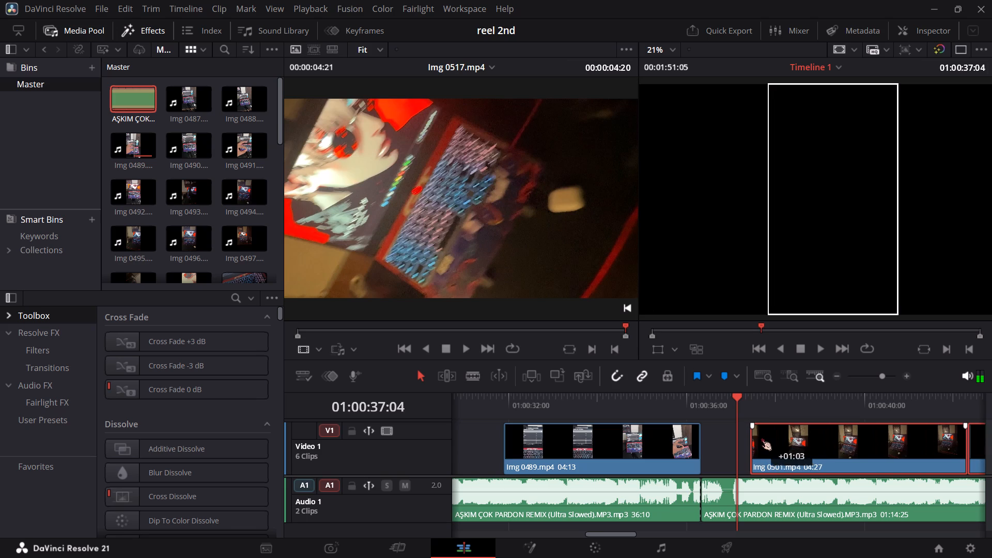
left_click_drag(761, 436, 748, 441)
Move Img 0489.mp4 later so it ends against the start of Img 0501.mp4 at 01:00:37:04.
left_click_drag(680, 446, 717, 436)
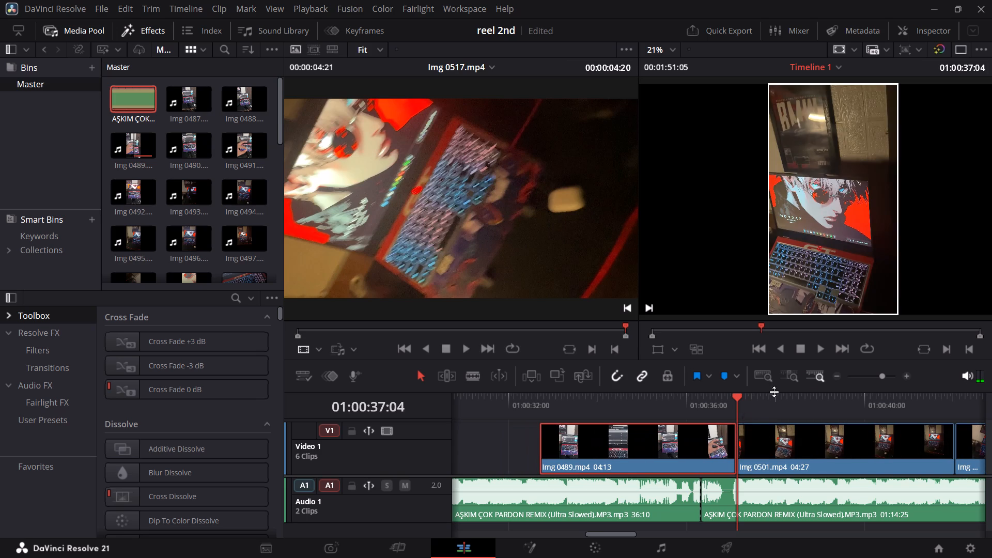
Replay the new cut and shift Img 0489.mp4 about 5 frames earlier so it ends at 01:00:36:29.
left_click(819, 347)
left_click_drag(752, 401, 579, 444)
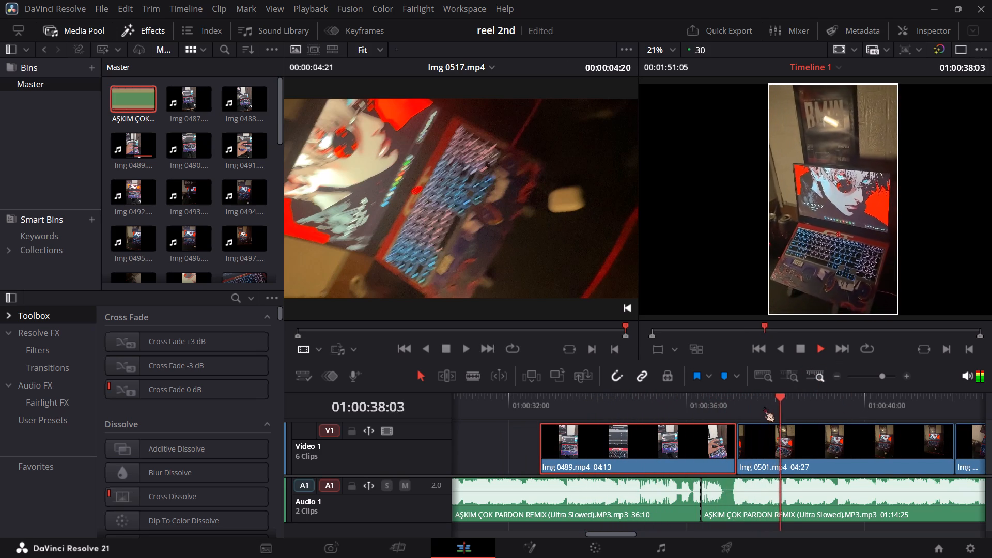
left_click_drag(791, 398, 737, 406)
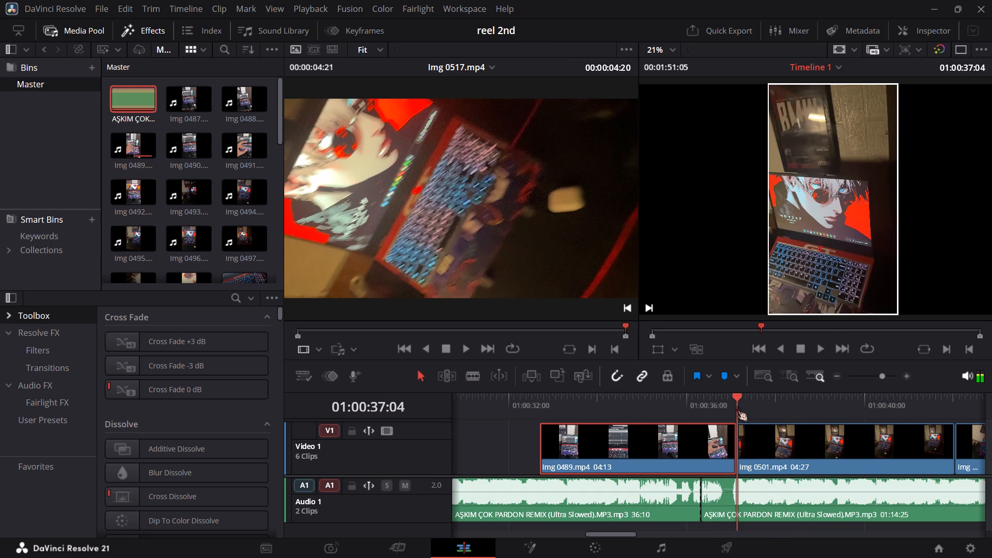
left_click_drag(737, 406, 728, 413)
left_click_drag(716, 439, 708, 441)
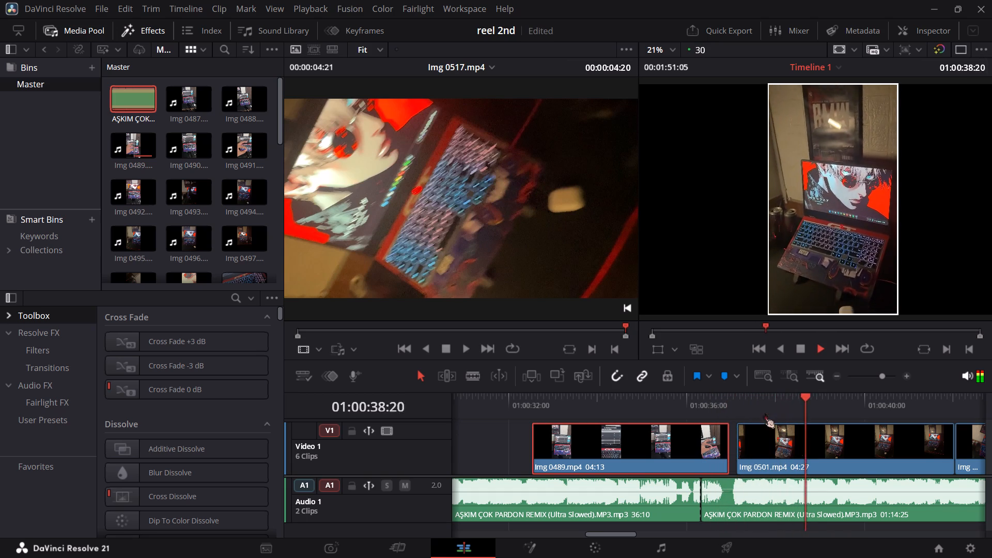
left_click(795, 351)
Move Img 0501.mp4 5 frames earlier against the end of Img 0489.mp4.
left_click_drag(773, 427, 769, 429)
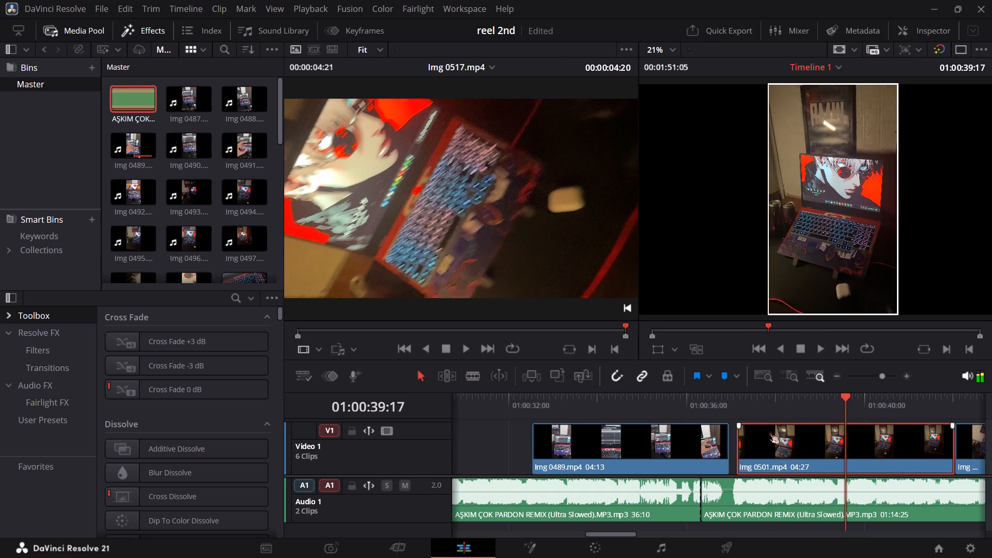
left_click_drag(769, 429, 764, 434)
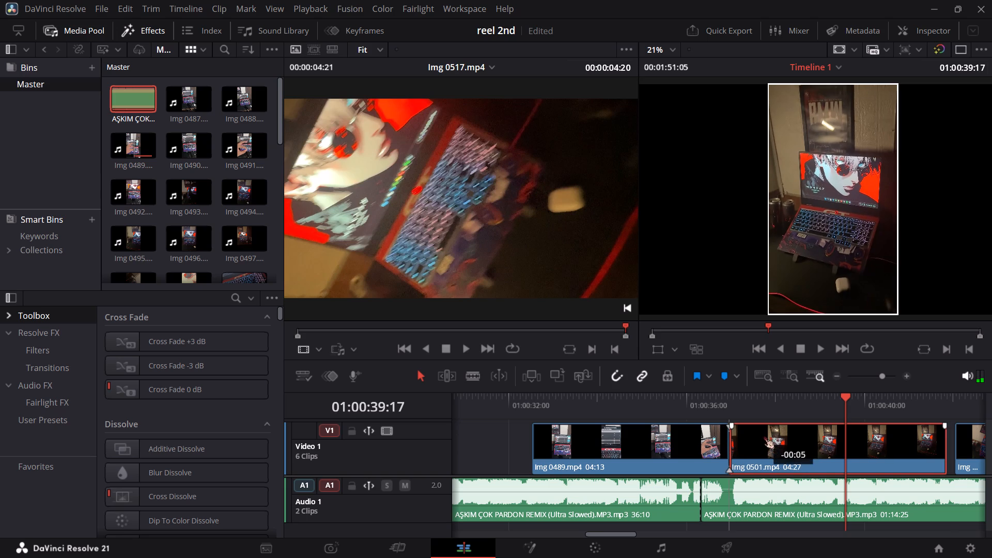
left_click_drag(764, 434, 763, 434)
Replay and scrub the passage from Img 0489.mp4 through Img 0501.mp4 to check the cut against the music.
left_click_drag(805, 396, 702, 416)
left_click(817, 349)
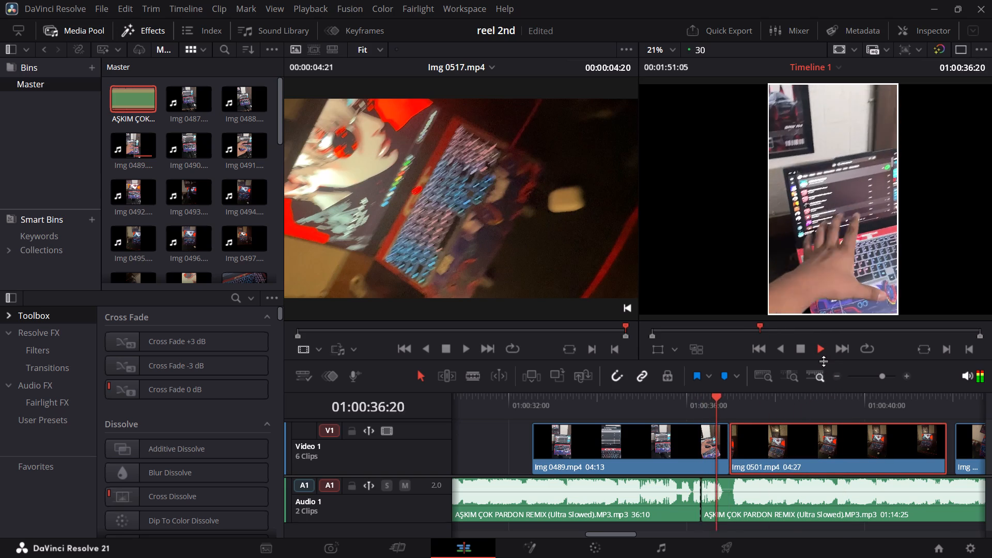
left_click_drag(797, 400, 494, 445)
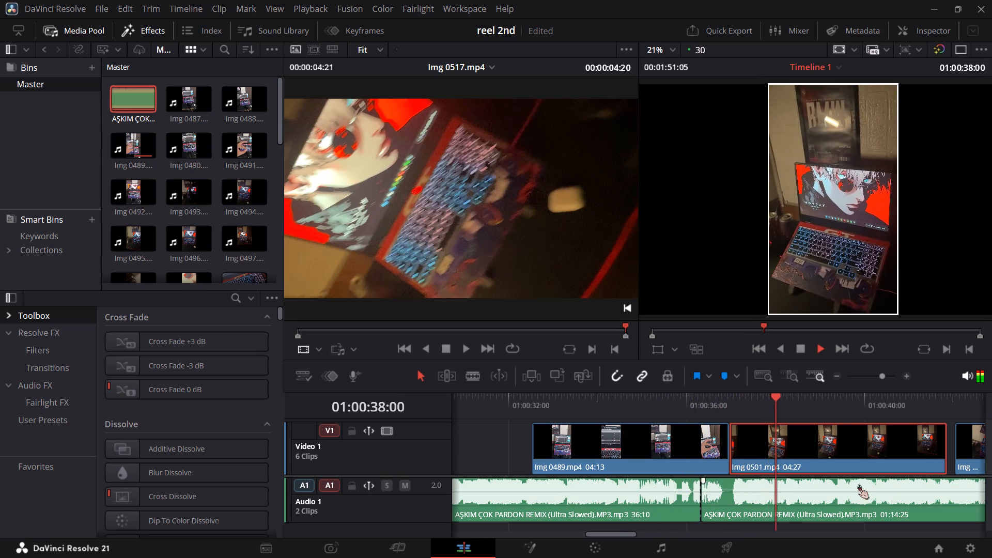
left_click_drag(803, 396, 724, 411)
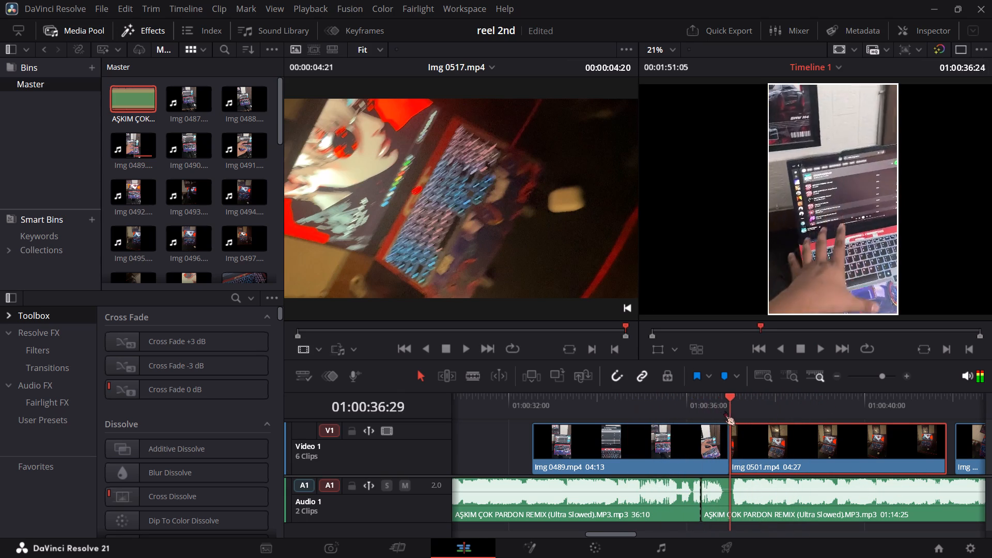
left_click_drag(724, 411, 606, 442)
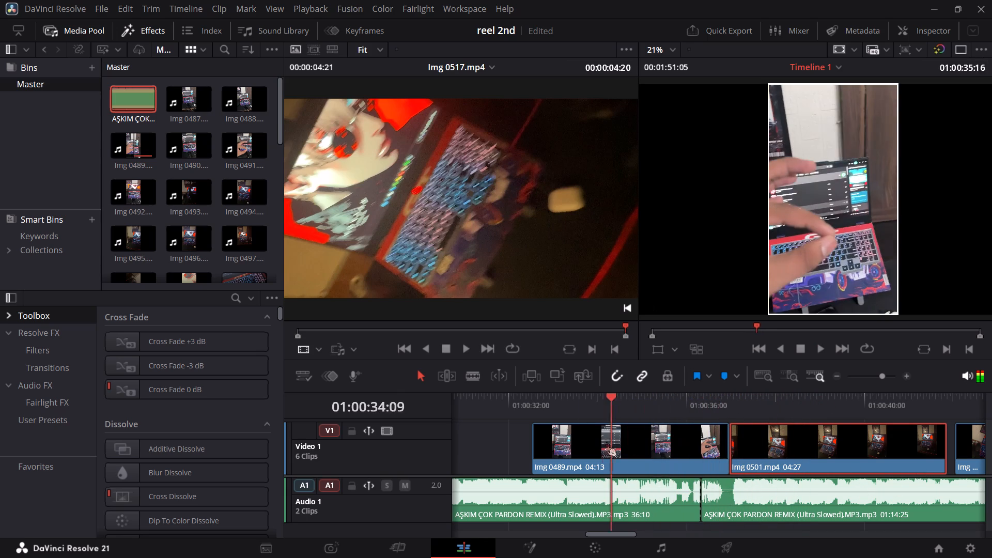
left_click_drag(606, 442, 711, 417)
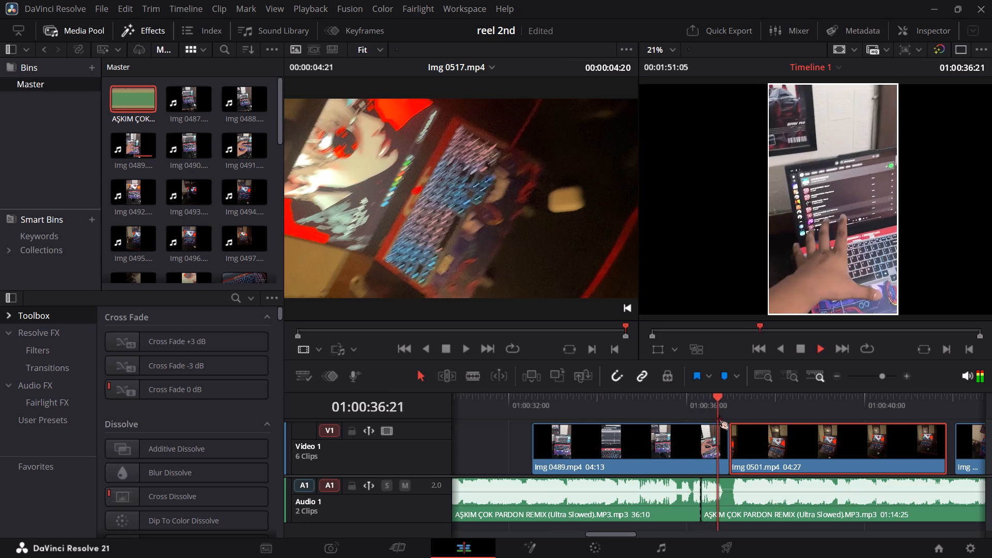
left_click_drag(780, 407, 795, 415)
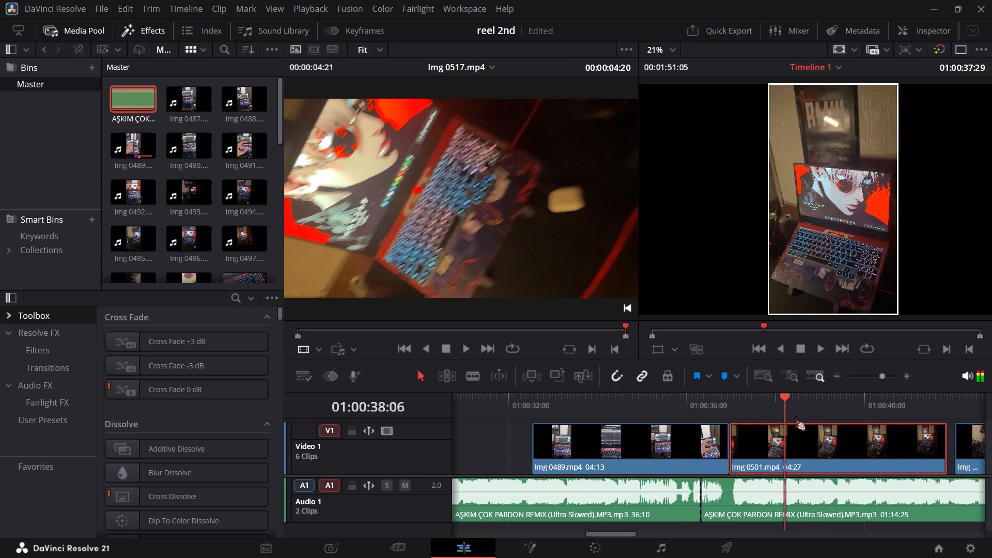
left_click_drag(795, 415, 890, 412)
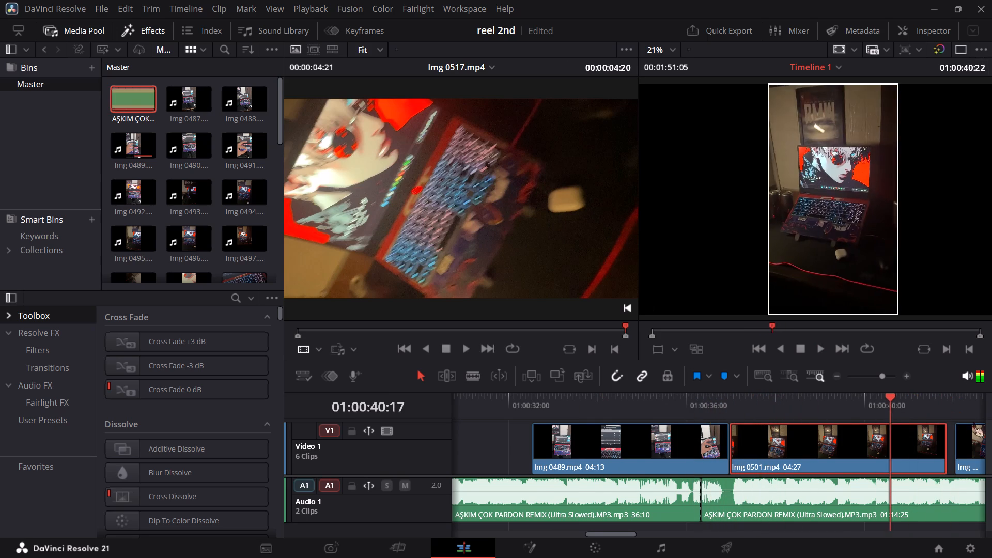
Move Img 0502.mp4 earlier against the end of Img 0501.mp4, closing the small gap.
left_click_drag(977, 431, 871, 441)
left_click_drag(869, 441, 866, 441)
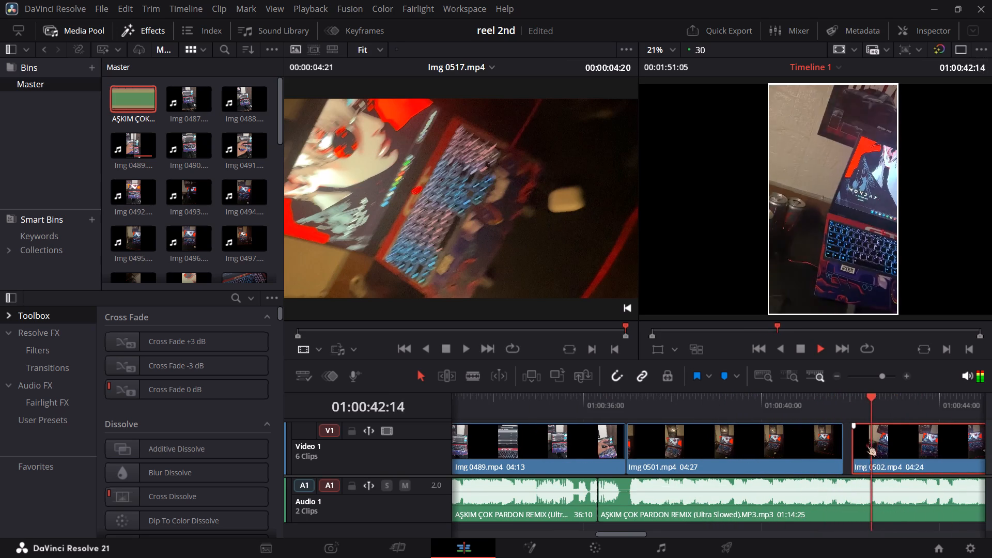
left_click_drag(866, 441, 857, 441)
left_click_drag(903, 401, 820, 410)
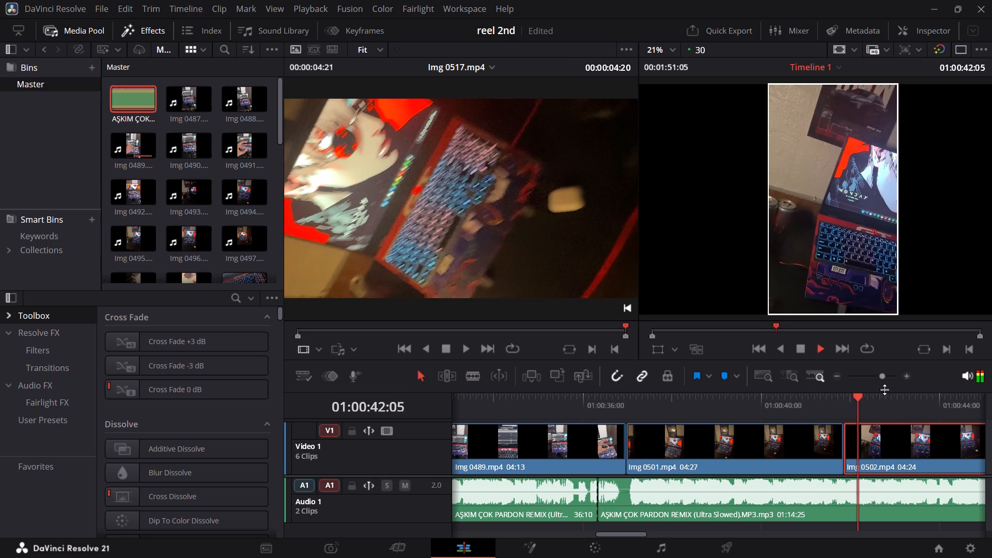
Play through Img 0502.mp4 into the next clip and move Img 0507.mp4 5 frames earlier against the end of Img 0502.mp4.
left_click_drag(891, 390, 755, 416)
left_click_drag(899, 414, 721, 425)
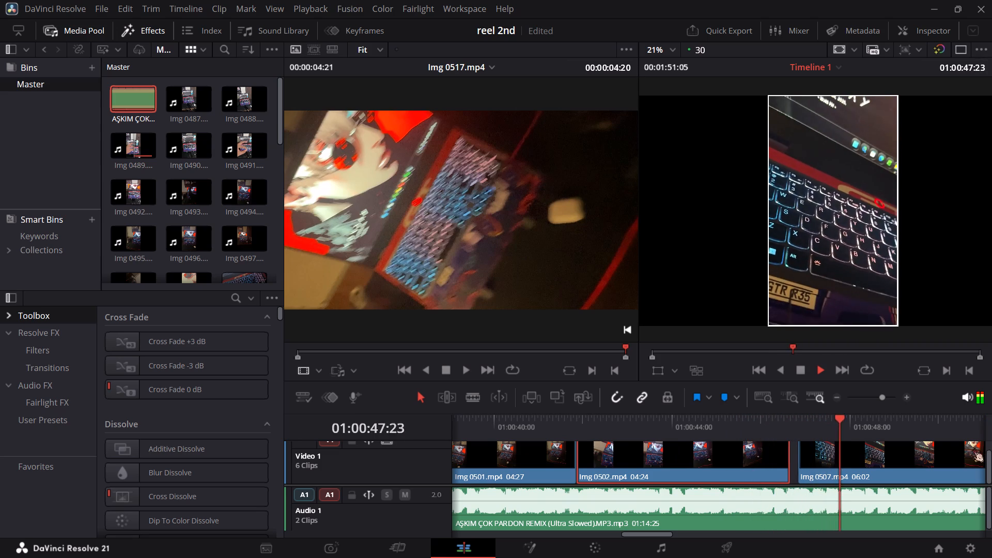
left_click(803, 371)
left_click_drag(826, 456, 806, 459)
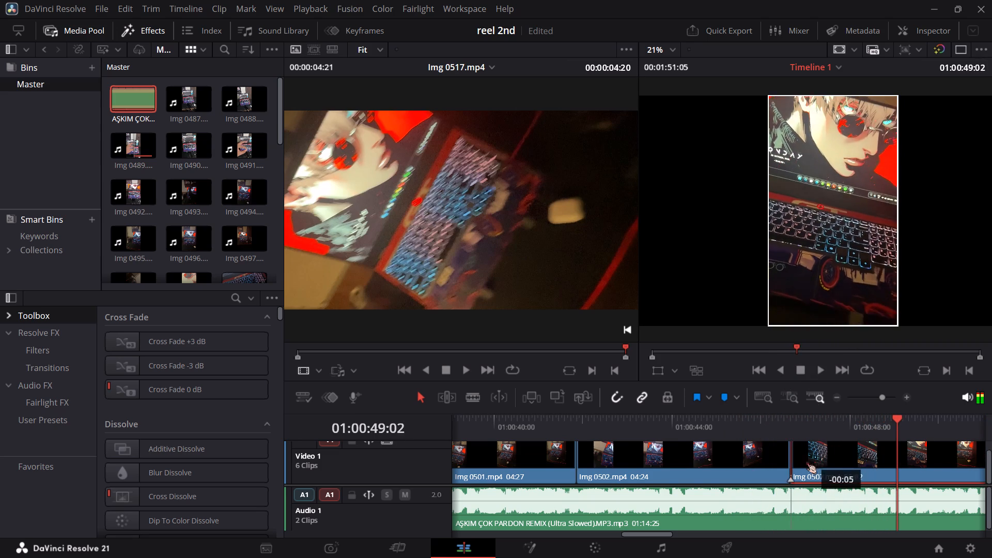
left_click_drag(806, 459, 815, 455)
Replay the passage and move Img 0513.mp4 earlier over the tail of Img 0507.mp4, cutting Img 0507.mp4 to 05:22.
left_click_drag(877, 410, 777, 429)
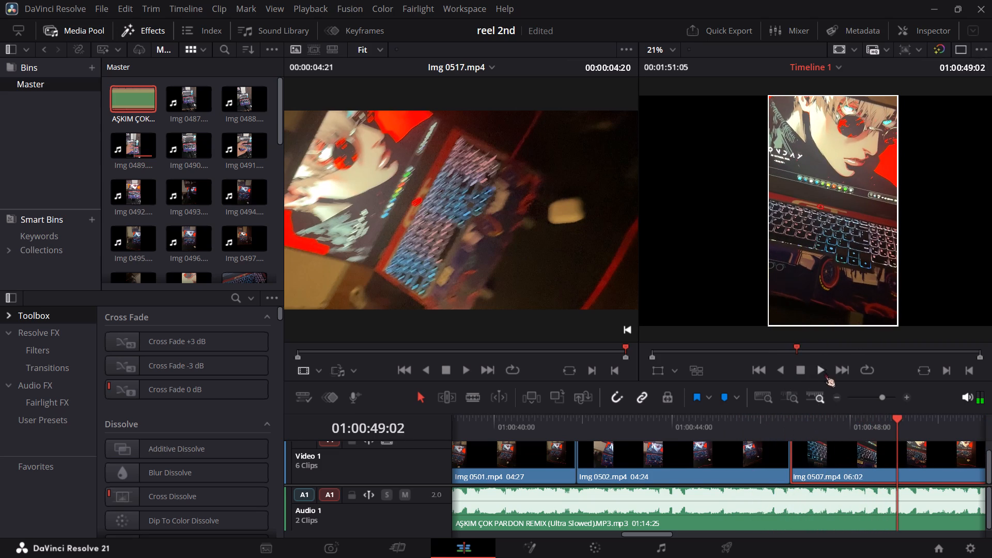
left_click(825, 368)
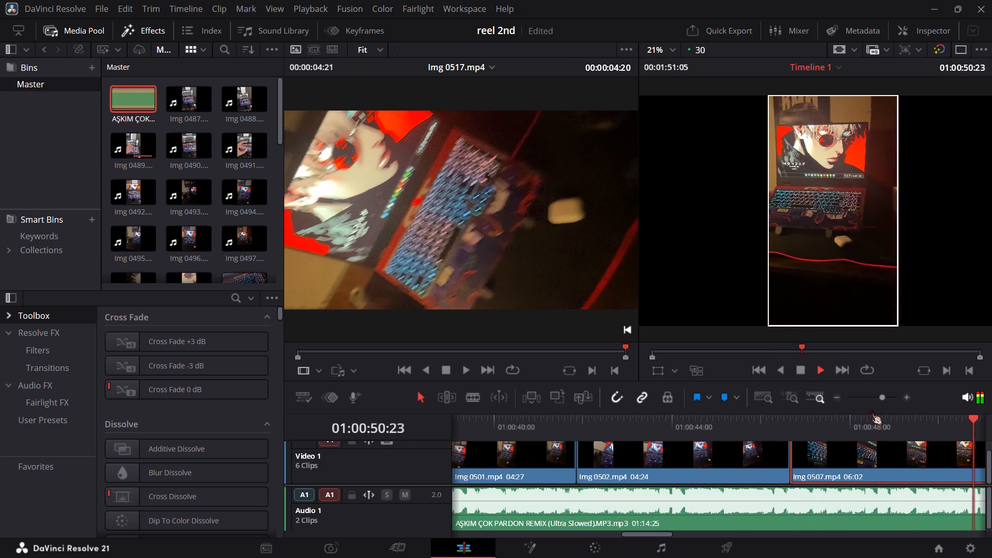
left_click_drag(870, 446, 848, 462)
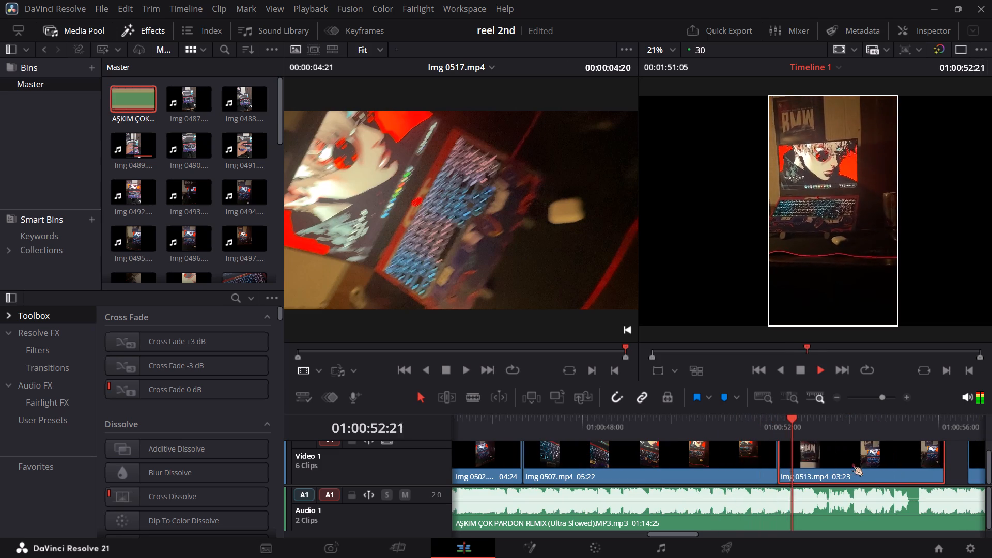
left_click_drag(855, 460, 849, 461)
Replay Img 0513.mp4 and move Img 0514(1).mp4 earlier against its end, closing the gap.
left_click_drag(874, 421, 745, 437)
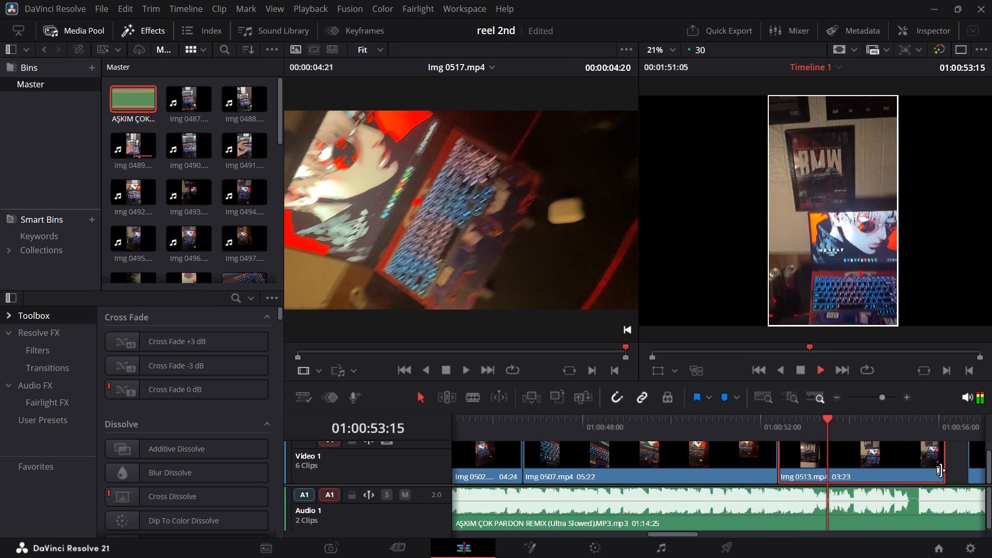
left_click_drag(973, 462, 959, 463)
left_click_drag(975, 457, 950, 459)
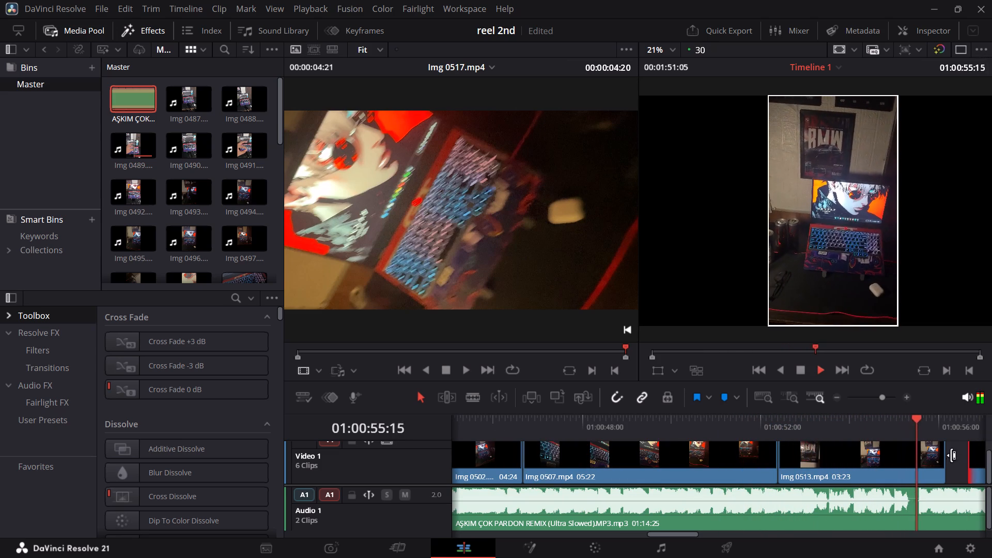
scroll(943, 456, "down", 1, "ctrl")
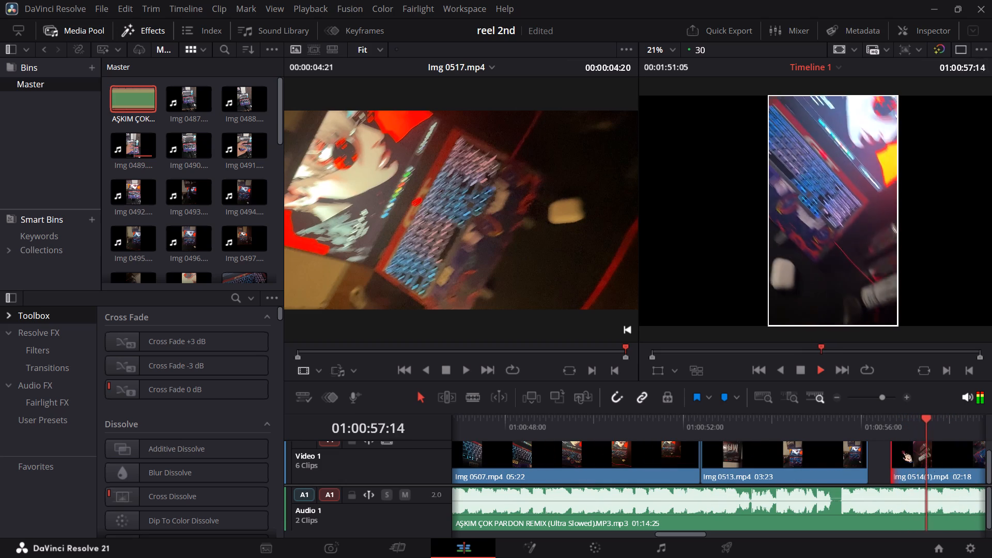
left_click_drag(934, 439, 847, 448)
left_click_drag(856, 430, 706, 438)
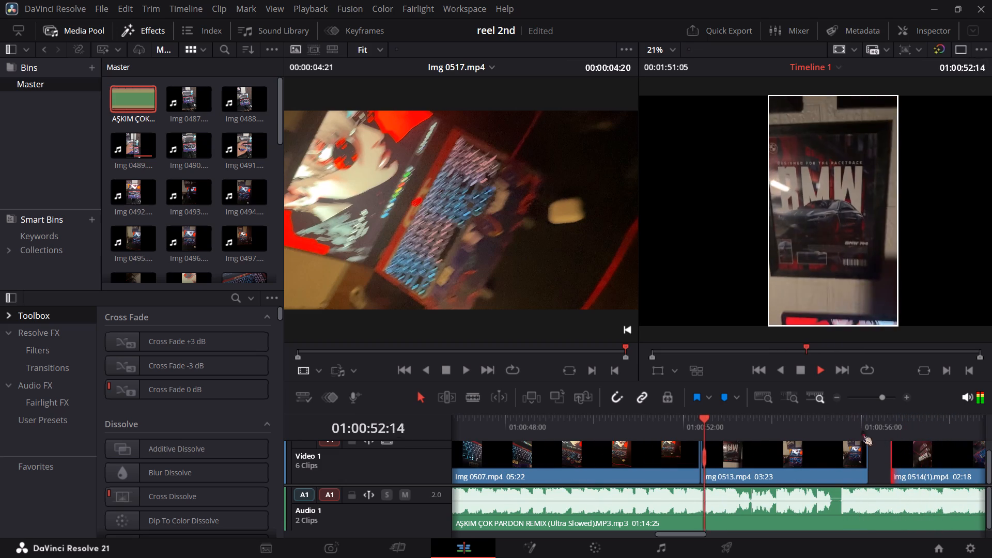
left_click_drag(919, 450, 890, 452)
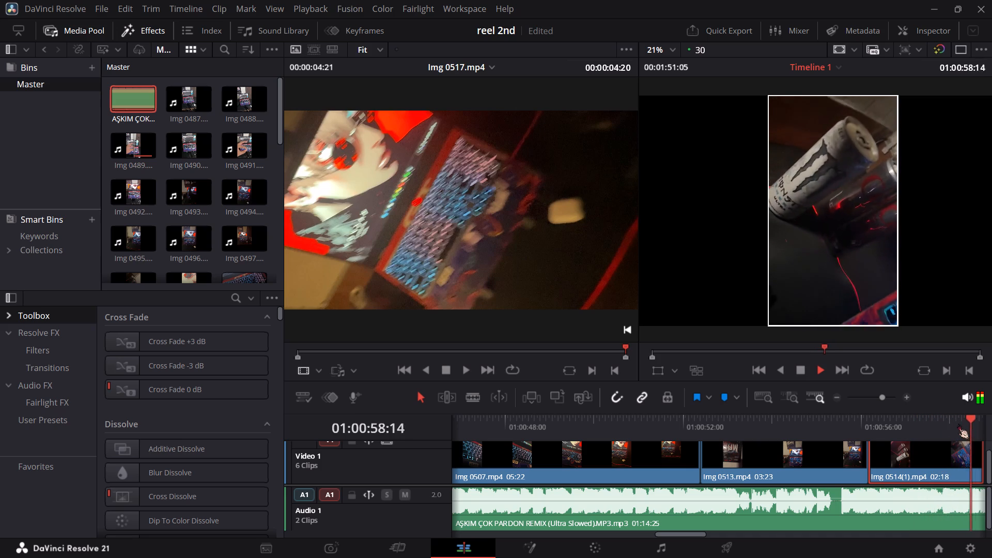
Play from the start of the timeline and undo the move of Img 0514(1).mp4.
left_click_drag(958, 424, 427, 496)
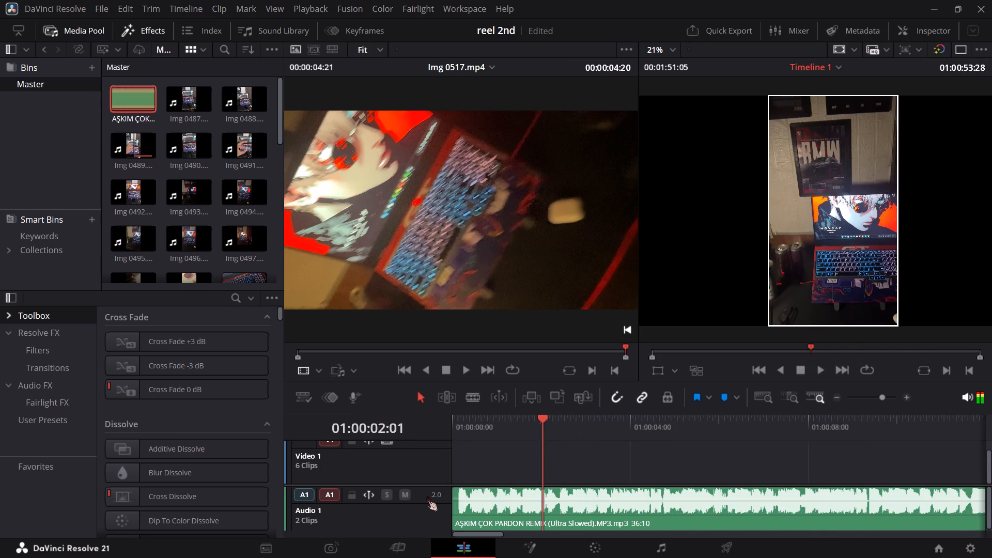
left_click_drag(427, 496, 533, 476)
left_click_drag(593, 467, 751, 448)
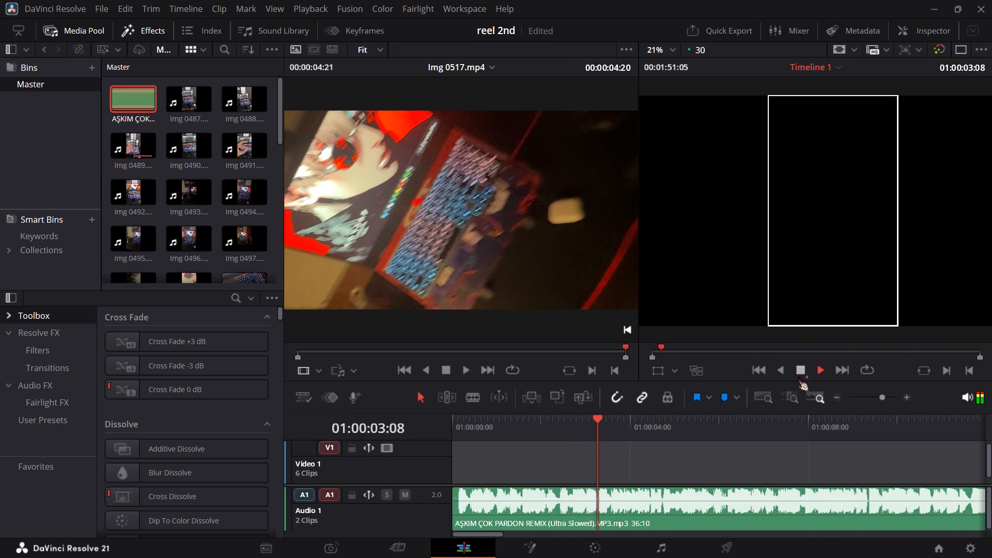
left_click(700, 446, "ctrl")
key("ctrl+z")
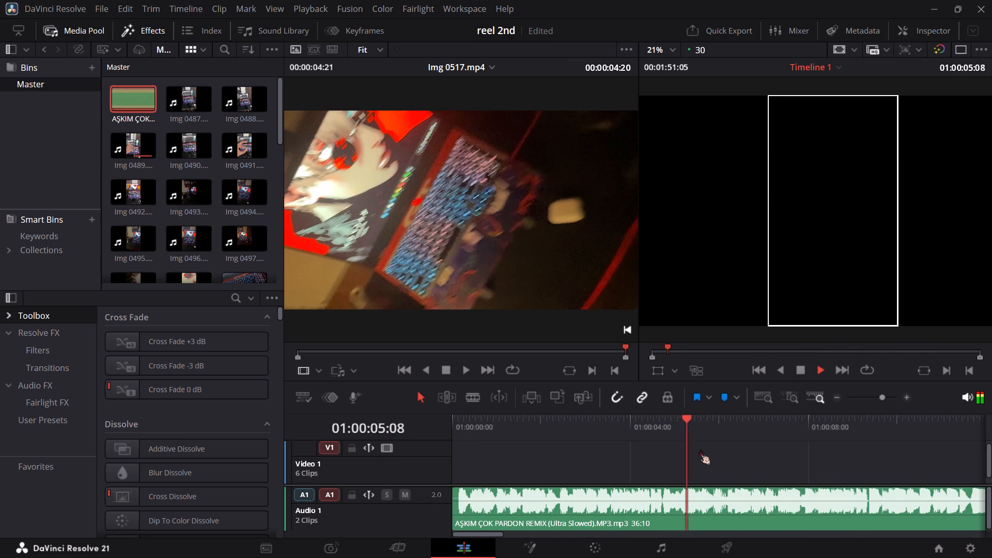
Scrub and play the song through the stretch before Img 0489.mp4 to check the music leading into the first clip.
left_click_drag(709, 429, 978, 404)
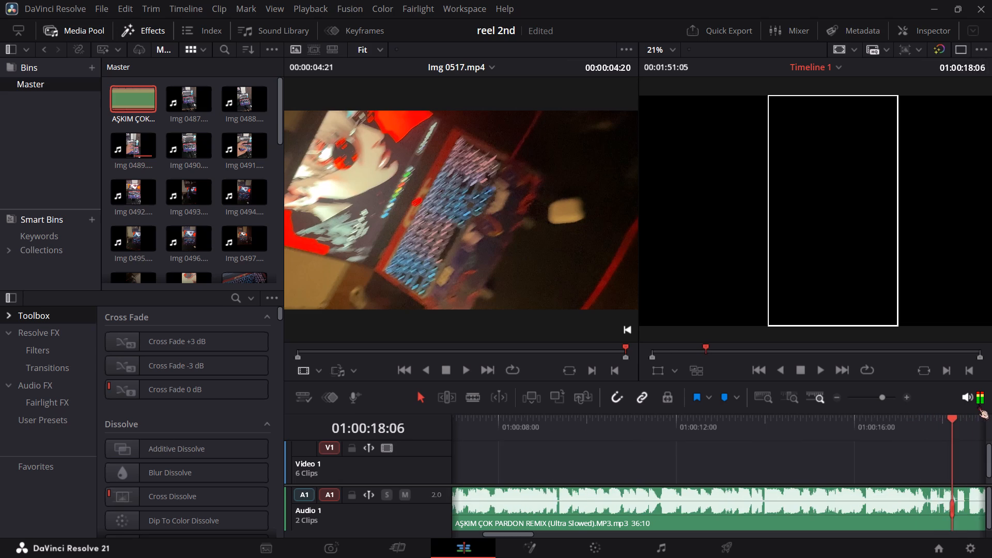
left_click_drag(978, 404, 836, 426)
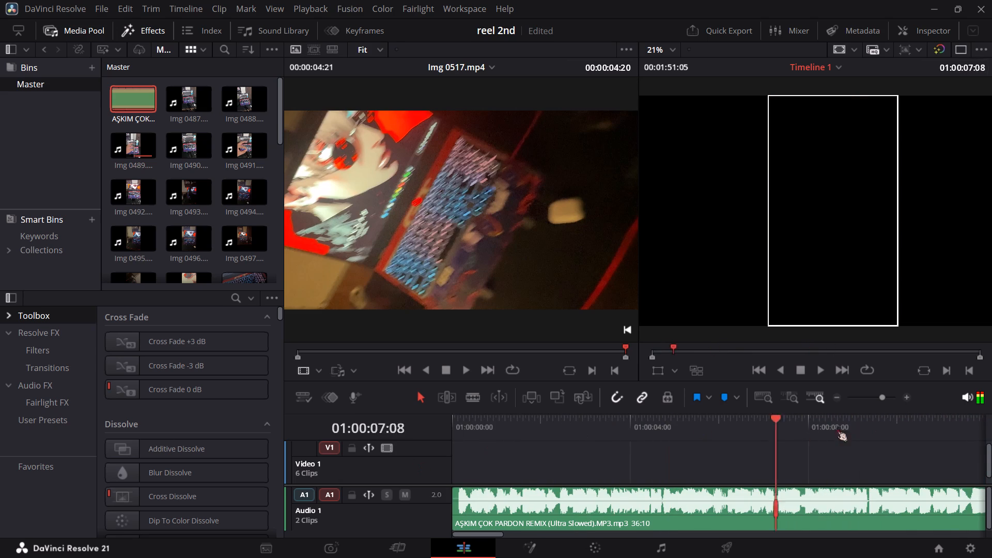
left_click_drag(836, 426, 734, 404)
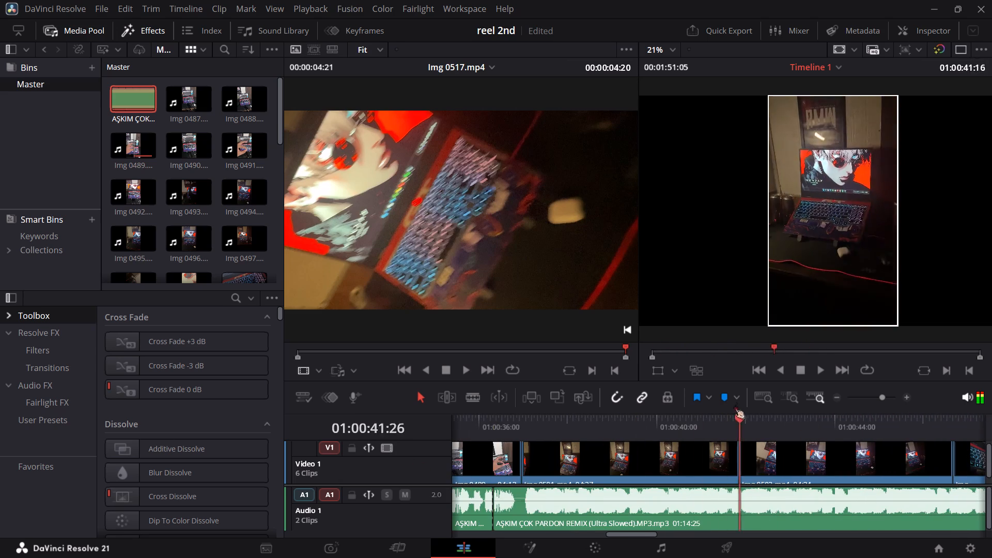
left_click_drag(734, 404, 872, 427)
scroll(853, 437, "down", 2, "ctrl")
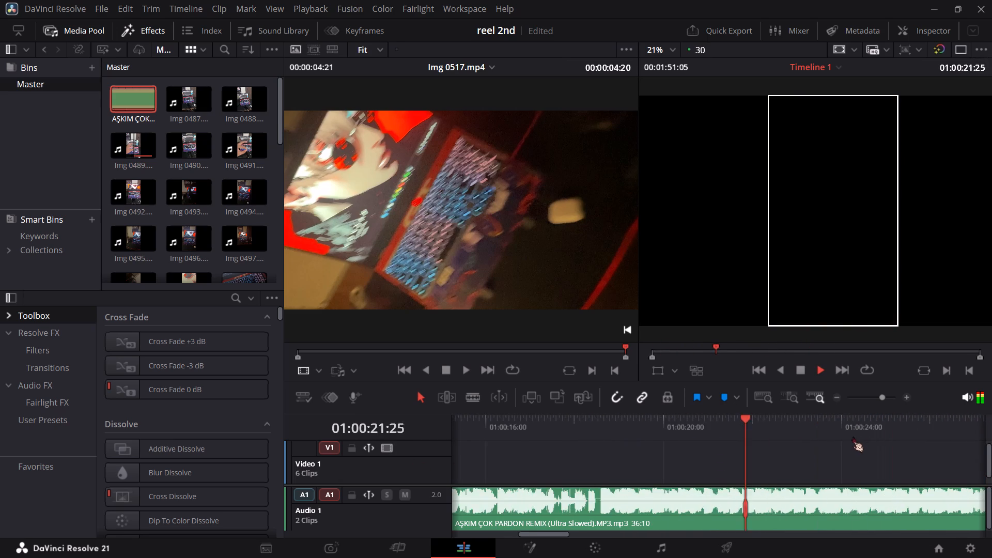
scroll(853, 437, "up", 1, "ctrl")
scroll(853, 437, "down", 6, "ctrl")
left_click(808, 371, "ctrl")
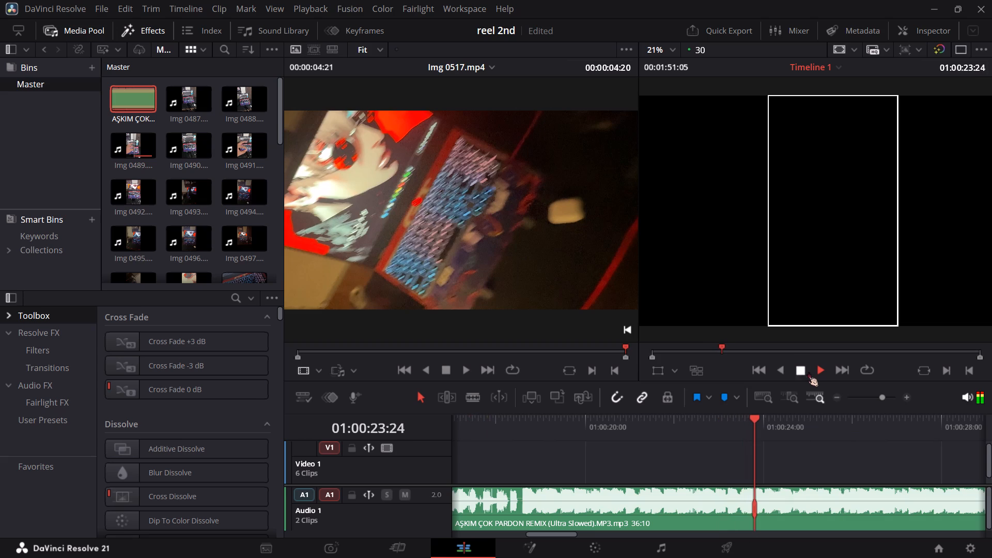
scroll(805, 424, "up", 11, "ctrl")
scroll(796, 445, "down", 20, "ctrl")
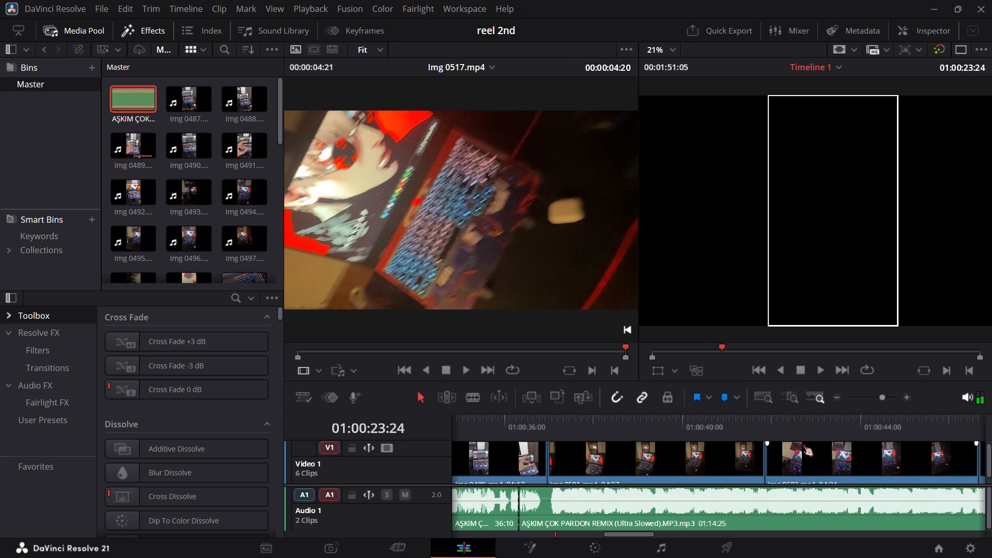
scroll(802, 441, "up", 3, "ctrl")
scroll(802, 441, "up", 3)
scroll(596, 447, "up", 1, "ctrl")
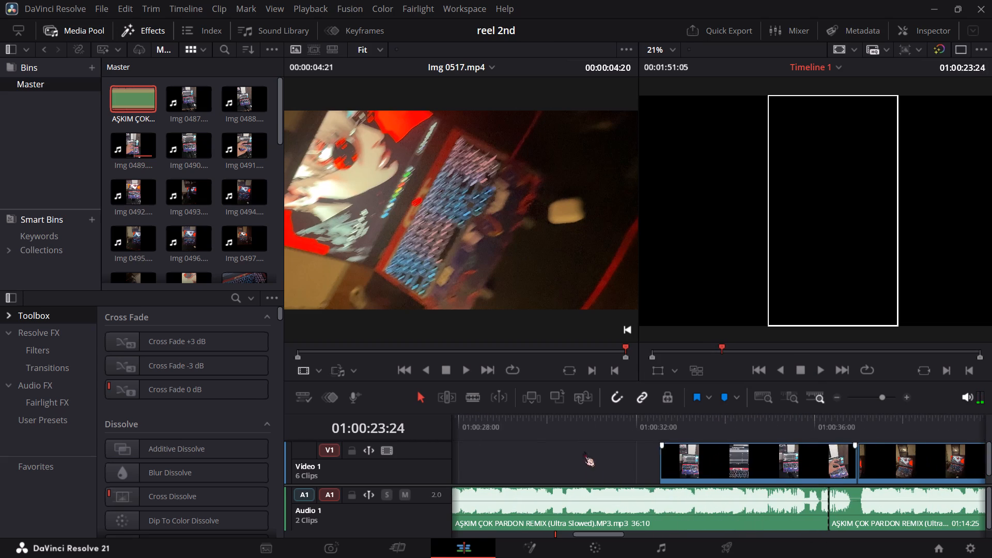
scroll(571, 452, "up", 2, "ctrl")
scroll(705, 452, "down", 2, "ctrl")
Replay Img 0489.mp4 into Img 0501.mp4 and split Img 0489.mp4 at 01:00:36:23.
left_click_drag(636, 420, 639, 419)
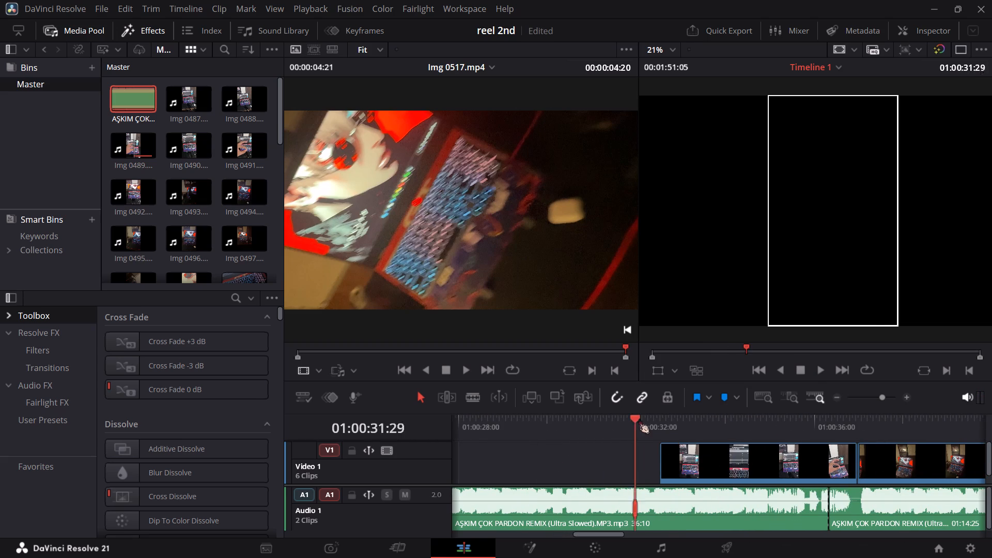
left_click_drag(639, 419, 658, 416)
left_click(815, 371)
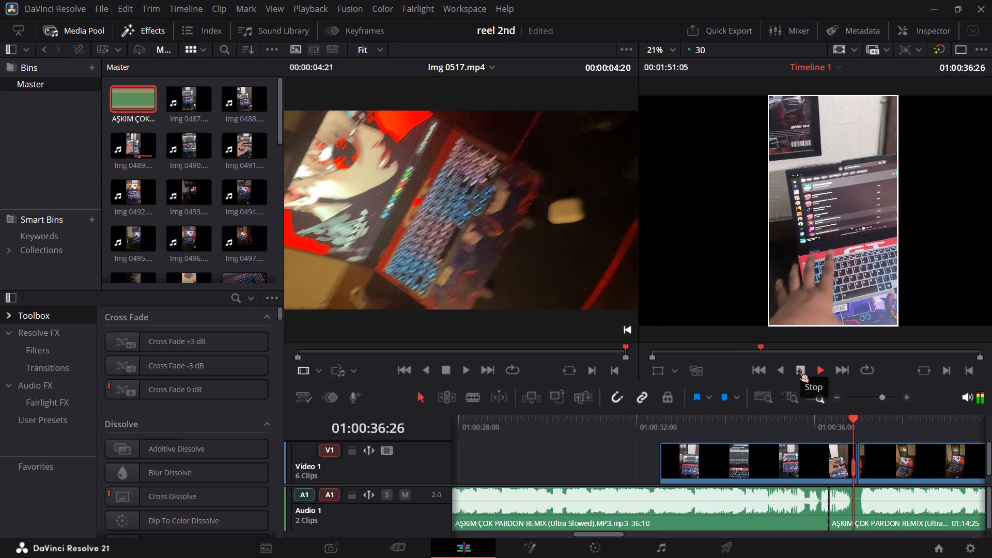
left_click(798, 368)
left_click_drag(872, 414, 839, 419)
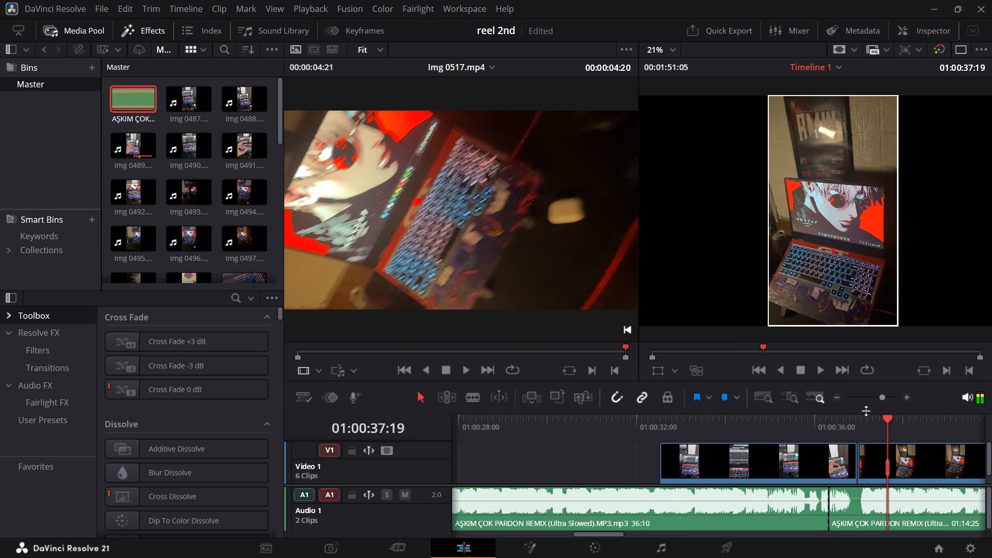
left_click_drag(890, 415, 841, 424)
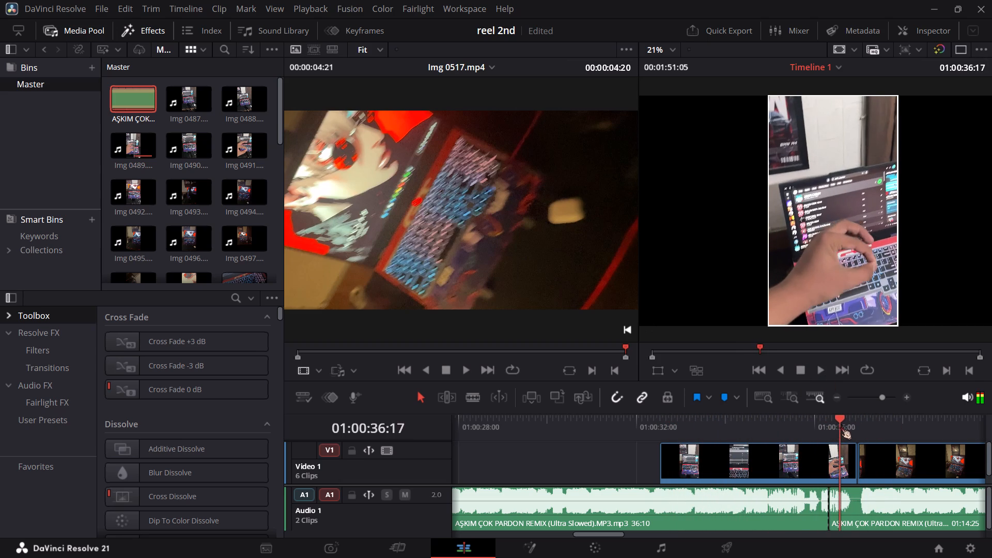
left_click_drag(841, 424, 846, 423)
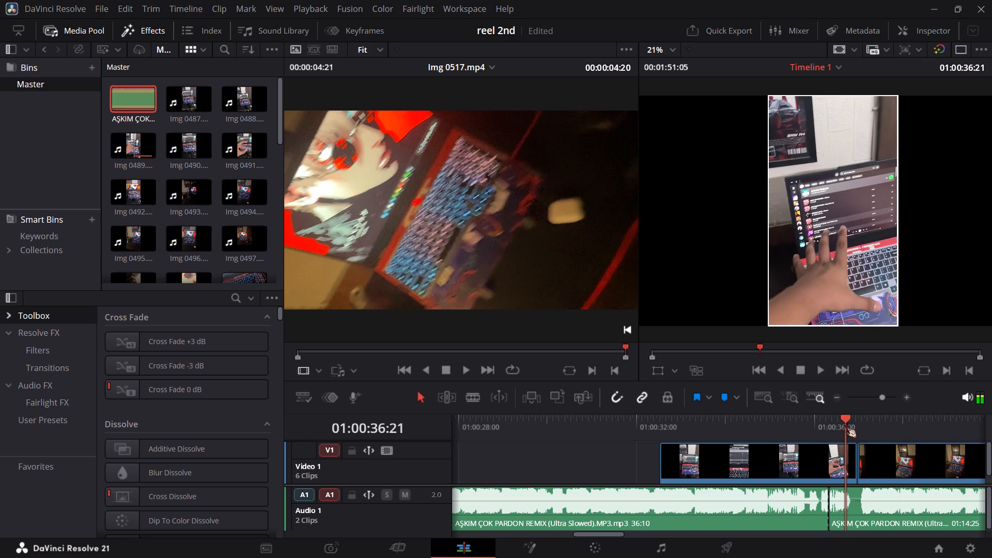
left_click_drag(846, 423, 848, 421)
left_click(823, 457)
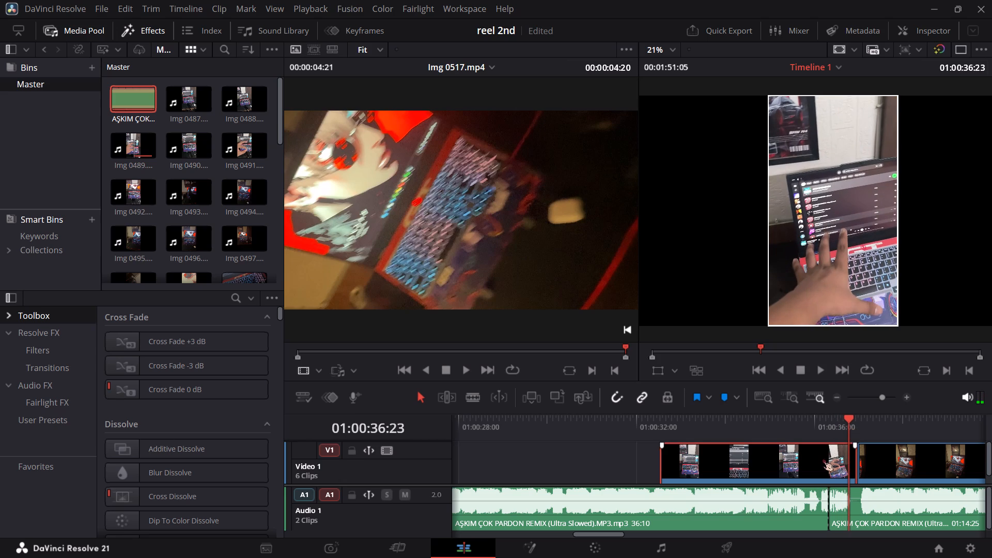
key("ctrl+b")
On the Cut page, delete the short tail of Img 0489.mp4 after the split, leaving a gap.
left_click(410, 547)
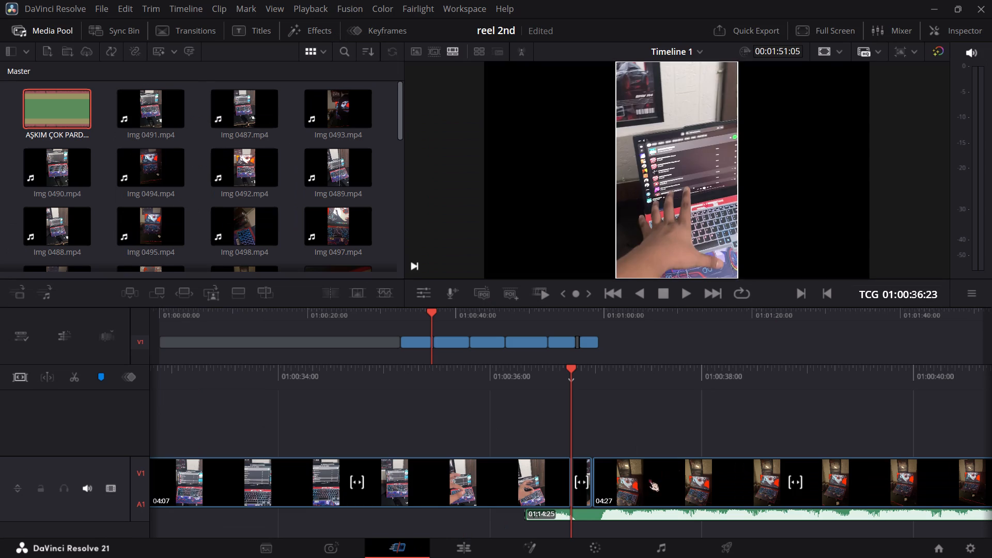
left_click(585, 478)
key("Delete")
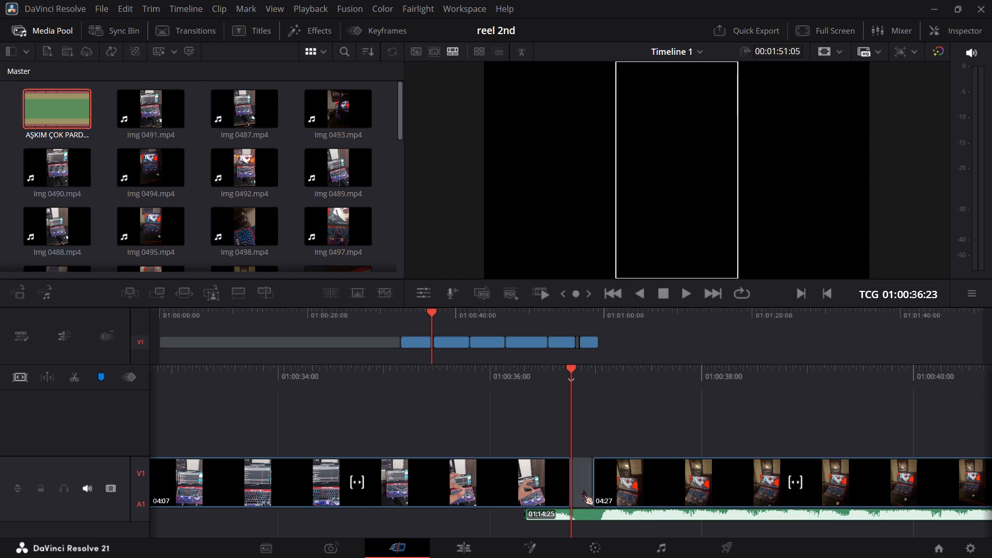
Move Img 0501.mp4 earlier against the shortened Img 0489.mp4 so it starts at 01:00:36:23.
left_click_drag(612, 490, 600, 483)
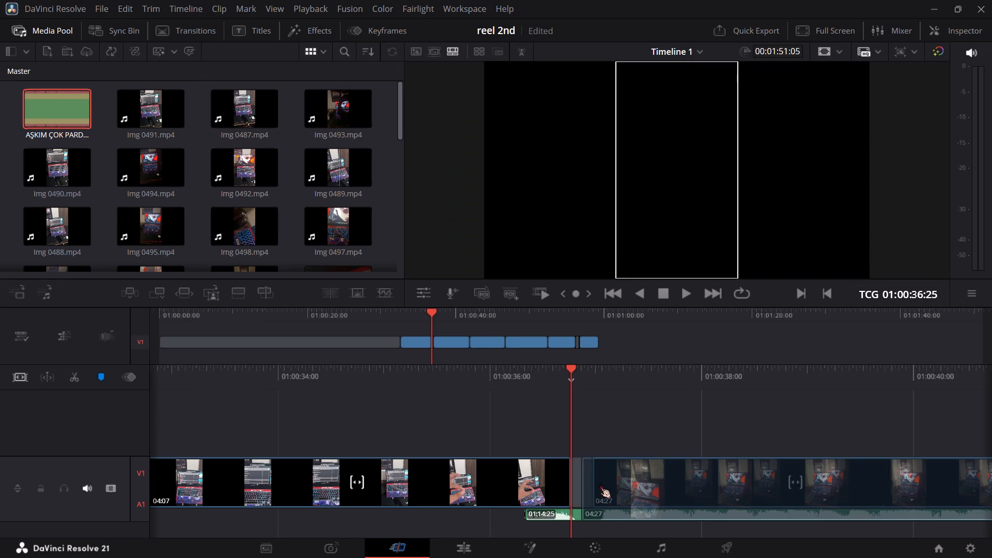
left_click_drag(600, 483, 597, 478)
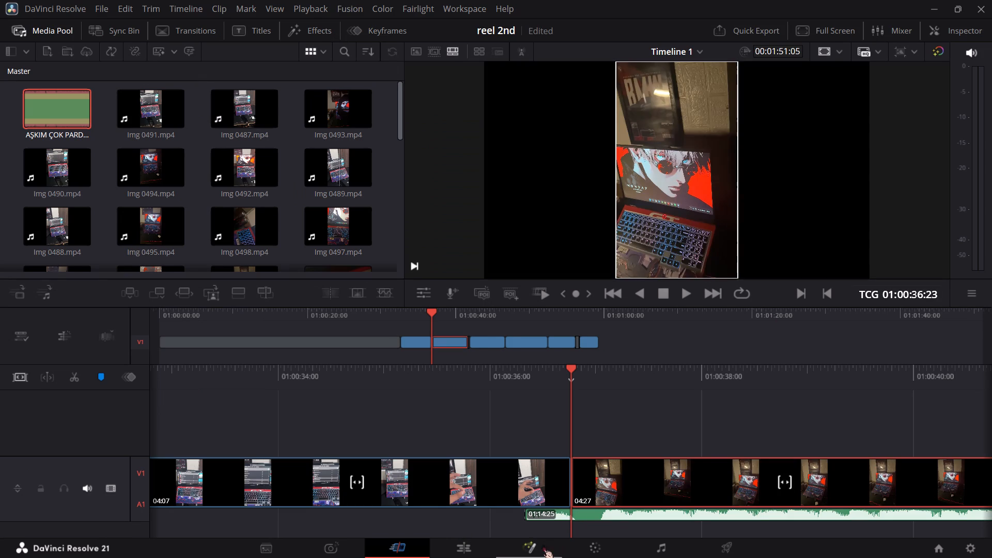
Return to the Edit page, scrub the following clips, and move Img 0502.mp4 earlier against the end of Img 0501.mp4.
left_click(488, 547)
left_click_drag(840, 420, 860, 413)
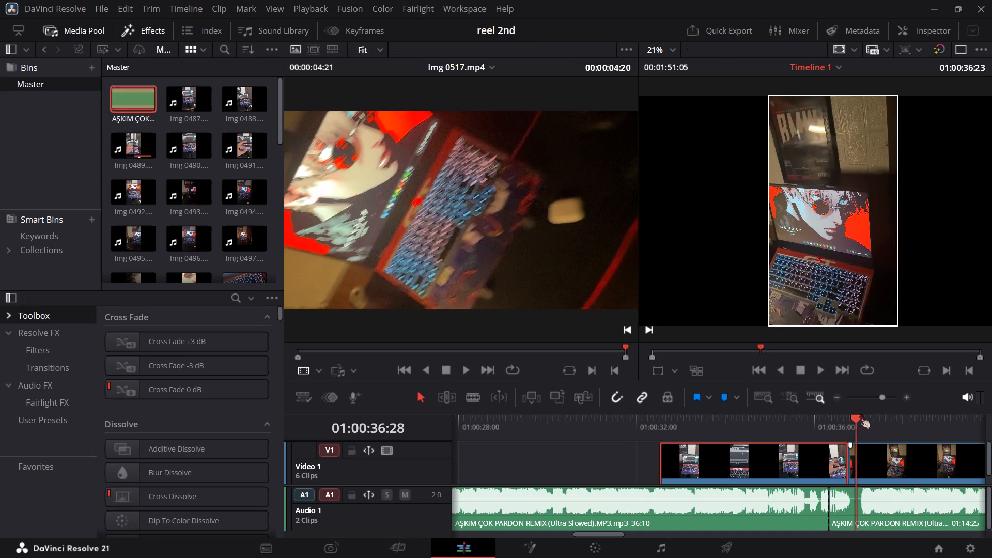
left_click_drag(860, 413, 546, 456)
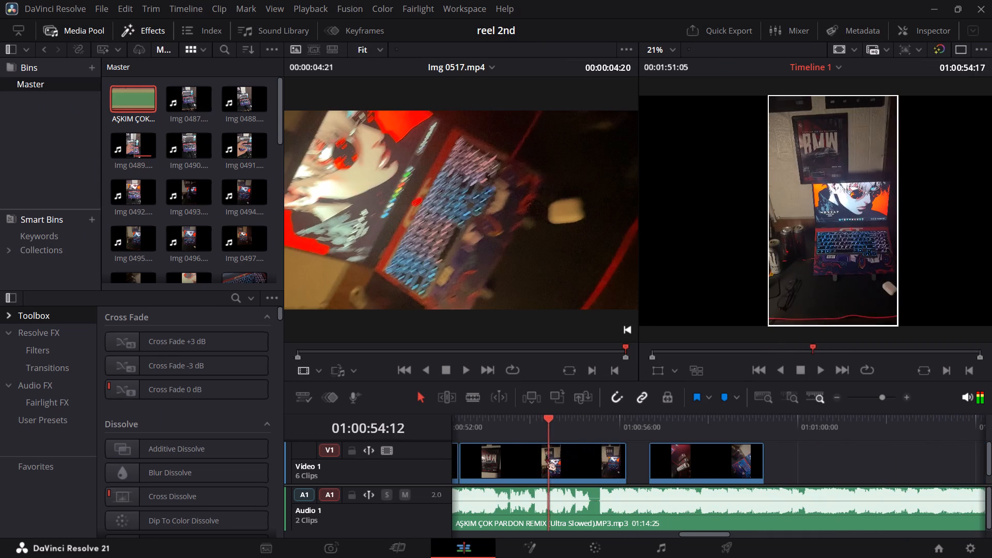
left_click_drag(546, 456, 508, 464)
scroll(551, 465, "up", 2)
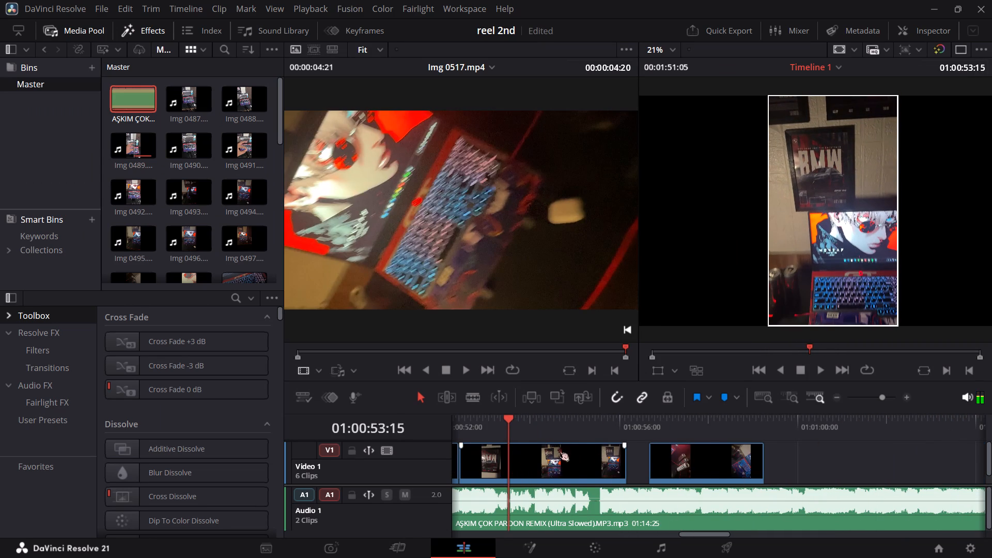
scroll(568, 437, "up", 2, "ctrl")
scroll(611, 415, "up", 11, "ctrl")
left_click_drag(680, 429, 703, 432, "ctrl")
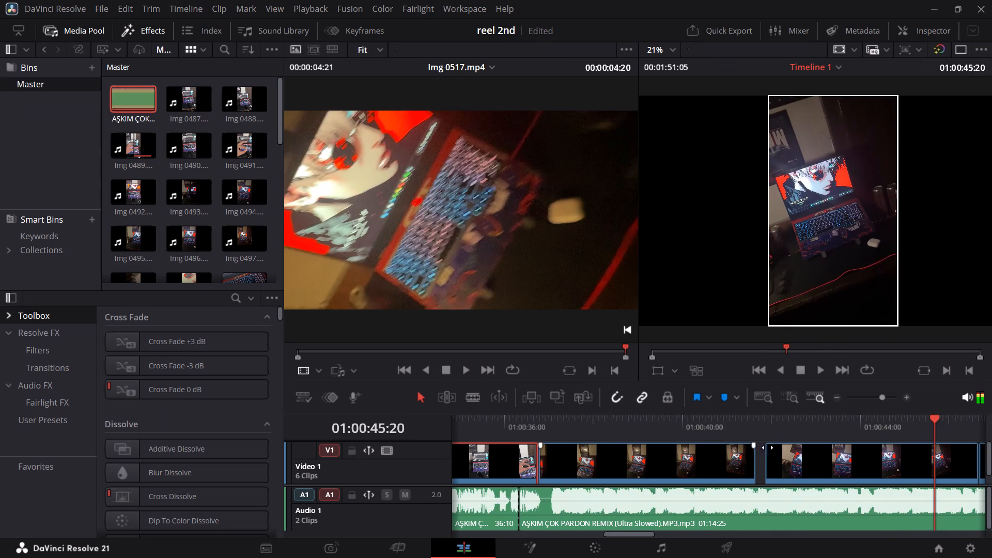
left_click_drag(787, 452, 773, 458)
scroll(789, 451, "down", 3, "ctrl")
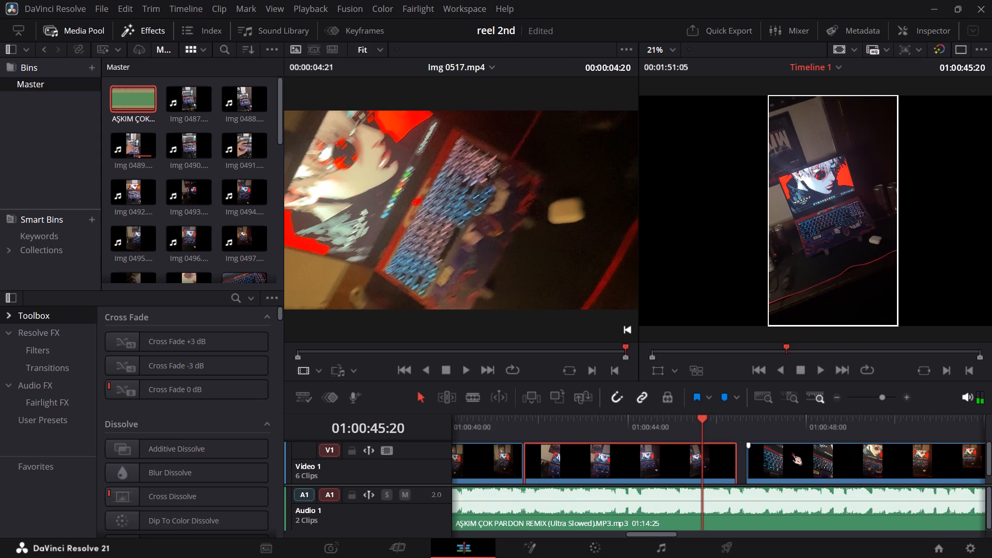
Move the three clips following Img 0502.mp4 earlier, closing the gaps so each sits against the end of the preceding clip.
left_click_drag(781, 452, 769, 454)
scroll(785, 452, "down", 3, "ctrl")
left_click_drag(796, 452, 781, 455)
scroll(805, 449, "down", 3, "ctrl")
left_click_drag(799, 454, 759, 460)
left_click_drag(768, 456, 779, 452)
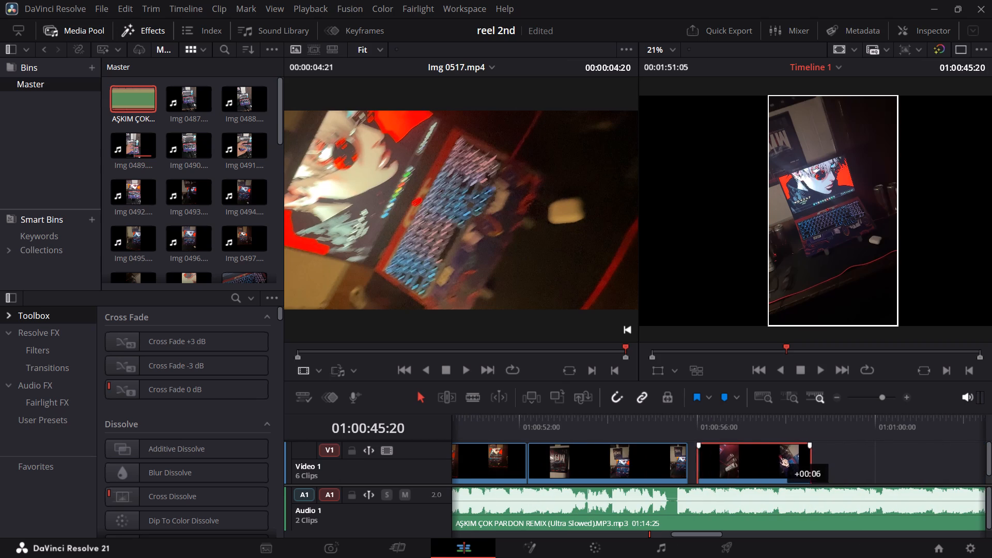
left_click_drag(779, 452, 773, 453)
Replay Img 0489.mp4 from 01:00:32:16 into Img 0501.mp4 with the song, and return the playhead to 01:00:33:04.
scroll(742, 431, "up", 13, "ctrl")
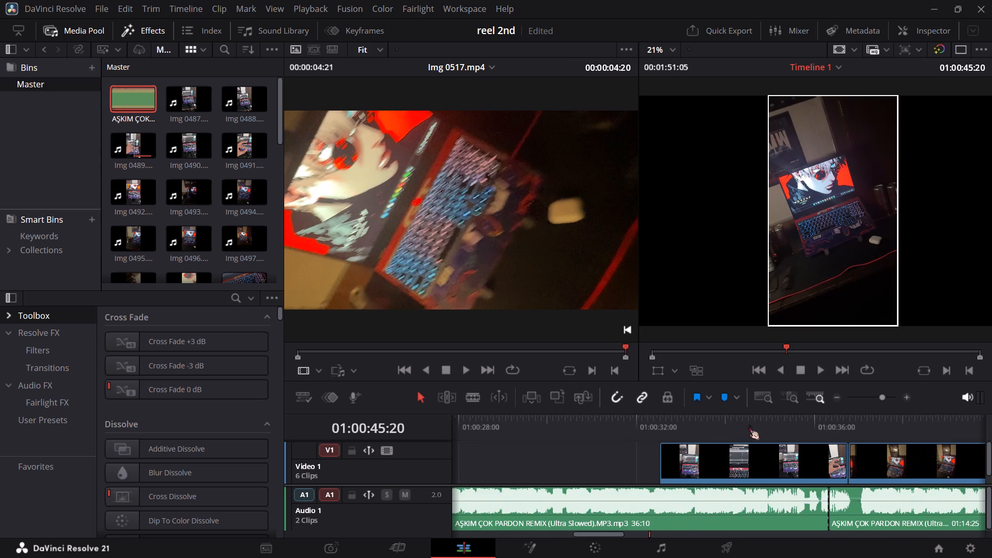
left_click_drag(680, 423, 657, 417)
left_click(811, 368)
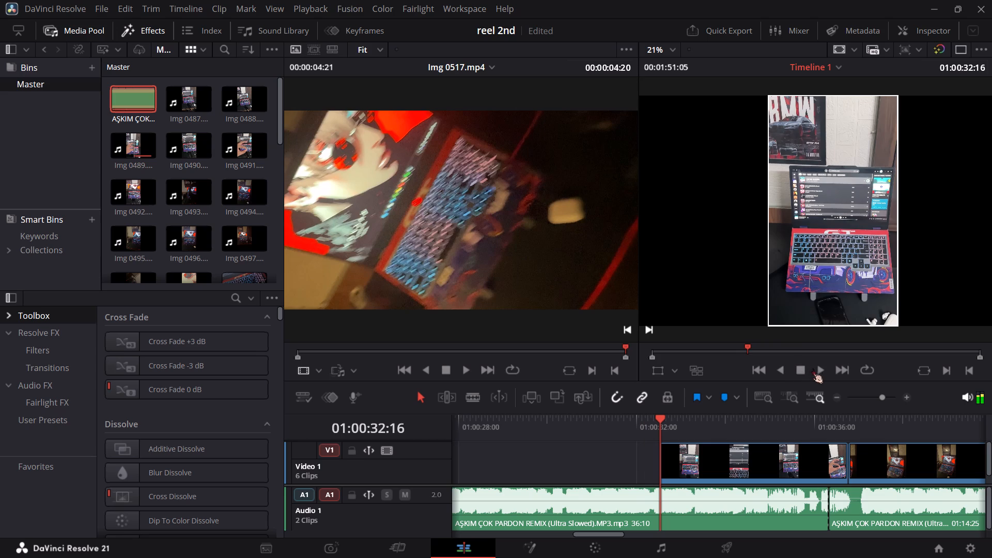
left_click(815, 368)
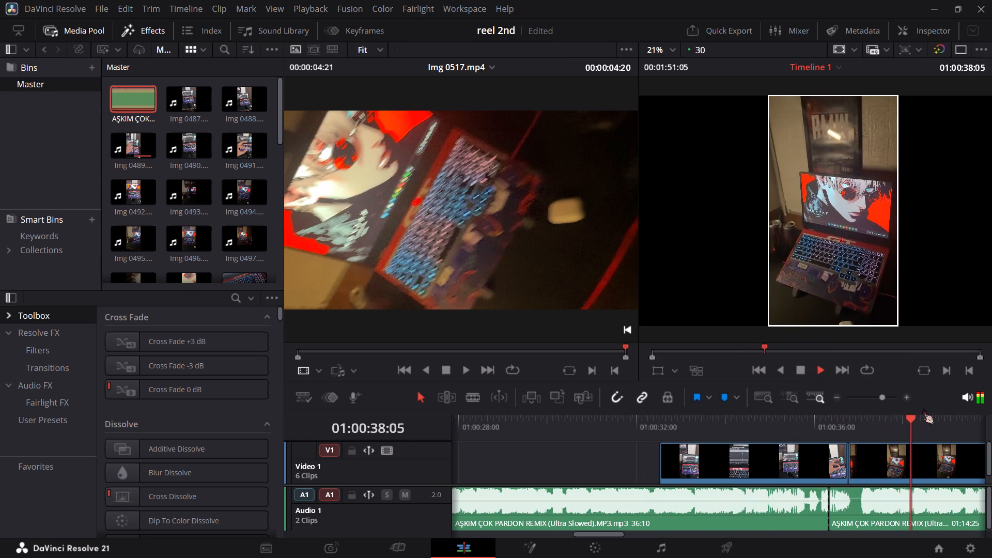
left_click_drag(933, 423, 663, 438)
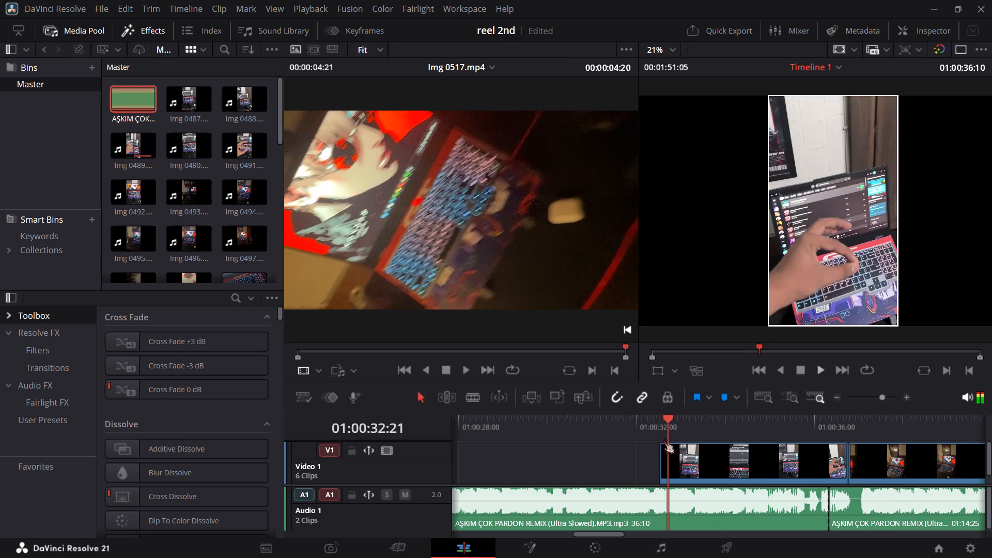
left_click_drag(663, 438, 680, 429)
left_click(798, 368)
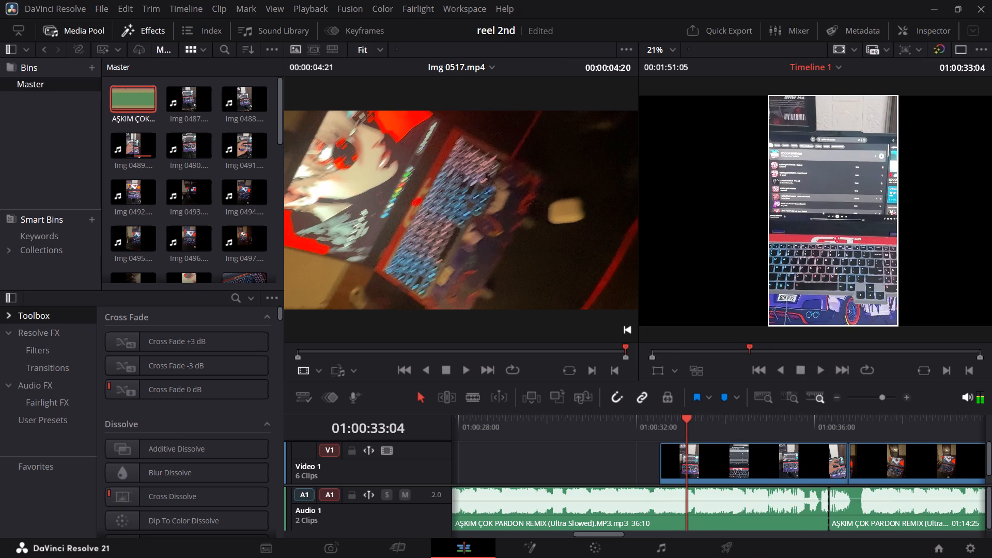
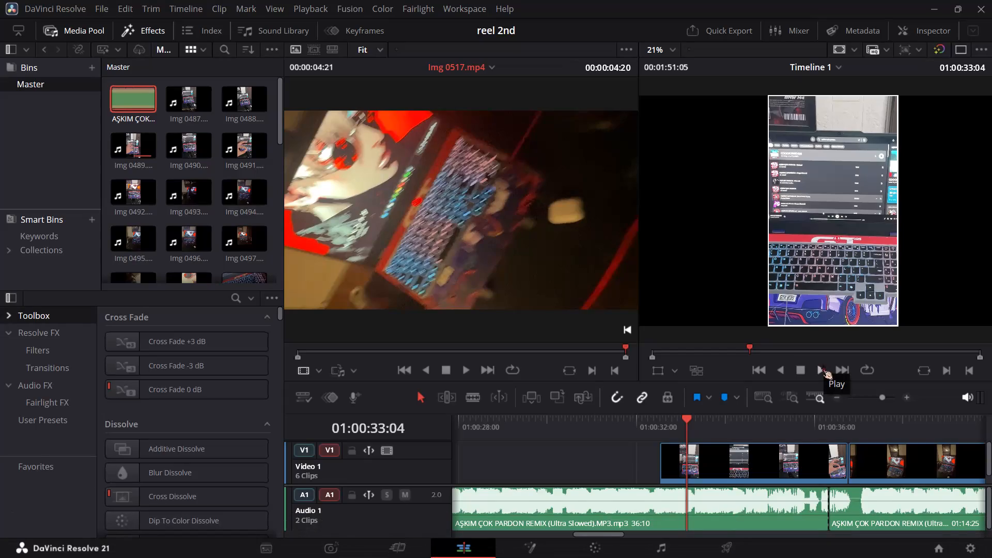
Play the timeline with the song from the start of Img 0489.mp4 past the last video clip, stopping at 01:00:59:20.
key("space")
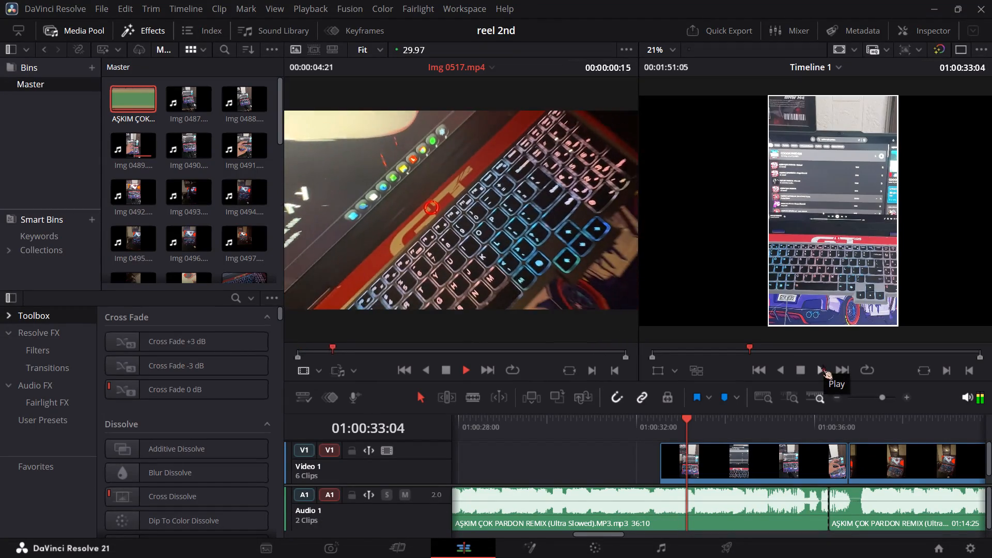
left_click(822, 365)
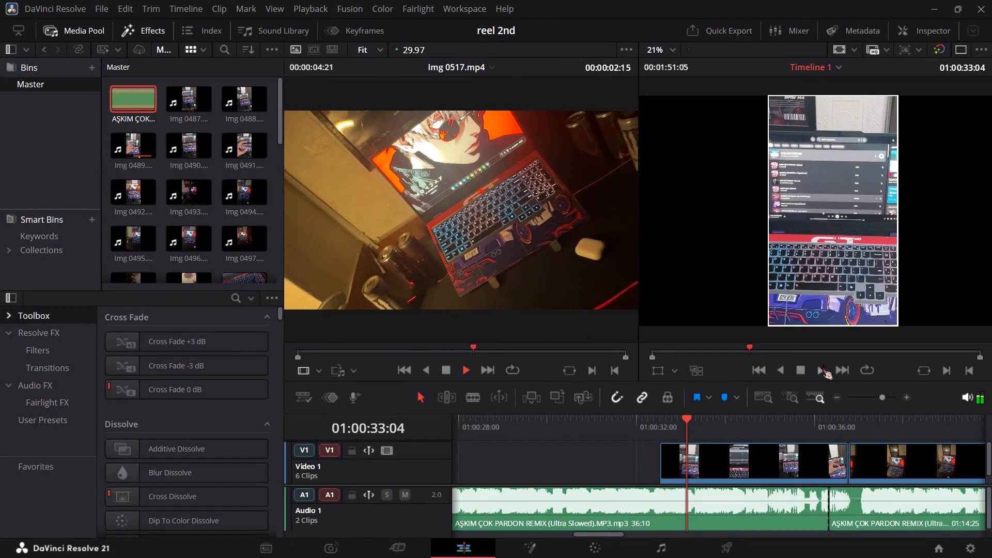
left_click(826, 366)
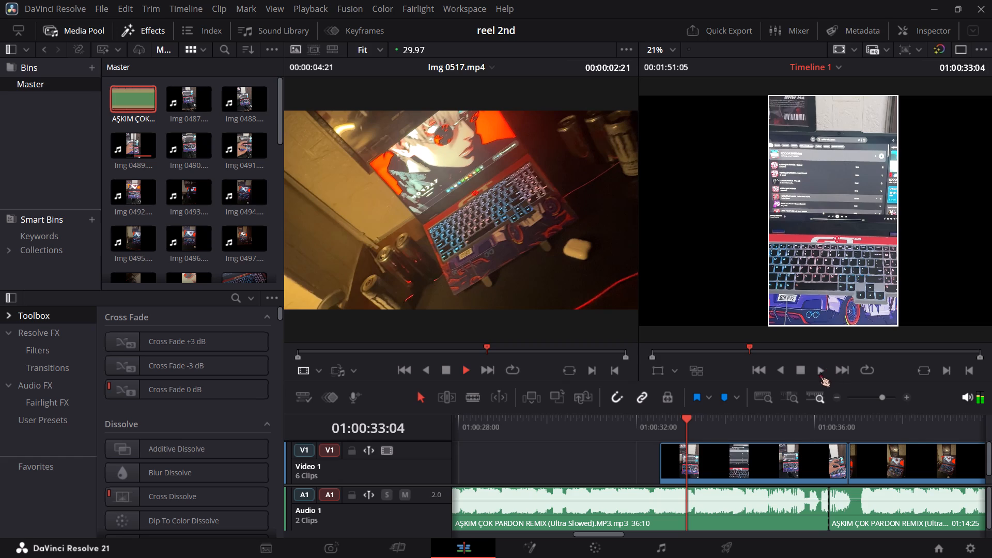
left_click(819, 372)
left_click(773, 472)
left_click(777, 457)
left_click_drag(675, 420, 665, 420)
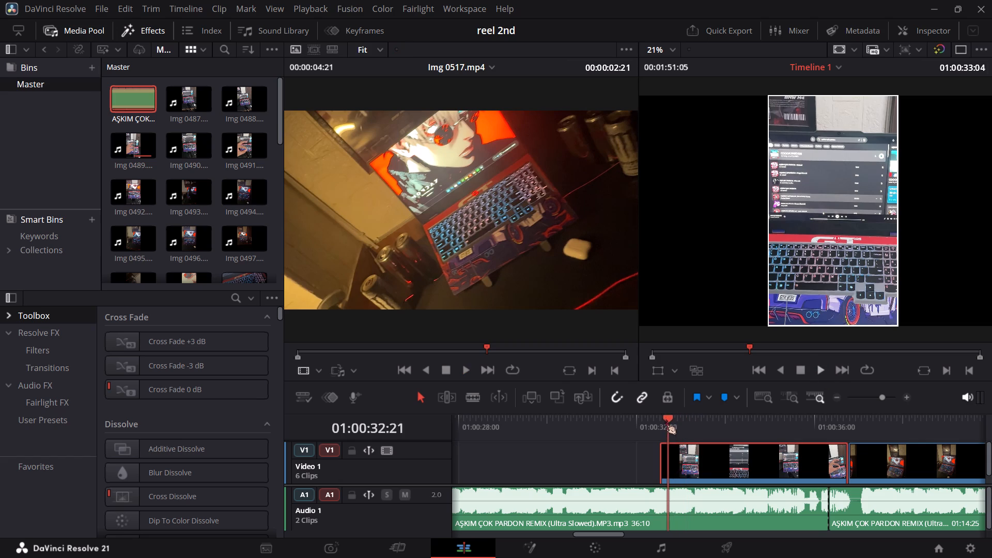
left_click_drag(665, 420, 656, 418)
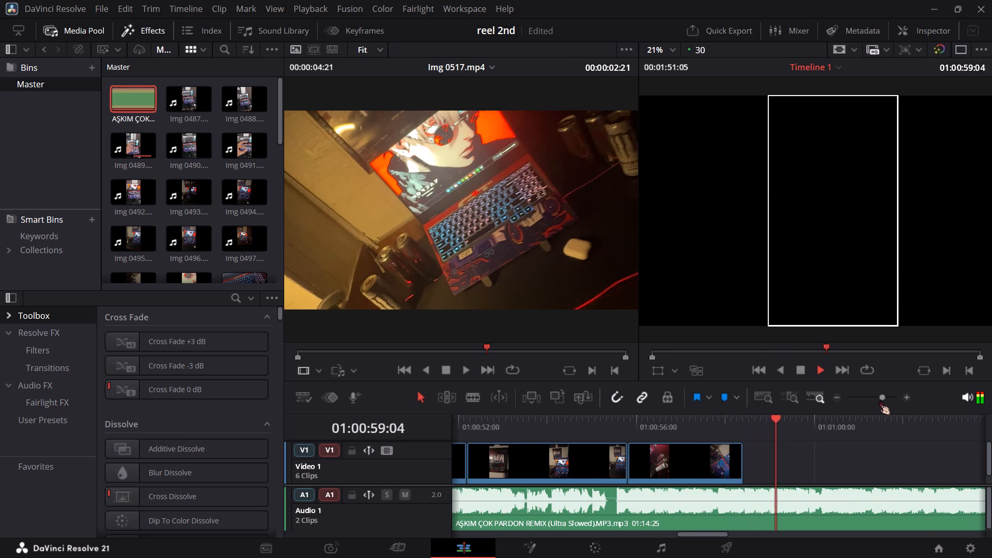
key("space")
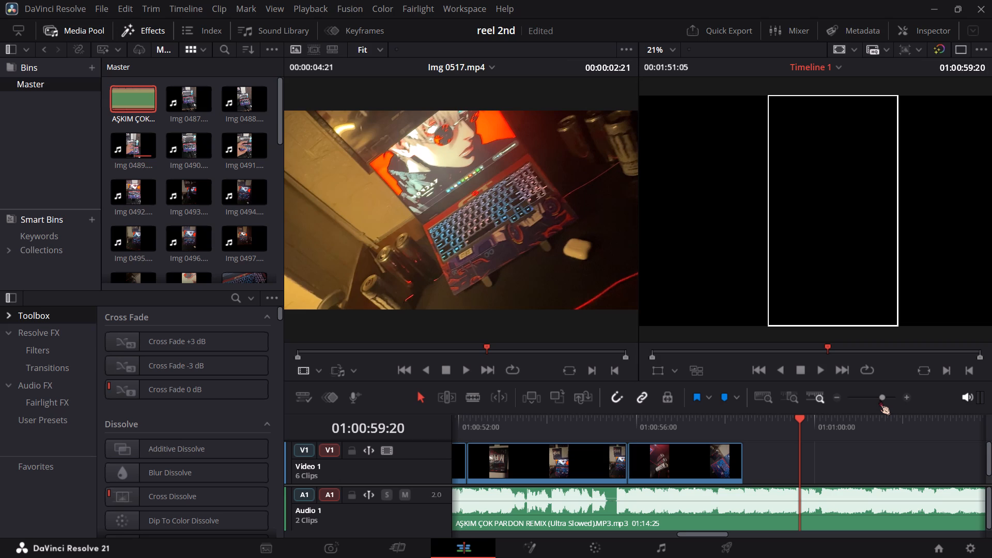
scroll(879, 400, "down", 1)
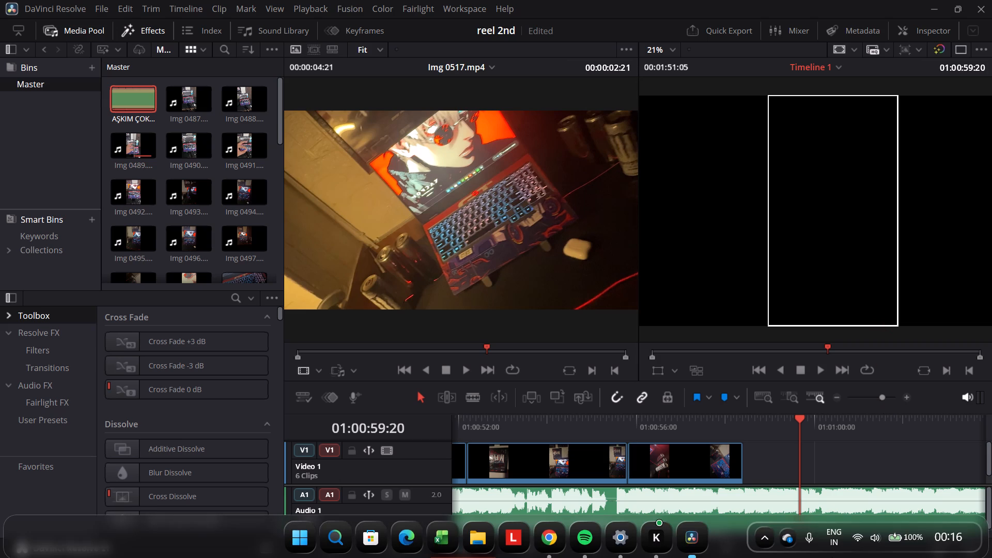
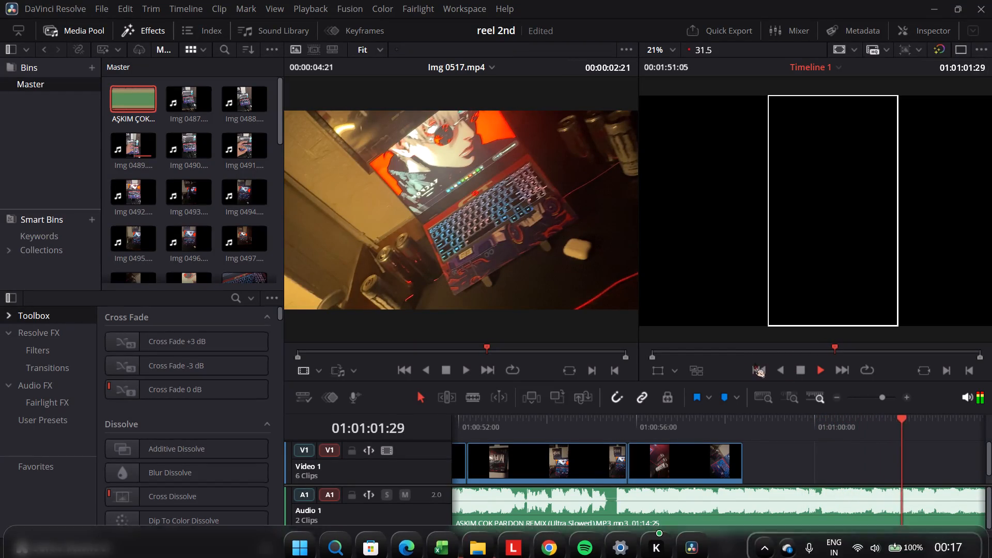
Play back the video clips with the song from the end of the first clip, stopping at 01:00:49:16.
left_click_drag(805, 420, 943, 368)
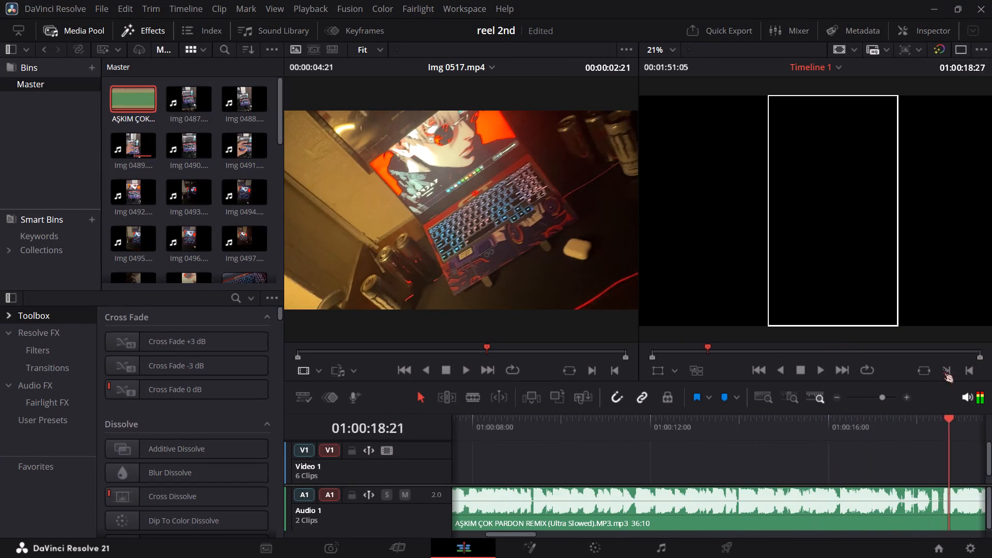
left_click_drag(943, 368, 493, 442)
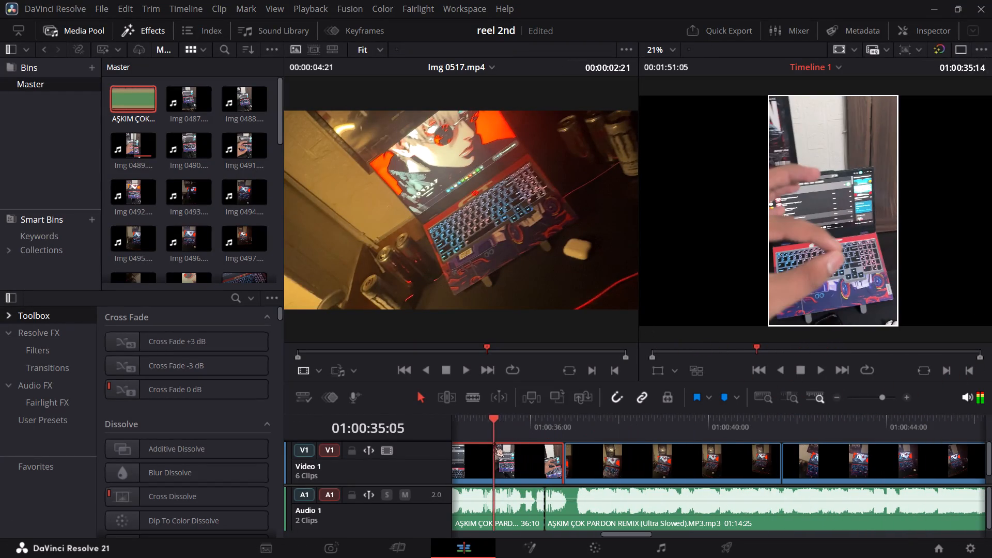
left_click_drag(493, 442, 583, 424)
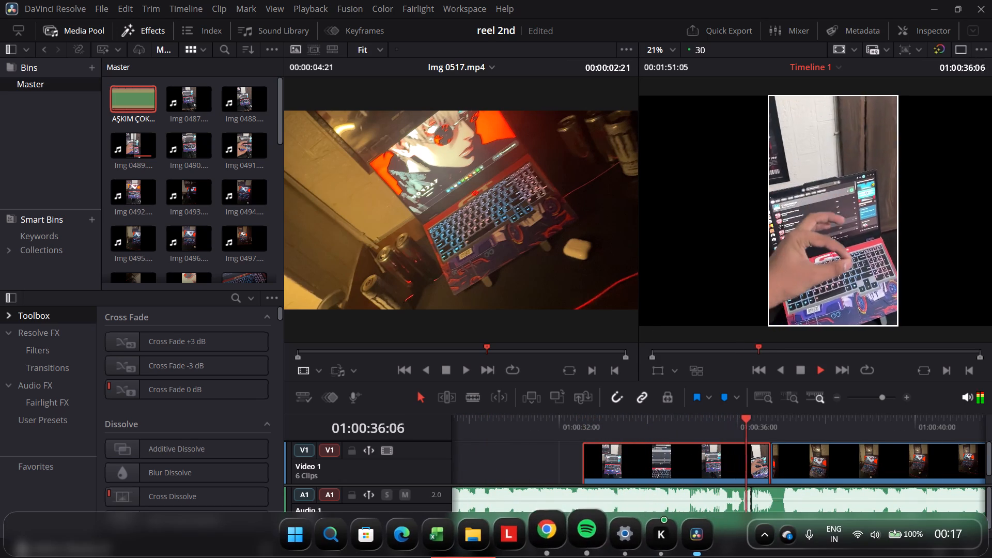
key("space")
key("space")
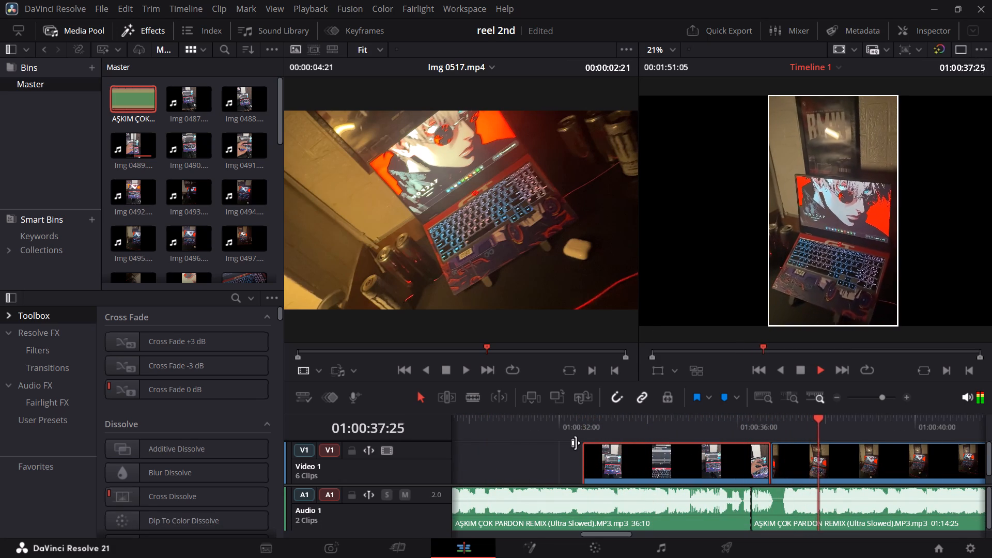
key("space")
key("space")
key("space")
key("space")
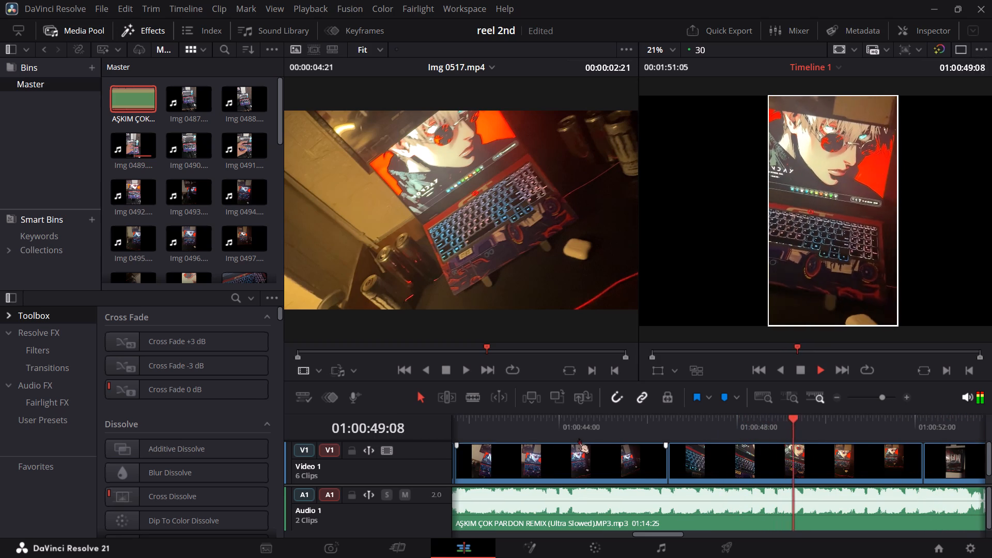
key("space")
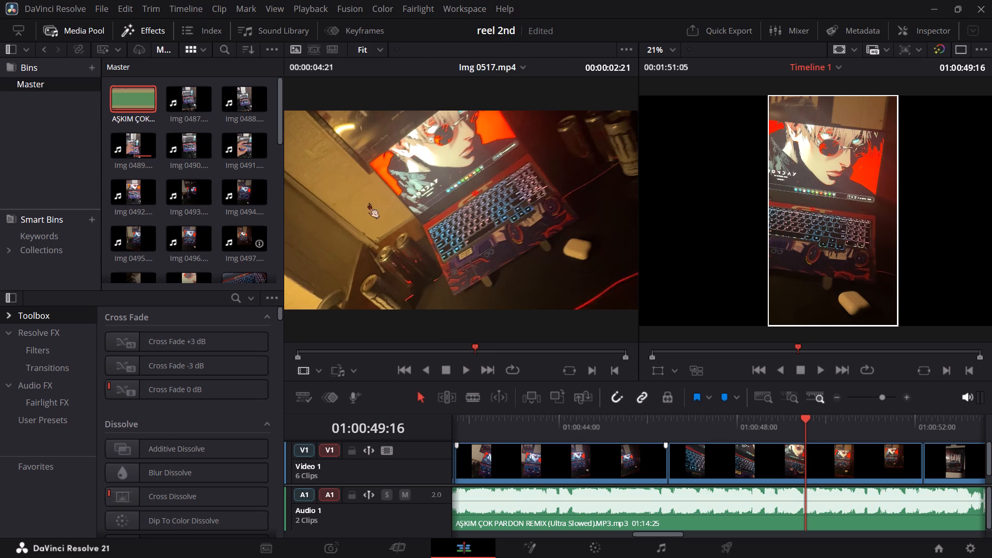
Split the song at 01:00:32:16, where the first video clip starts, and ripple-delete the part before it.
left_click_drag(525, 422, 928, 437)
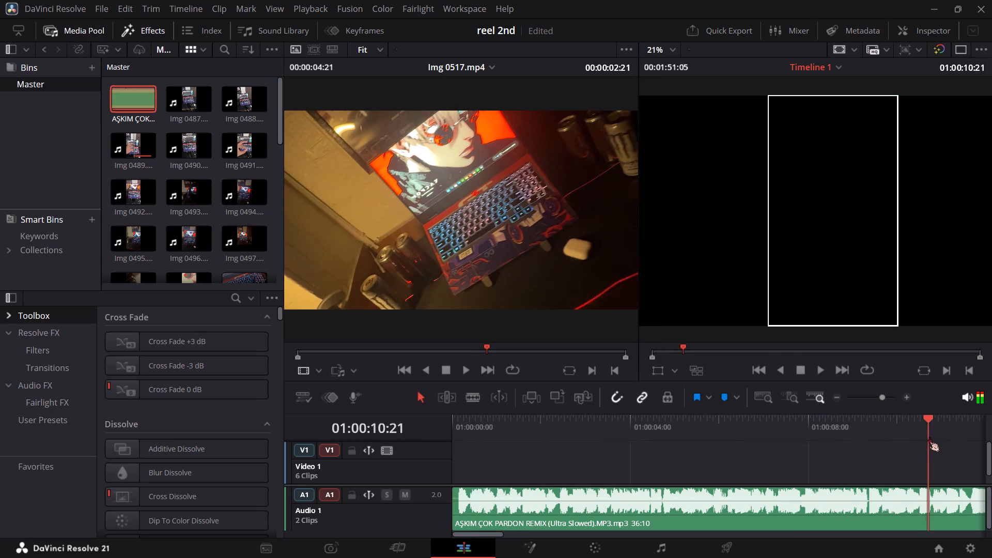
left_click_drag(928, 437, 936, 437)
scroll(856, 481, "up", 9)
scroll(798, 471, "down", 12, "ctrl")
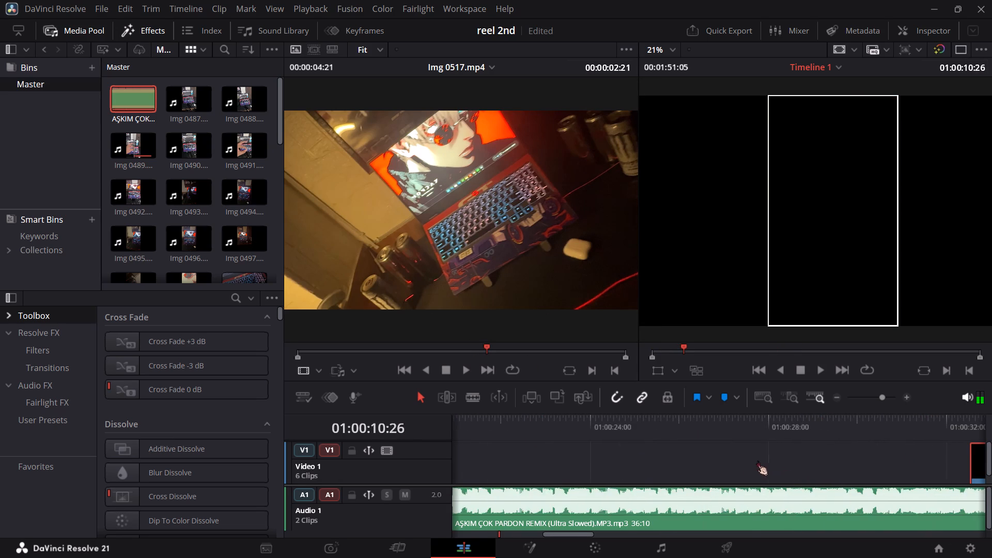
scroll(742, 458, "down", 5, "ctrl")
left_click_drag(557, 411, 564, 411)
left_click_drag(564, 424, 583, 415)
key("ctrl+b")
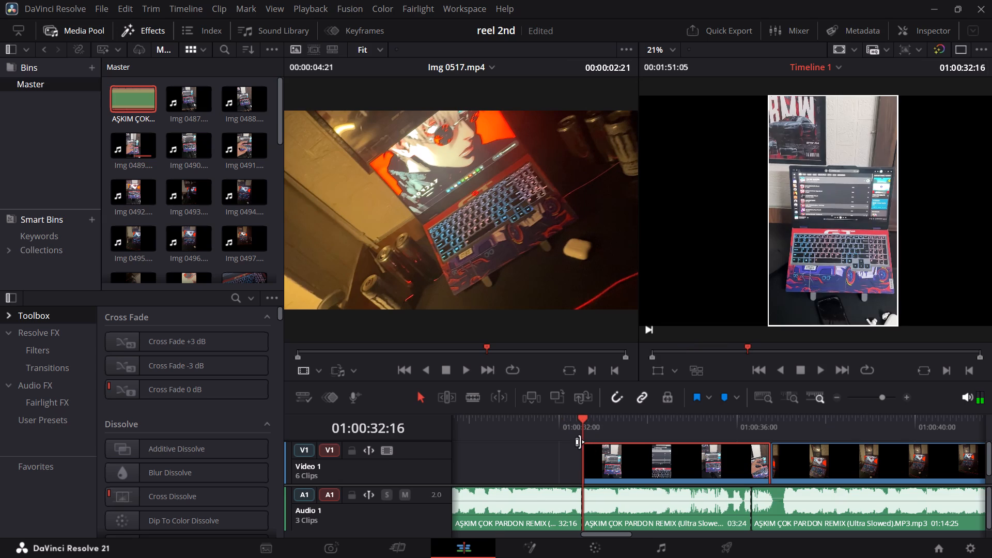
left_click(530, 493)
key("Delete")
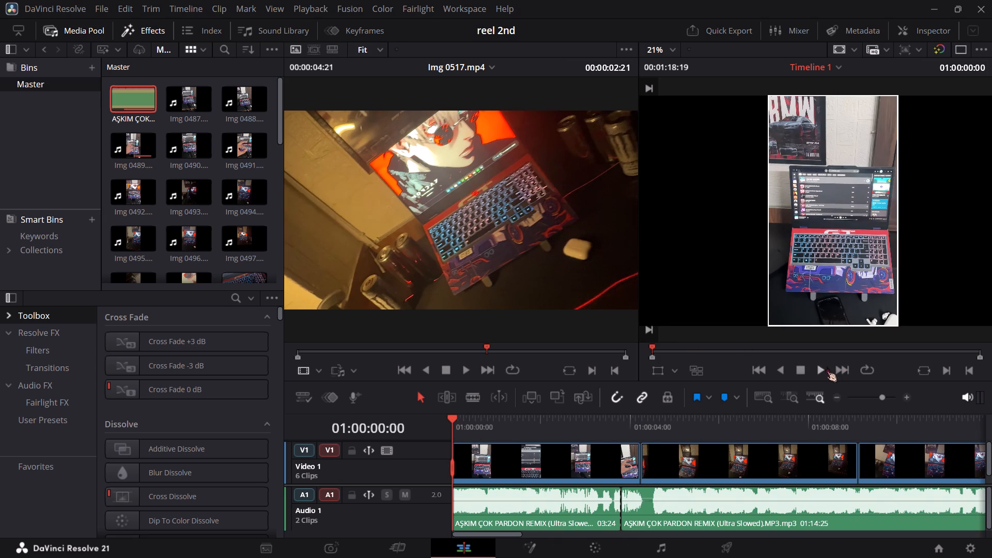
Play the timeline from 01:00:00:00 past the last video clip, stopping at 01:00:26:00.
left_click(402, 428)
left_click_drag(401, 426, 419, 421)
left_click(819, 363)
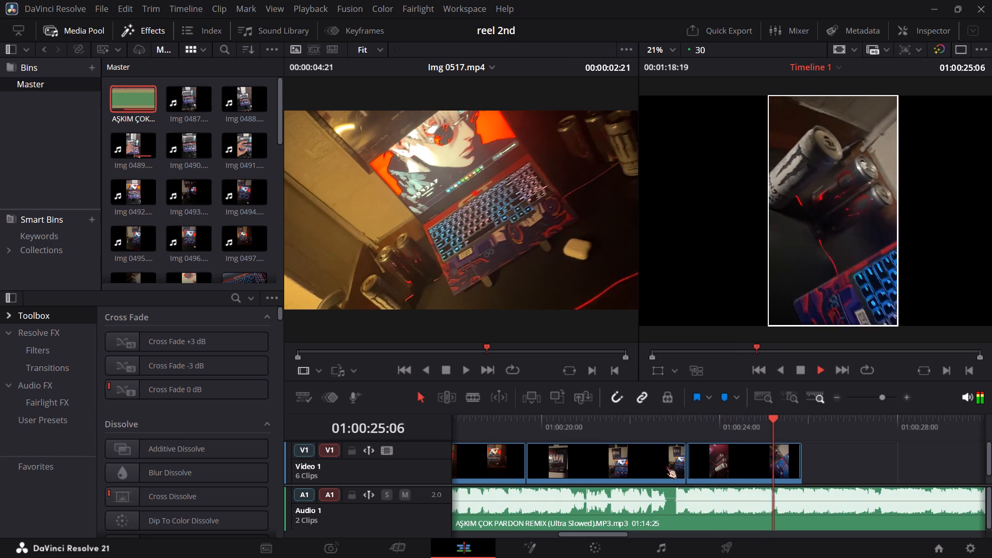
scroll(666, 463, "left", 1)
key("space")
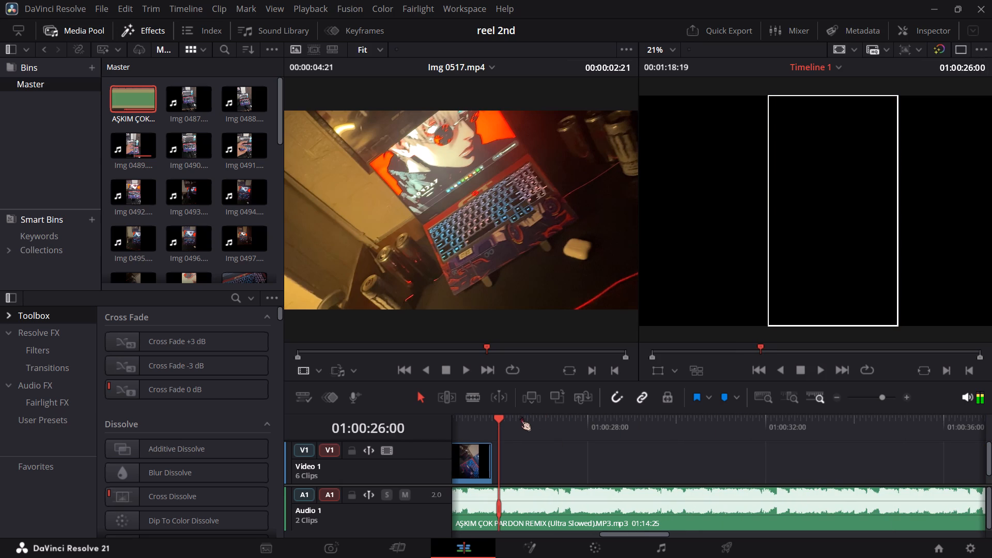
Select the edit point between the first two video clips at 01:00:04:07 and show the video transitions on the Cut page.
scroll(512, 440, "down", 10, "ctrl")
scroll(581, 445, "up", 9, "ctrl")
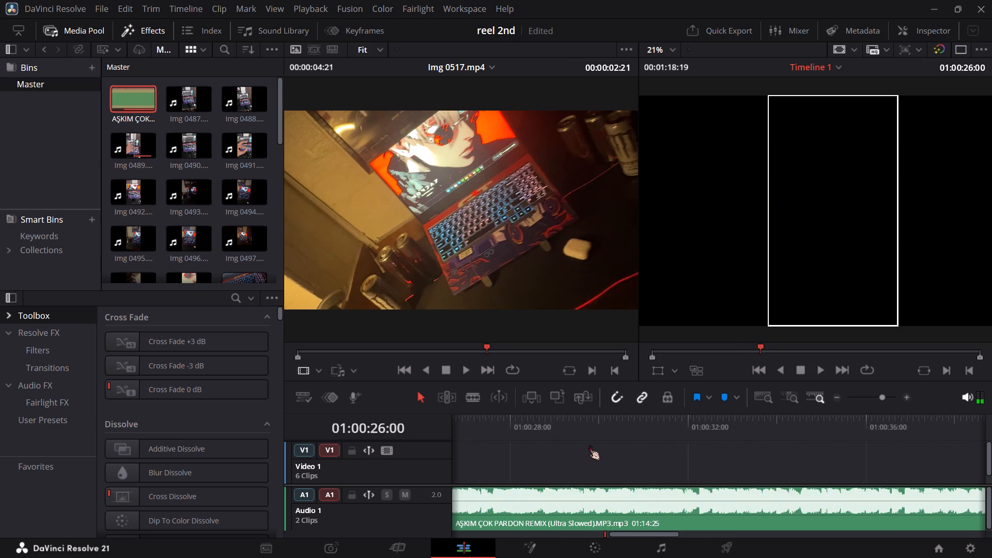
scroll(589, 445, "up", 8, "ctrl")
scroll(600, 445, "down", 2, "ctrl")
scroll(600, 445, "up", 20, "ctrl")
scroll(600, 445, "up", 2, "ctrl")
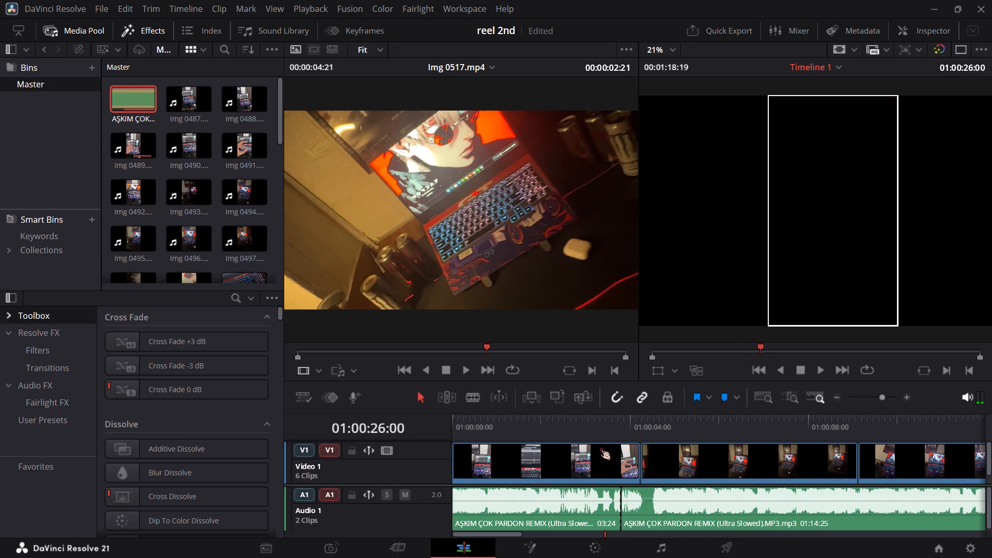
left_click_drag(486, 426, 402, 438, "ctrl")
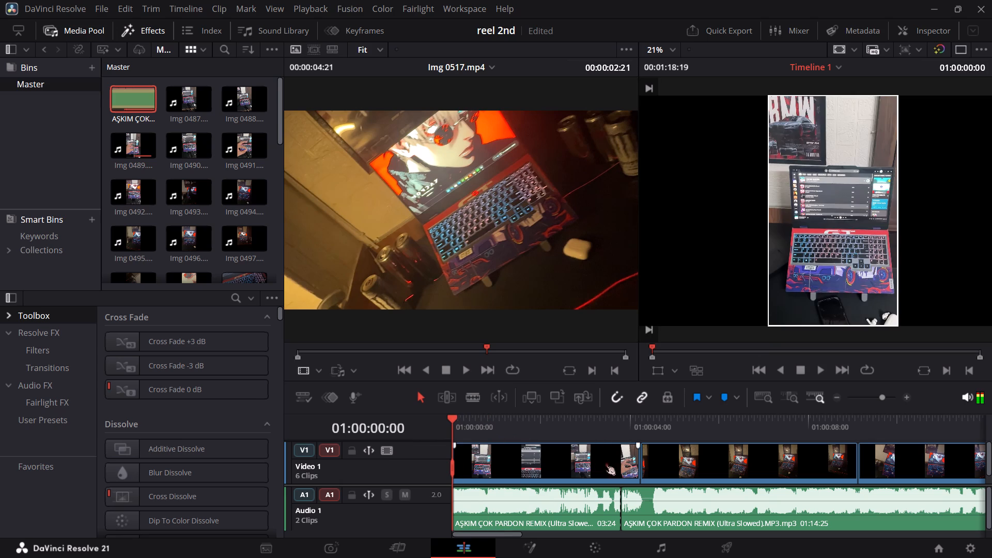
left_click_drag(451, 419, 645, 411)
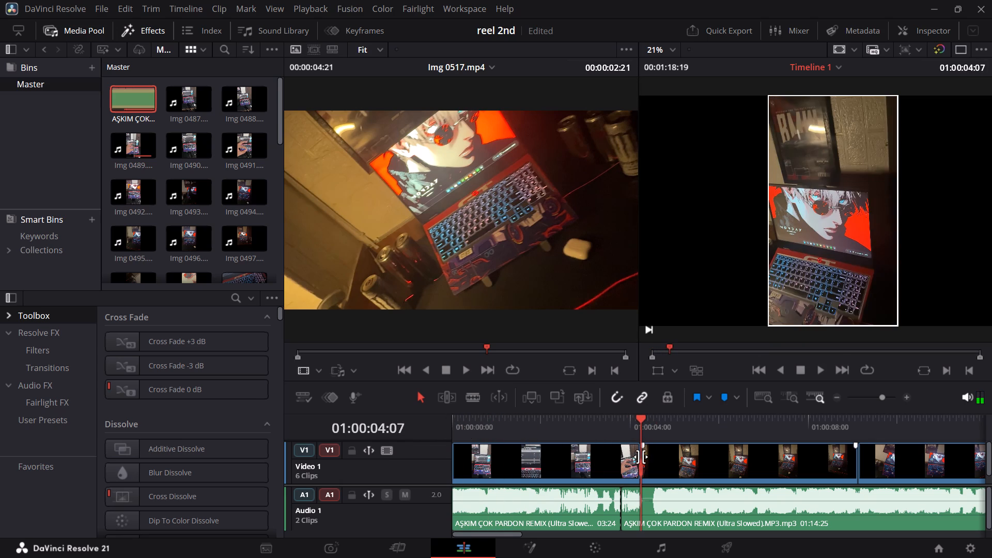
left_click(641, 457)
left_click(641, 457)
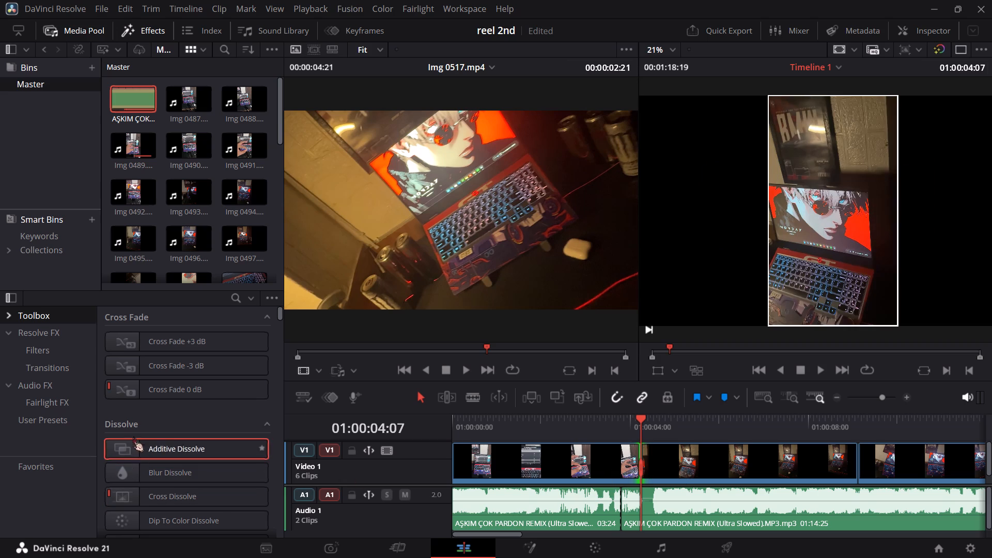
left_click(176, 11)
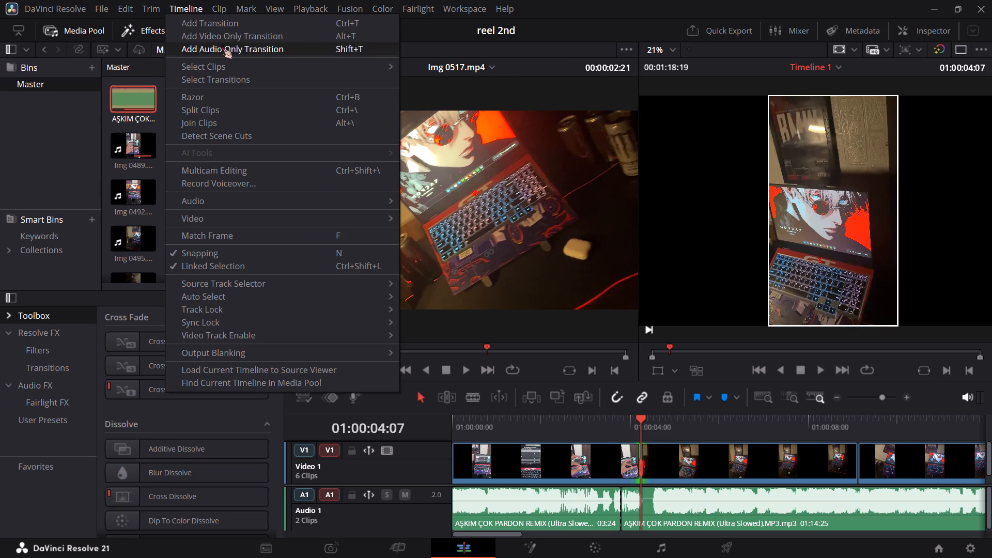
left_click(406, 546)
left_click(184, 35)
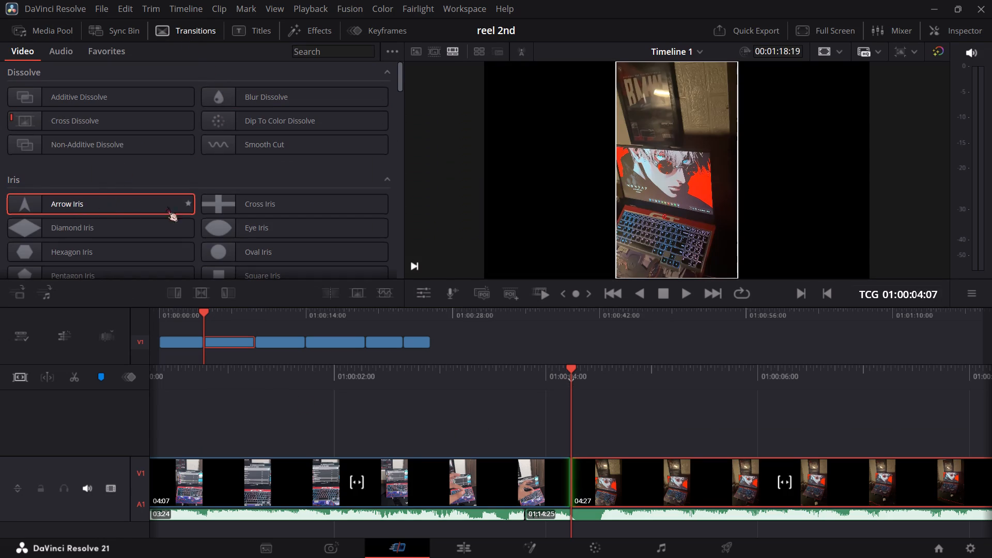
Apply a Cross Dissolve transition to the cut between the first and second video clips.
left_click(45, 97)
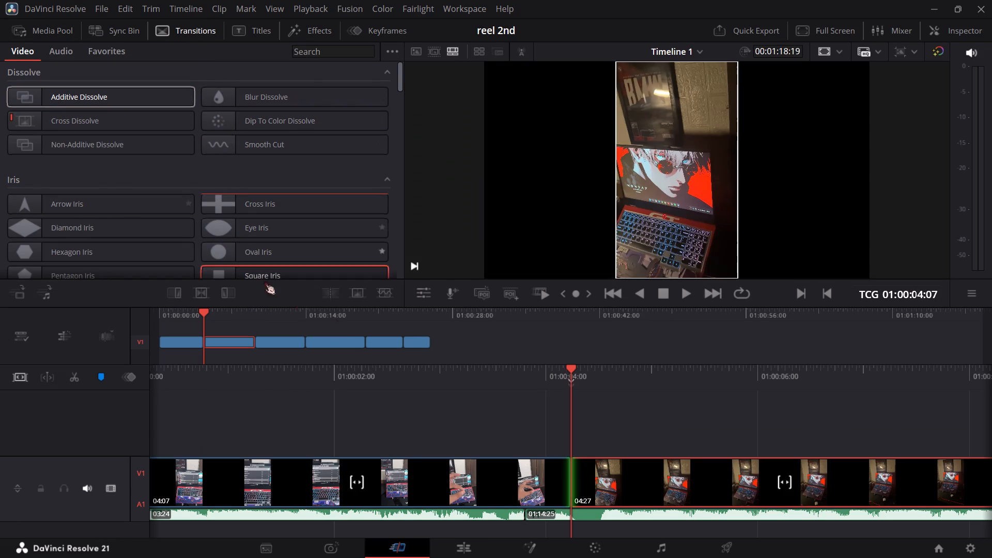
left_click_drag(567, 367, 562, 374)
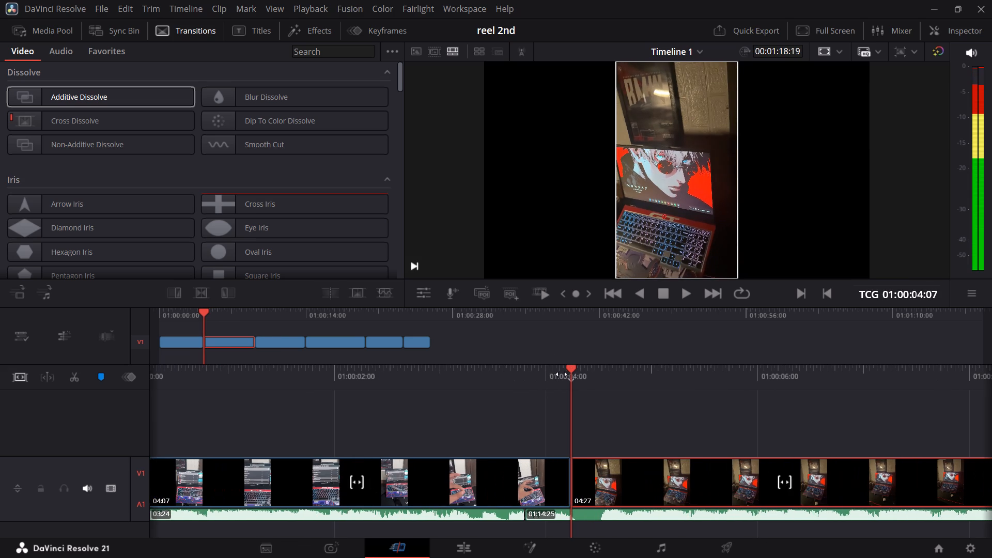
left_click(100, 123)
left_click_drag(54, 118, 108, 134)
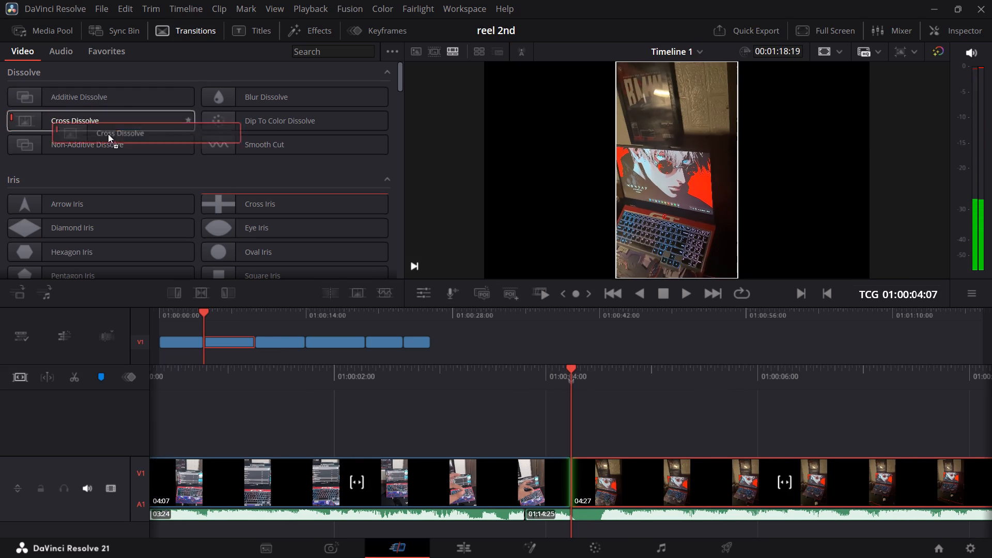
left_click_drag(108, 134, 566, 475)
Preview the Cross Dissolve between the first two clips by scrubbing and playing through it.
left_click_drag(567, 388, 707, 376)
left_click(691, 293)
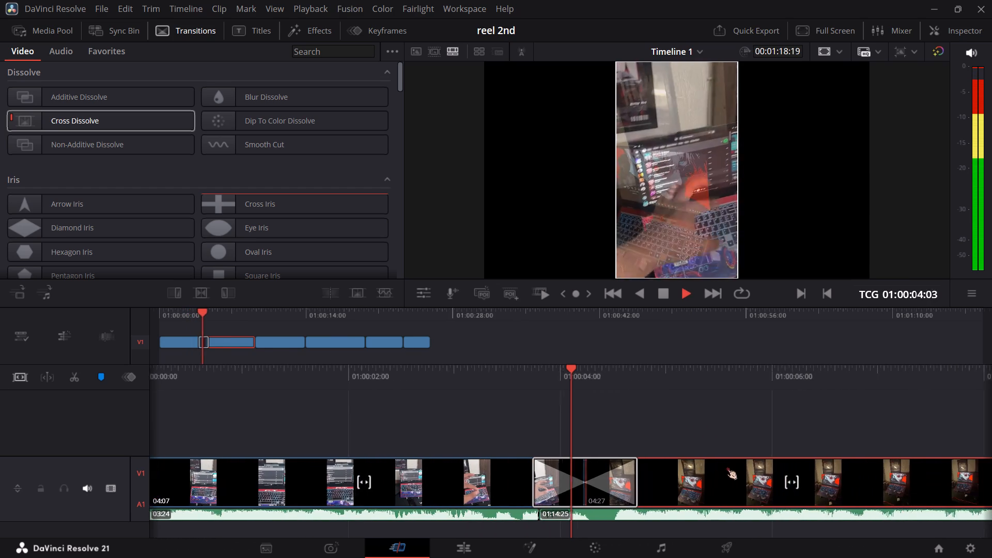
left_click_drag(583, 376, 737, 374)
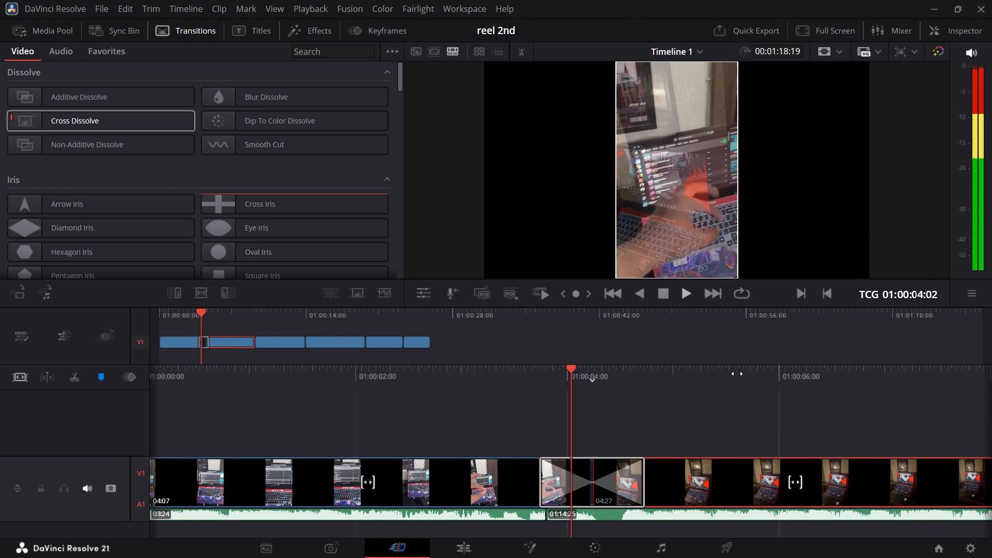
left_click_drag(737, 374, 738, 374)
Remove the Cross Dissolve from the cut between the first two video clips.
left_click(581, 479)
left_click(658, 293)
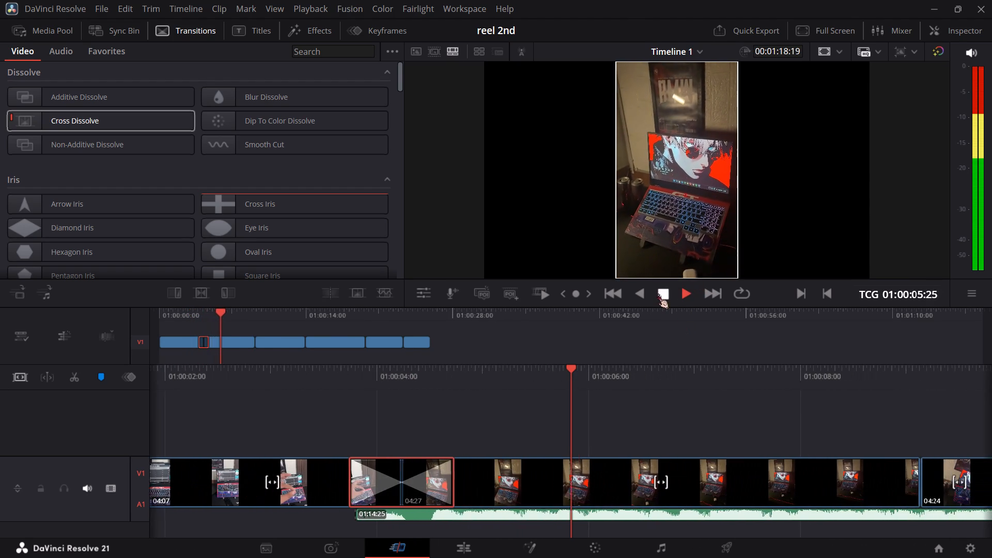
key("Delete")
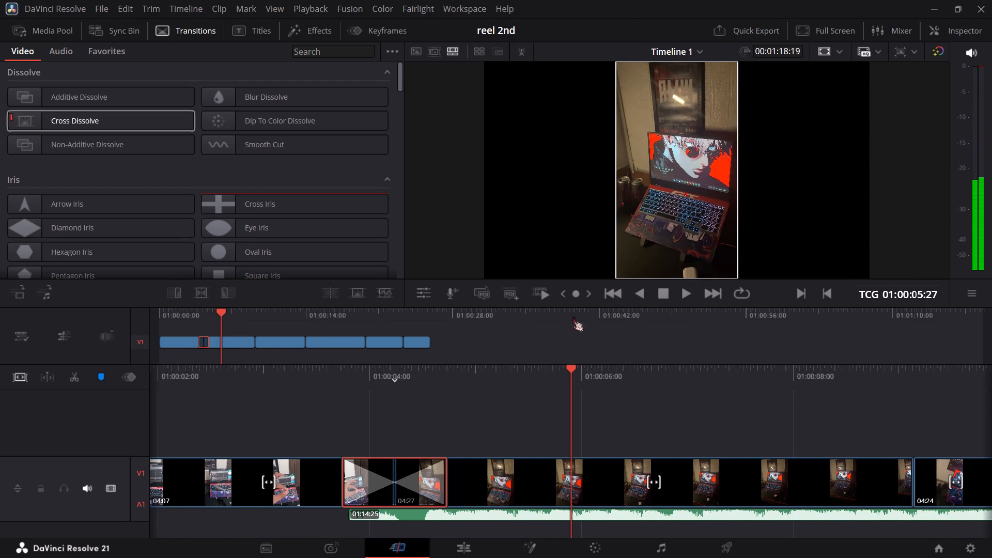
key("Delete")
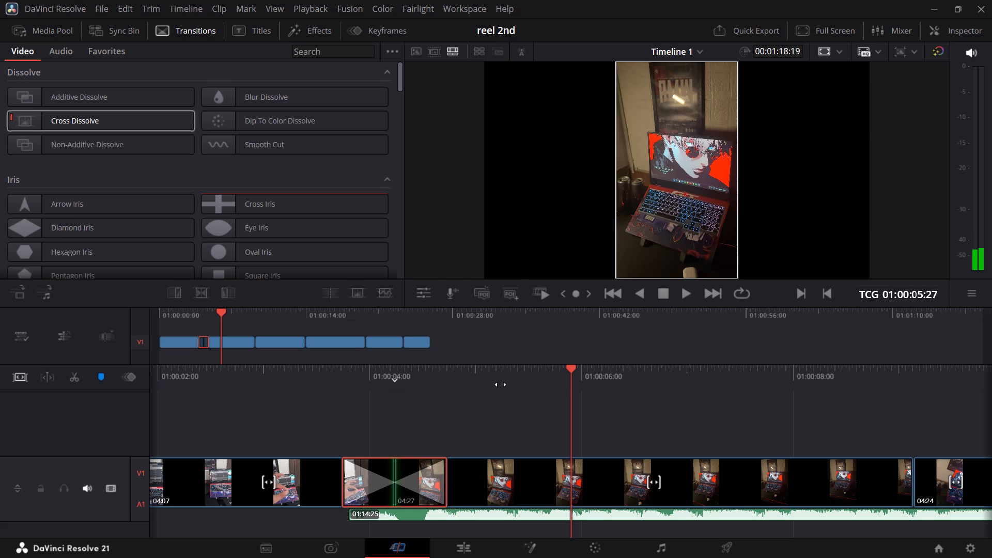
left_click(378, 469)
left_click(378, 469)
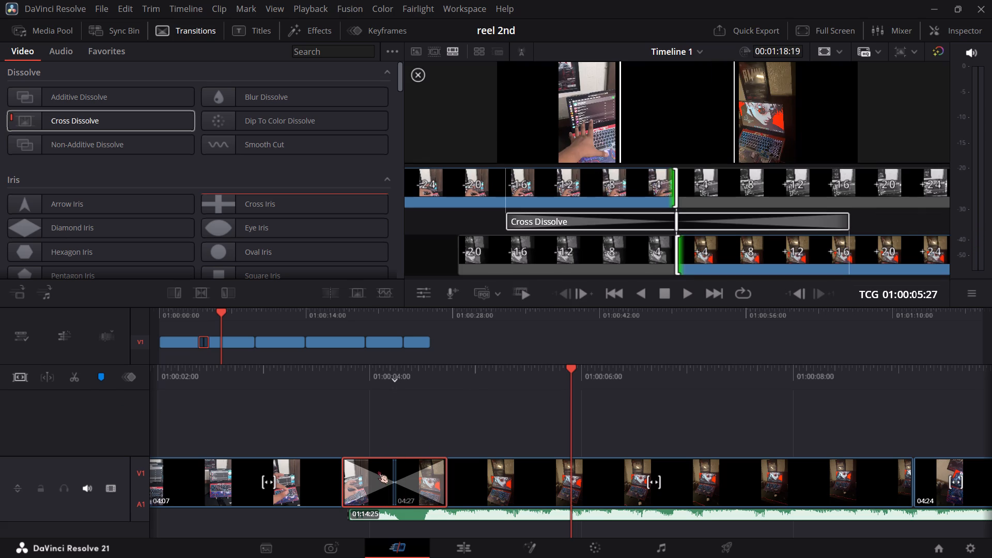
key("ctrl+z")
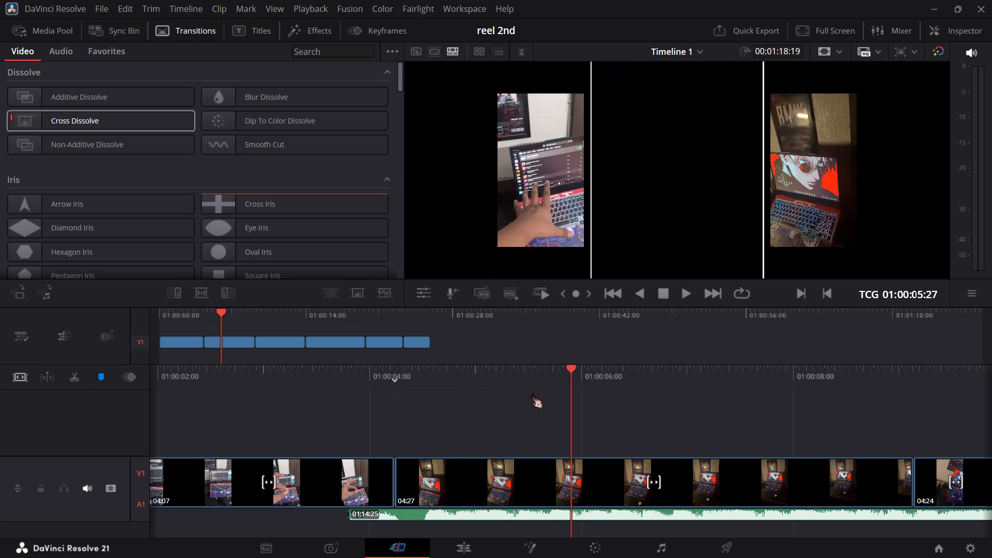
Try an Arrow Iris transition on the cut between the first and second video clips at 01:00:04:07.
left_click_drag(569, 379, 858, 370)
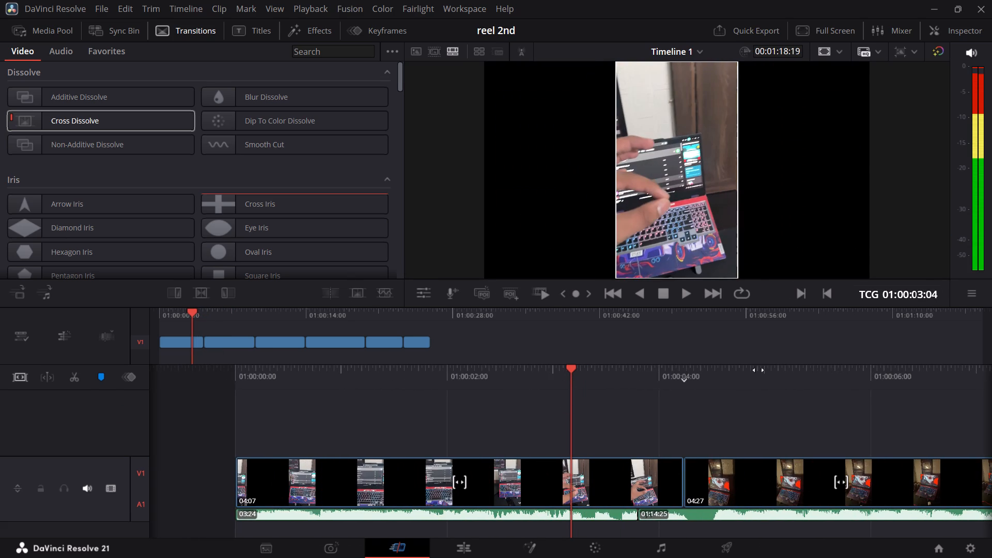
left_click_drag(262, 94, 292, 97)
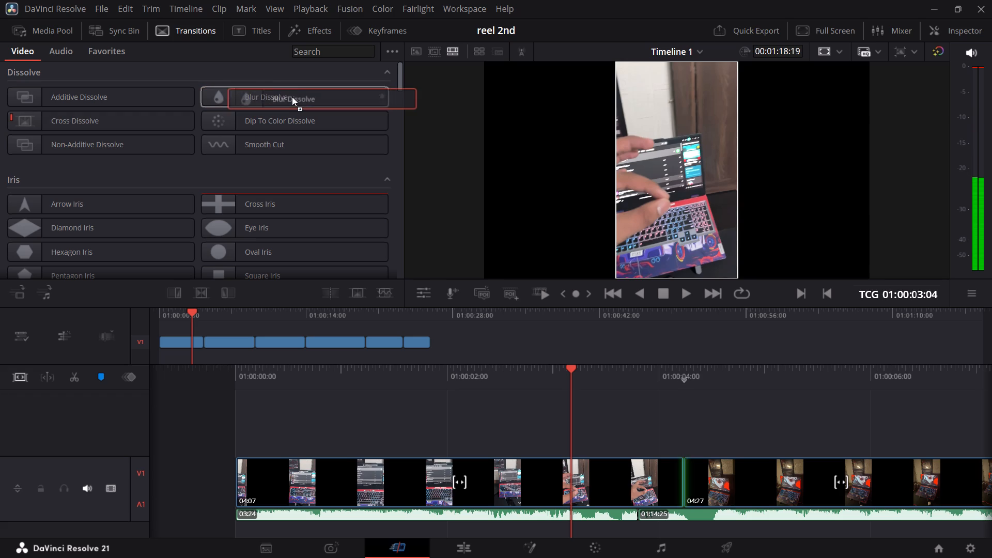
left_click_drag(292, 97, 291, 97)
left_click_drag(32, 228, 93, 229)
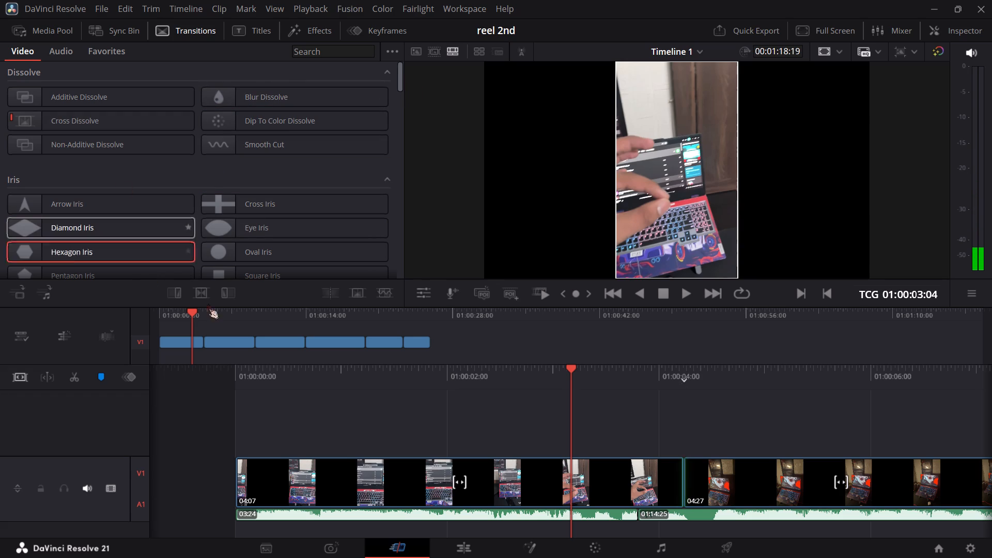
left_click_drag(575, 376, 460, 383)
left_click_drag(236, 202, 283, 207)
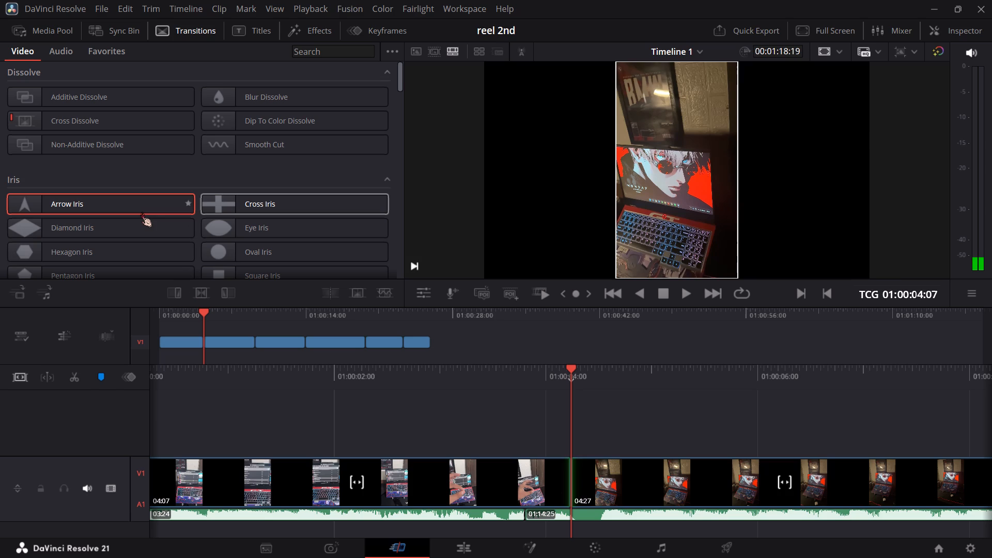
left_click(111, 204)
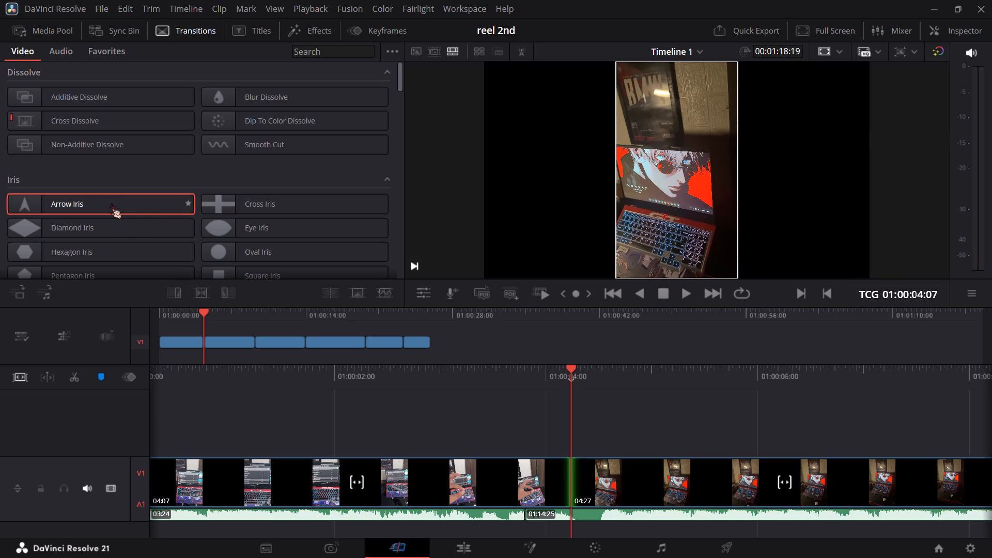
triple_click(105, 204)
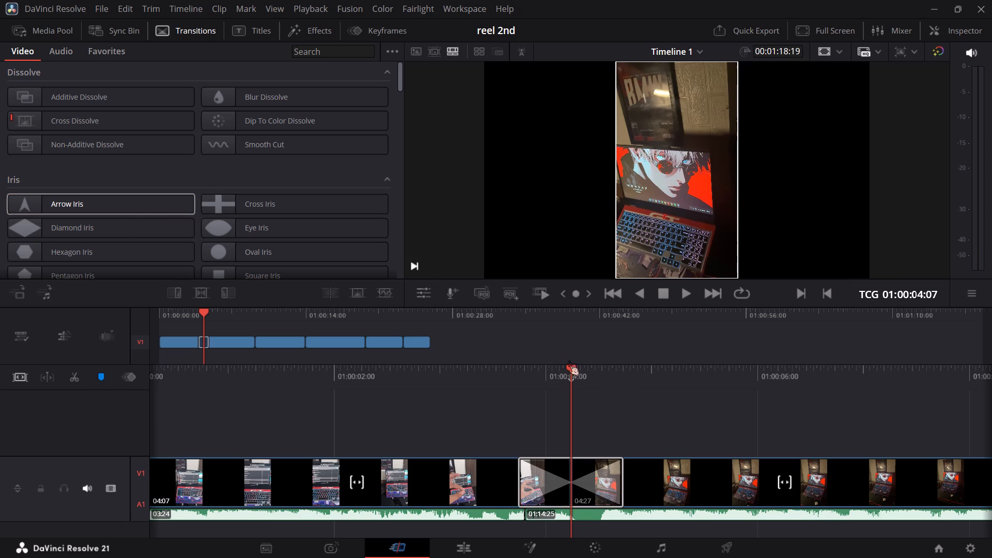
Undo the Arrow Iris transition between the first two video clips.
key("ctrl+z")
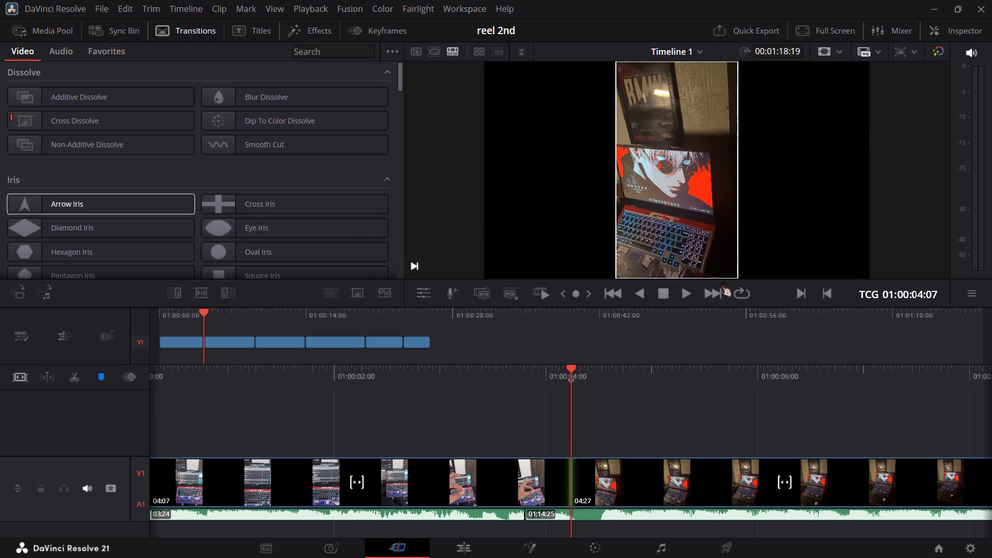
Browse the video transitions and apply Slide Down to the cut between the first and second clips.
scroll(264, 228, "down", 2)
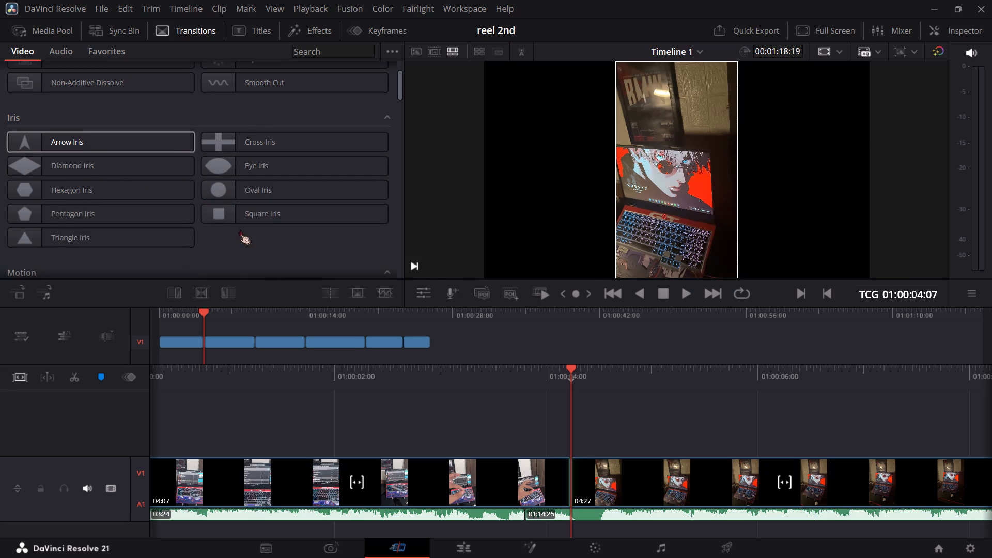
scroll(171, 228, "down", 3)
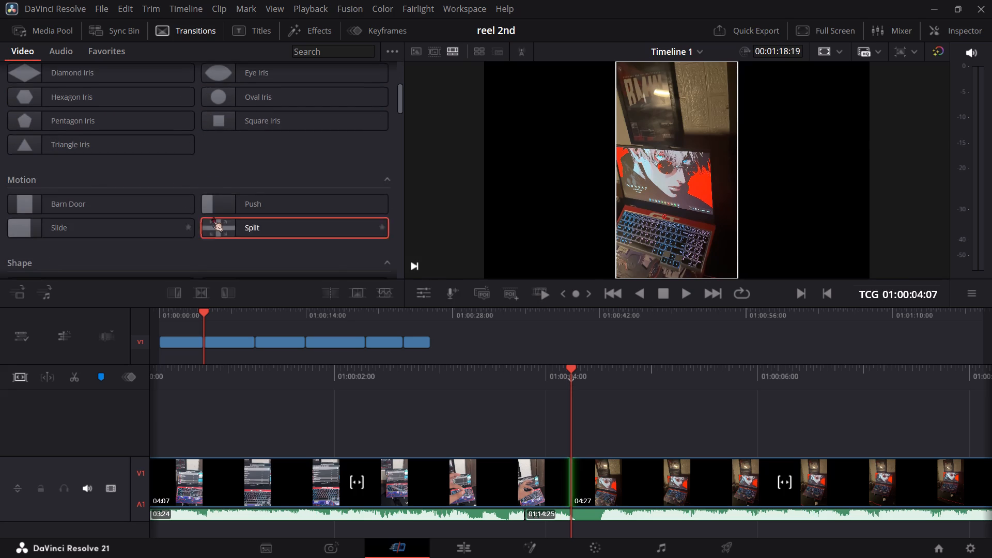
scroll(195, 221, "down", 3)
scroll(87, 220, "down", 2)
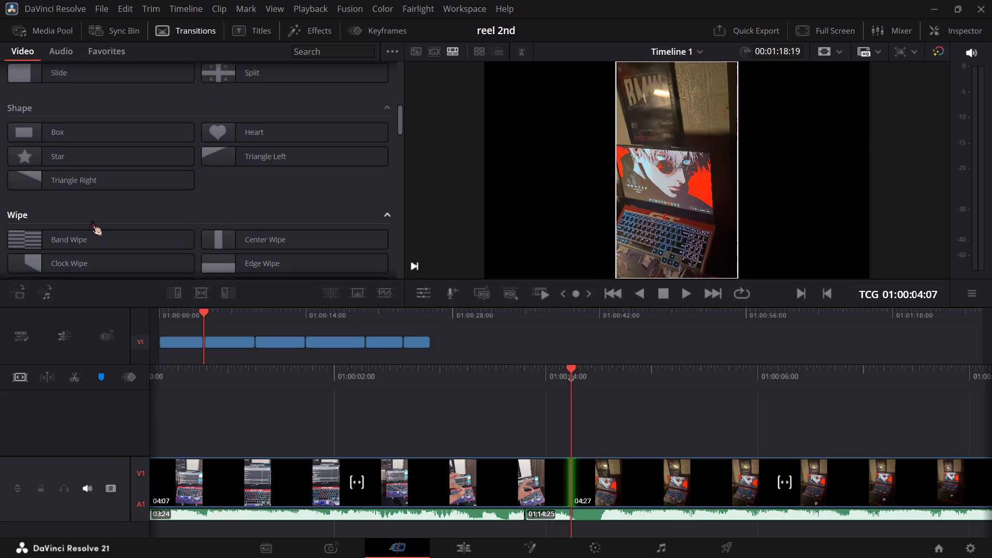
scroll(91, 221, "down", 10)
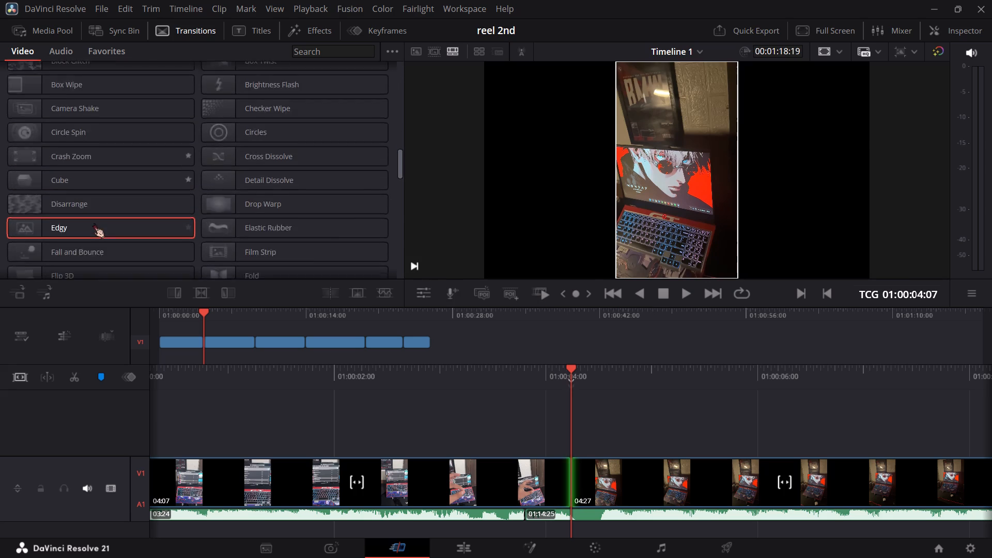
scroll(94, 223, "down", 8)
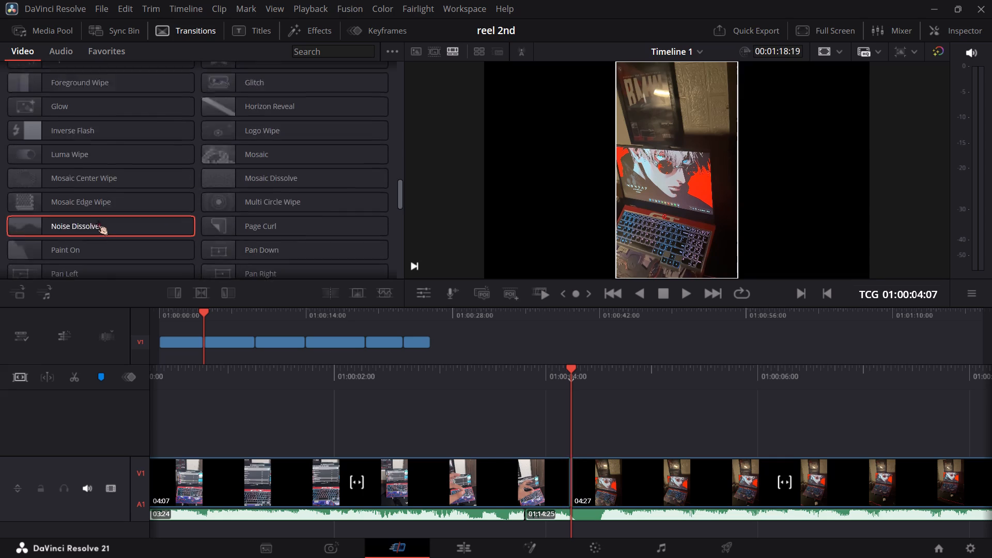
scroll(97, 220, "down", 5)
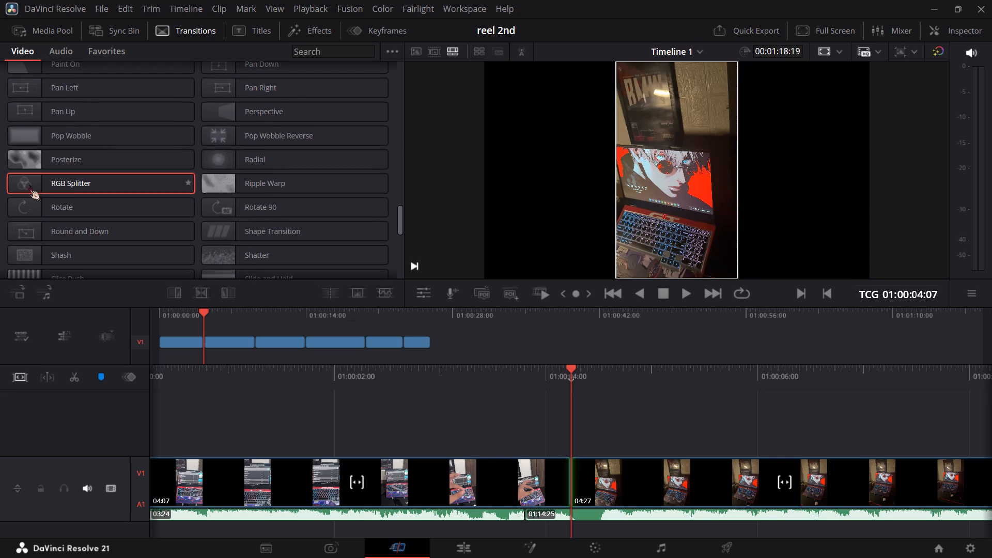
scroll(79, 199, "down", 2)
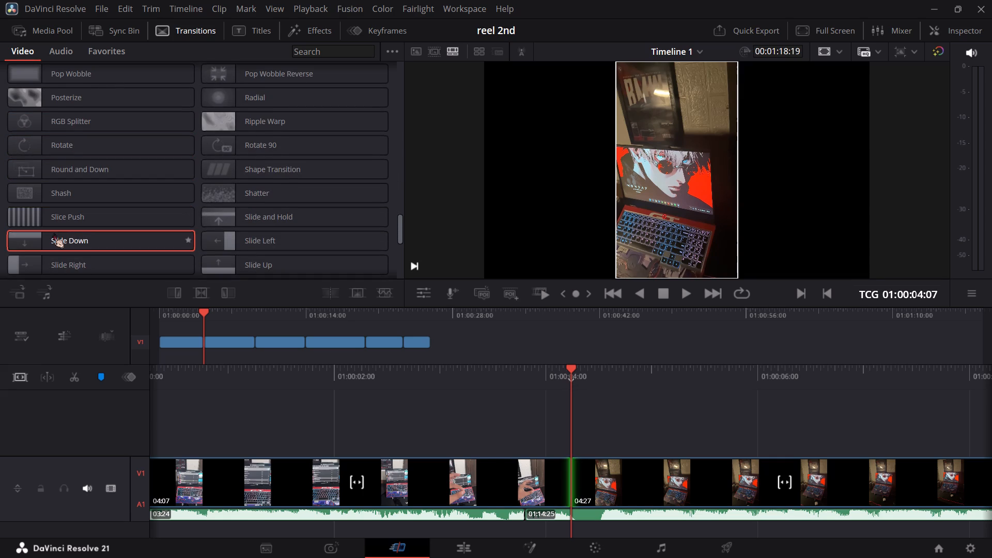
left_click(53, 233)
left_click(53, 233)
Preview the Slide Down transition by scrubbing back before the cut and playing through it.
left_click_drag(563, 379, 503, 378)
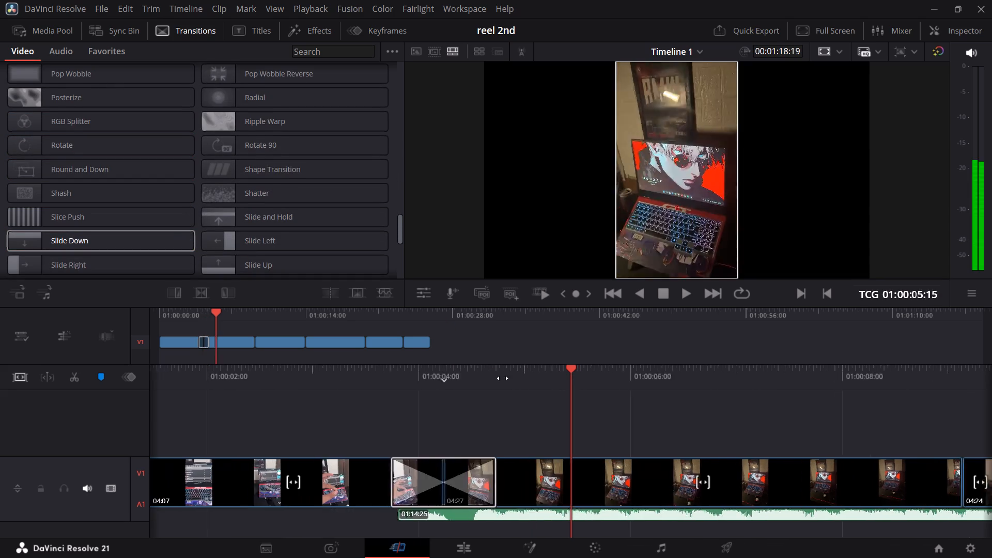
left_click_drag(503, 378, 819, 395)
left_click(687, 288)
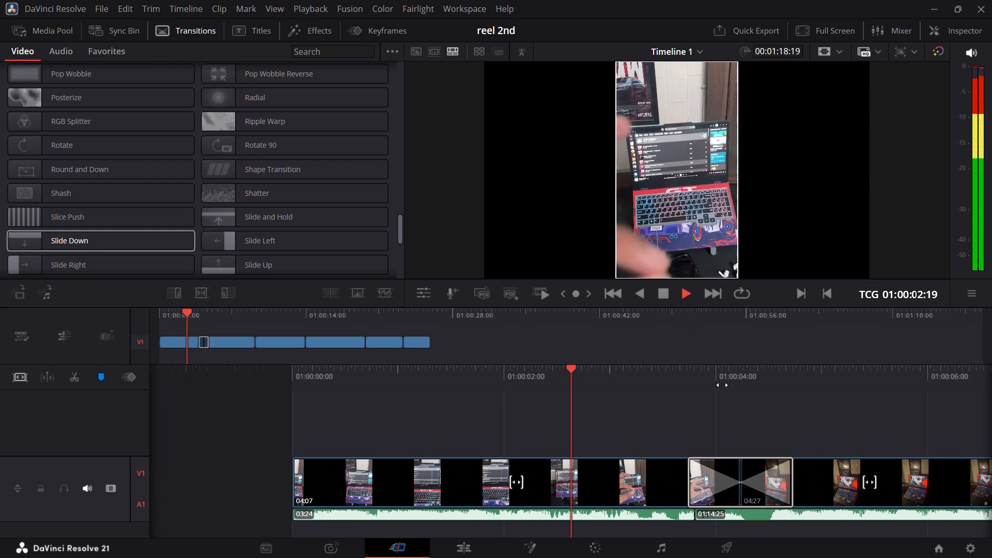
key("space")
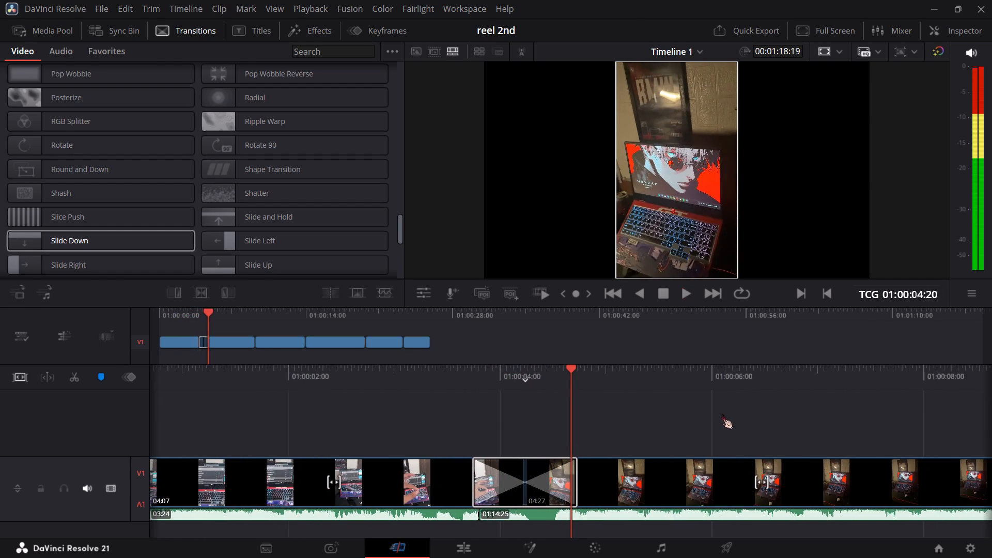
key("space")
key("space")
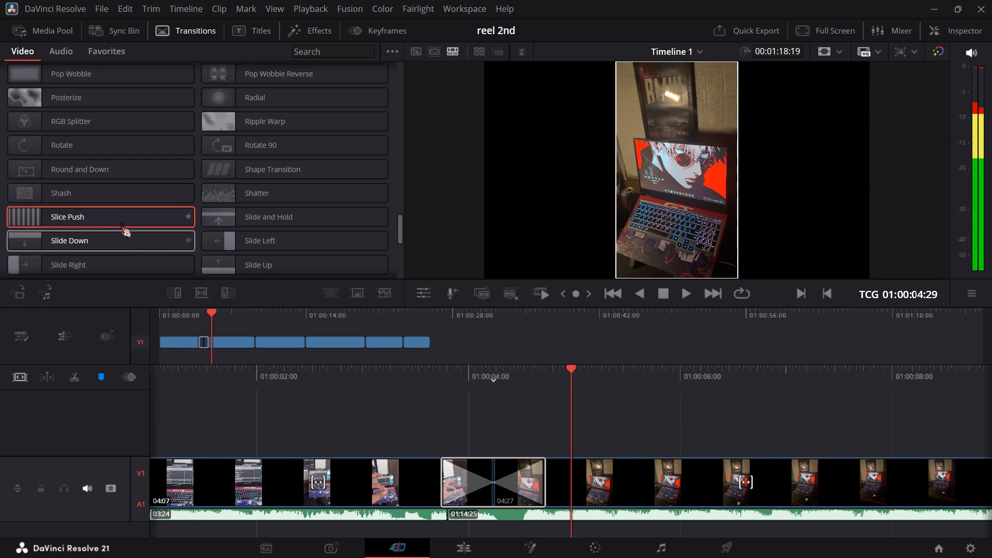
Replace the Slide Down between the first two clips with the Camera Shake Fusion transition.
scroll(122, 222, "down", 9)
scroll(132, 228, "up", 4)
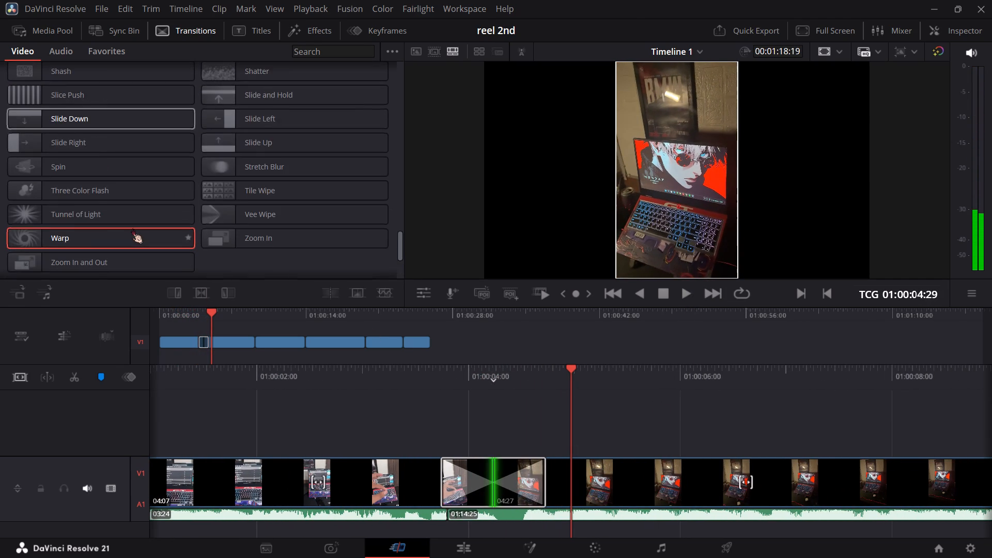
scroll(132, 228, "up", 8)
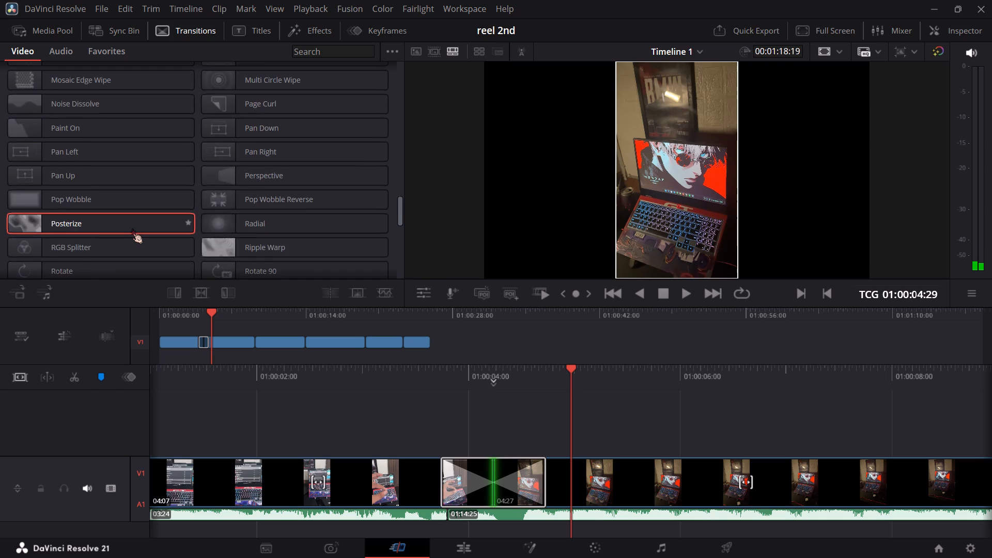
scroll(132, 228, "up", 9)
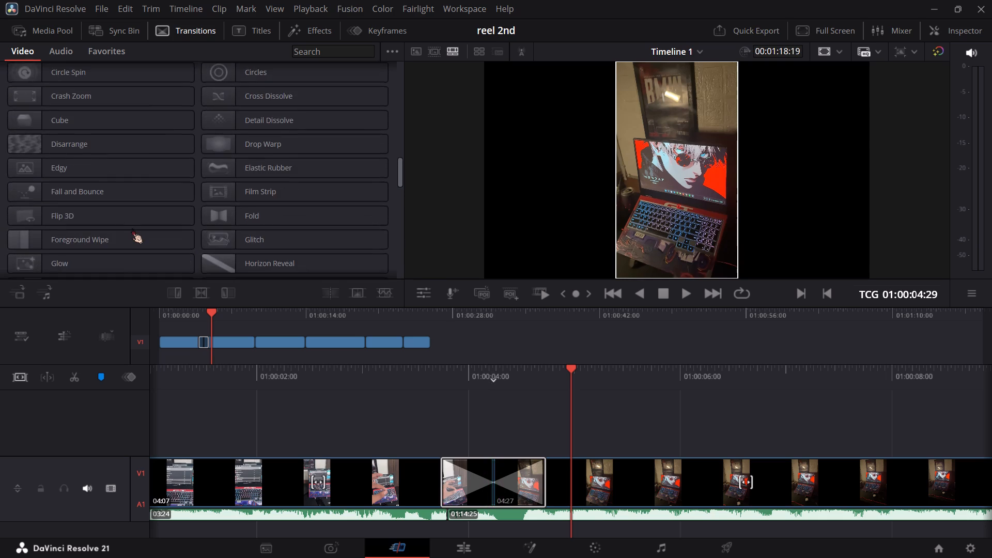
scroll(132, 228, "up", 6)
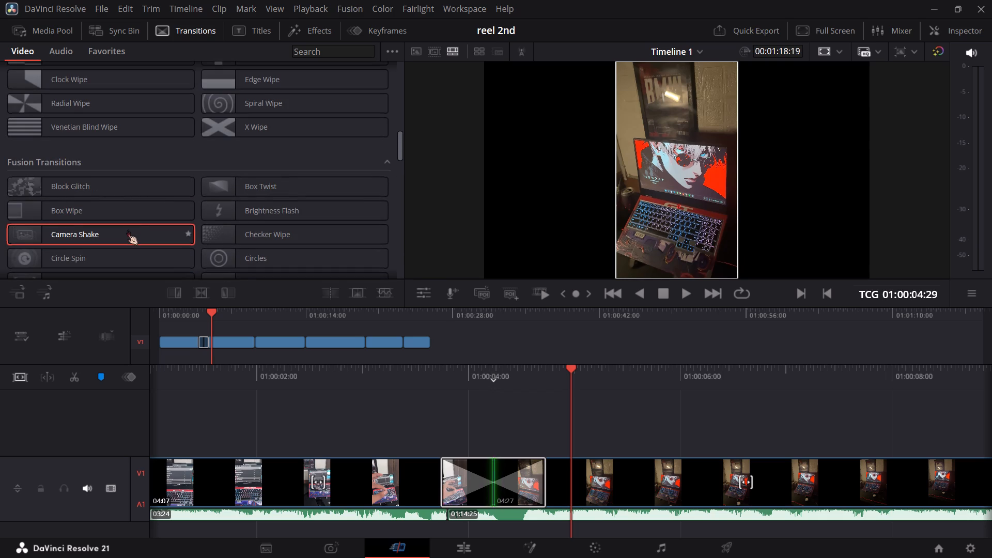
left_click_drag(127, 230, 655, 478)
left_click_drag(60, 228, 621, 455)
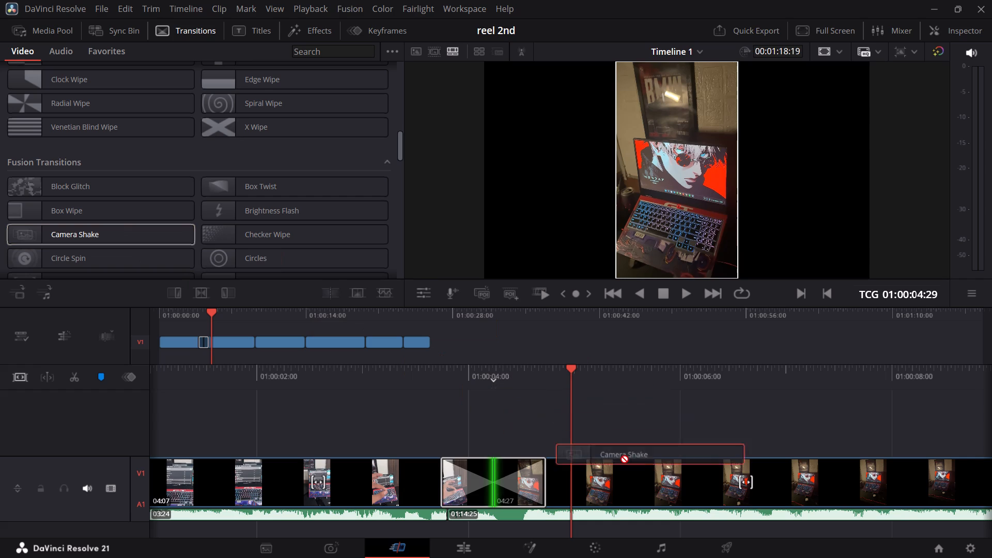
left_click_drag(621, 455, 629, 479)
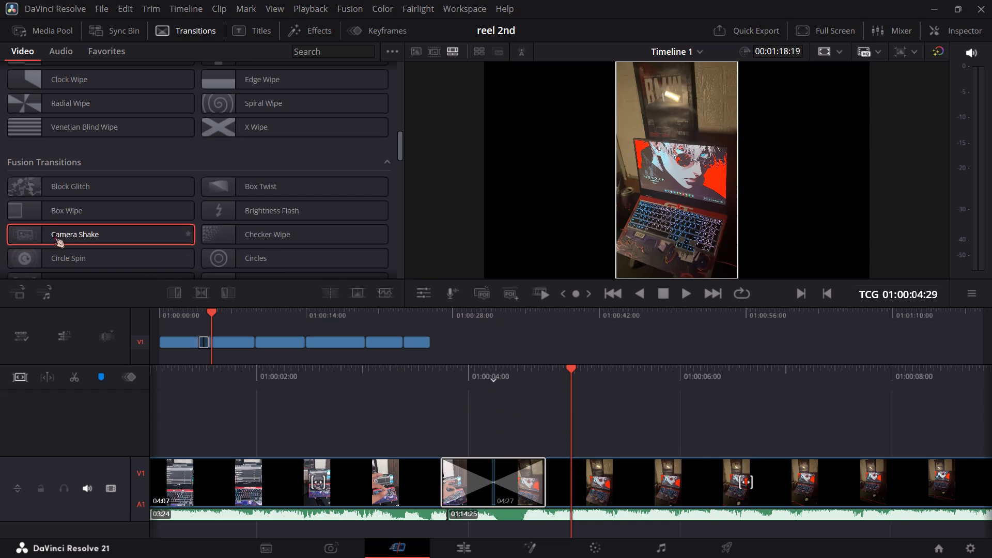
left_click_drag(54, 225, 544, 475)
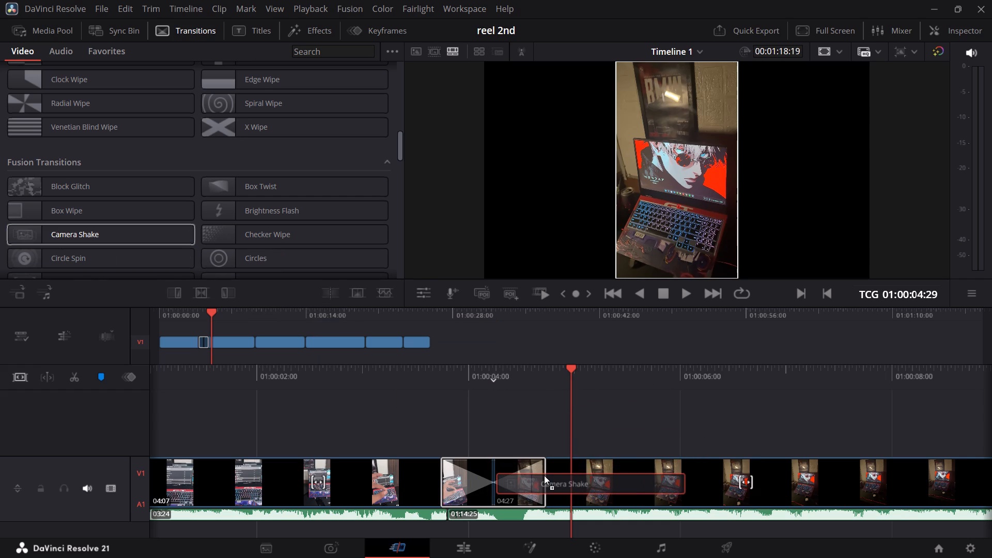
left_click_drag(544, 475, 560, 473)
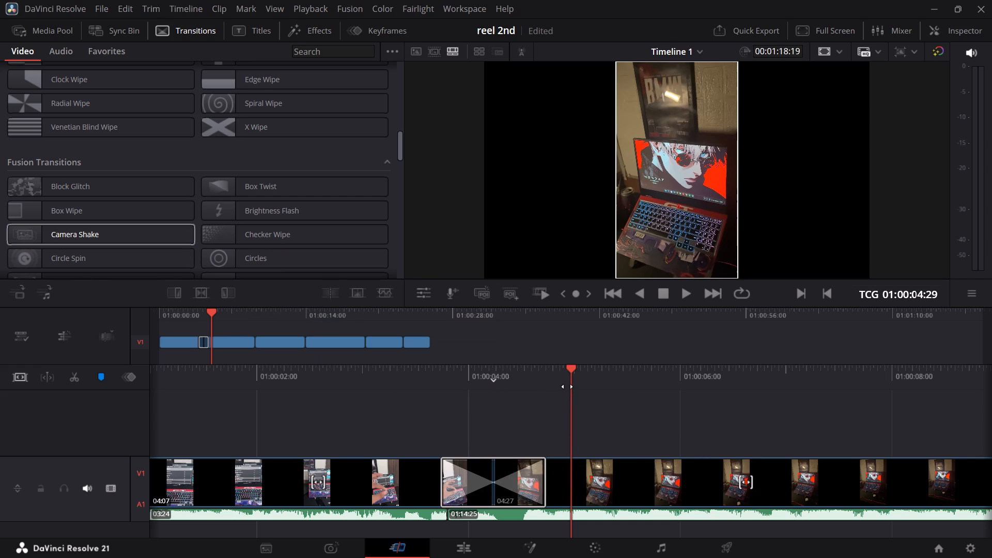
Preview the Camera Shake transition by scrubbing back and replaying the cut between the first two clips.
left_click_drag(567, 385, 742, 392)
left_click(680, 295)
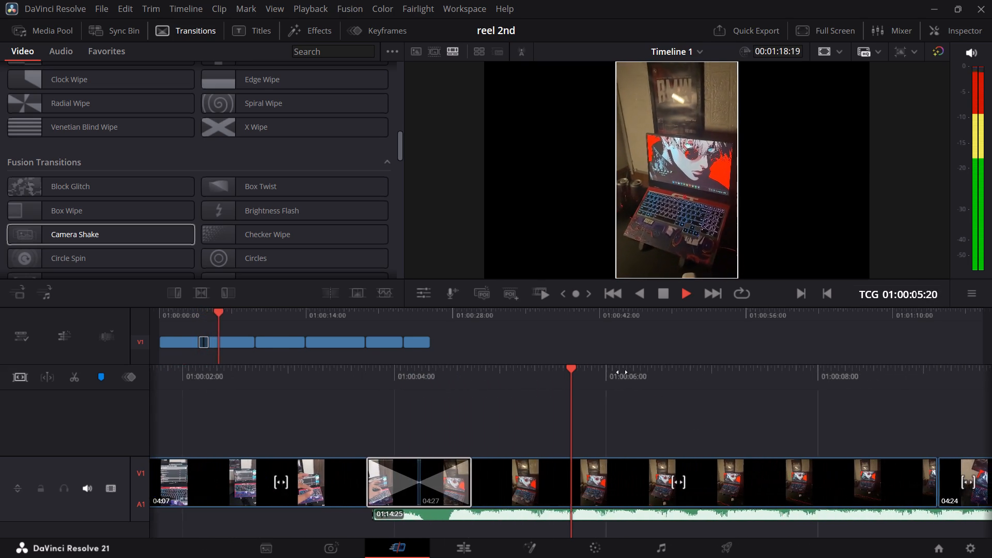
left_click_drag(592, 371, 843, 371)
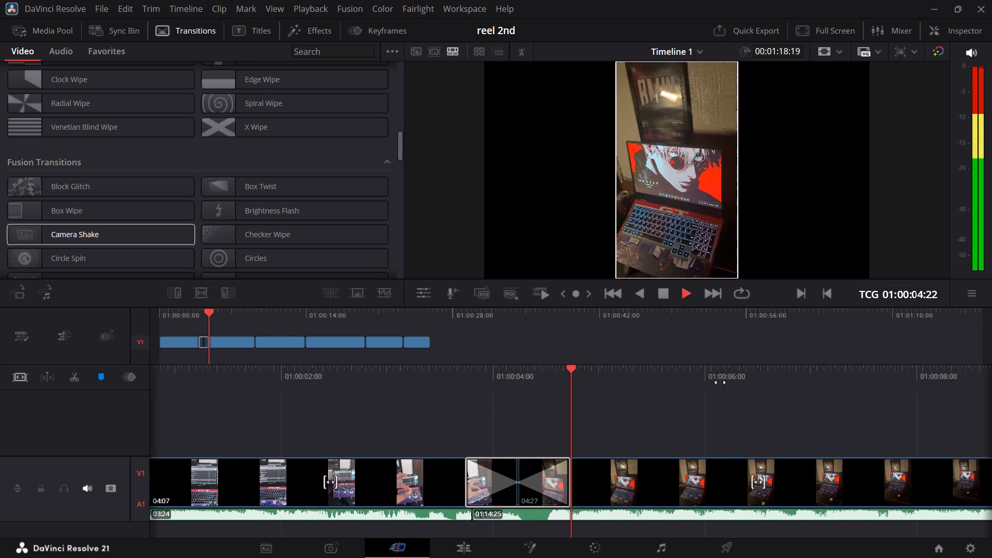
left_click_drag(697, 382, 859, 381)
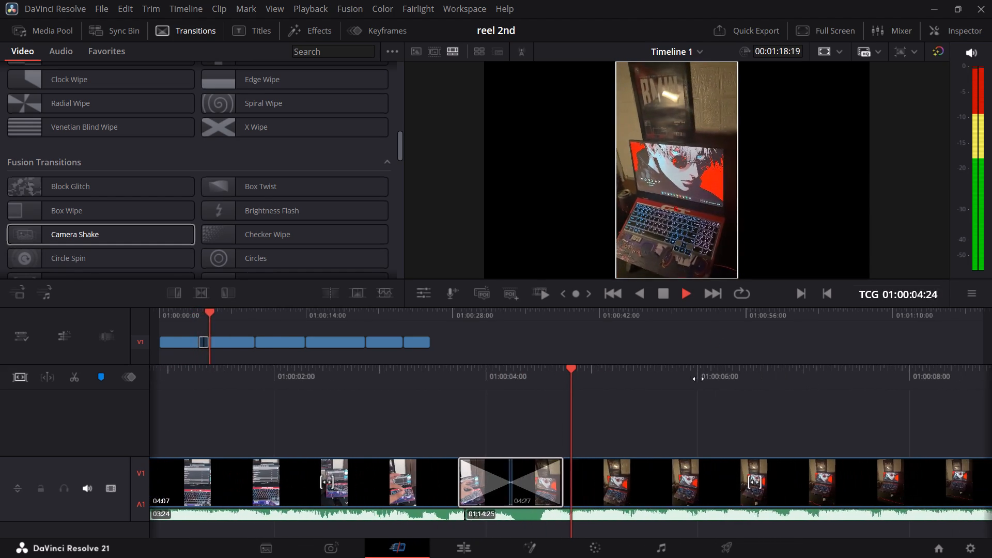
left_click_drag(698, 379, 813, 376)
left_click(660, 296)
Apply Camera Shake again to the transition between the first two clips.
left_click_drag(102, 236, 583, 484)
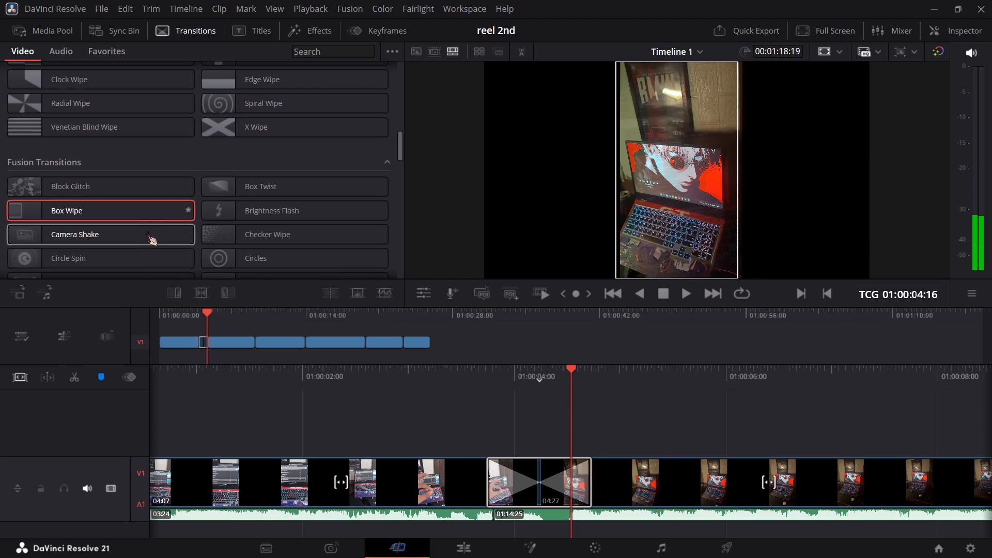
double_click(148, 234)
Play back the Camera Shake transition repeatedly from before the cut to review it, and stop playback.
left_click(681, 288)
left_click_drag(622, 389, 740, 388)
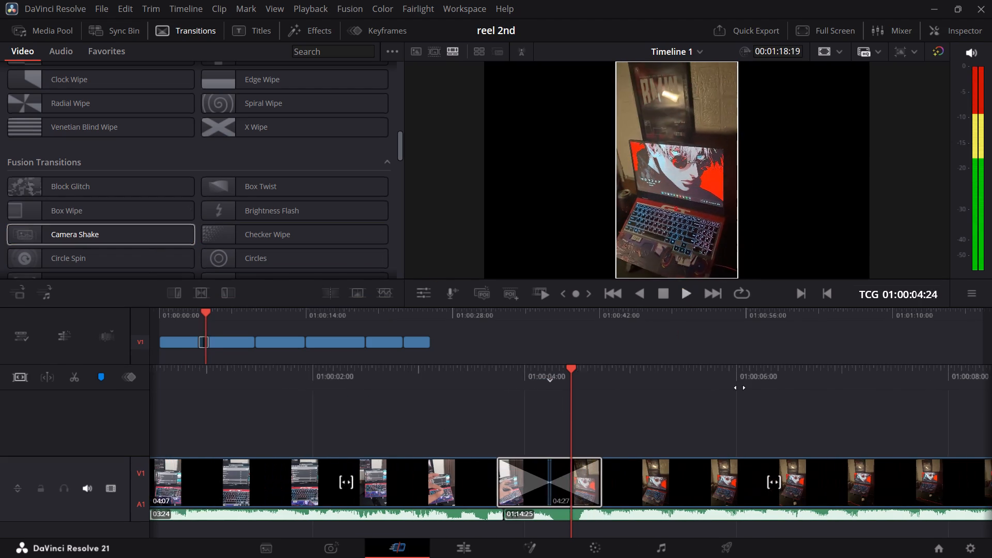
left_click_drag(740, 388, 787, 384)
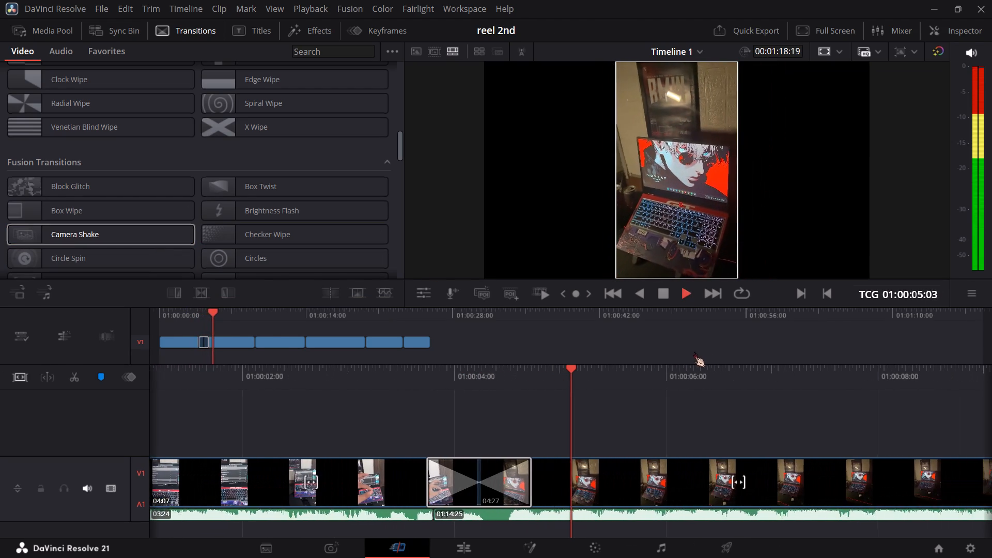
left_click_drag(633, 393, 850, 393)
left_click_drag(527, 366, 929, 371)
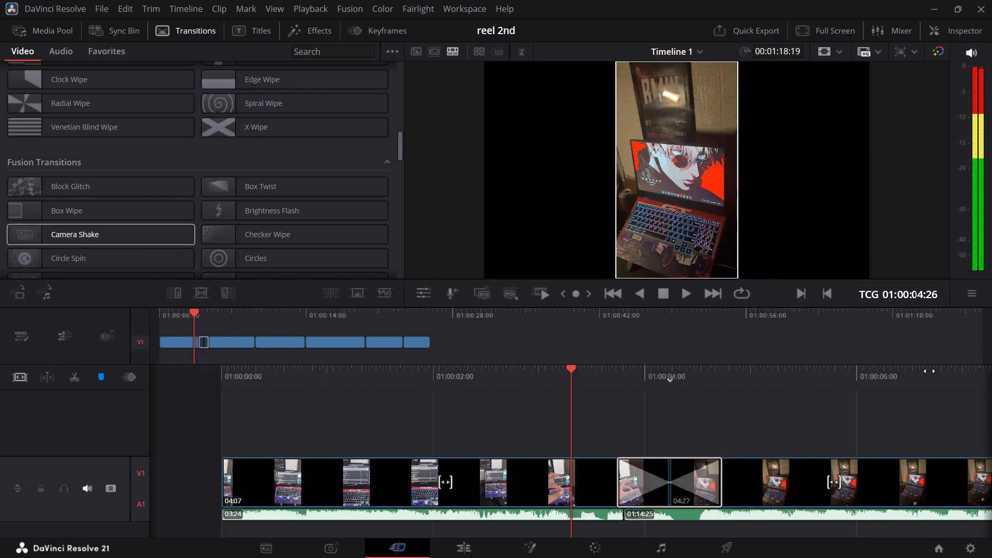
left_click_drag(929, 371, 991, 379)
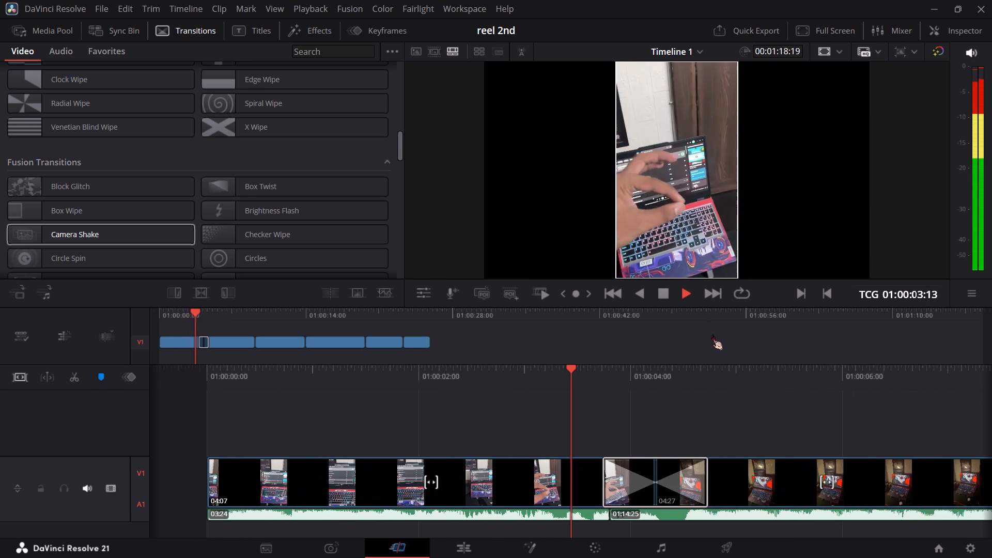
left_click(670, 293)
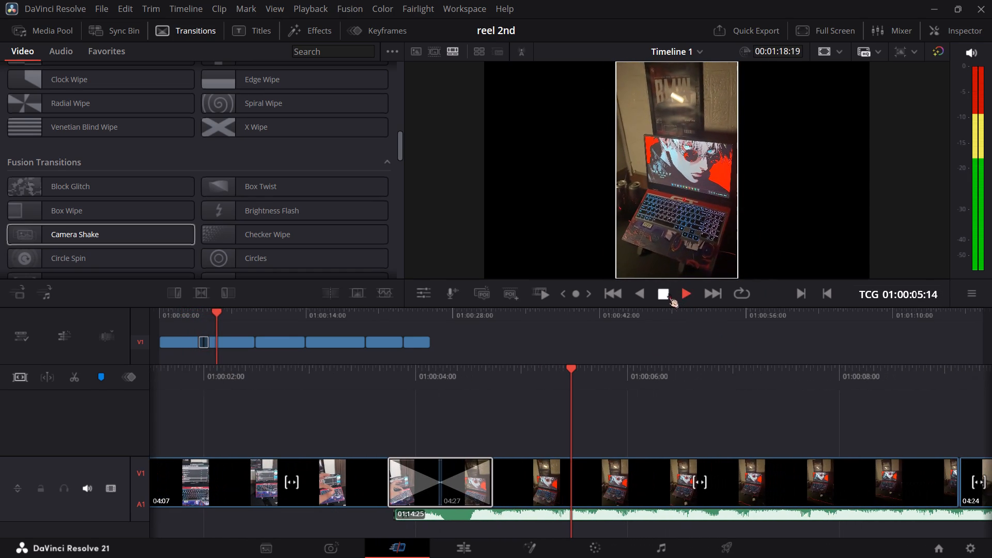
Undo the repeated Camera Shake application and replay the cut between the first two clips.
key("ctrl+z")
left_click_drag(555, 384, 750, 358)
left_click(681, 286)
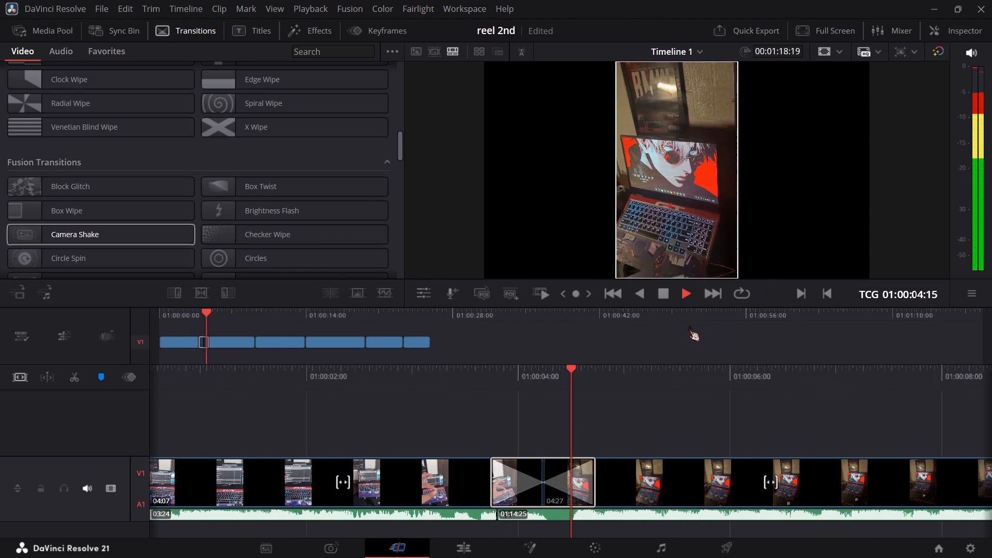
key("space")
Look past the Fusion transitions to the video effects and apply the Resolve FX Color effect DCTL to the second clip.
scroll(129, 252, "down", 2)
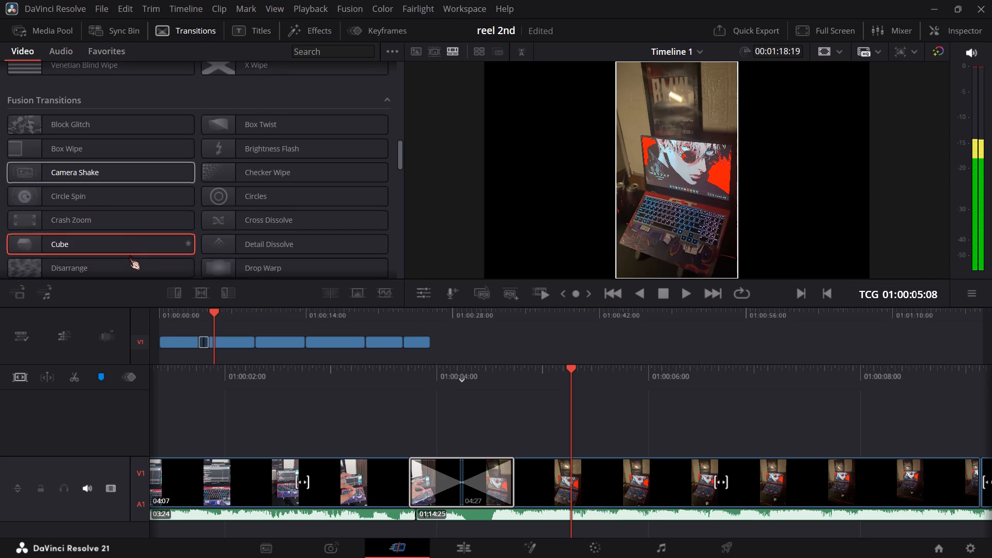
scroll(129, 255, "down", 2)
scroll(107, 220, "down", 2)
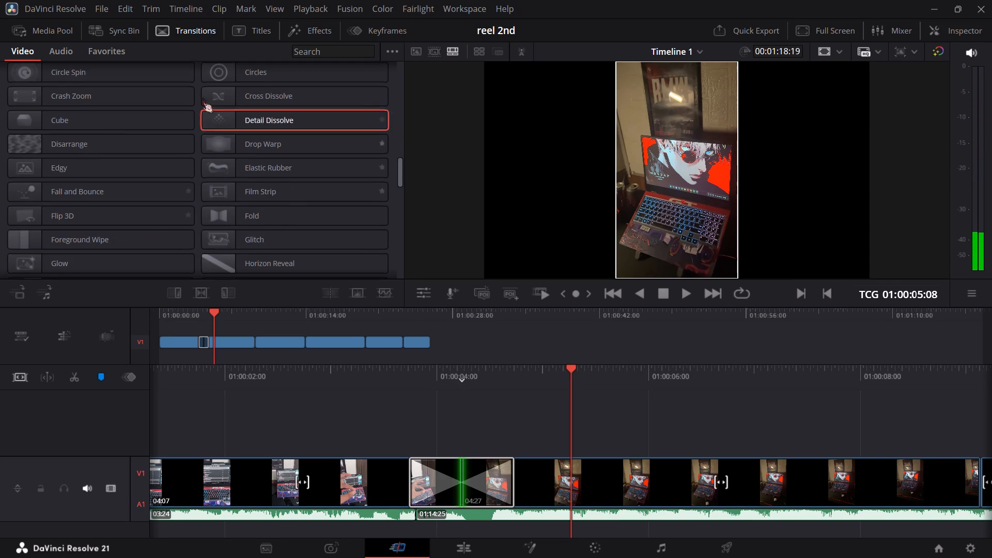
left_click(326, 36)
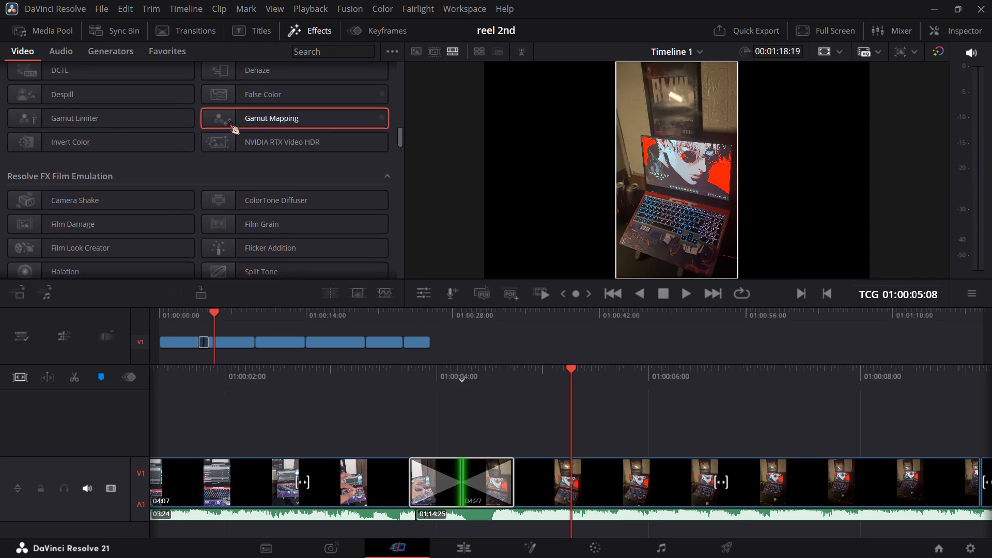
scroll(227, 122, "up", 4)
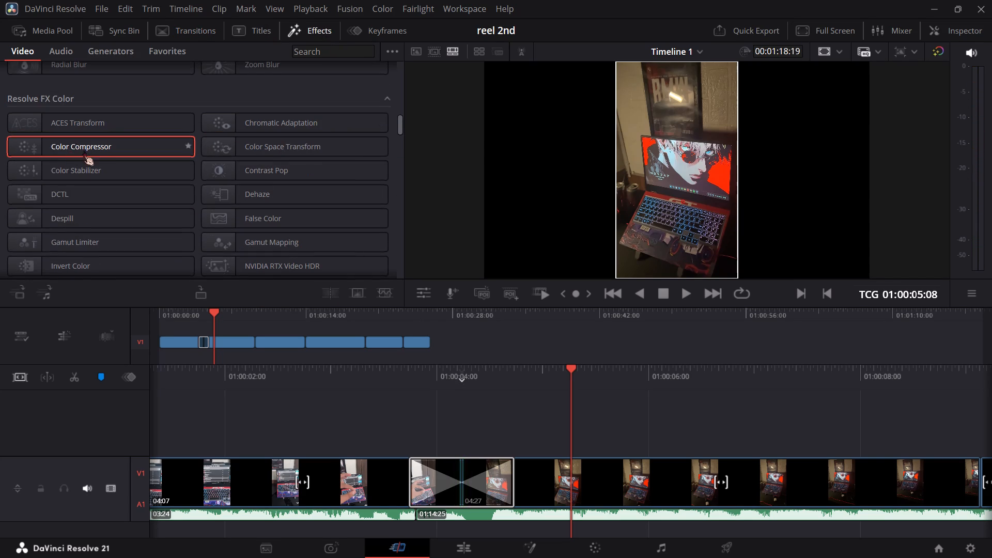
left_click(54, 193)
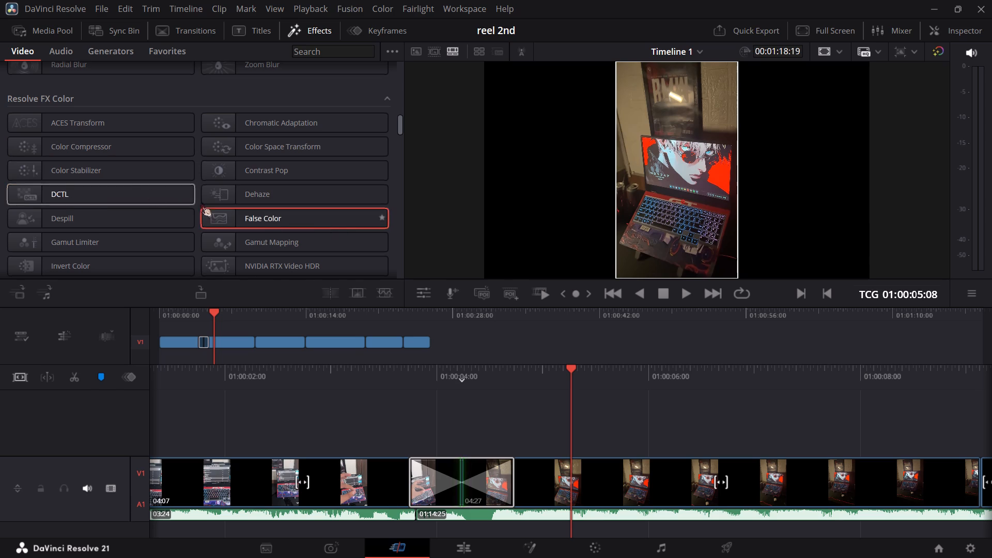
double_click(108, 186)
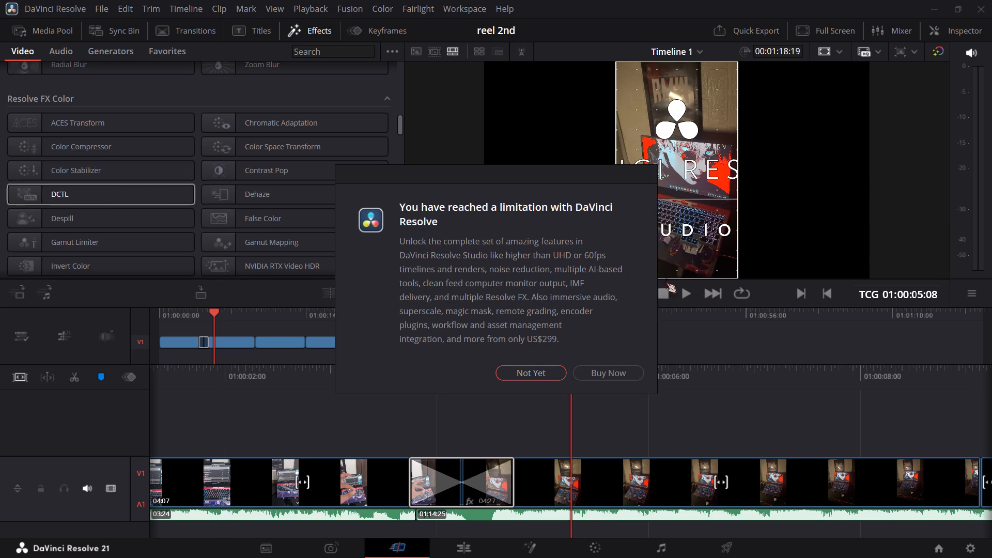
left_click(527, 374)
Switch to the Edit page and bring up the Dissolve transitions in its effects library.
scroll(92, 182, "up", 3)
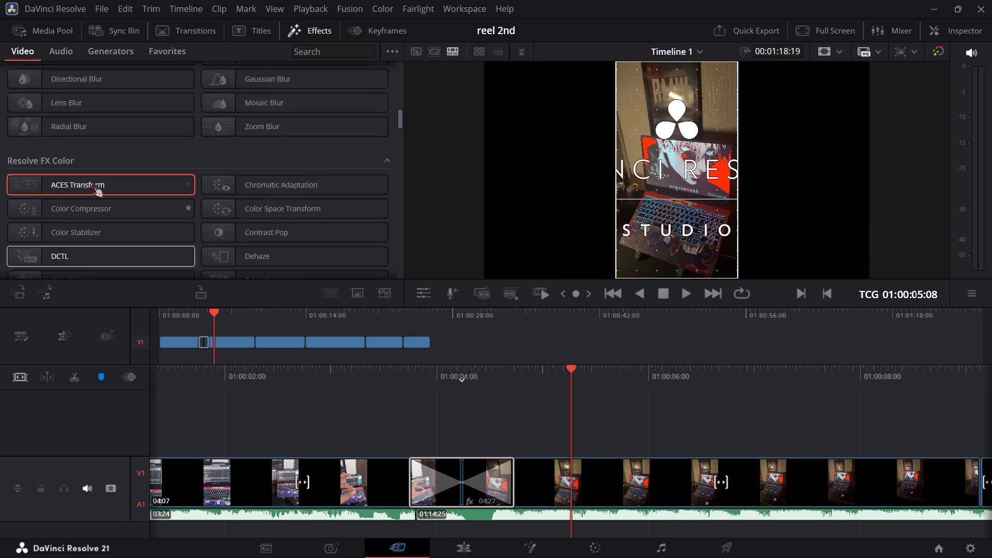
scroll(55, 132, "up", 3)
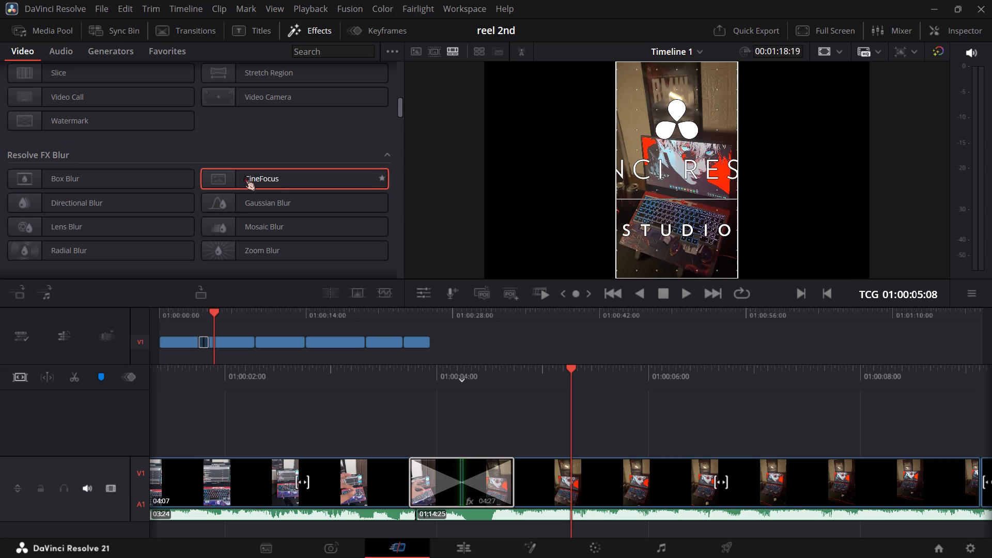
left_click(454, 545)
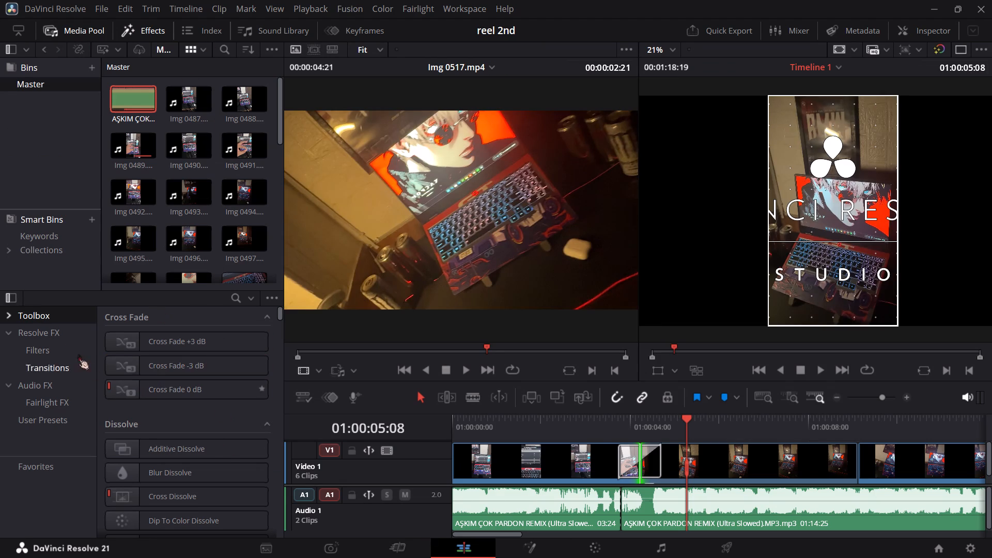
scroll(158, 346, "down", 7)
scroll(158, 348, "up", 13)
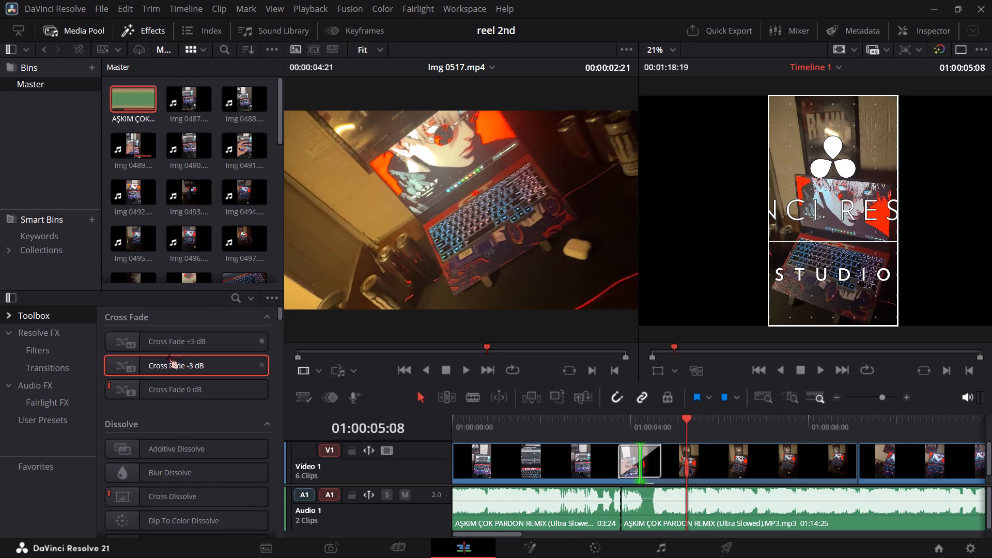
scroll(187, 386, "down", 3)
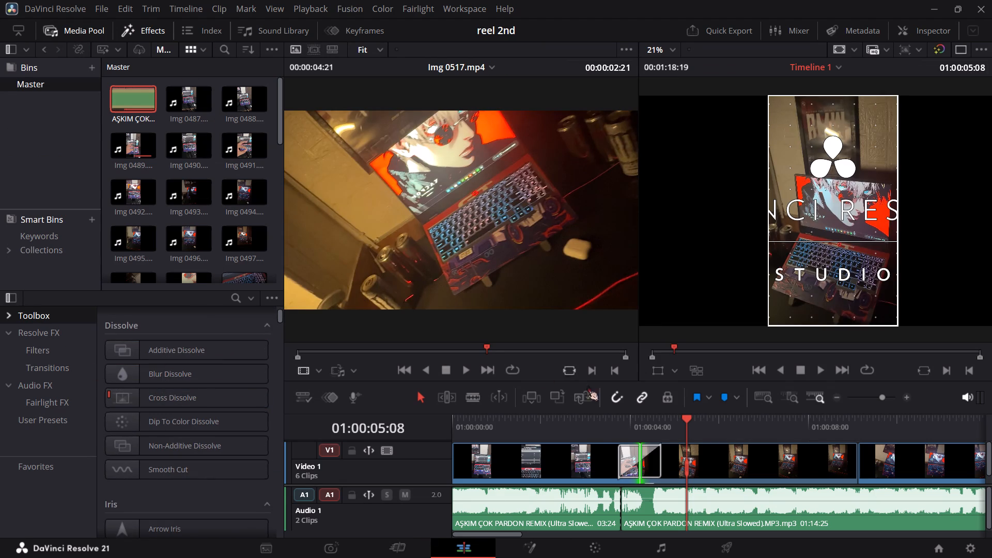
Play the cut between the first two clips twice to review the second clip with the DCTL effect.
left_click_drag(685, 417, 605, 420)
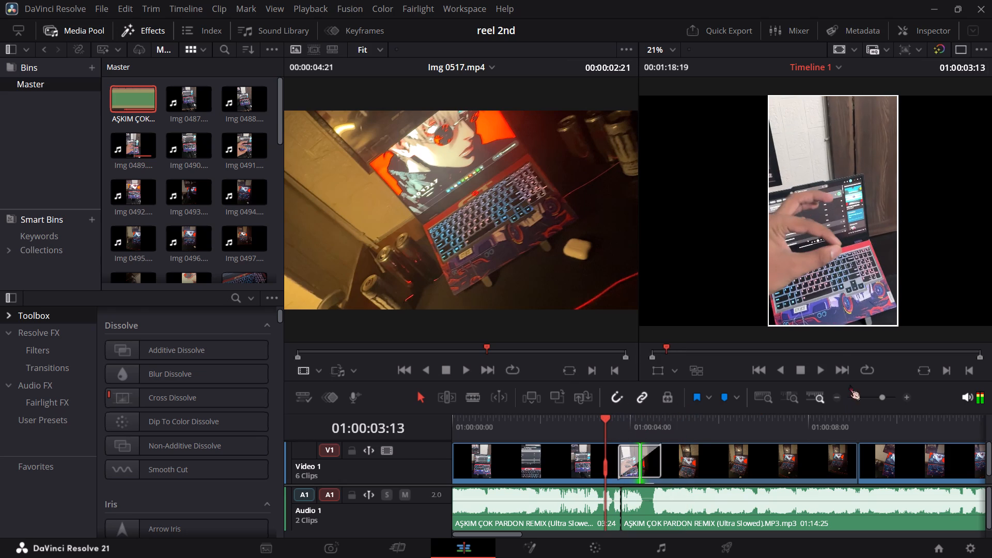
left_click(822, 371)
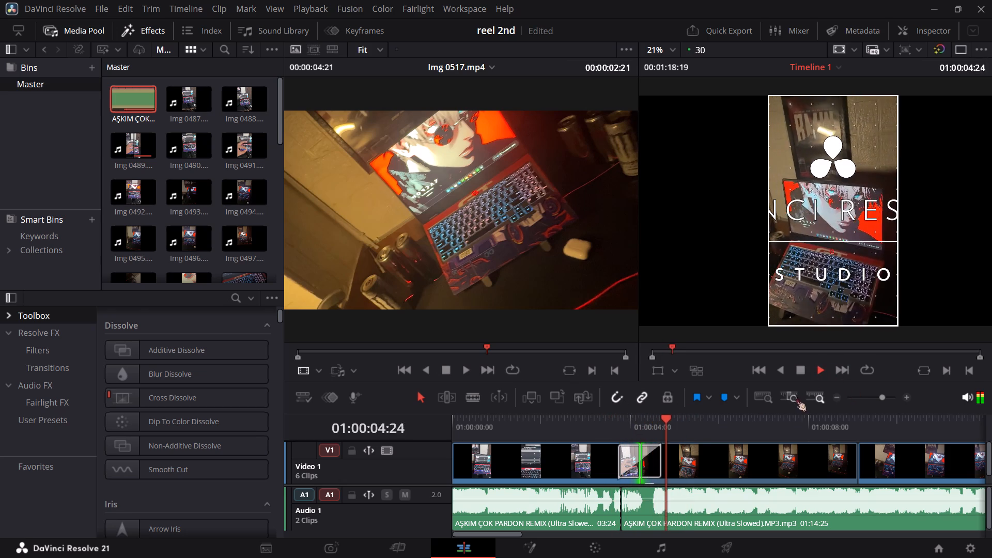
left_click(805, 373)
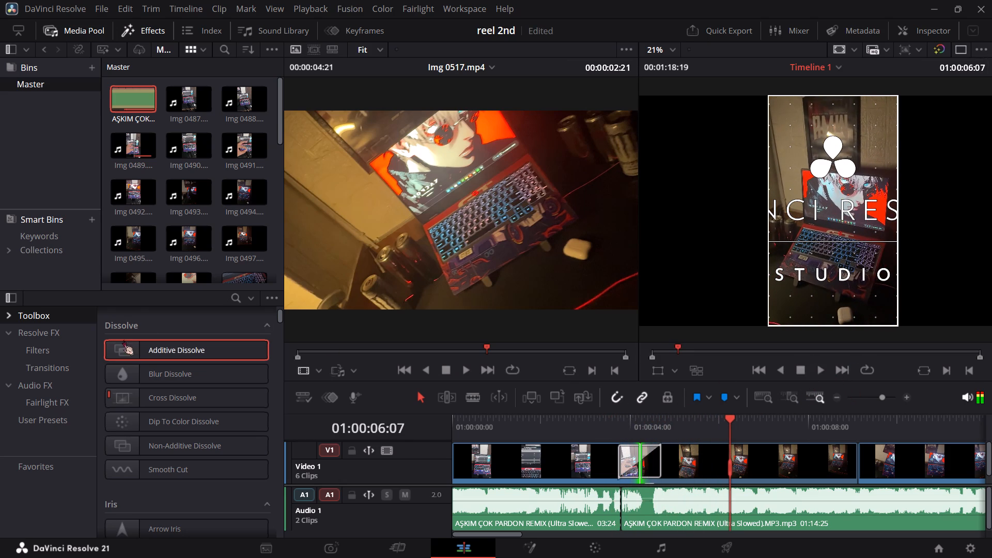
left_click(186, 349)
left_click(194, 364)
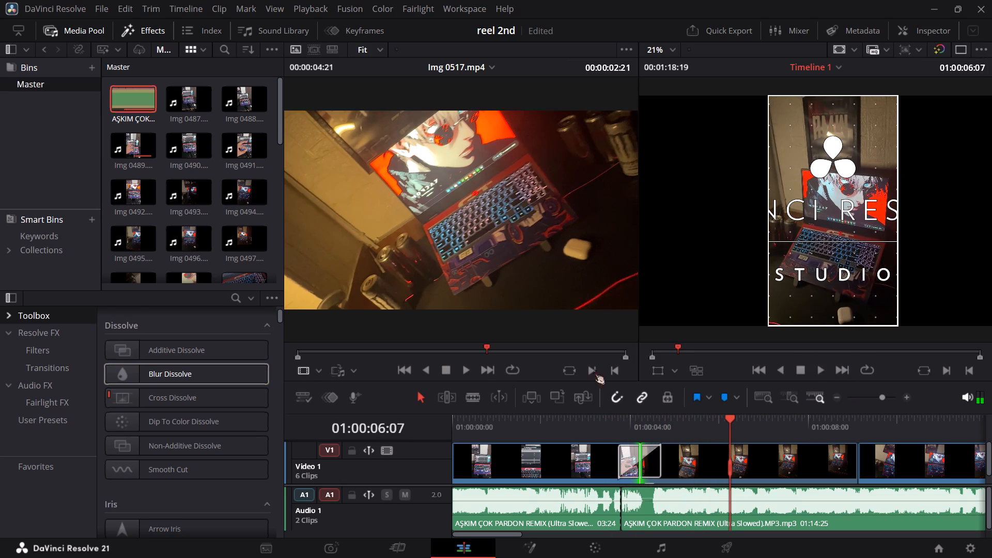
left_click_drag(723, 425, 588, 422)
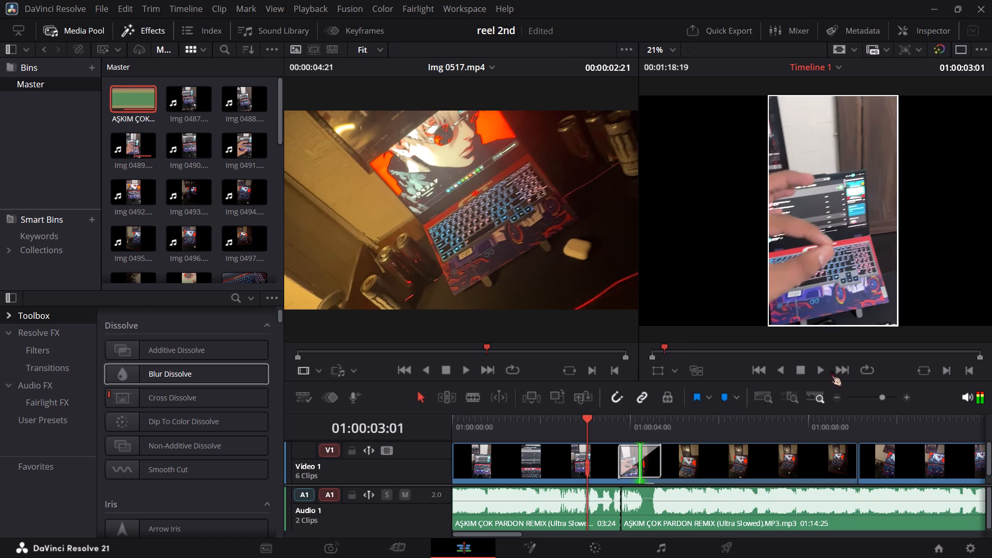
left_click(824, 371)
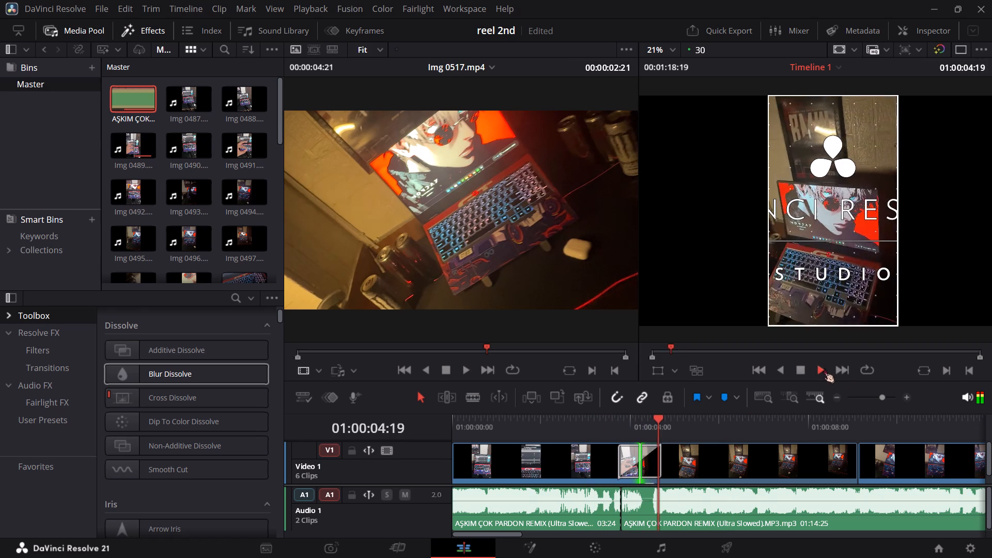
left_click(797, 373)
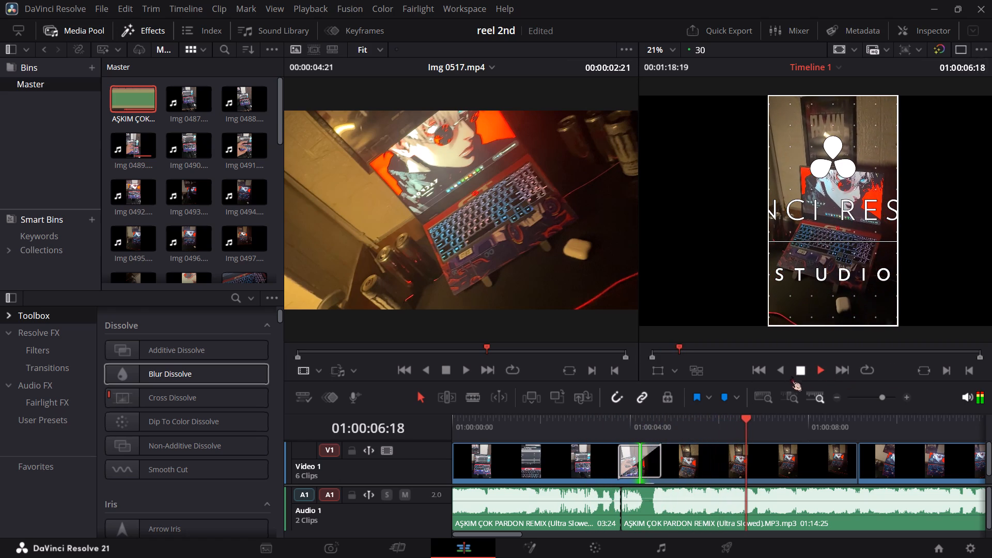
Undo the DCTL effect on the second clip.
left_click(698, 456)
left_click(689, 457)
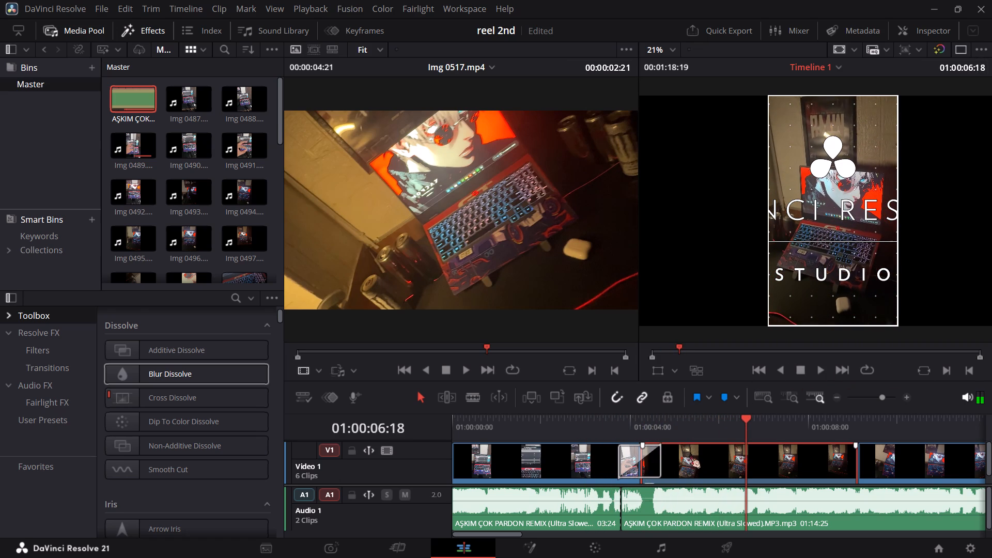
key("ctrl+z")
Replay and scrub the cut between the first two clips to check the transition without the DCTL effect.
left_click_drag(741, 418, 623, 423)
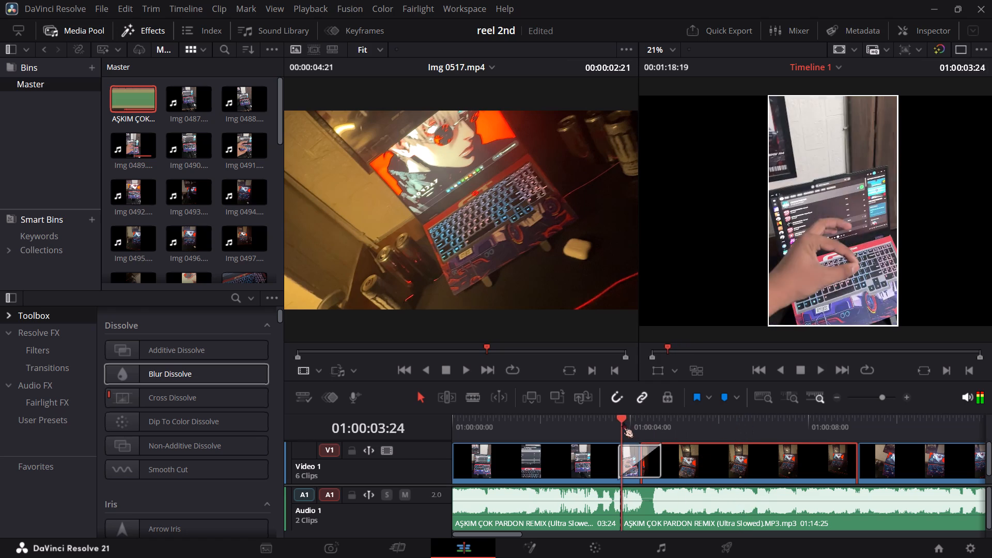
left_click_drag(623, 423, 619, 419)
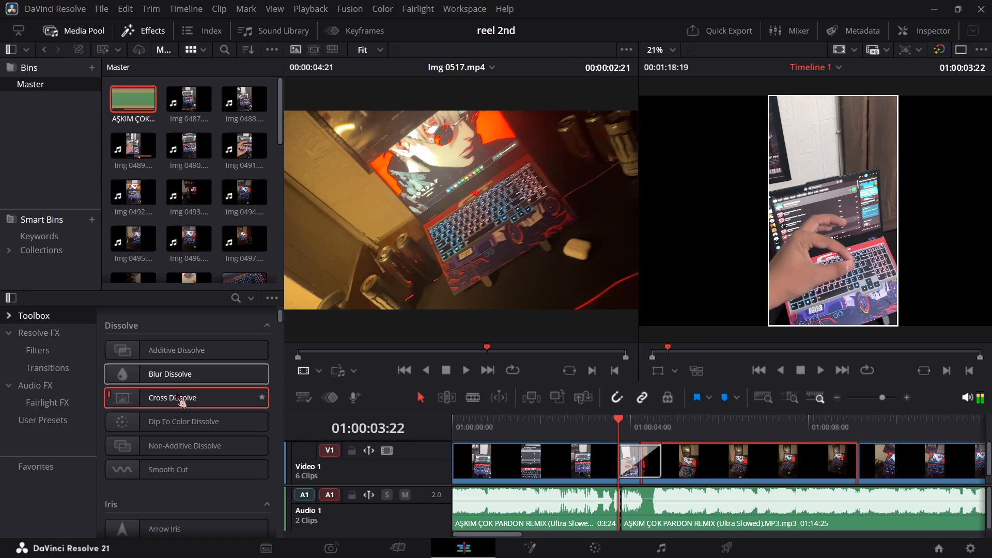
left_click(174, 395)
left_click(813, 369)
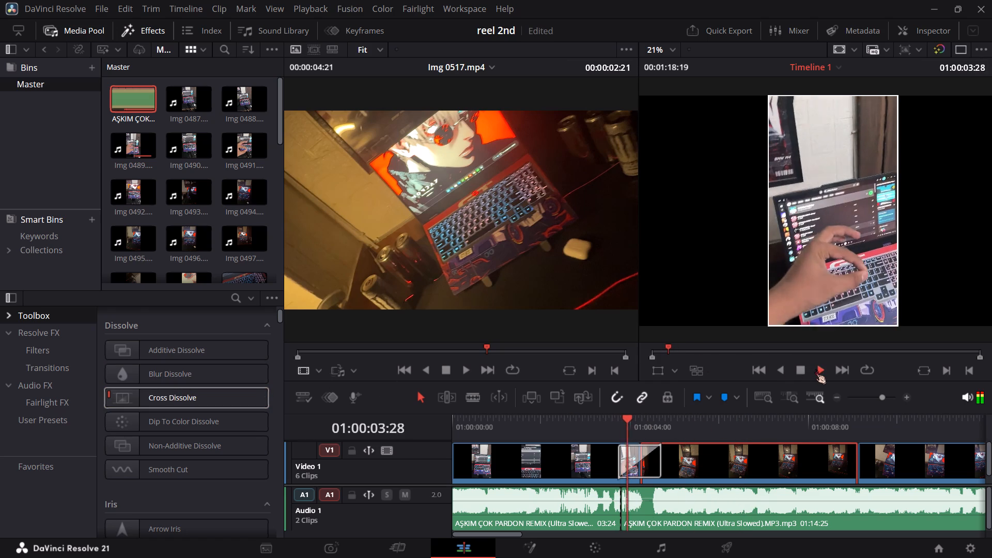
left_click_drag(719, 430, 708, 429)
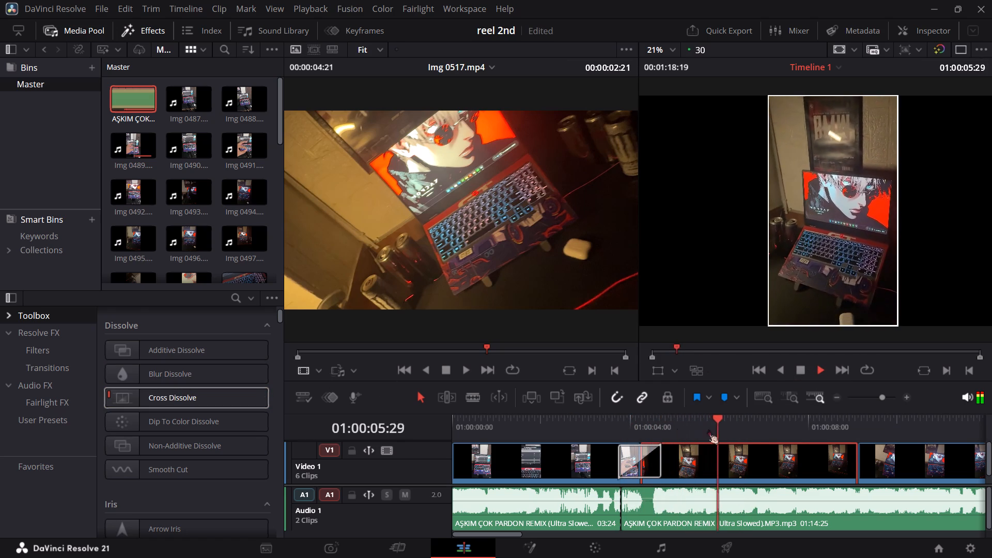
left_click_drag(708, 429, 641, 477)
key("space")
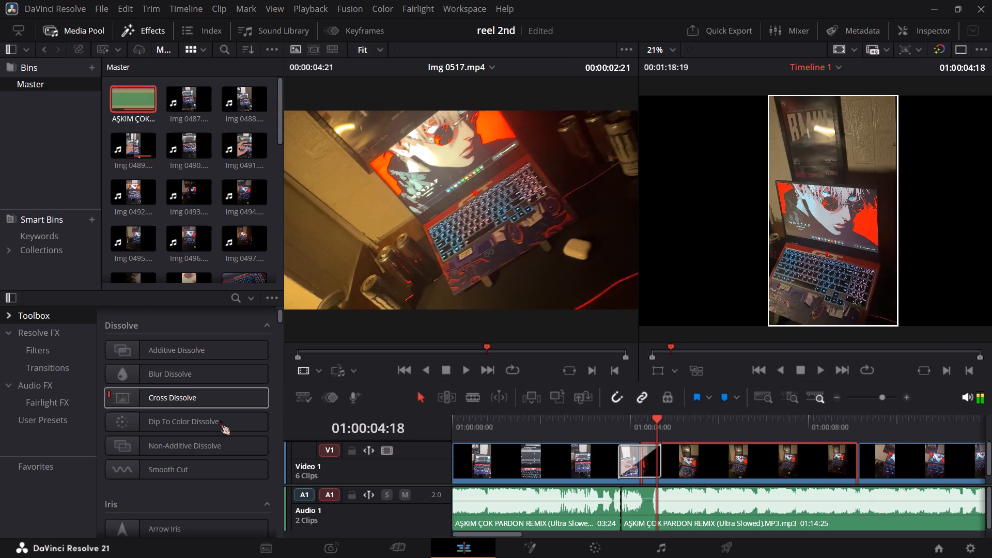
Undo the Camera Shake transition between the first two clips, along with the edit made before it.
left_click(236, 391)
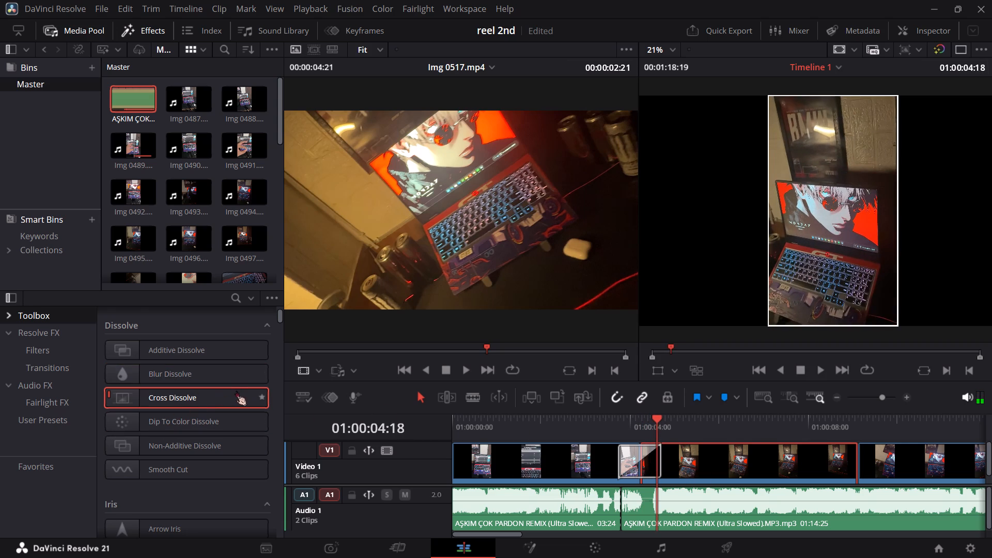
left_click(222, 376)
left_click(179, 390)
key("ctrl+z")
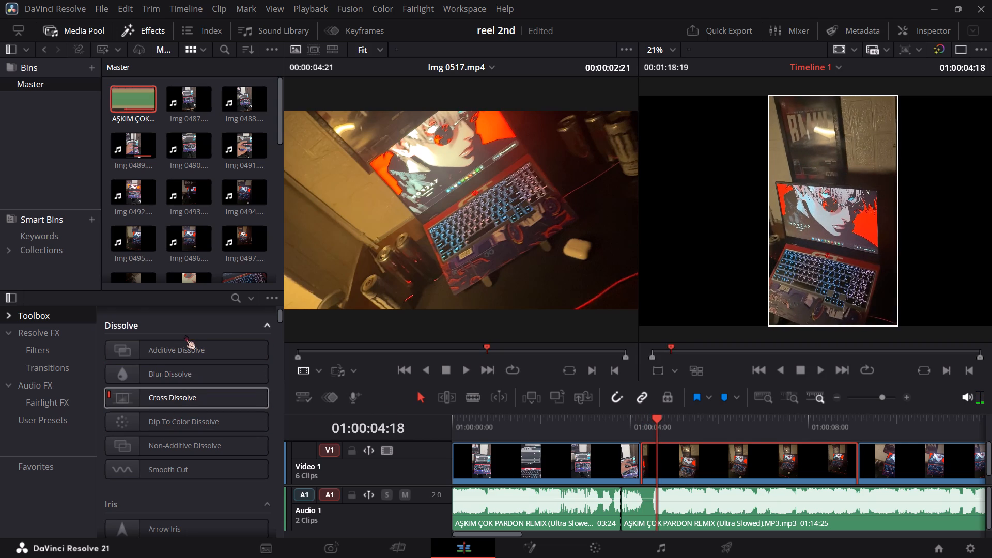
key("ctrl+z")
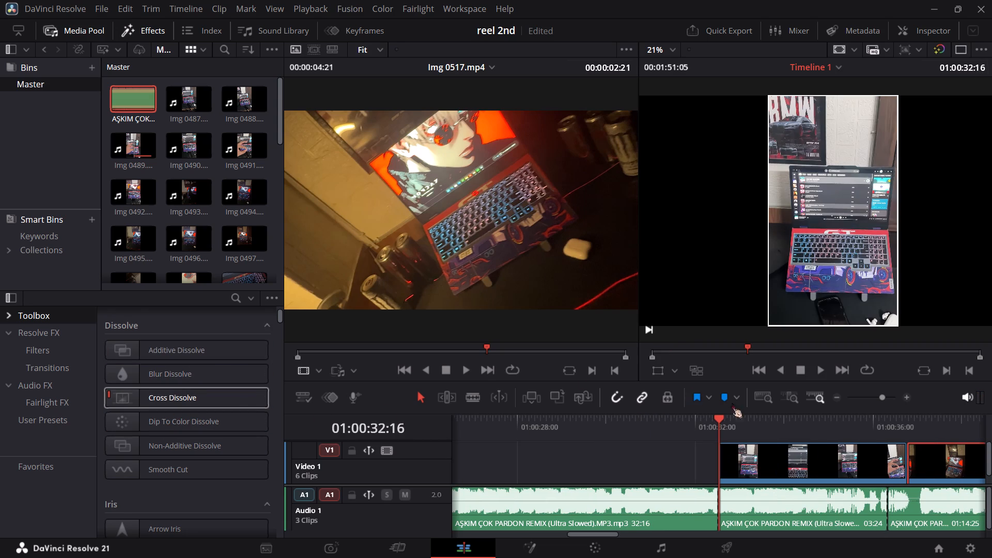
Delete the 32:16 song segment that precedes the first video clip and close its gap.
left_click_drag(722, 422, 712, 425)
left_click(653, 513)
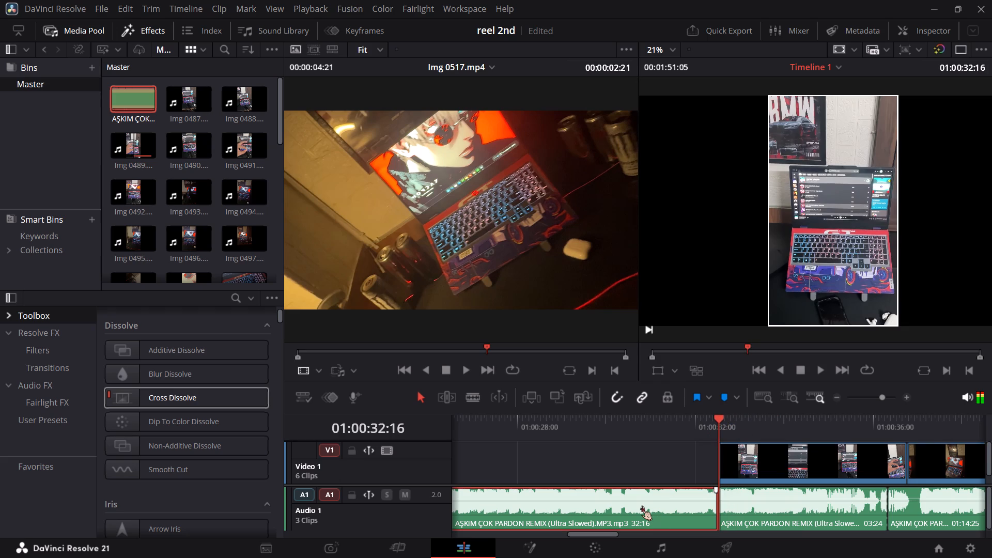
key("Delete")
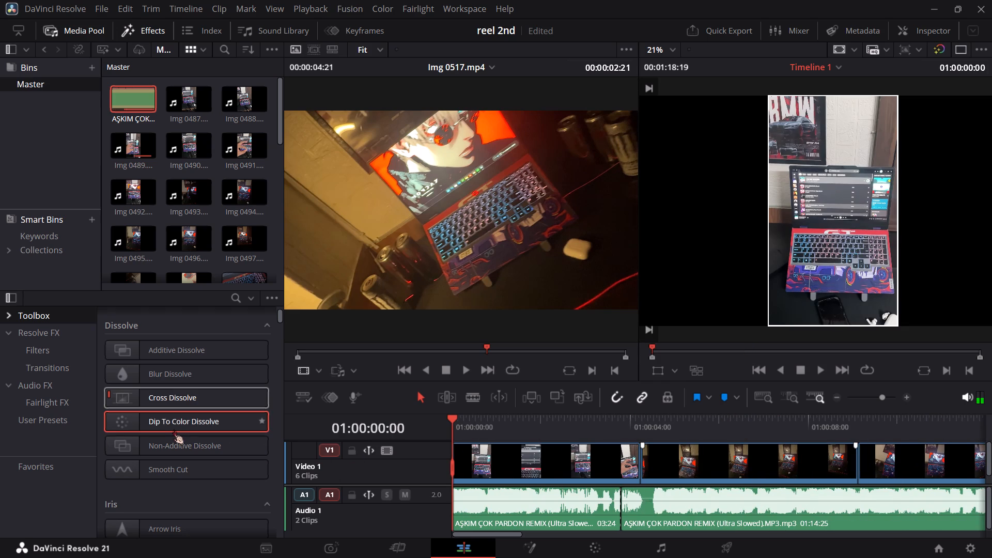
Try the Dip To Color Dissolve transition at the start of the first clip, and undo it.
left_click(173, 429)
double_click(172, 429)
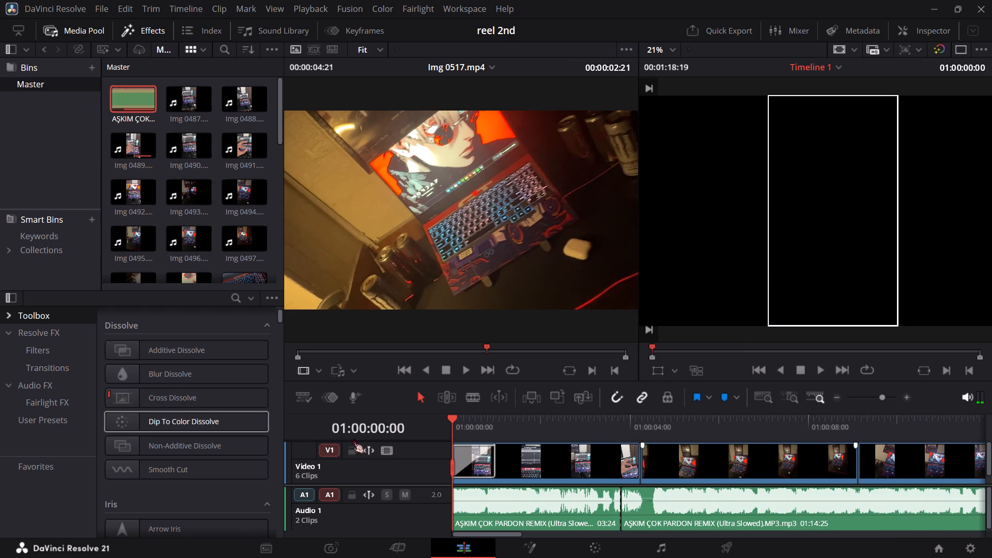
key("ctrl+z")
Scrub and play the cut between the first two clips and the reel's opening to review them without transitions.
left_click_drag(454, 426, 609, 426)
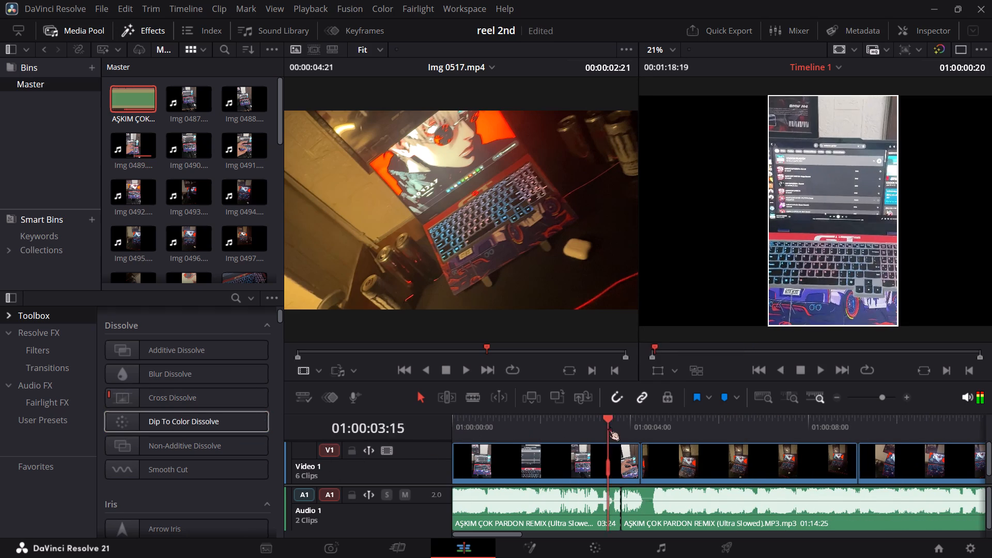
left_click_drag(609, 426, 655, 425)
left_click_drag(663, 416, 612, 418)
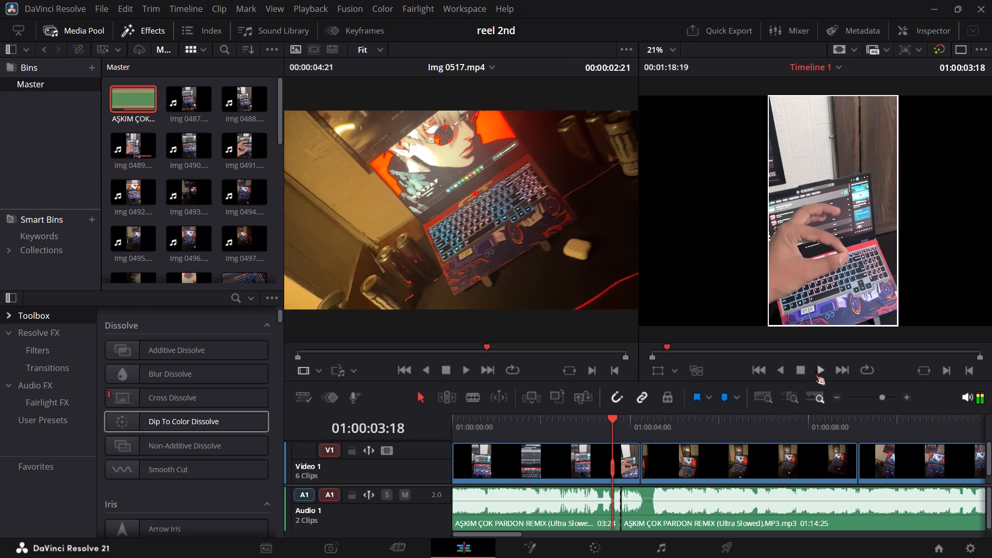
left_click(815, 370)
left_click_drag(647, 418, 395, 420)
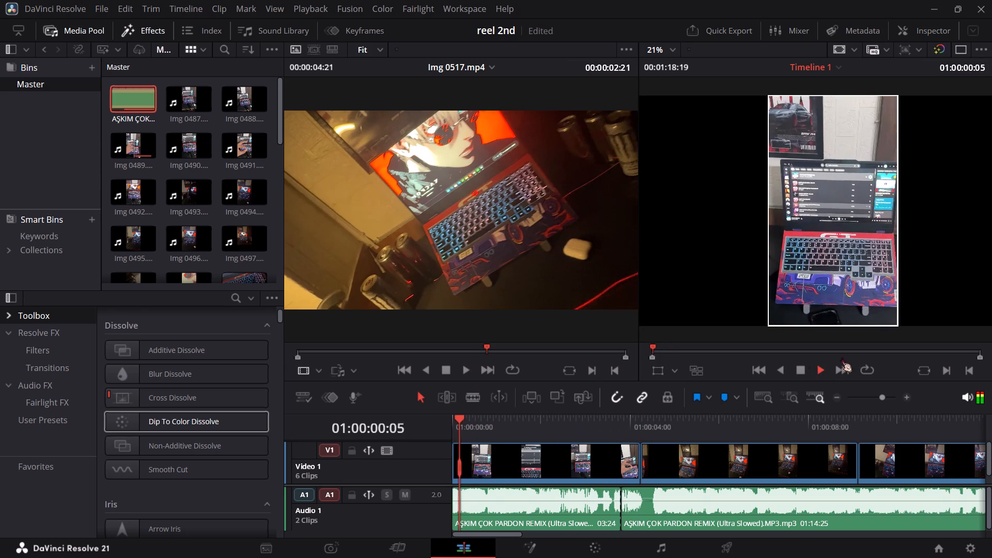
left_click(799, 365)
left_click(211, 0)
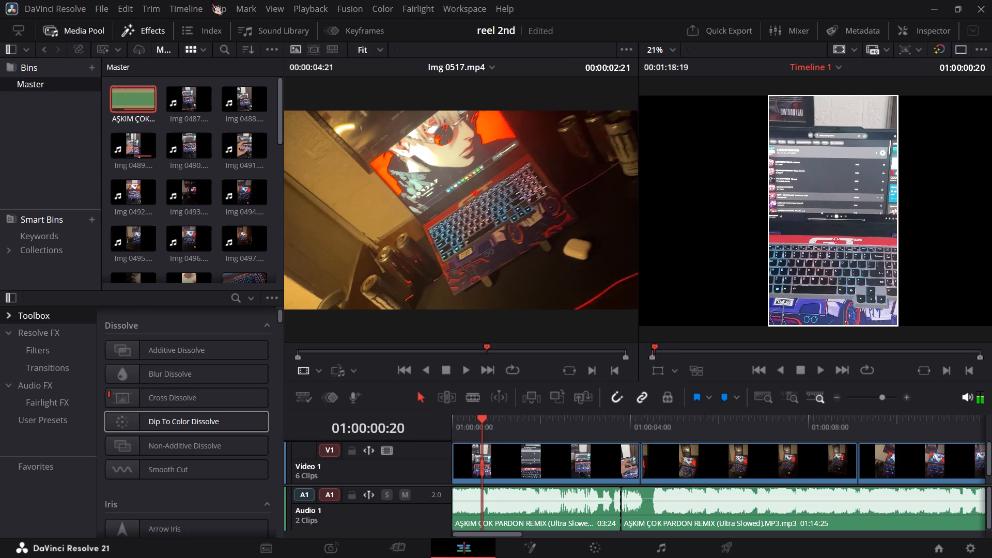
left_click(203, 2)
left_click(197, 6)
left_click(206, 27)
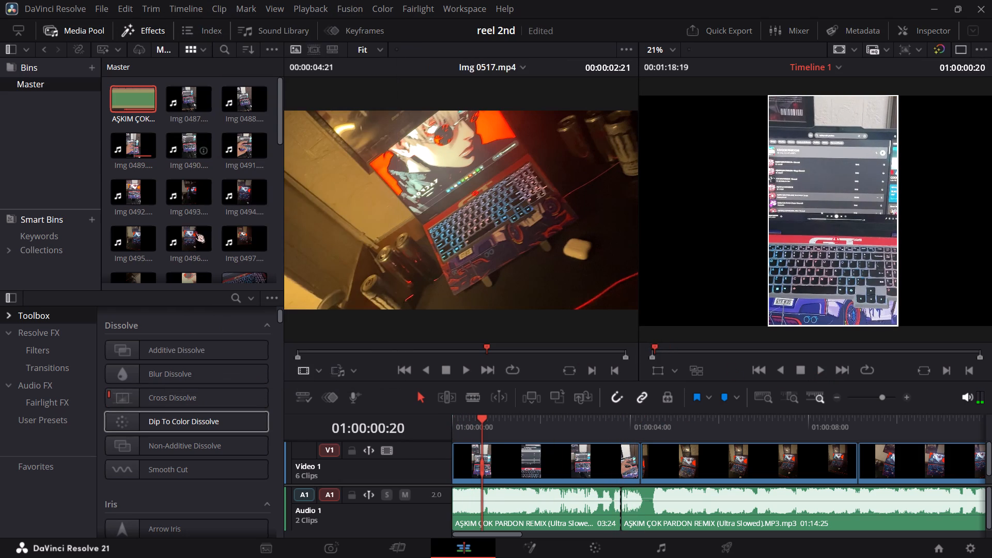
Browse the video transitions from the Shape and Wipe groups through Fusion Transitions for one to place between the first two clips.
scroll(182, 371, "down", 17)
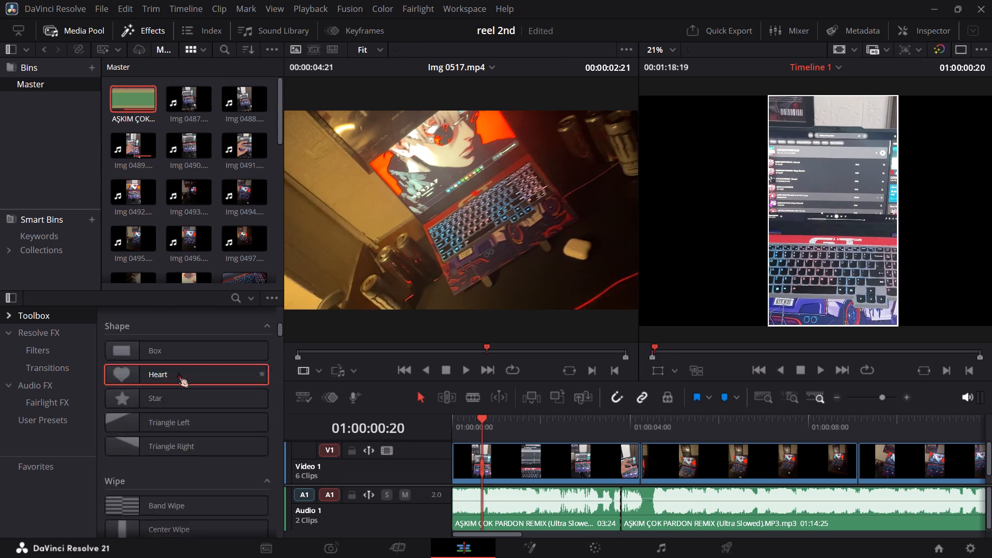
scroll(176, 373, "up", 4)
scroll(175, 370, "down", 12)
scroll(171, 365, "up", 2)
scroll(169, 365, "down", 4)
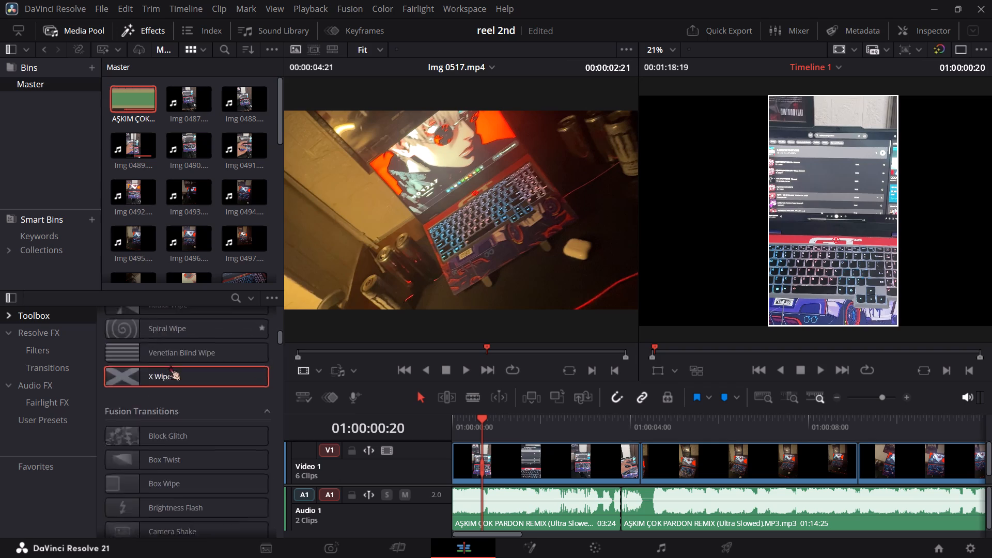
scroll(171, 365, "down", 20)
scroll(174, 361, "down", 6)
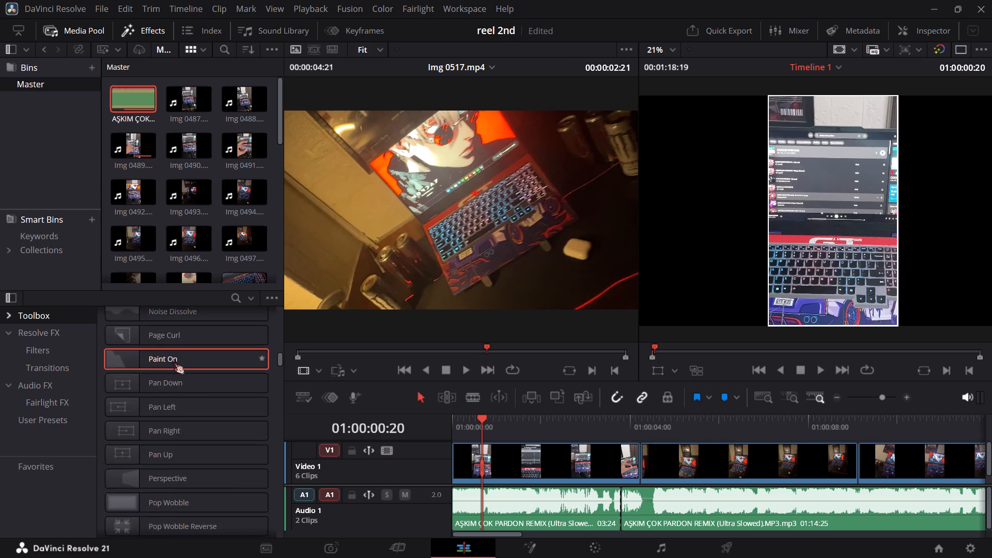
scroll(174, 359, "up", 11)
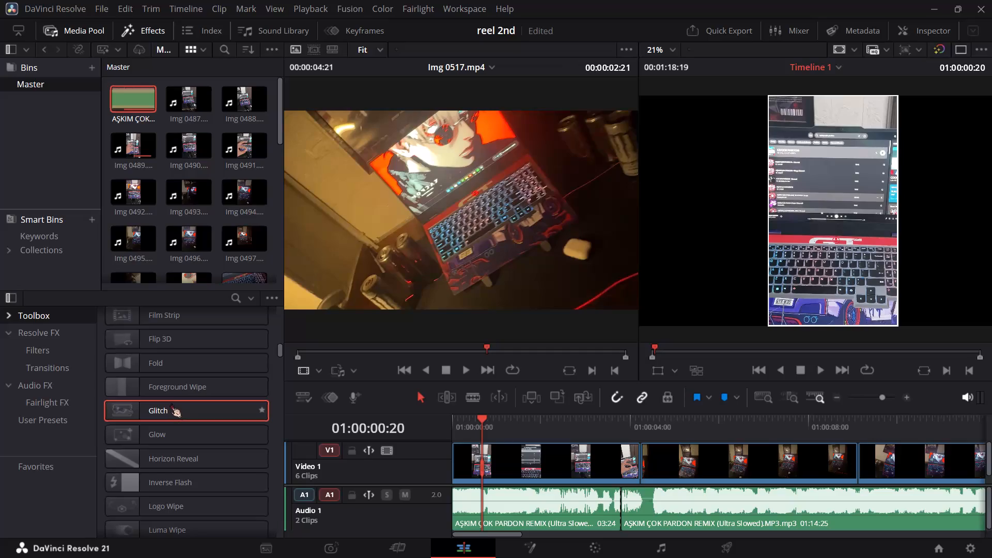
scroll(157, 434, "down", 12)
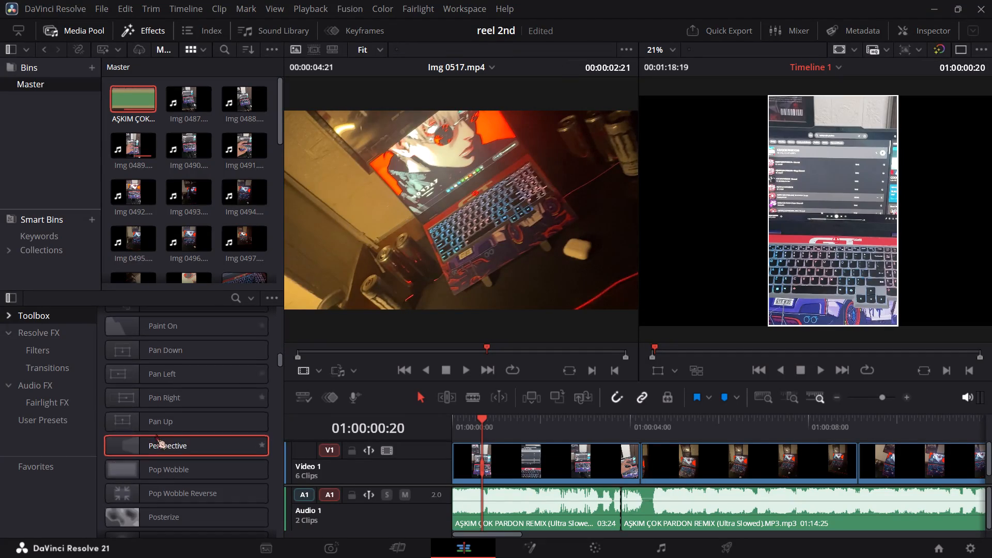
scroll(156, 431, "down", 19)
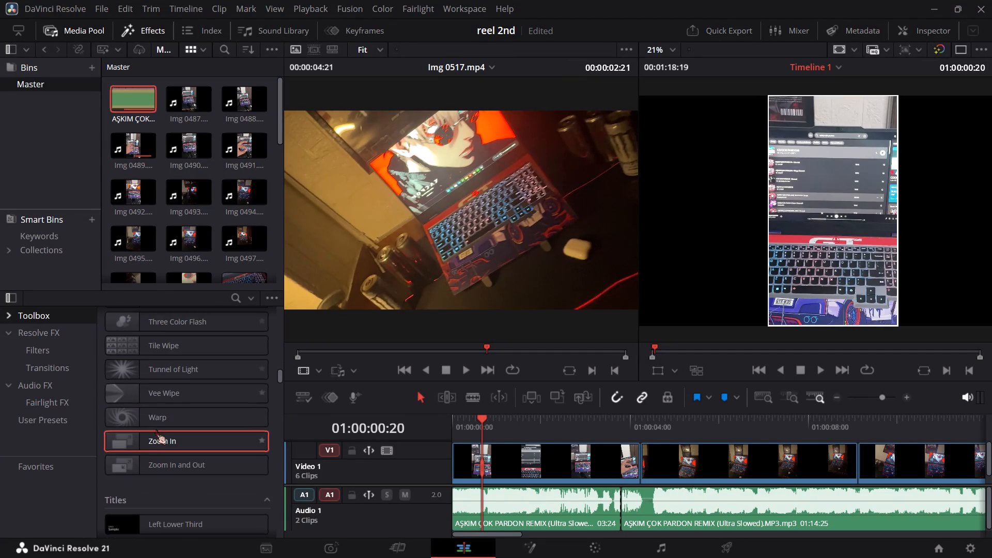
scroll(156, 429, "up", 4)
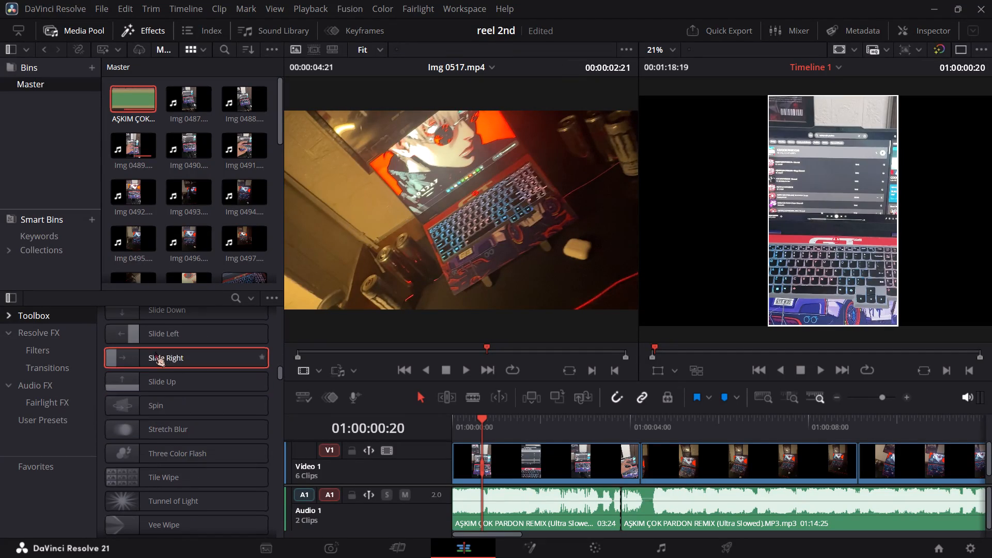
scroll(154, 352, "up", 3)
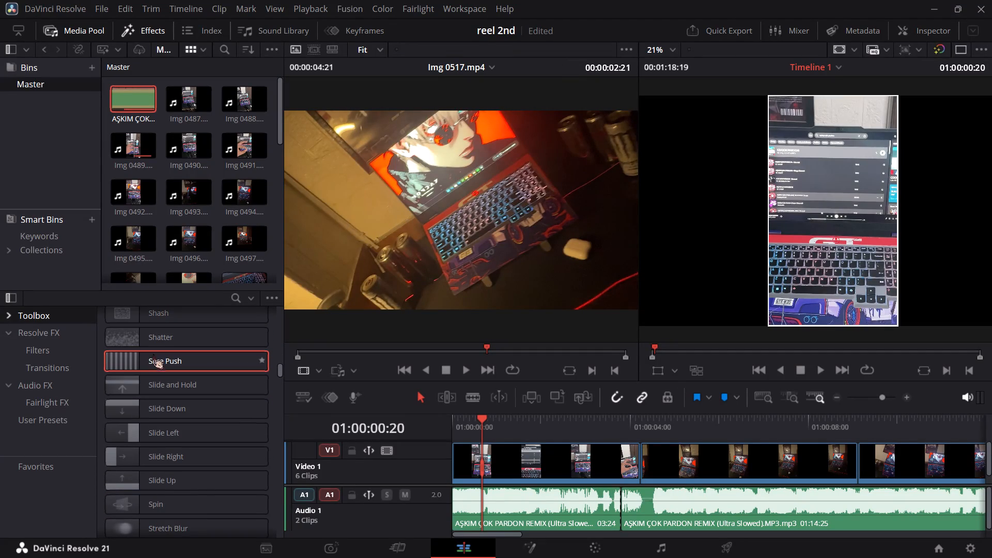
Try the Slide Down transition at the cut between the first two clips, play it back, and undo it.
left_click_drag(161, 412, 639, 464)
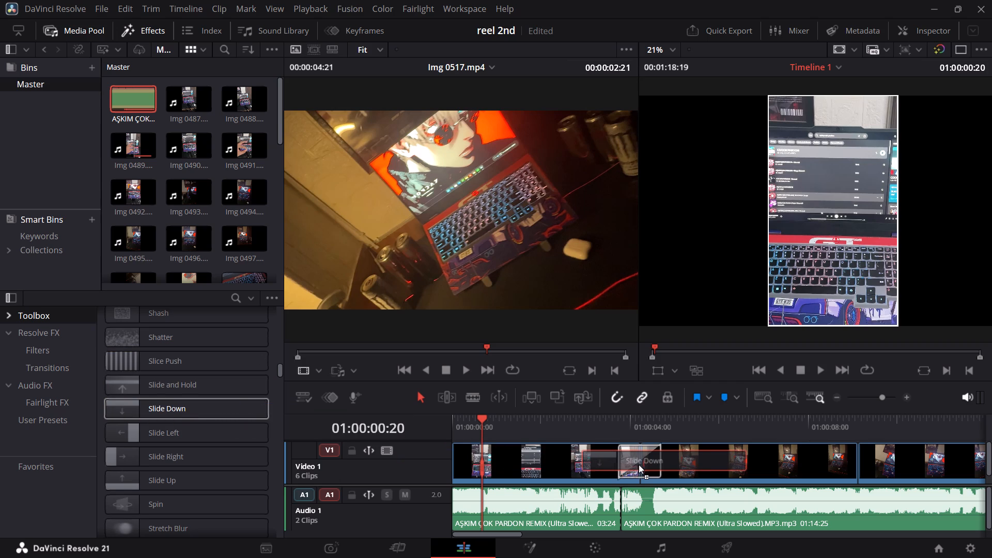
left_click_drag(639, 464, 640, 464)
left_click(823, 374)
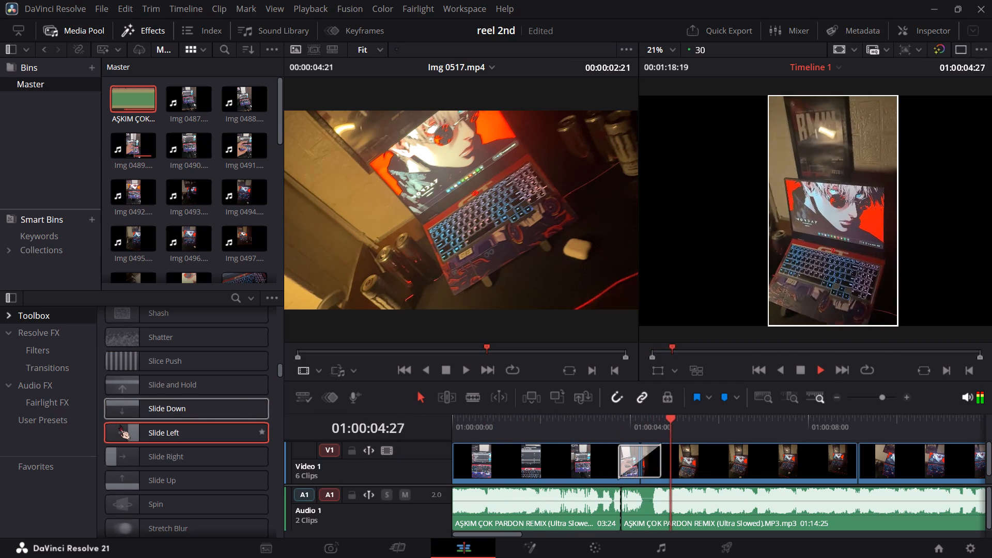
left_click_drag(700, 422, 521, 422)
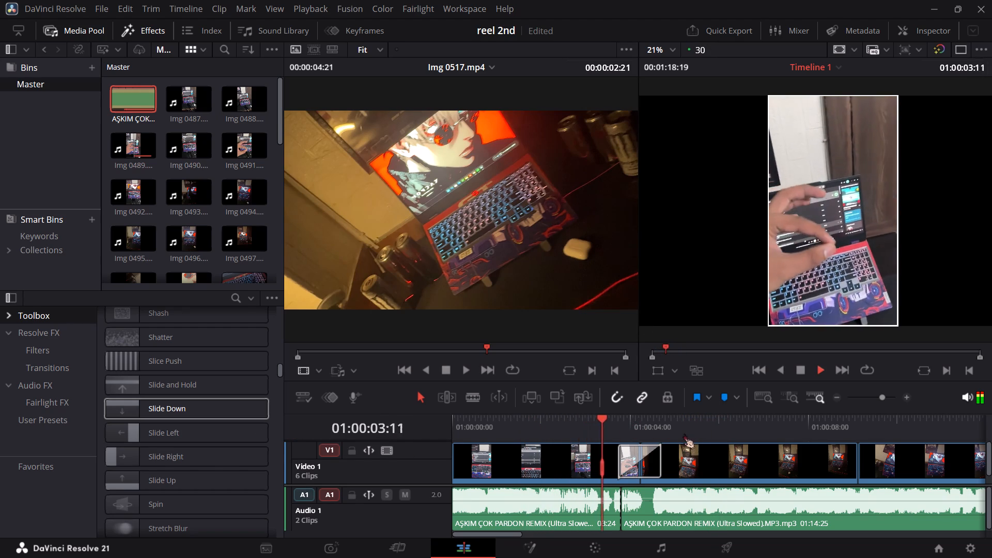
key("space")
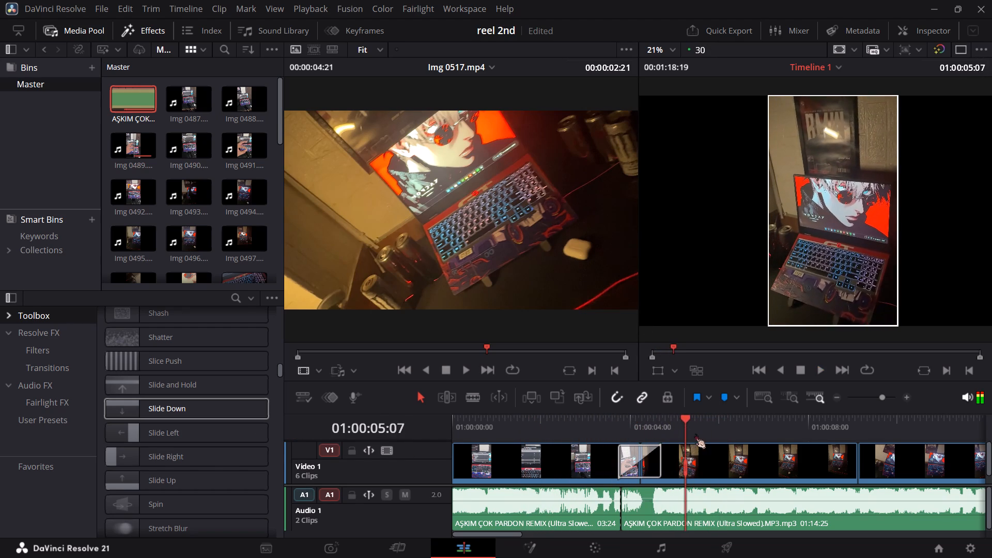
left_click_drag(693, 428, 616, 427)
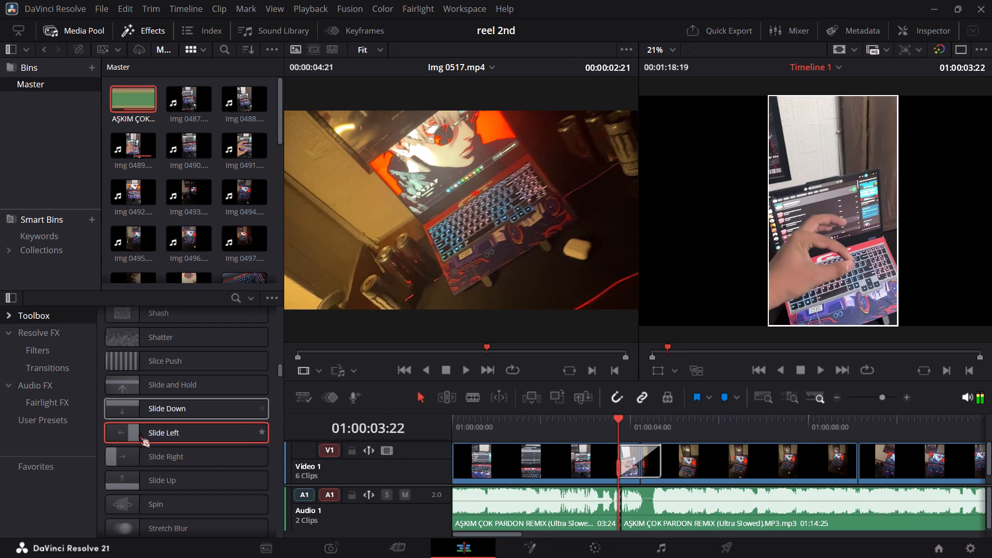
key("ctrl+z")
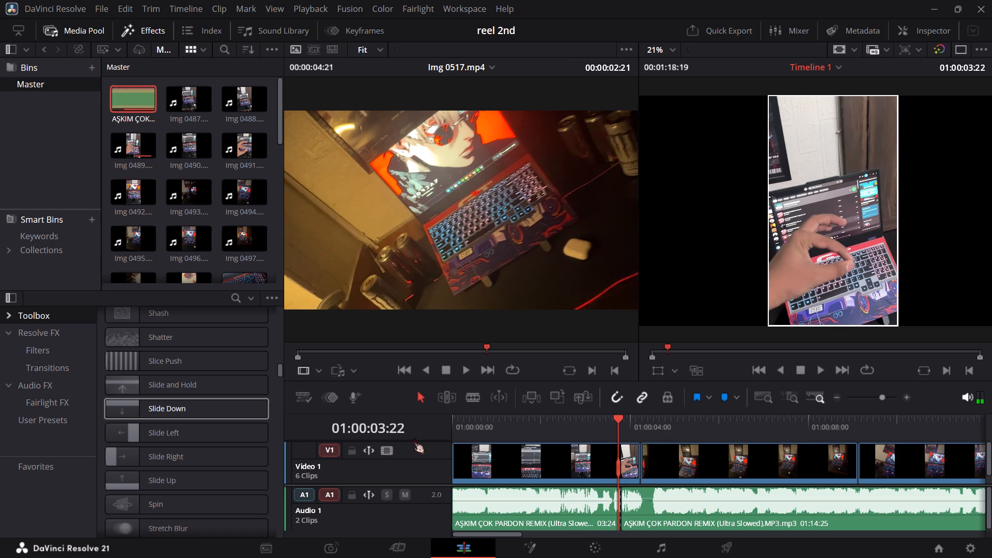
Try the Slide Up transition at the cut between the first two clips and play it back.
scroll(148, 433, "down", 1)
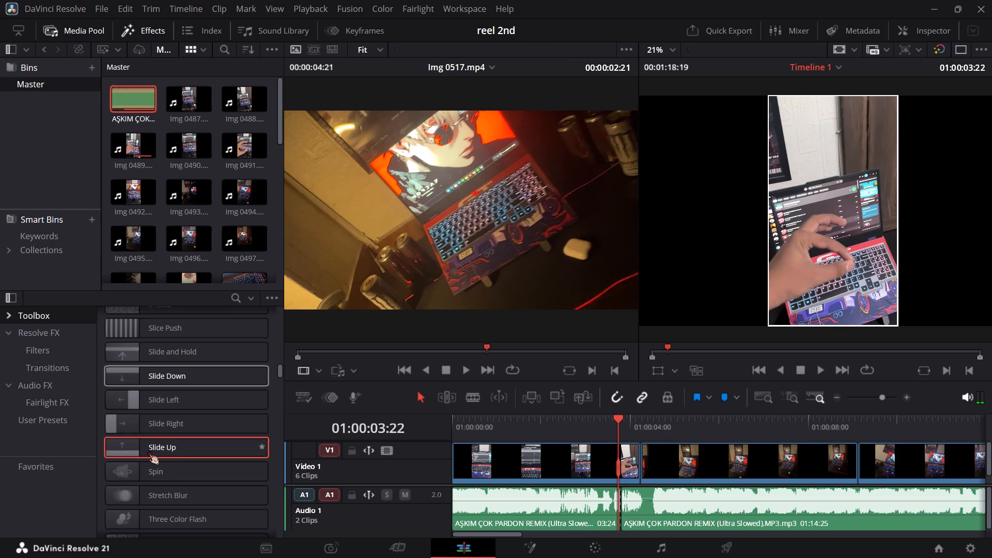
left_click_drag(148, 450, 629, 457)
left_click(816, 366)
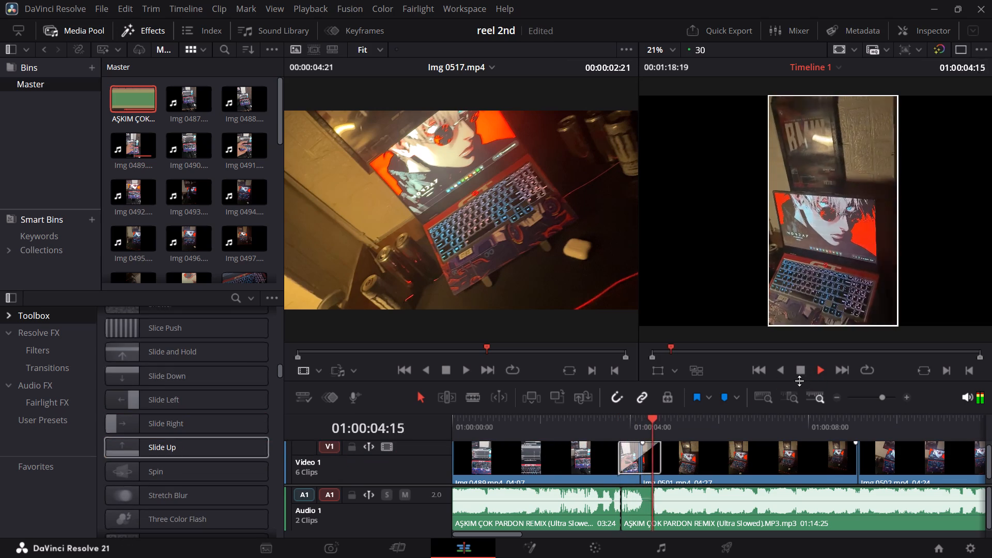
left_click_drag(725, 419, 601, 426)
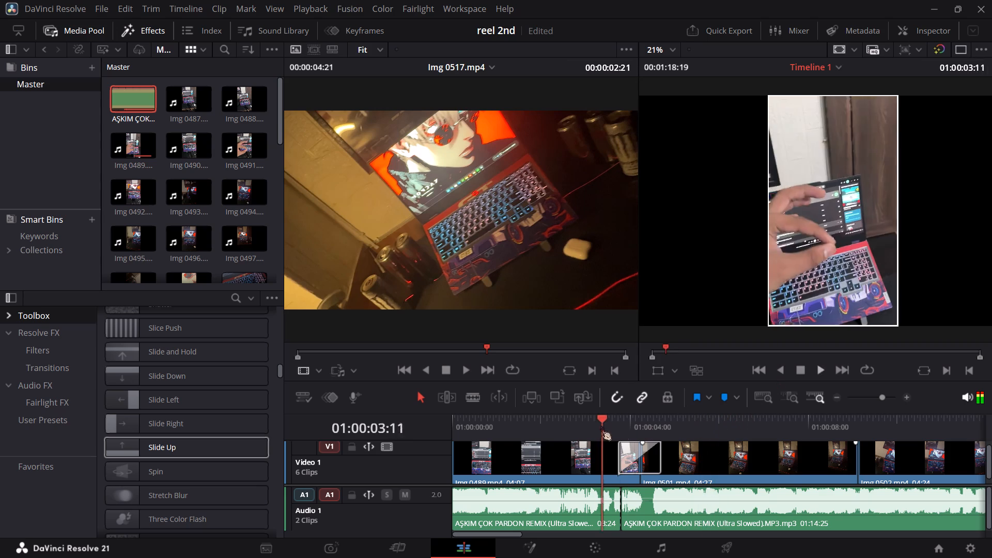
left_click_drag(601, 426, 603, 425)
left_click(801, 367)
Browse the Fusion Transitions for an alternative to Slide Up.
scroll(168, 449, "down", 2)
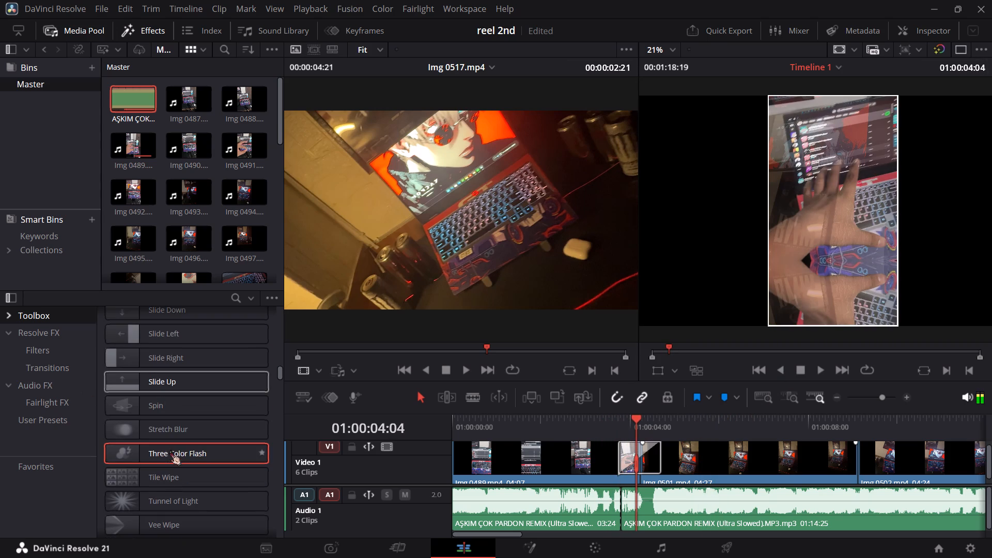
scroll(158, 425, "down", 5)
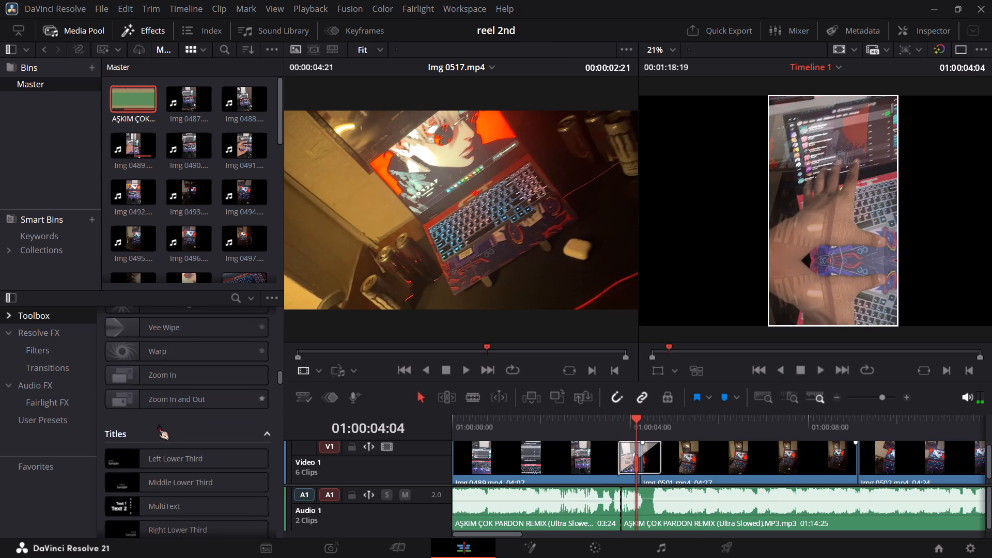
scroll(158, 425, "down", 5)
scroll(158, 424, "up", 2)
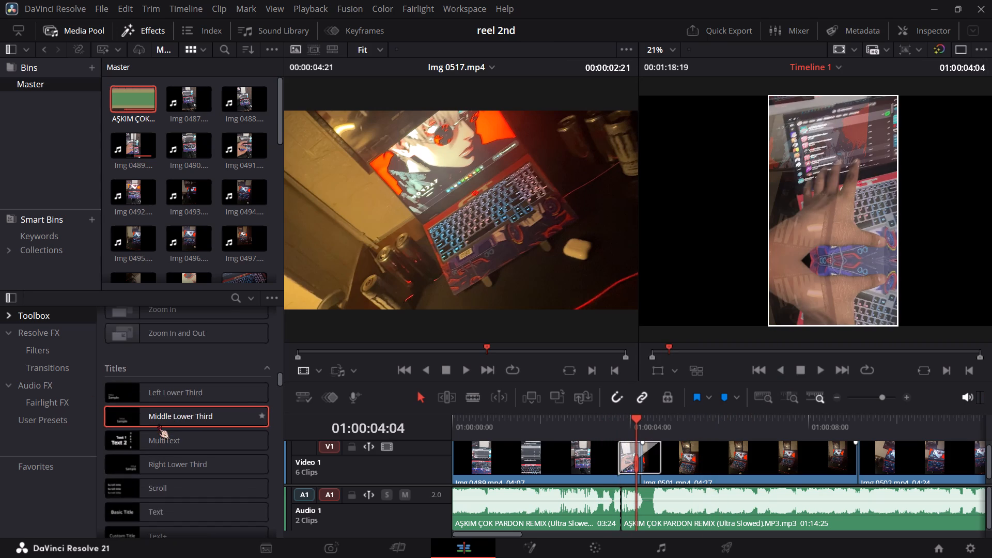
scroll(158, 423, "up", 20)
scroll(158, 423, "up", 11)
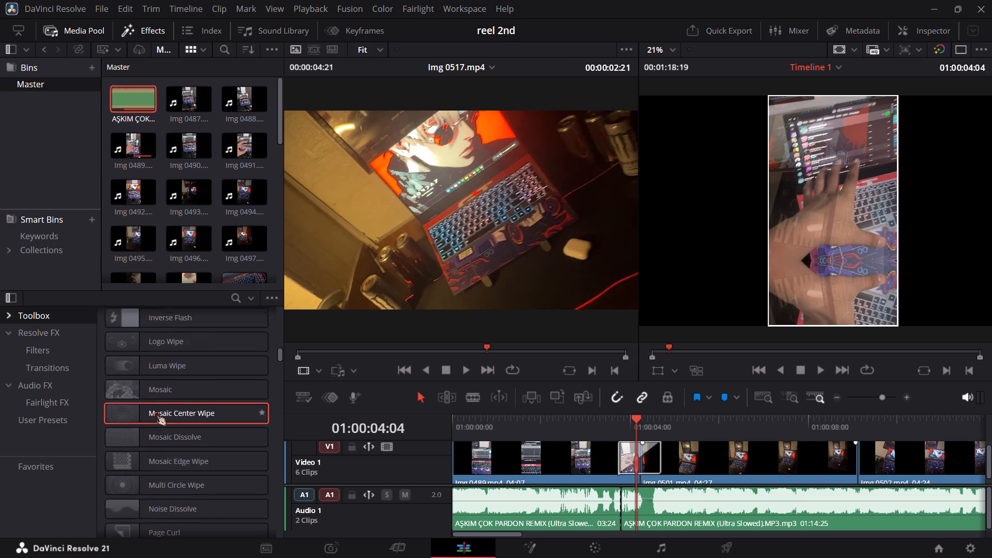
scroll(156, 411, "up", 17)
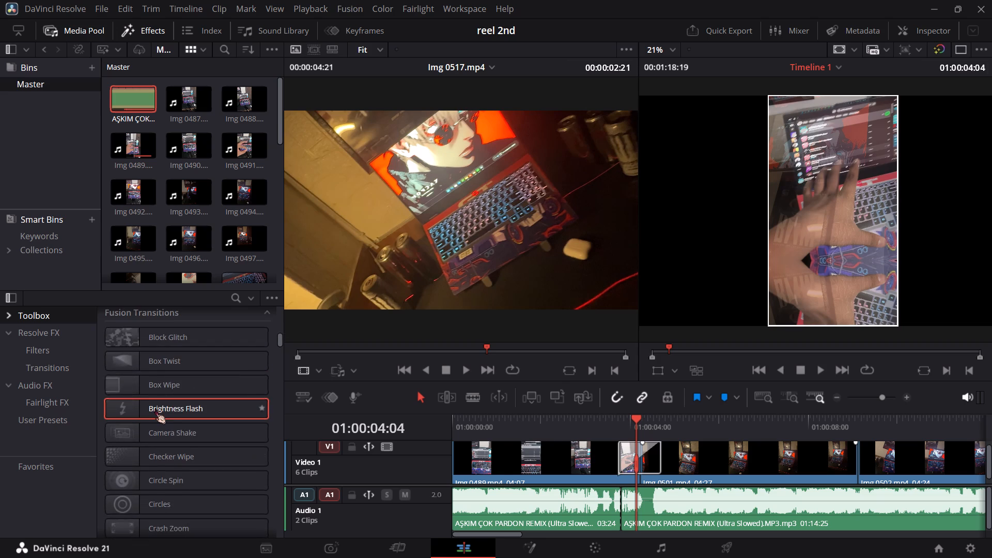
scroll(155, 409, "down", 5)
left_click(151, 391)
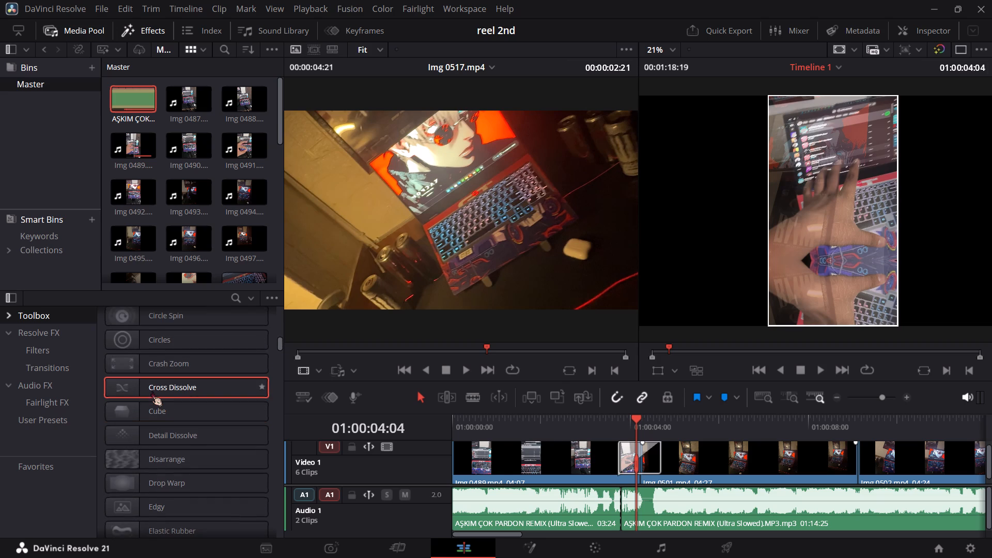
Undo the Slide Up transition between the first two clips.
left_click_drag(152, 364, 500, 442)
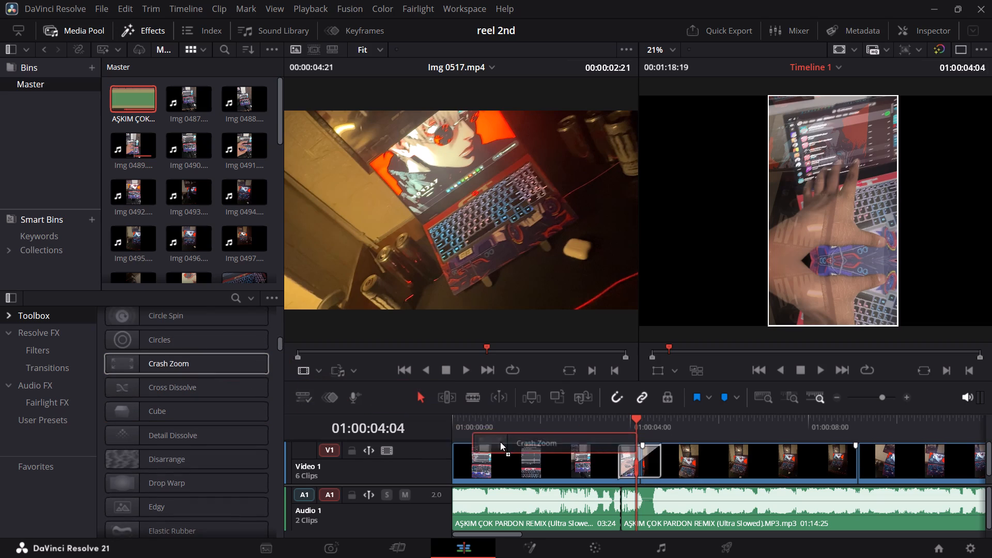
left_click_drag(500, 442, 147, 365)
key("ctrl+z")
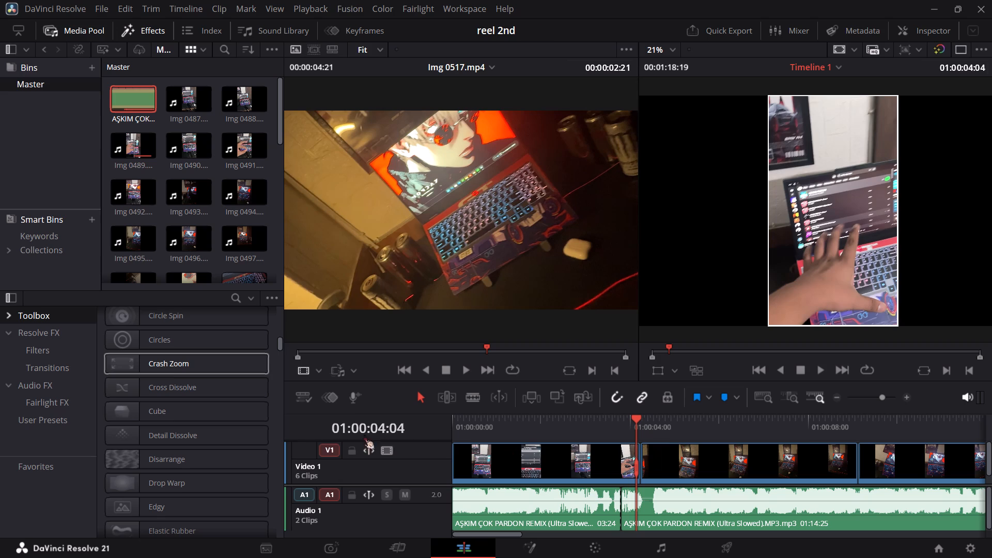
Apply the Crash Zoom transition to the cut between the first two clips, play it back, and select it.
left_click_drag(162, 365, 641, 467)
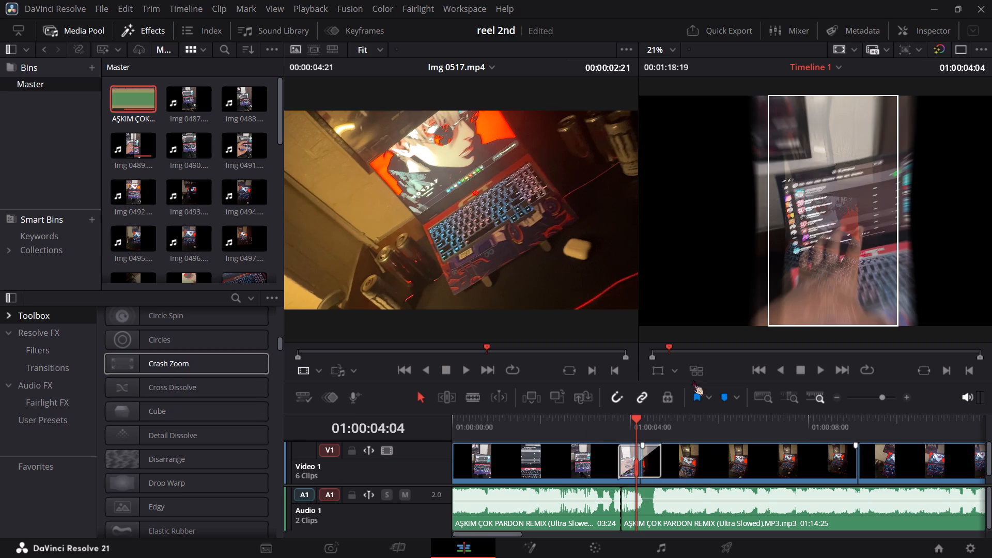
left_click_drag(622, 421, 568, 420)
left_click(824, 369)
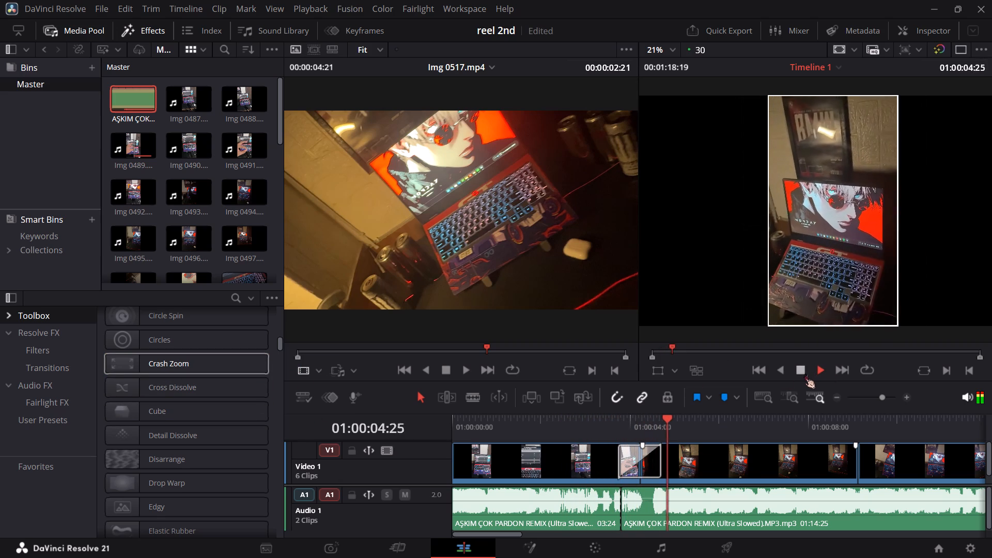
left_click_drag(725, 421, 593, 422)
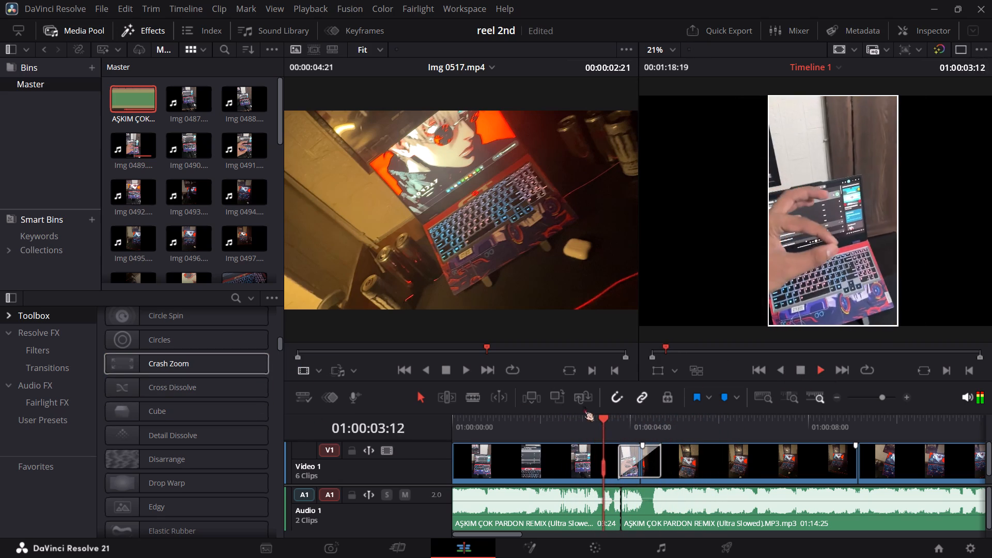
left_click(804, 370)
left_click_drag(710, 426, 594, 427)
left_click(639, 449)
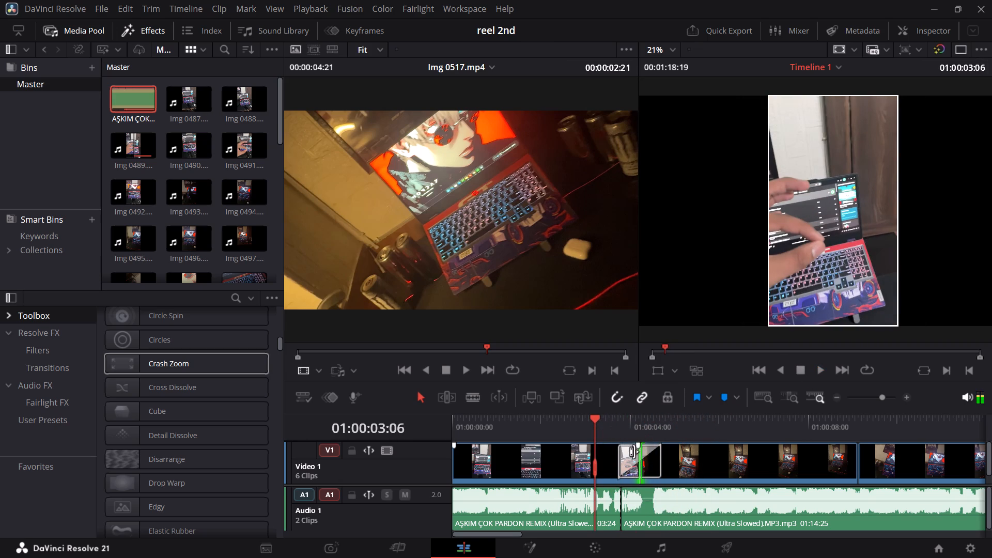
left_click(632, 454)
left_click(624, 456)
Browse the Fusion Transitions from Block Glitch to Luma Wipe for an alternative to Crash Zoom.
scroll(205, 438, "up", 3)
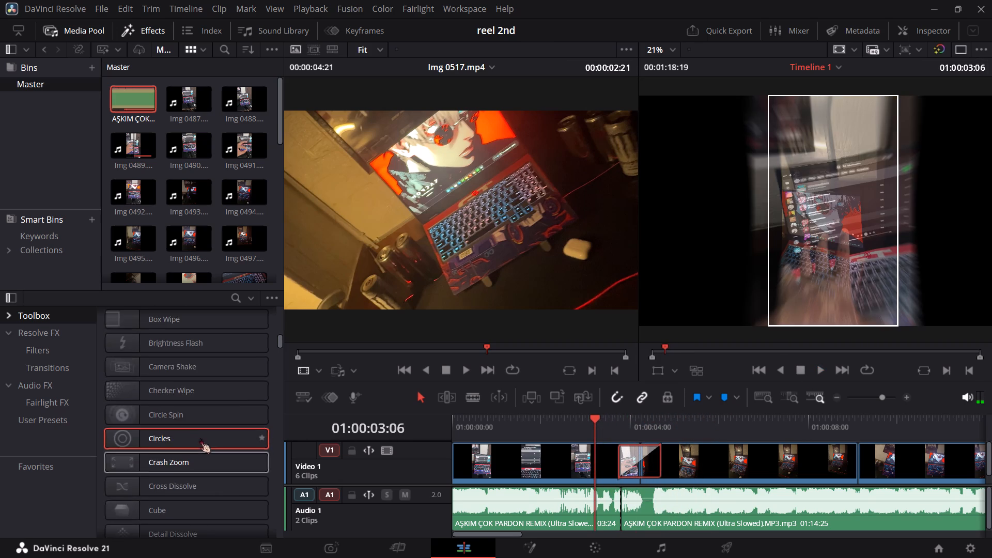
scroll(174, 437, "up", 1)
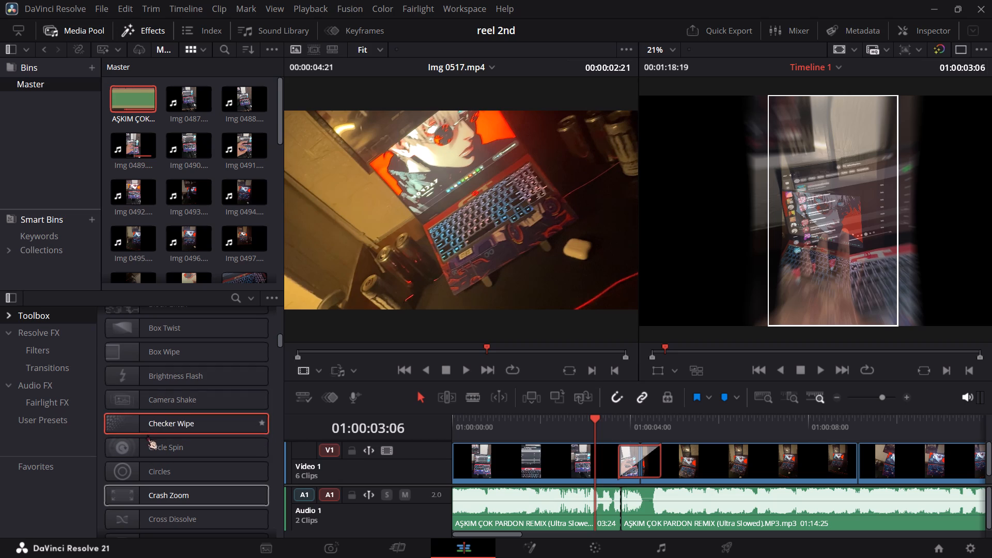
scroll(162, 373, "up", 1)
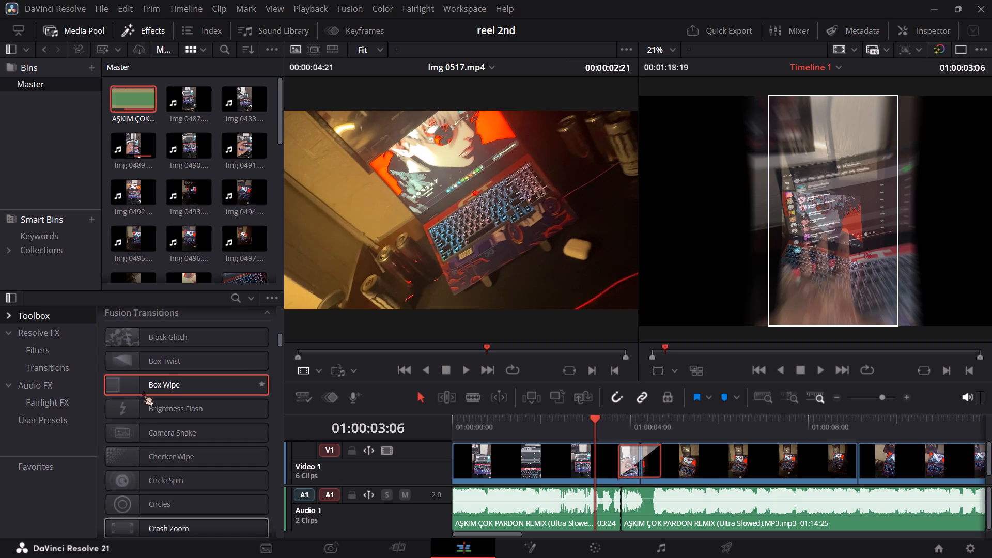
scroll(144, 378, "up", 1)
scroll(145, 383, "down", 11)
scroll(161, 424, "down", 3)
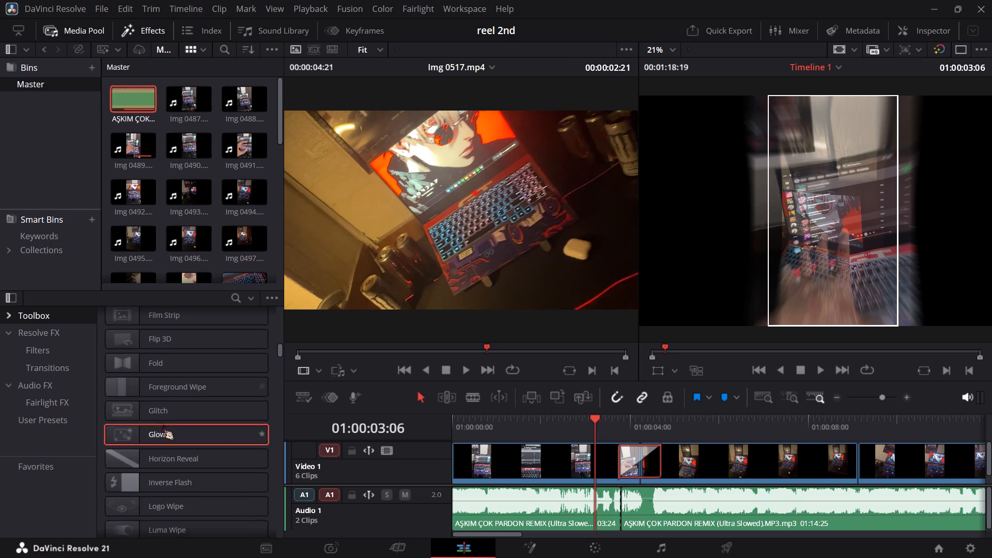
scroll(190, 392, "up", 1)
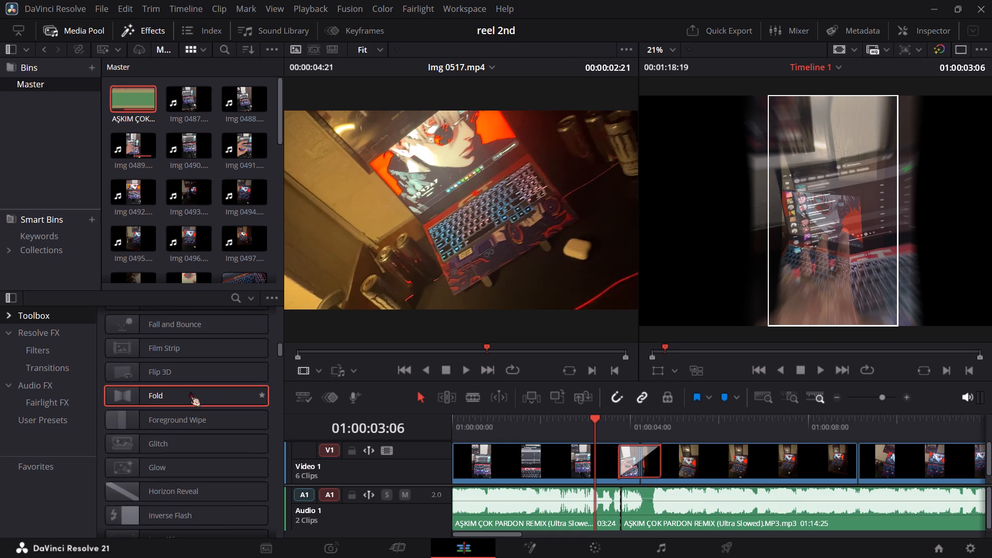
scroll(186, 390, "up", 1)
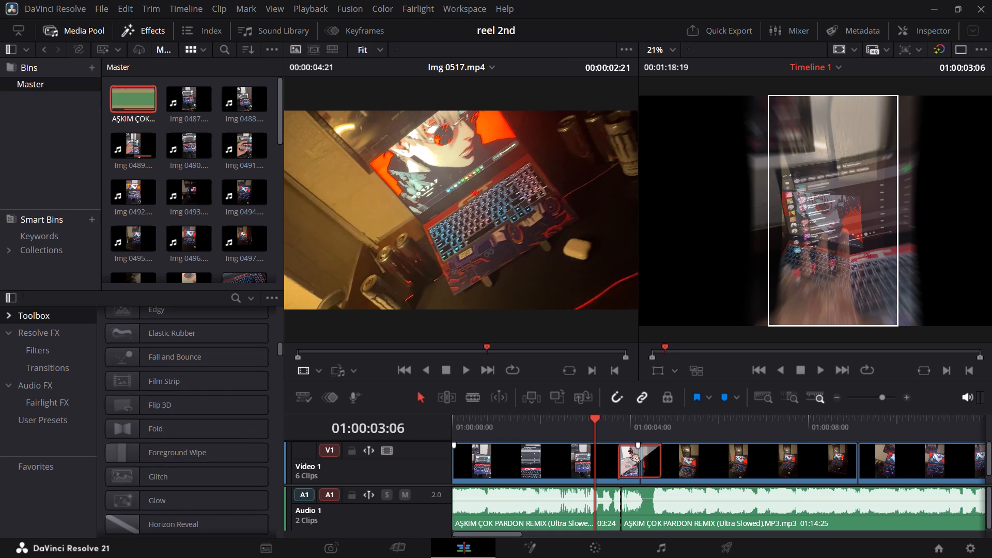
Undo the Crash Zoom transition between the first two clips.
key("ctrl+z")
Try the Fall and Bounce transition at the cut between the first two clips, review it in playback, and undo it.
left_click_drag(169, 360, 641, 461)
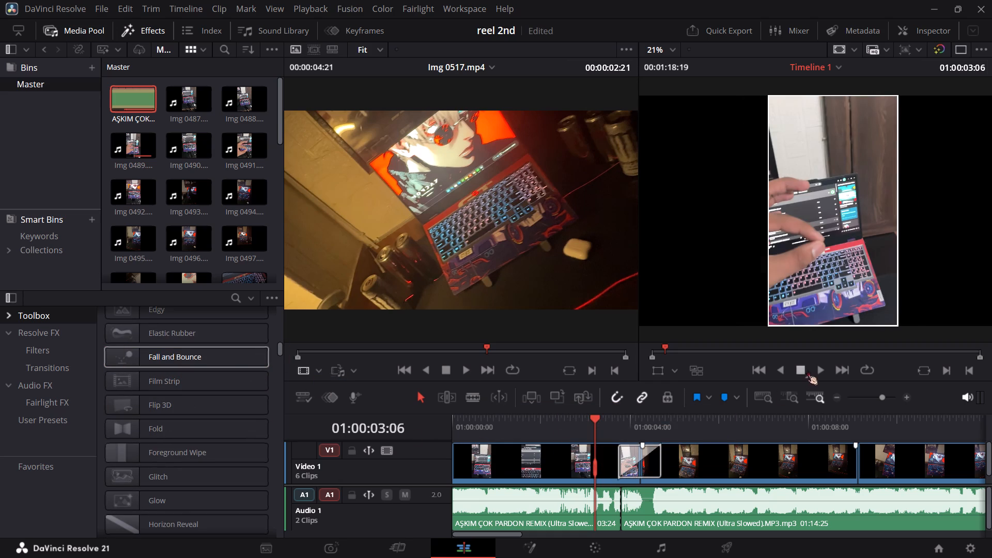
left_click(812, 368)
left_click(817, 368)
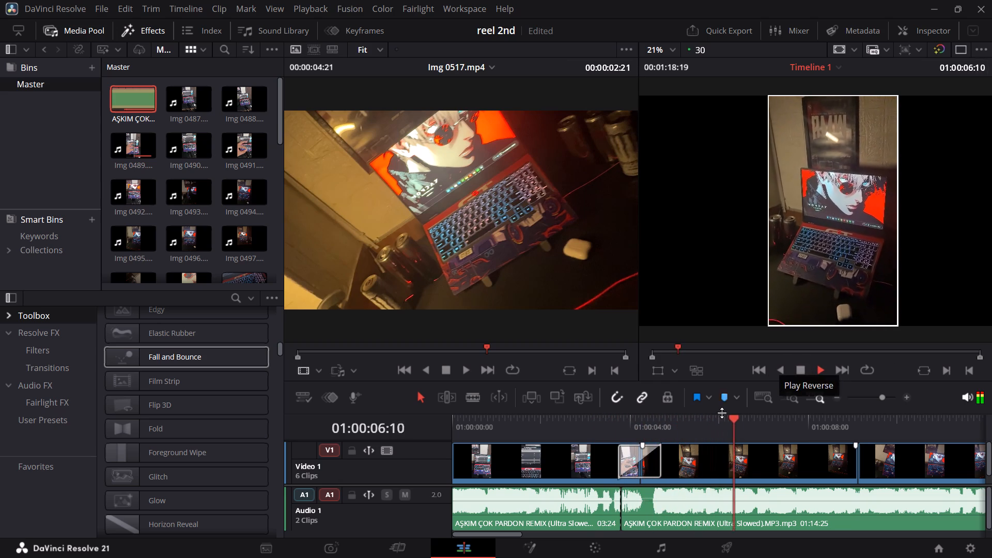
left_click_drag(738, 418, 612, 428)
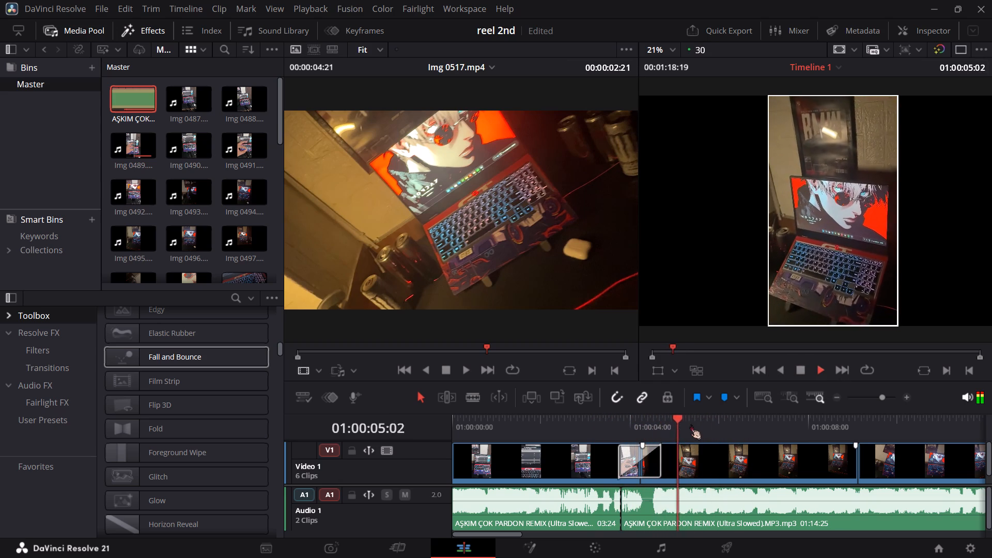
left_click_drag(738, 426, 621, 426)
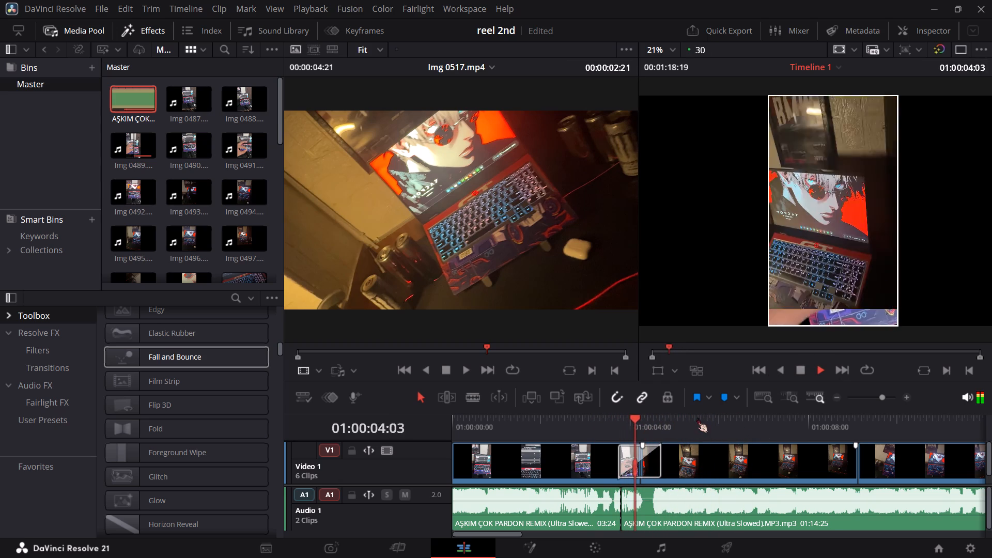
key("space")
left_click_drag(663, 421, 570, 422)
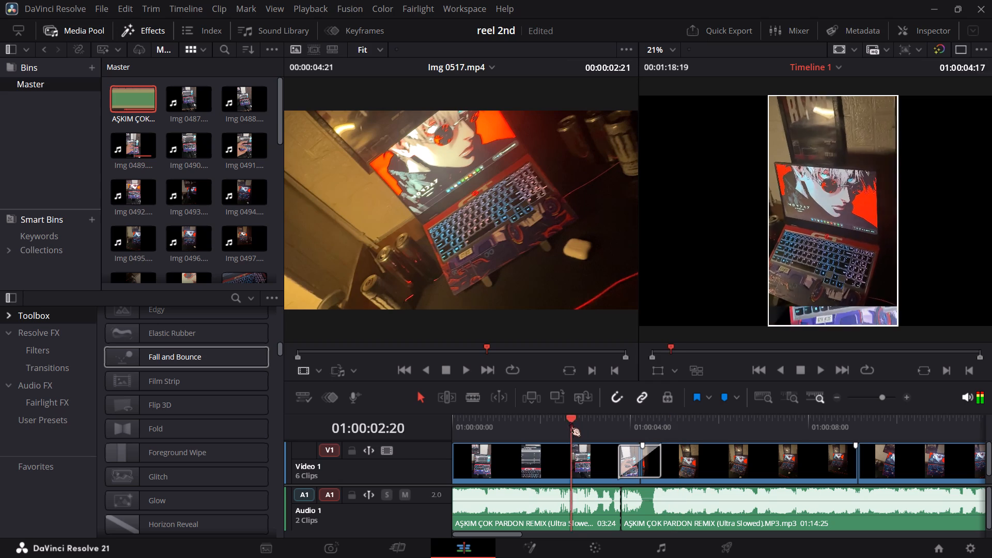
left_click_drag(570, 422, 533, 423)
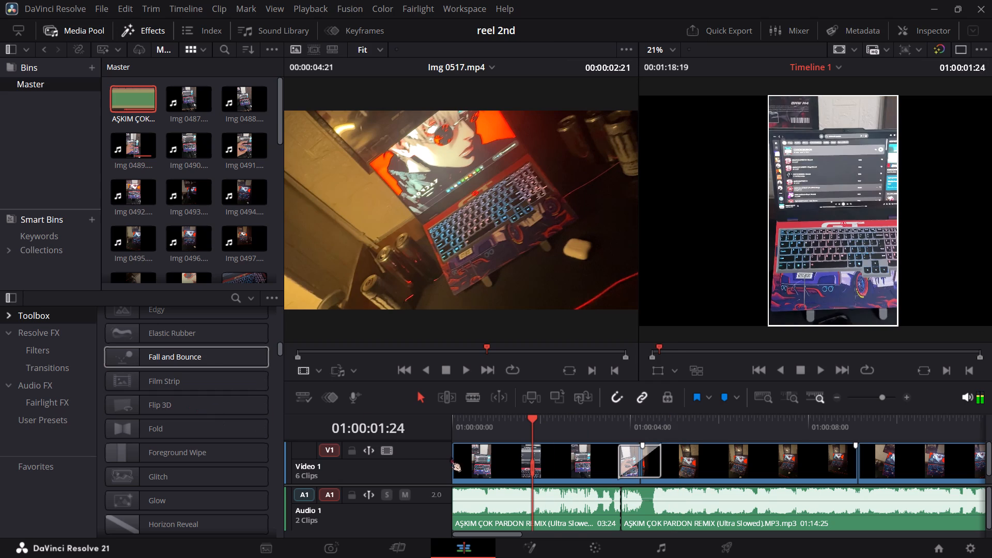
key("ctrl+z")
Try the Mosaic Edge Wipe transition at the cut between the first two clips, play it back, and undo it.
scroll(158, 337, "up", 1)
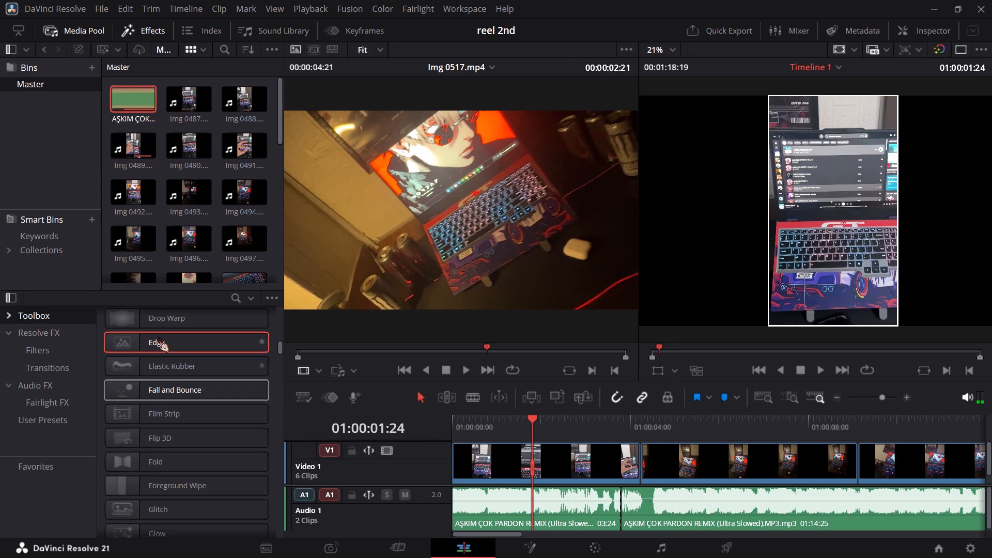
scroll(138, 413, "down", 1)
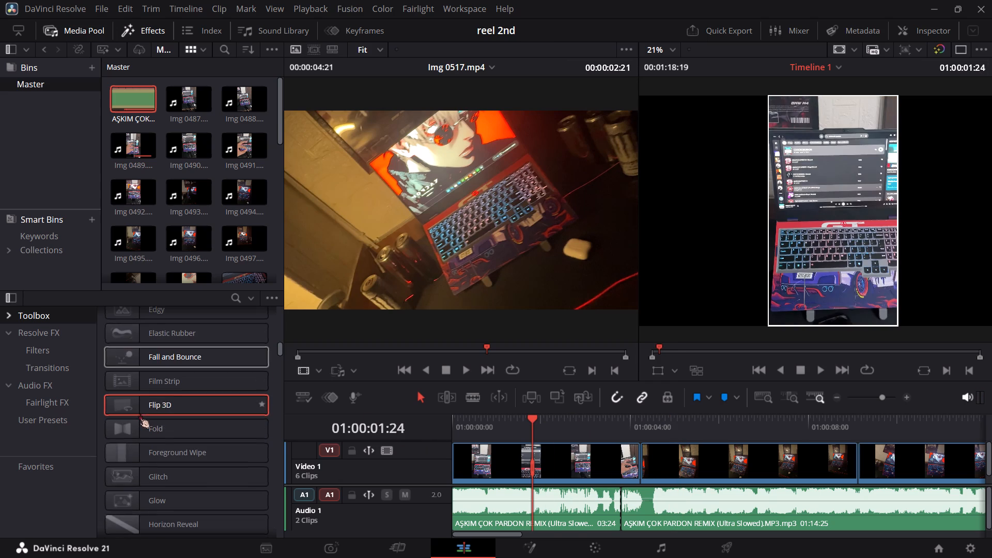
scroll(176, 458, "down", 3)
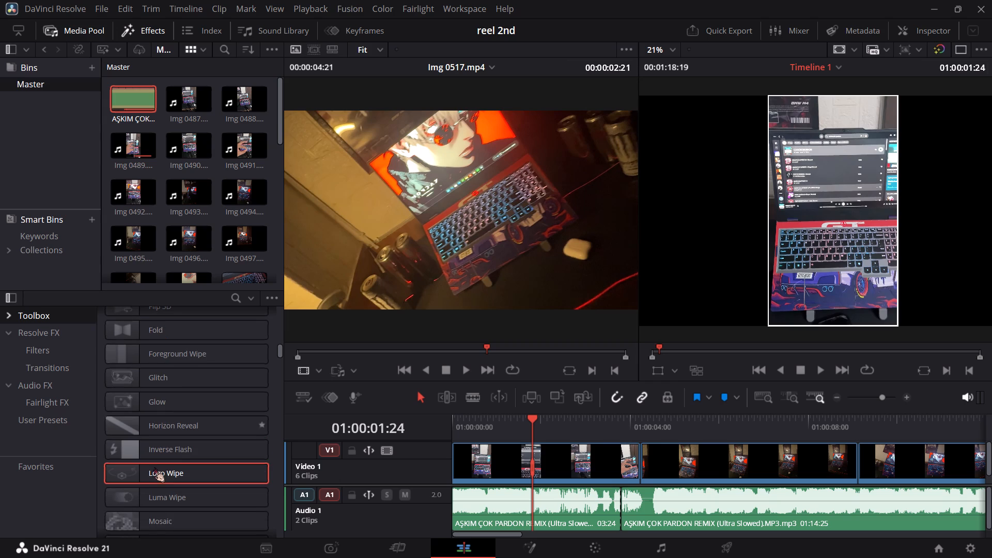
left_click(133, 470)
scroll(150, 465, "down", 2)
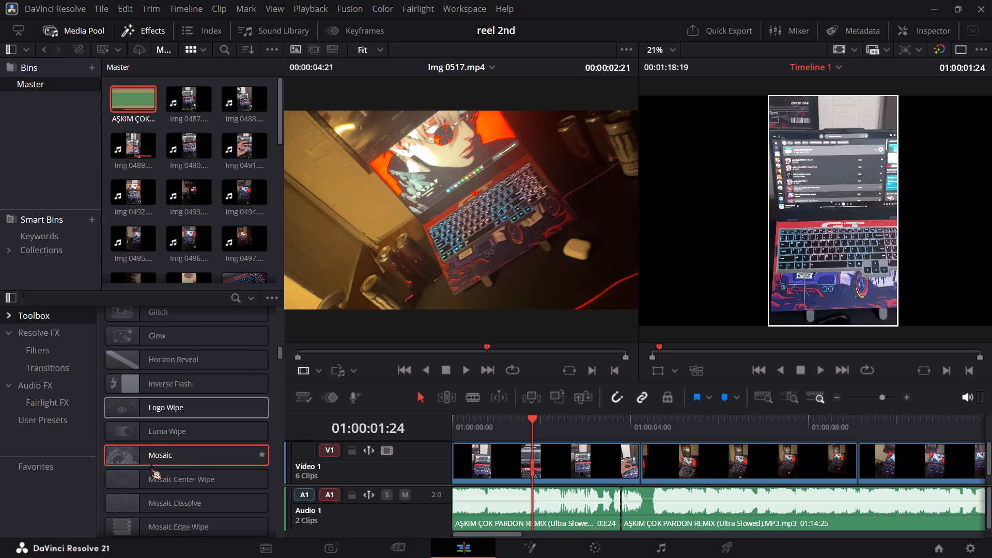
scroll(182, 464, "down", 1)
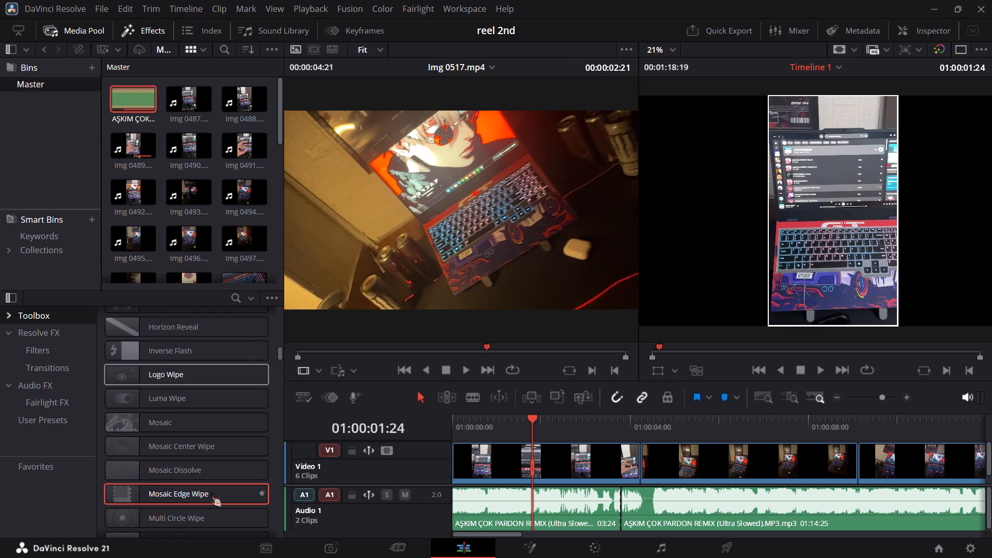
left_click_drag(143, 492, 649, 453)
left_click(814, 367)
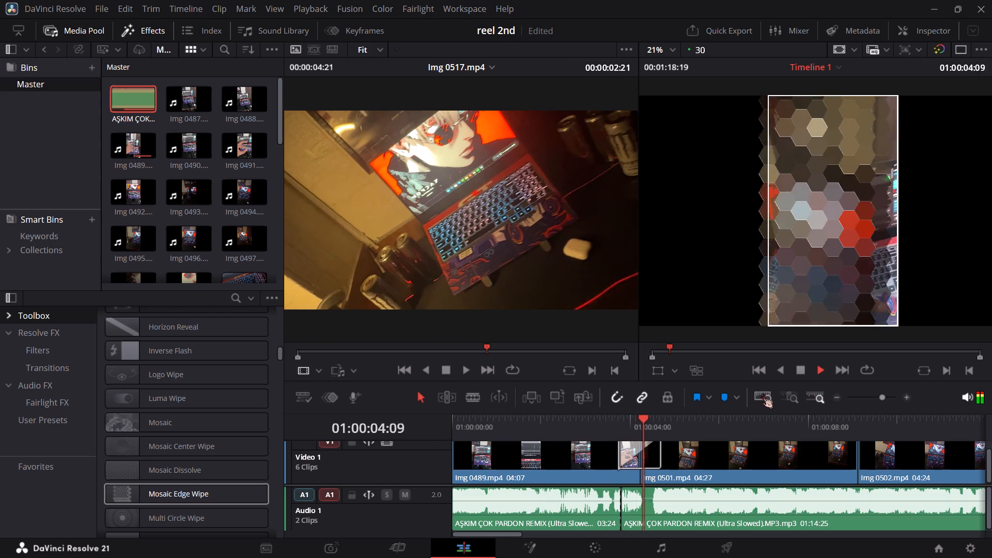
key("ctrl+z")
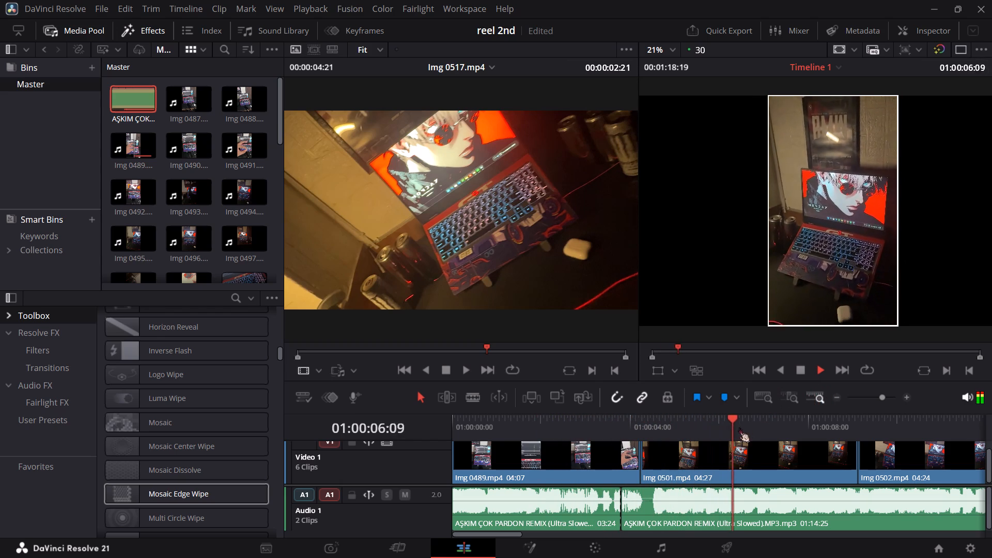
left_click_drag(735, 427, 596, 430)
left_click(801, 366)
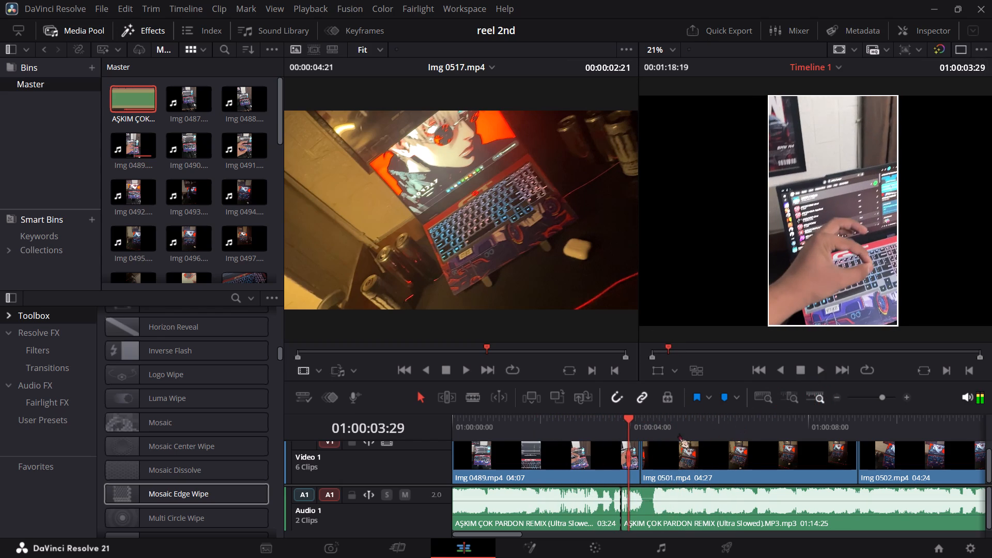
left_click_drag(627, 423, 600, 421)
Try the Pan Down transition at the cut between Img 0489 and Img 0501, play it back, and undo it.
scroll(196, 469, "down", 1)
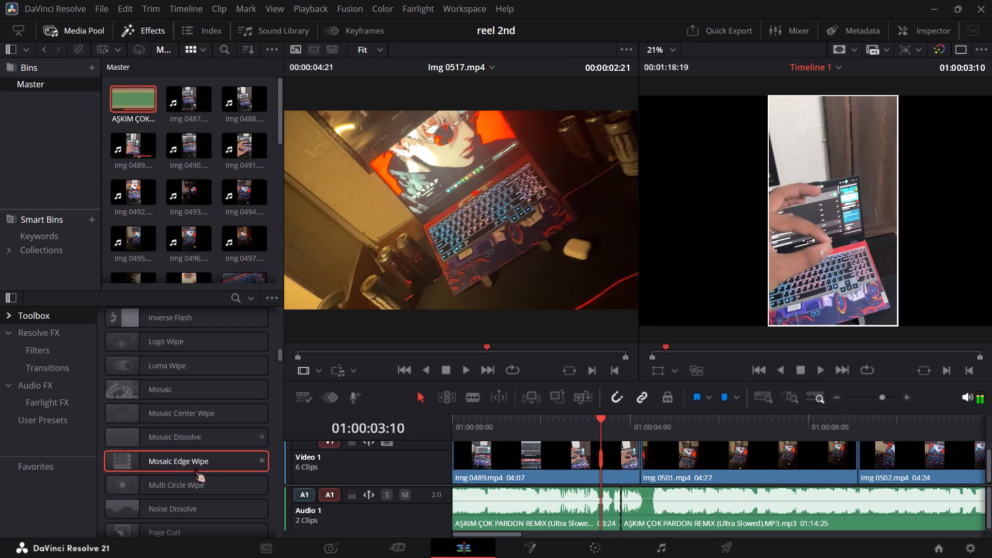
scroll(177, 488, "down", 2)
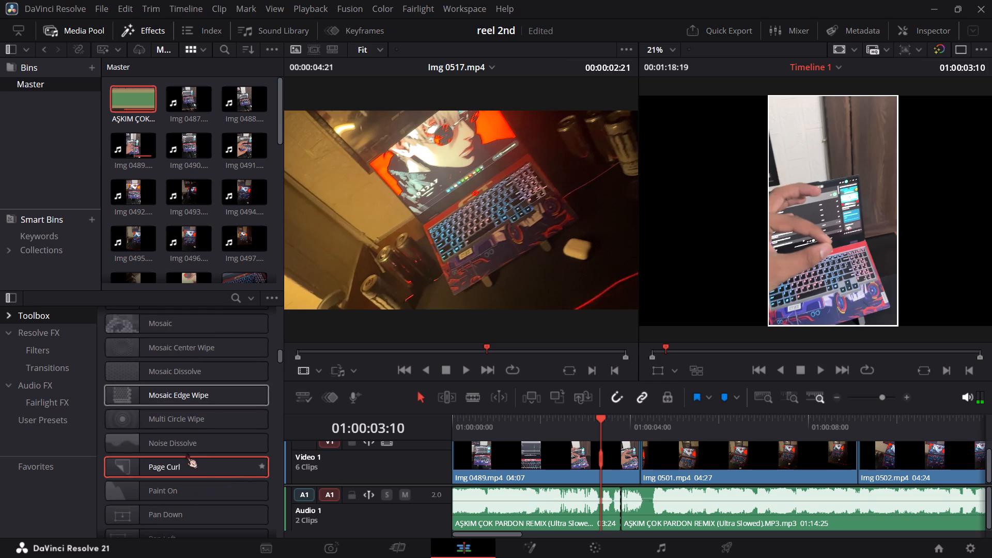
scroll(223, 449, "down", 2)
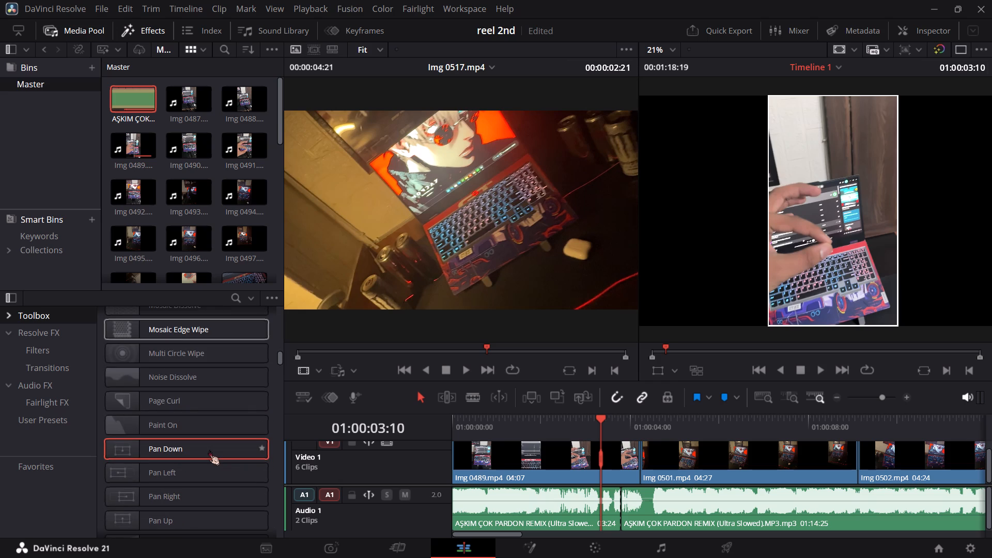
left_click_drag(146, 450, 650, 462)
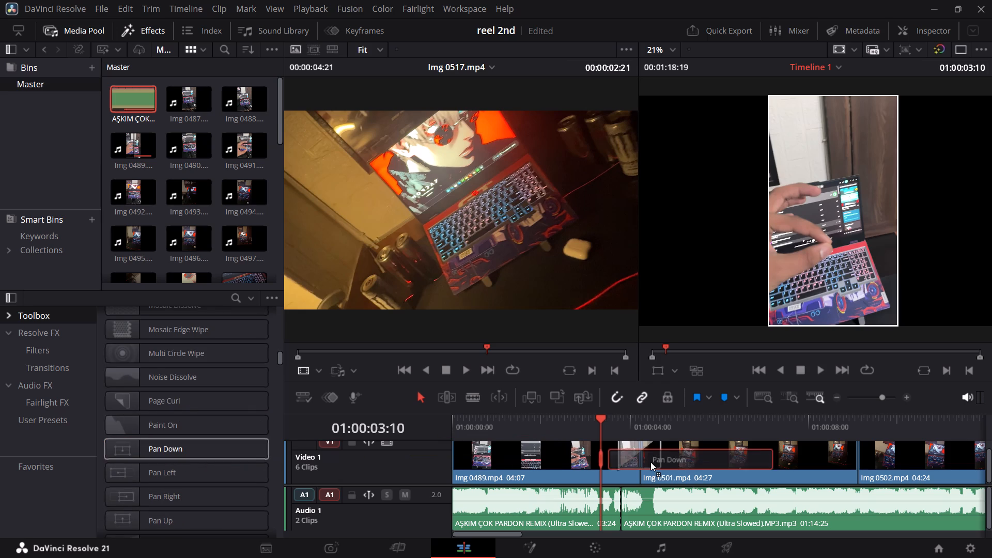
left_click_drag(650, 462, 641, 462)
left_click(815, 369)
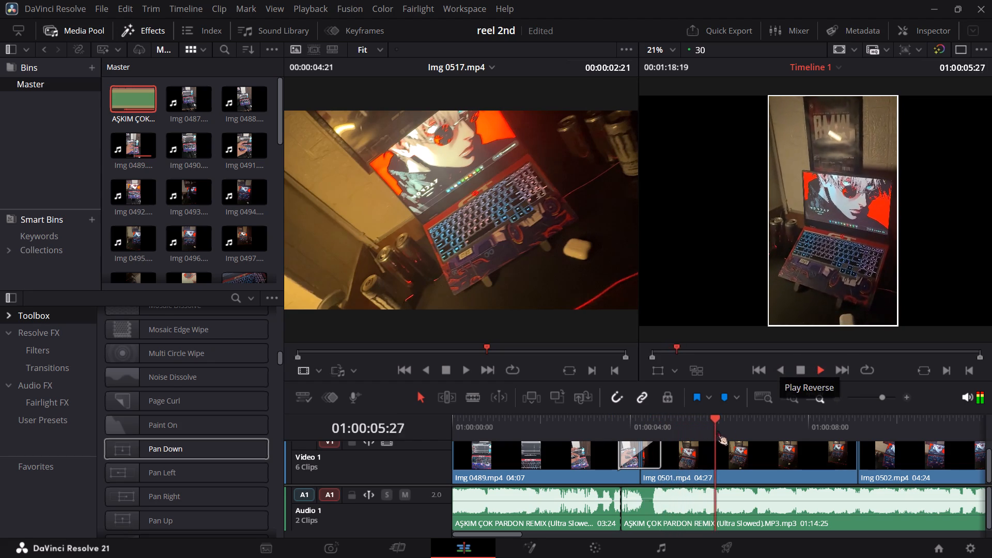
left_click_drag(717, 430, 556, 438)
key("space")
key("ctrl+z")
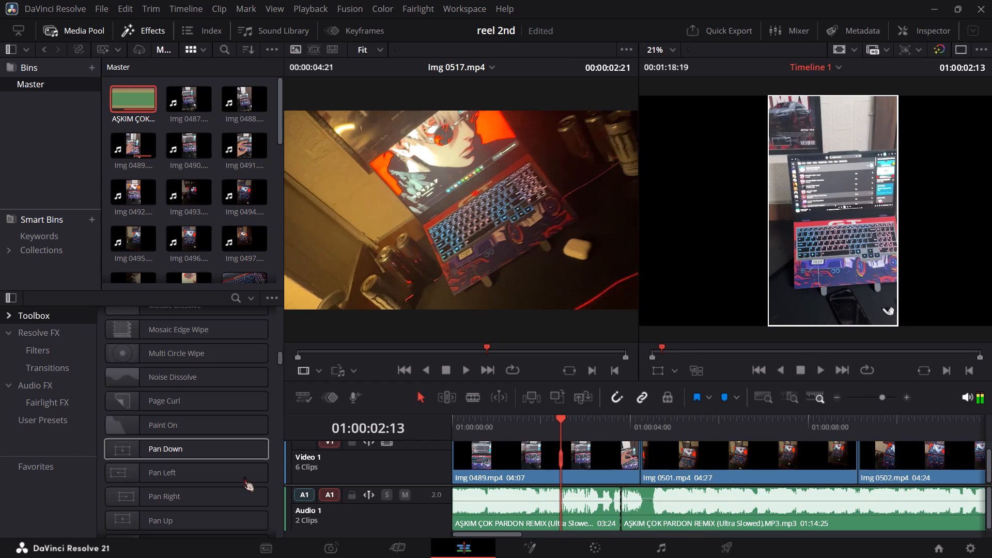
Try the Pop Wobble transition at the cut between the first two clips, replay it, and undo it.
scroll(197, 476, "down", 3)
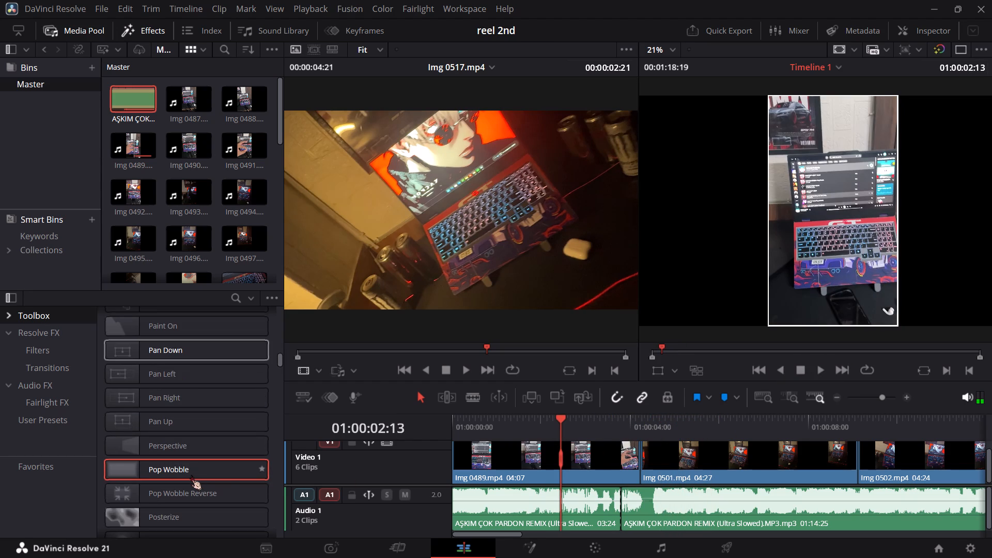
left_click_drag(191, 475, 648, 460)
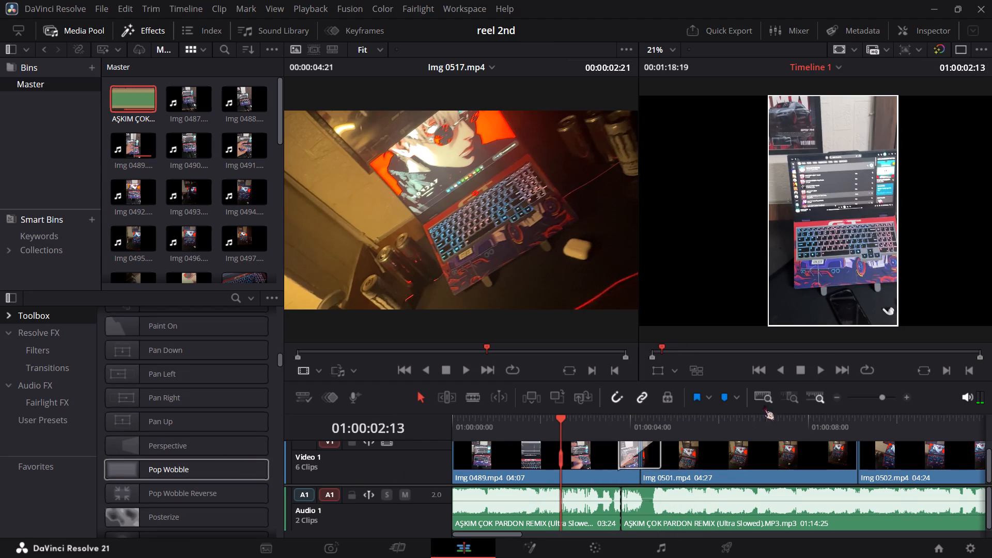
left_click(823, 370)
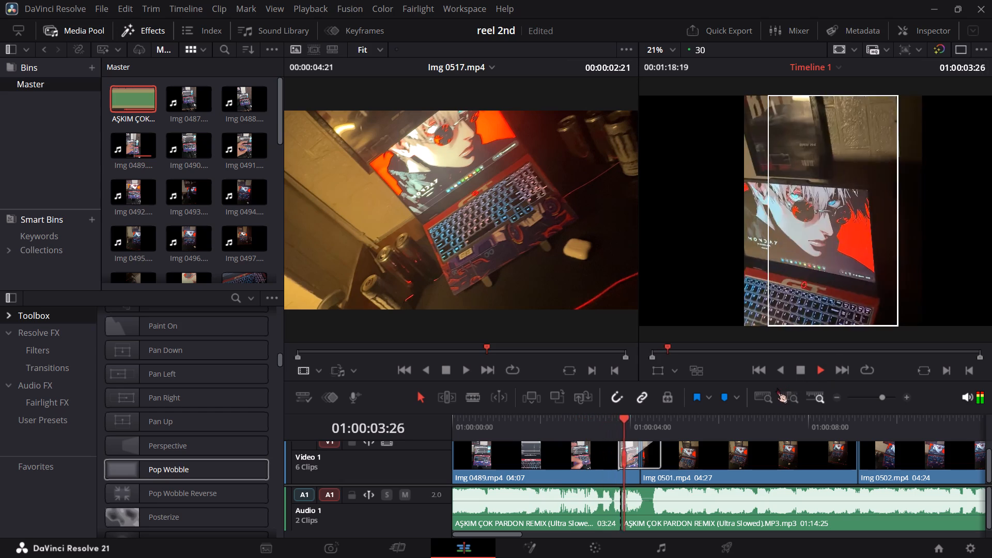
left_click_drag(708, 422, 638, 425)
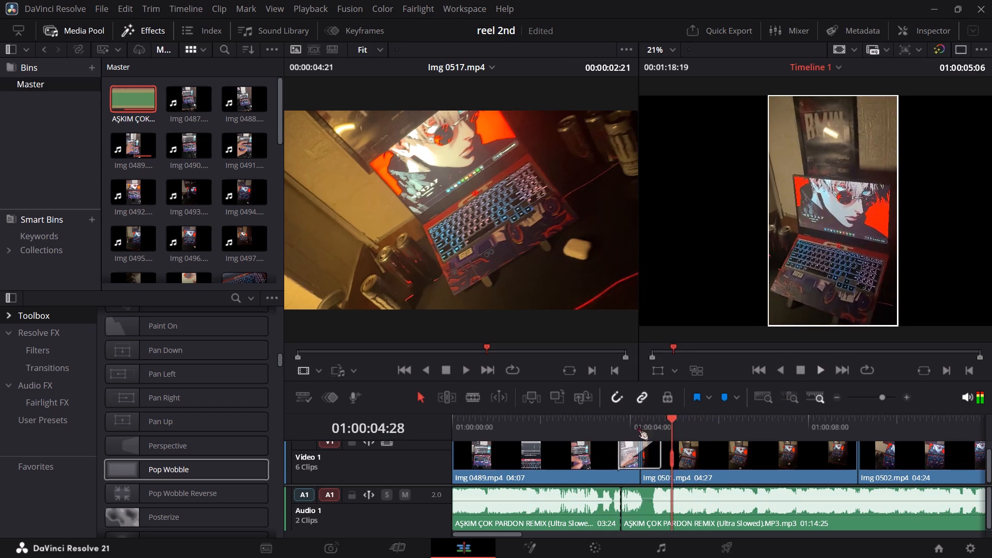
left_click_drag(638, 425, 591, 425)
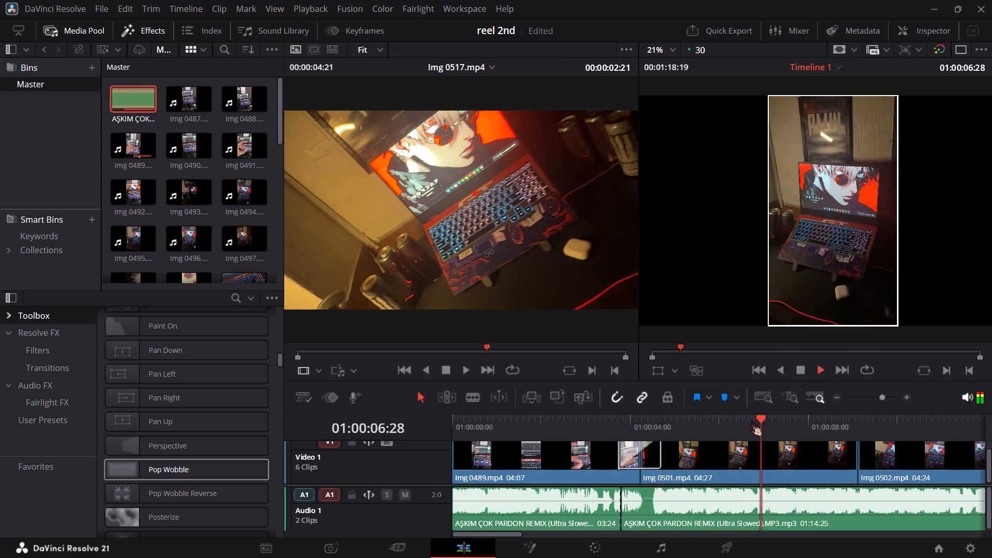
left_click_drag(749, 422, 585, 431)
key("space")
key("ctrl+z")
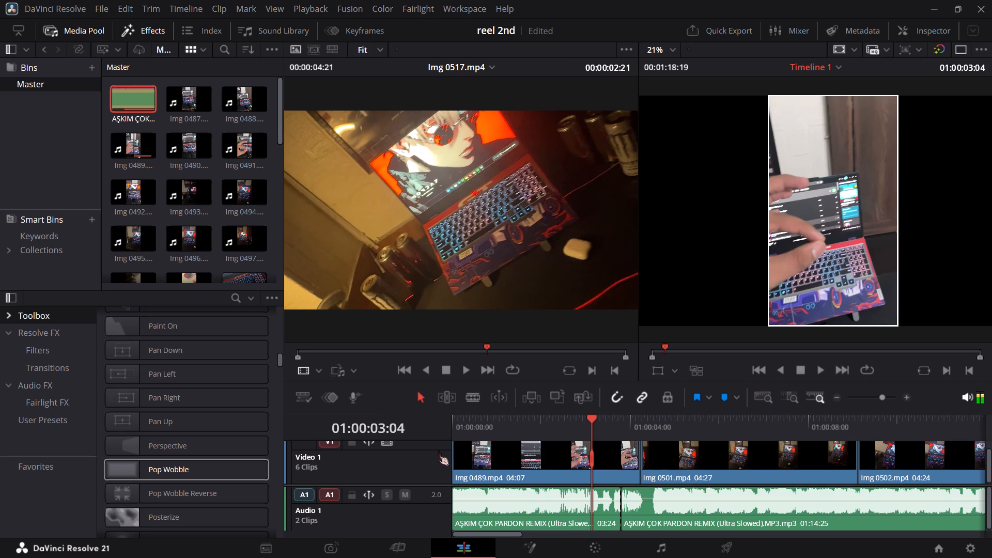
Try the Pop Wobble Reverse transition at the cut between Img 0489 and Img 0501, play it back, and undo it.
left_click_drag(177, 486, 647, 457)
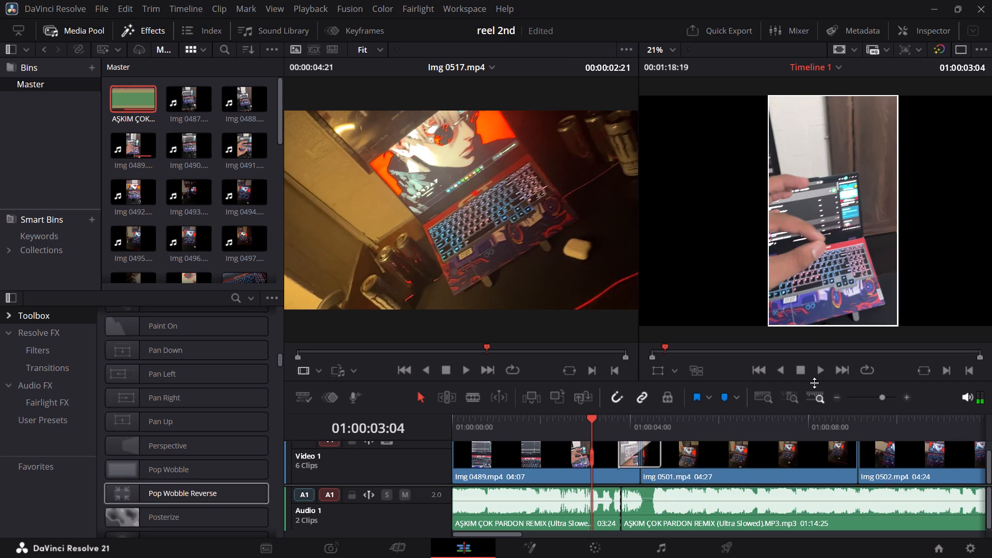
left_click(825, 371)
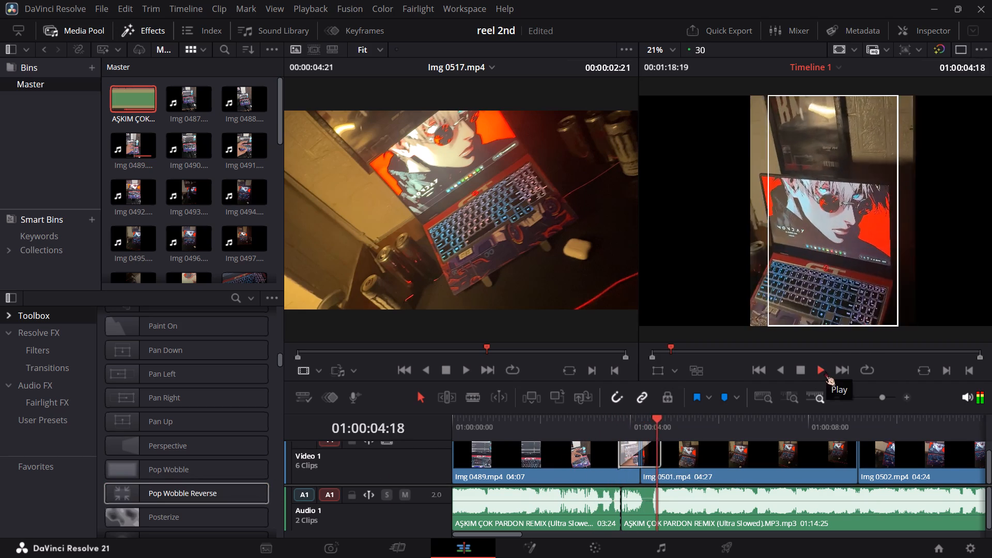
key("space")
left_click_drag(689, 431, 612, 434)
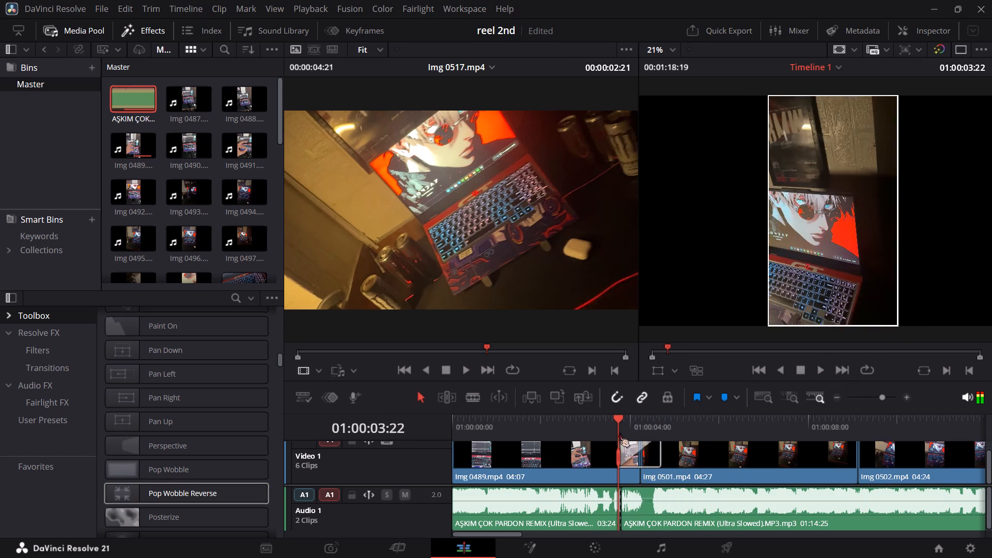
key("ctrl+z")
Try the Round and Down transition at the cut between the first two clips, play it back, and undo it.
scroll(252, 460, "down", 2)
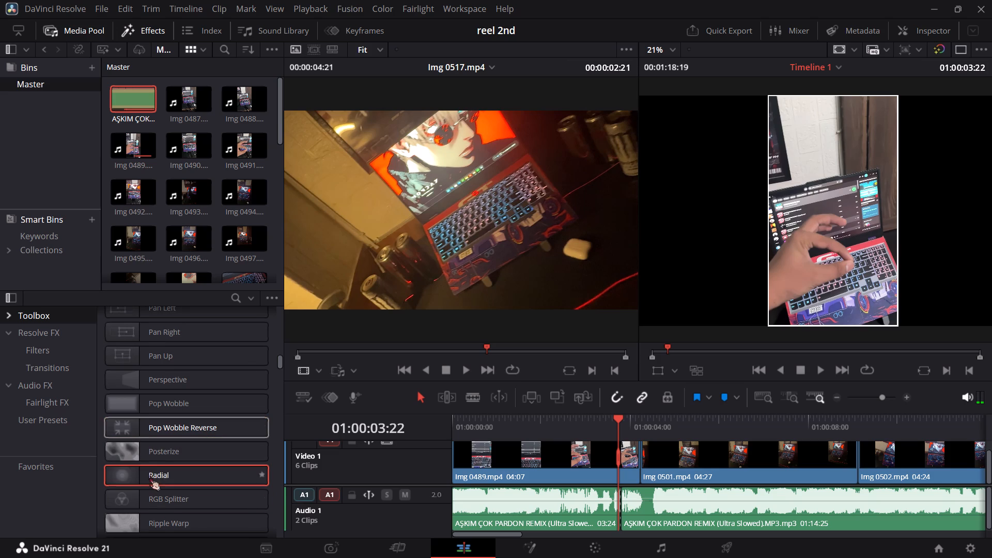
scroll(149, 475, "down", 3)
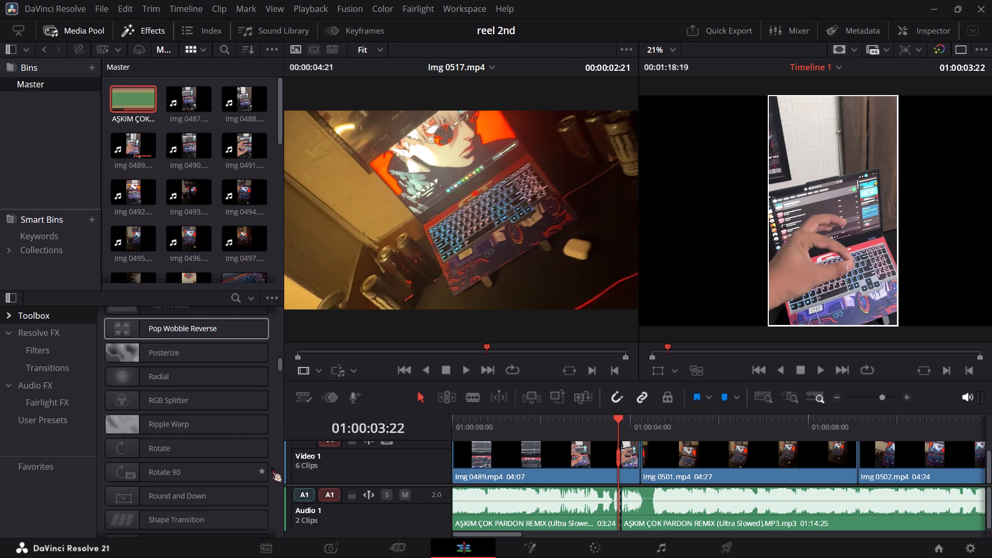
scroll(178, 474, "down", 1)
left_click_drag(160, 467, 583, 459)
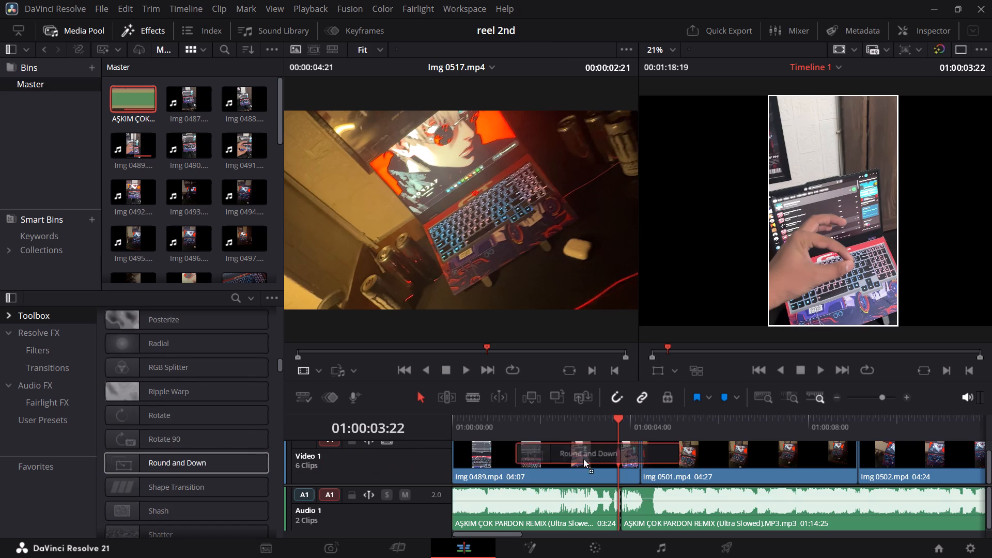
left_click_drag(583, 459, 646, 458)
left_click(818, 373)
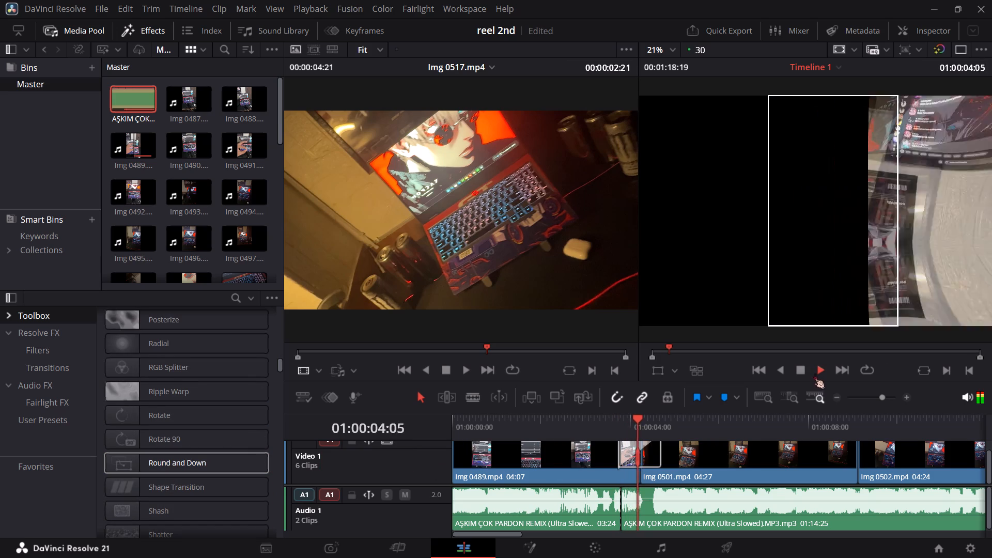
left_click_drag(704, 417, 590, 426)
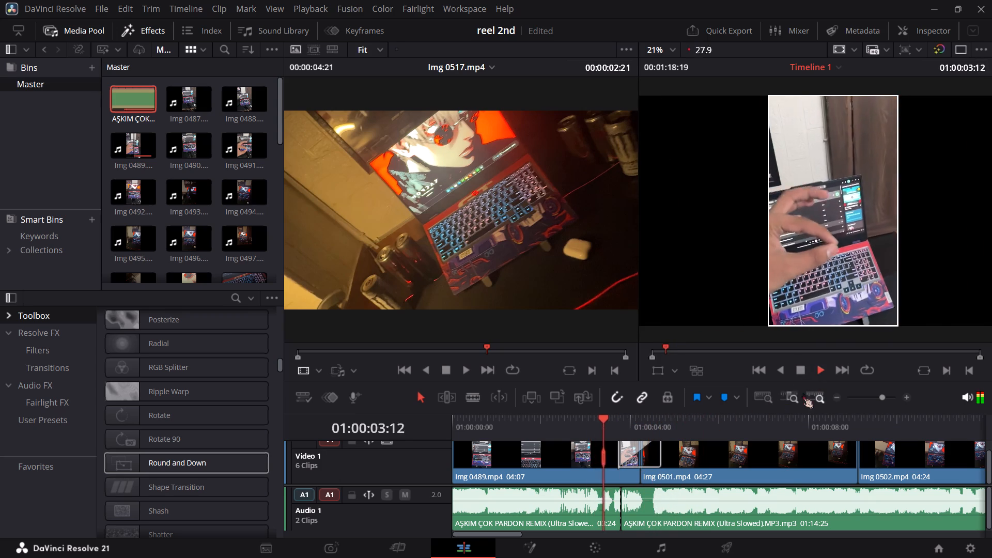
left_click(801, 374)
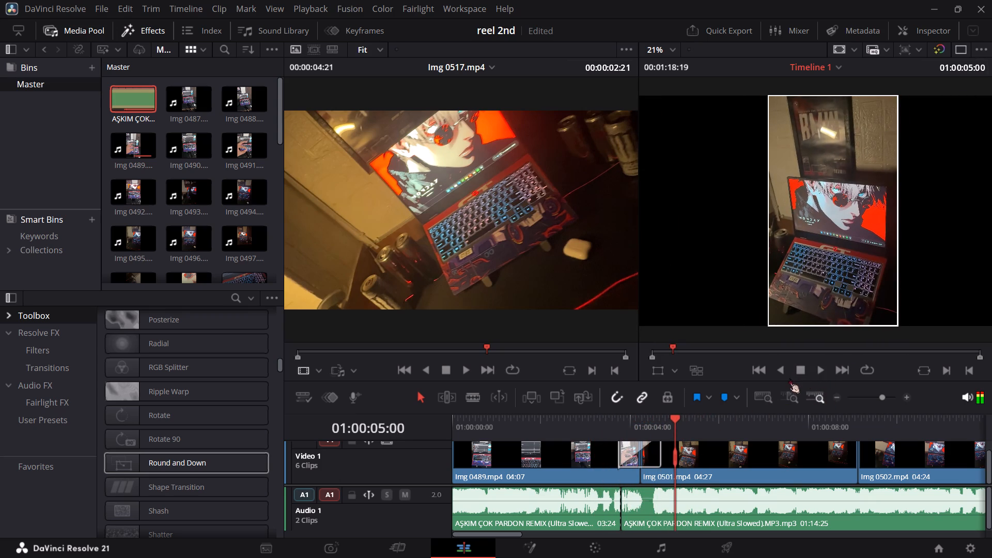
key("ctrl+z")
Browse the remaining Fusion transitions and the earlier ones for another candidate for the first cut.
scroll(196, 476, "down", 1)
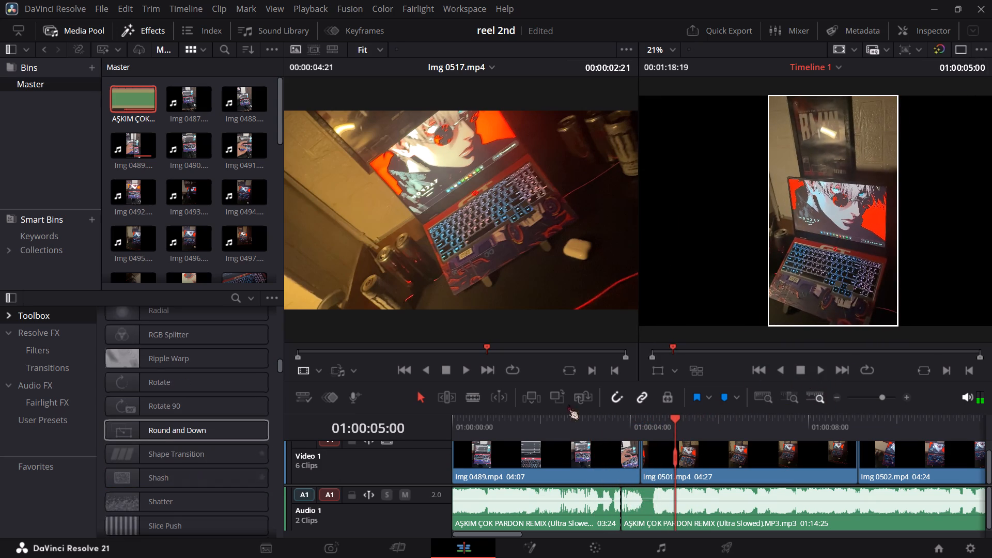
left_click_drag(651, 416, 569, 422)
scroll(200, 471, "down", 2)
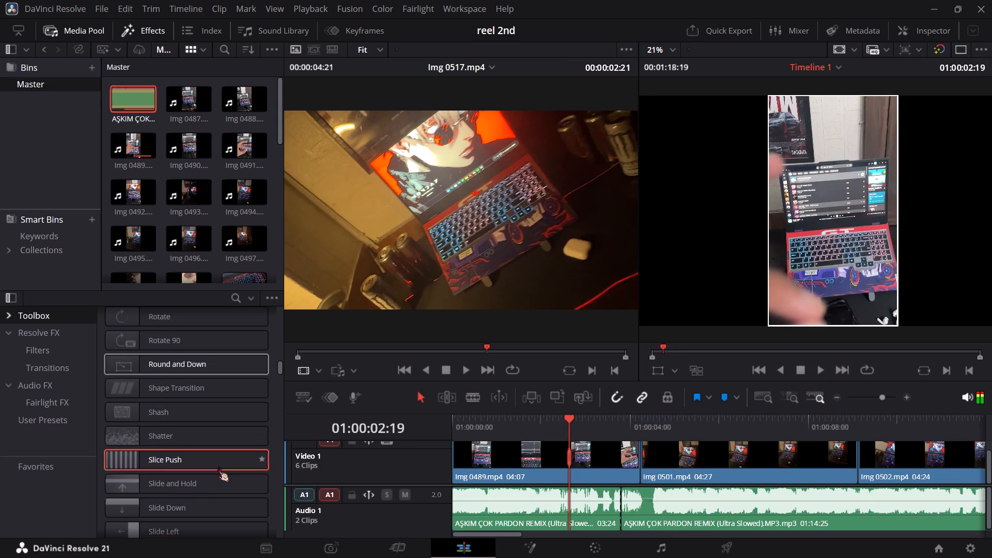
scroll(156, 462, "down", 2)
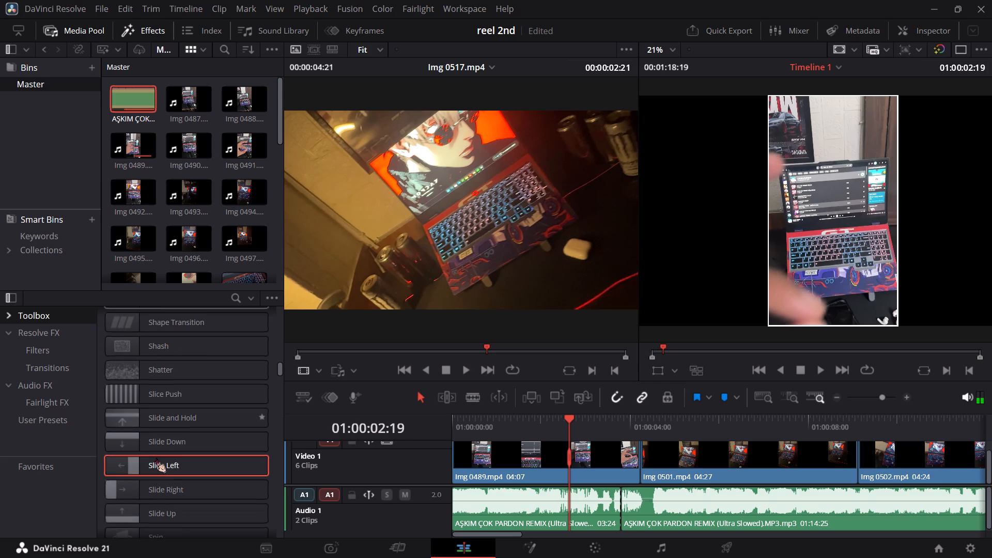
scroll(156, 458, "down", 6)
scroll(158, 455, "up", 3)
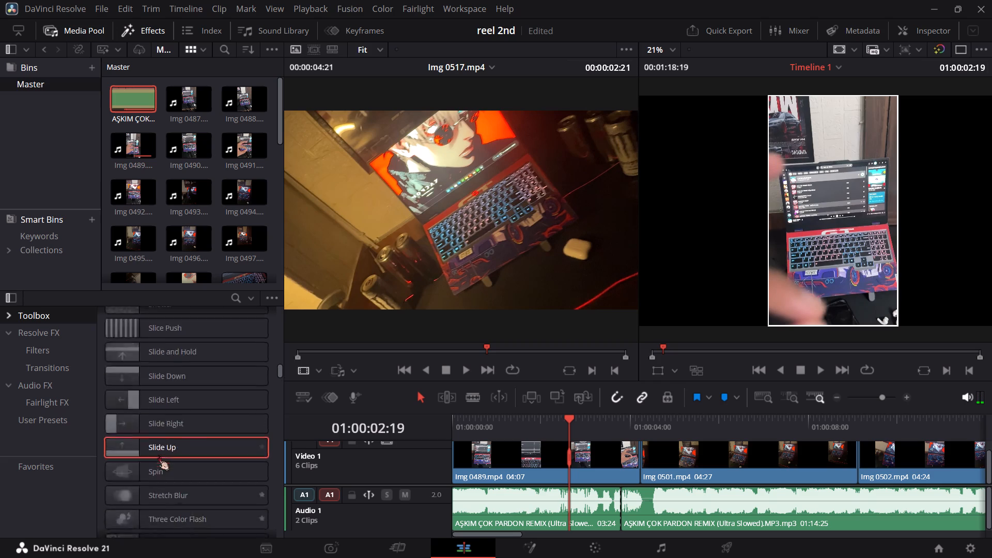
scroll(158, 455, "up", 20)
scroll(158, 455, "up", 7)
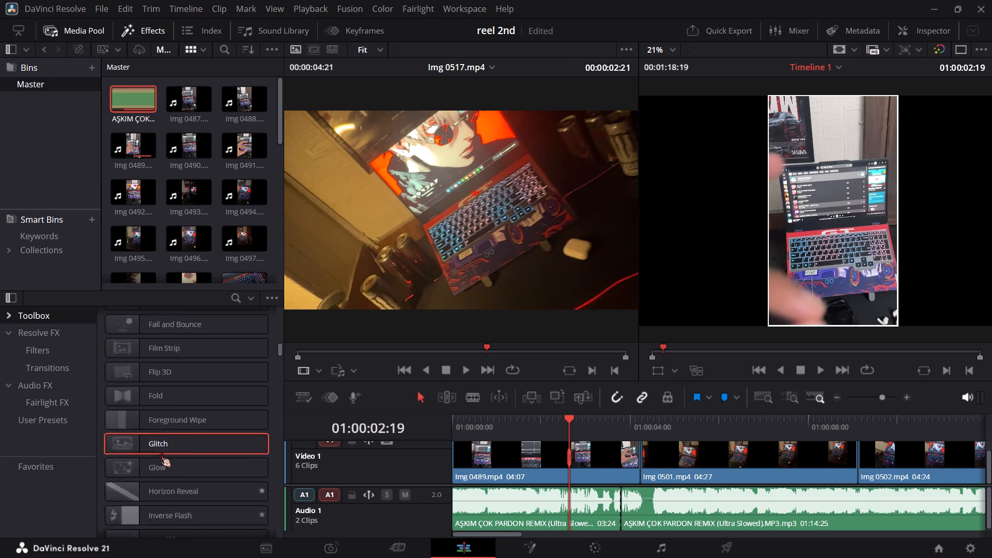
scroll(160, 452, "up", 5)
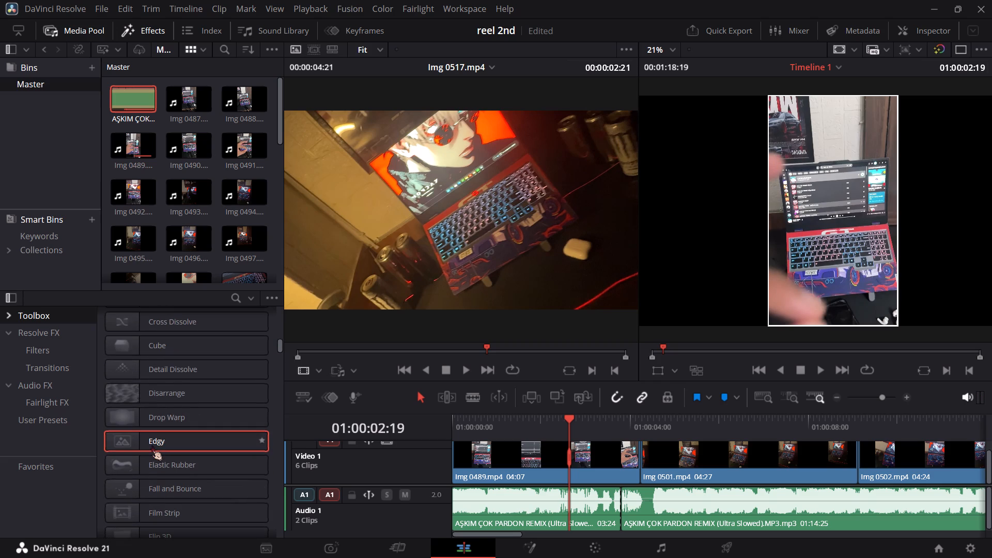
scroll(156, 440, "up", 2)
scroll(156, 440, "down", 1)
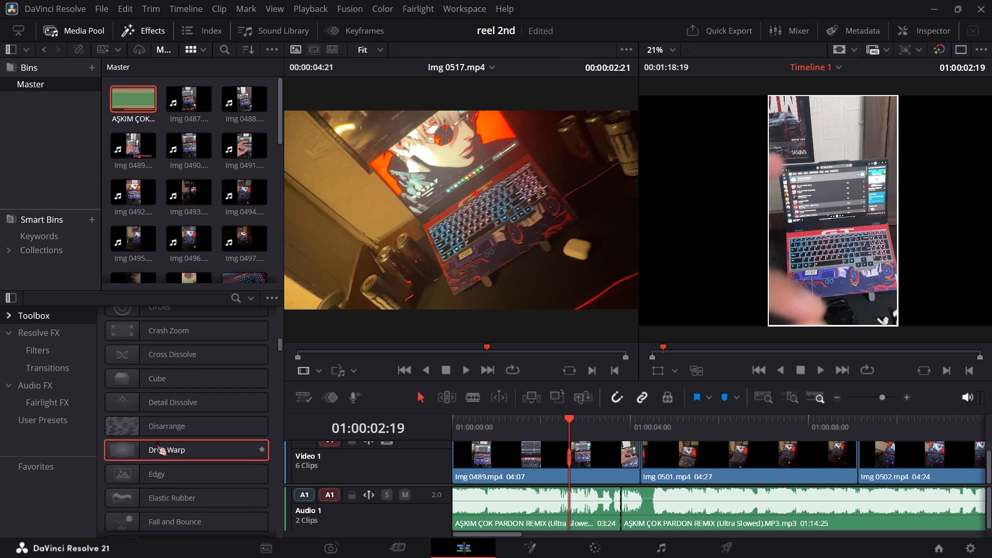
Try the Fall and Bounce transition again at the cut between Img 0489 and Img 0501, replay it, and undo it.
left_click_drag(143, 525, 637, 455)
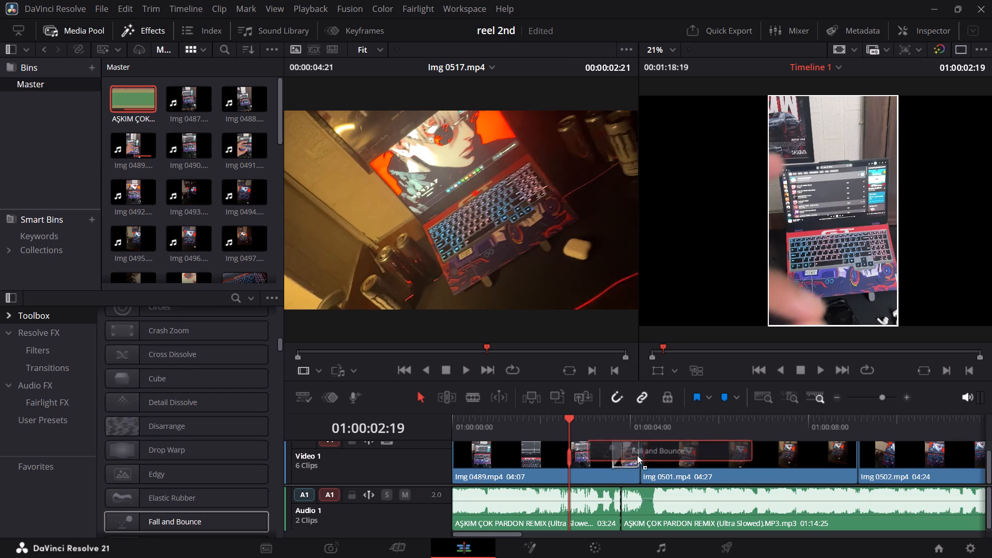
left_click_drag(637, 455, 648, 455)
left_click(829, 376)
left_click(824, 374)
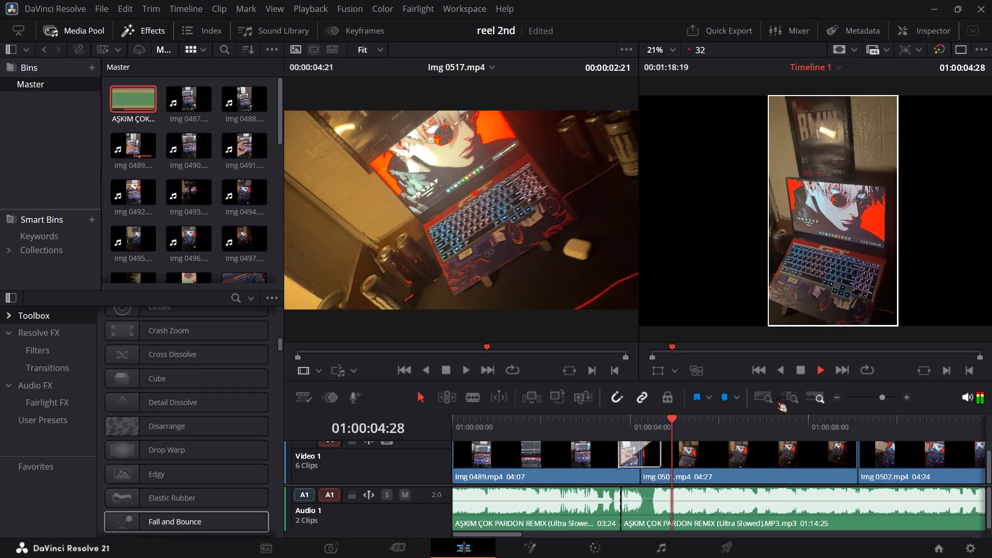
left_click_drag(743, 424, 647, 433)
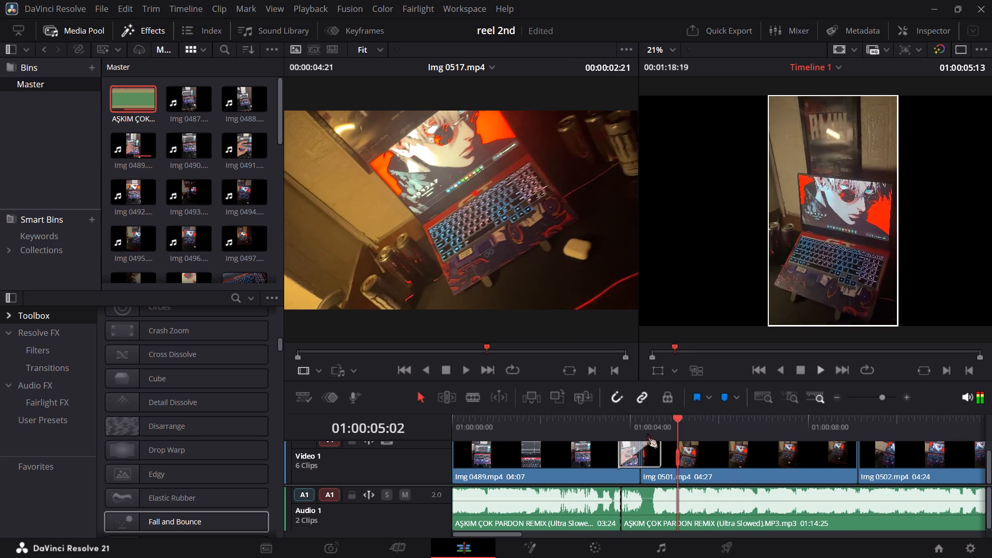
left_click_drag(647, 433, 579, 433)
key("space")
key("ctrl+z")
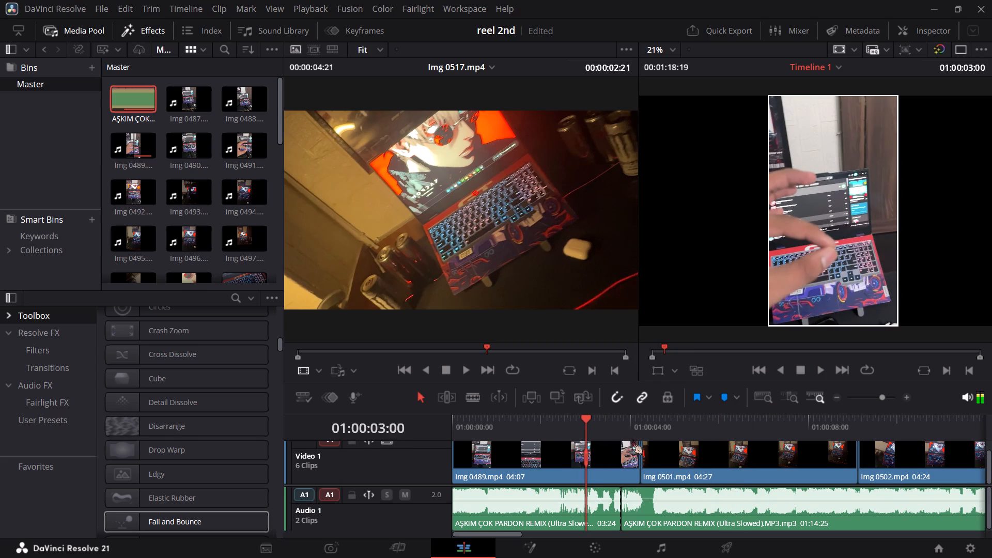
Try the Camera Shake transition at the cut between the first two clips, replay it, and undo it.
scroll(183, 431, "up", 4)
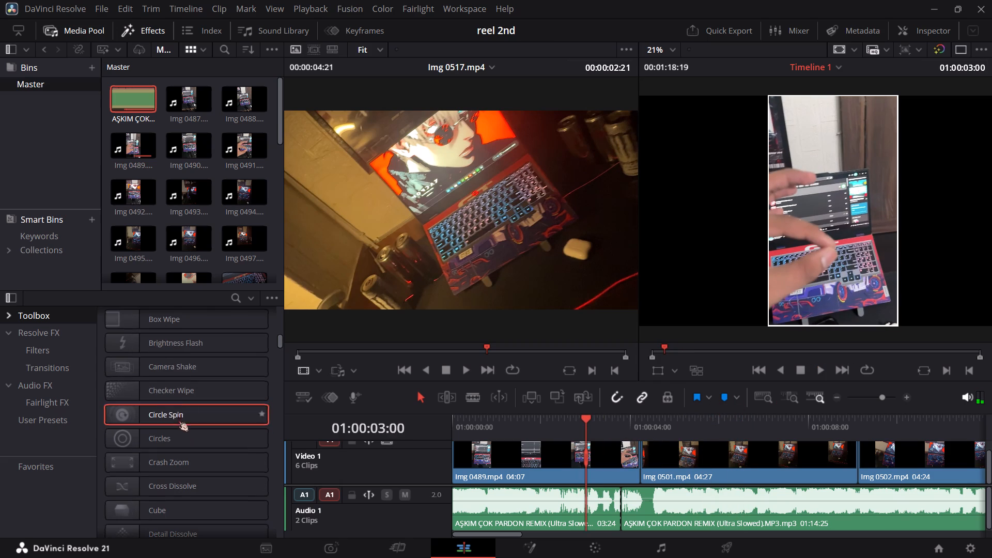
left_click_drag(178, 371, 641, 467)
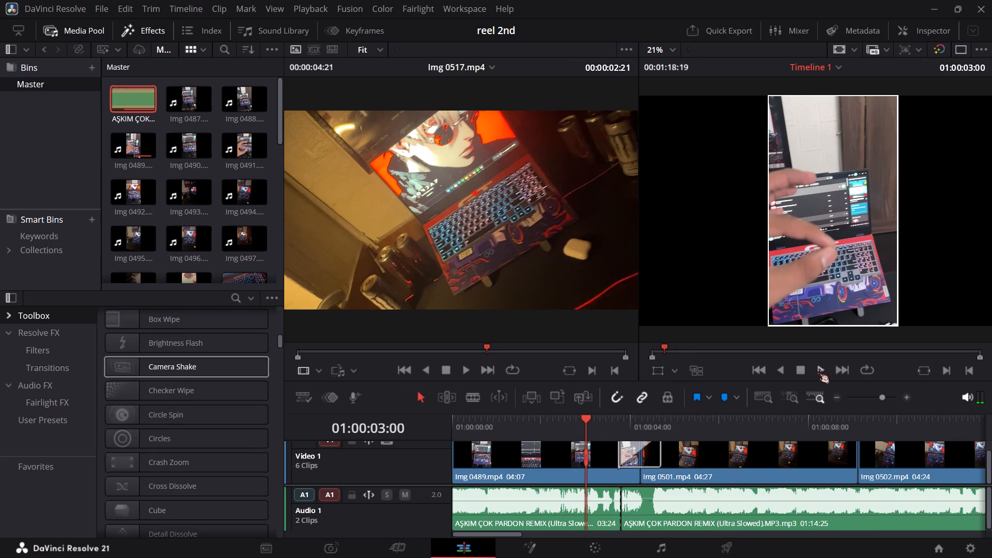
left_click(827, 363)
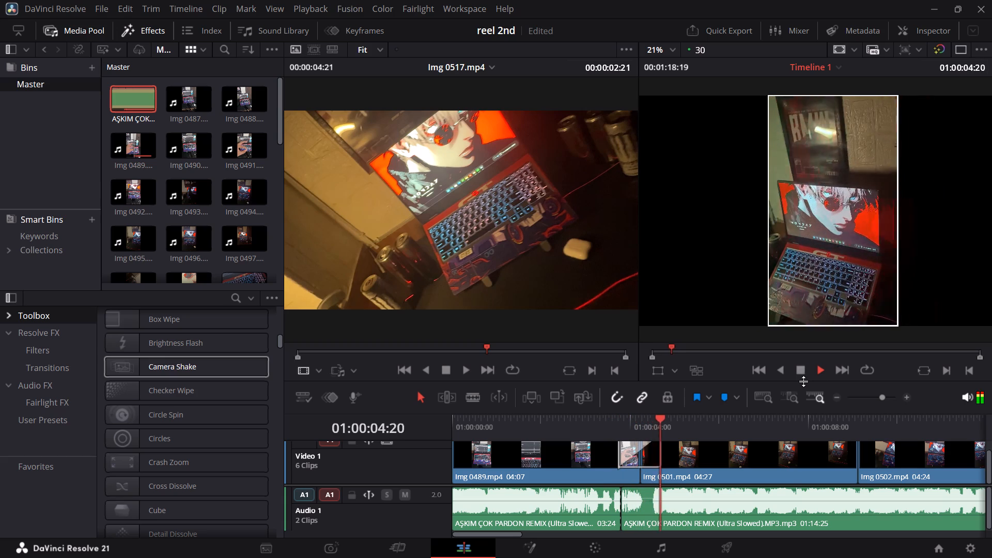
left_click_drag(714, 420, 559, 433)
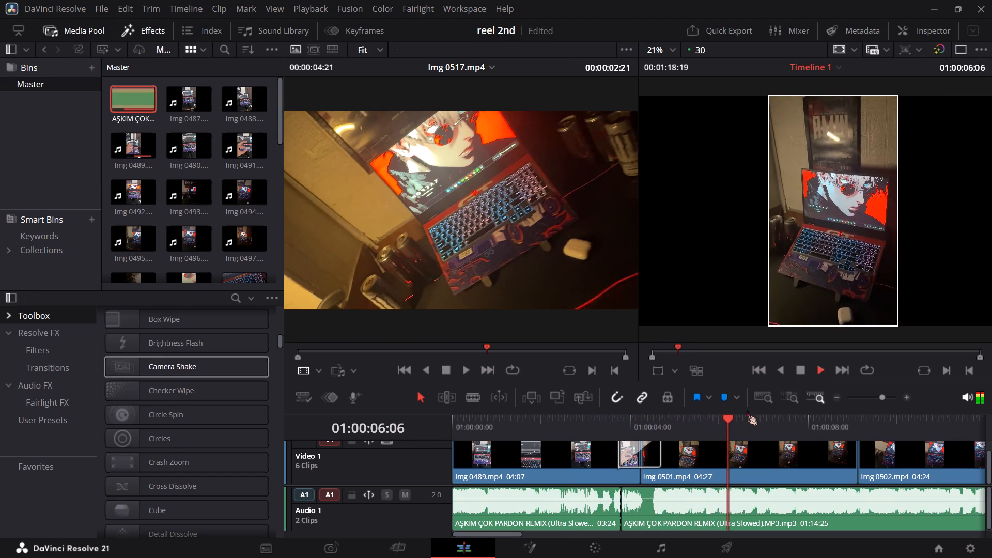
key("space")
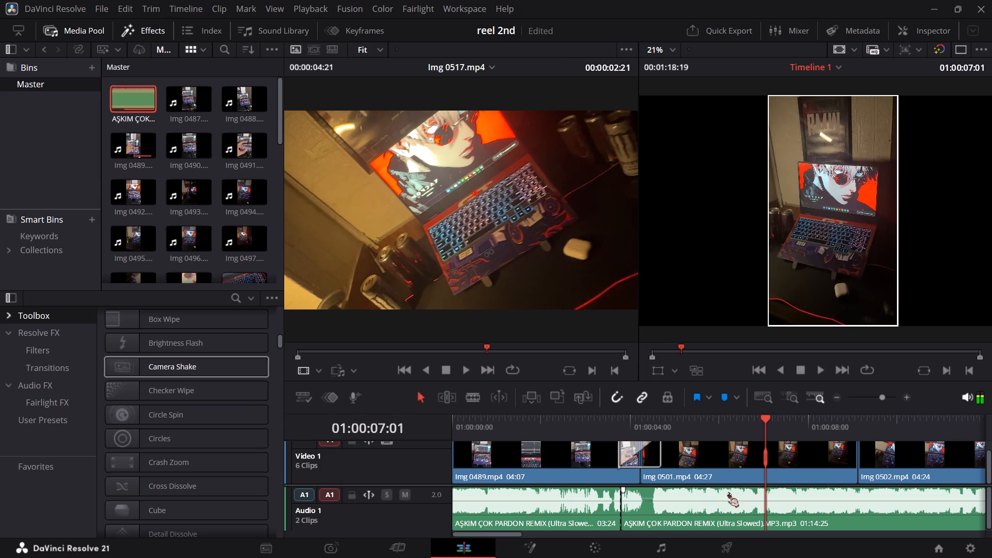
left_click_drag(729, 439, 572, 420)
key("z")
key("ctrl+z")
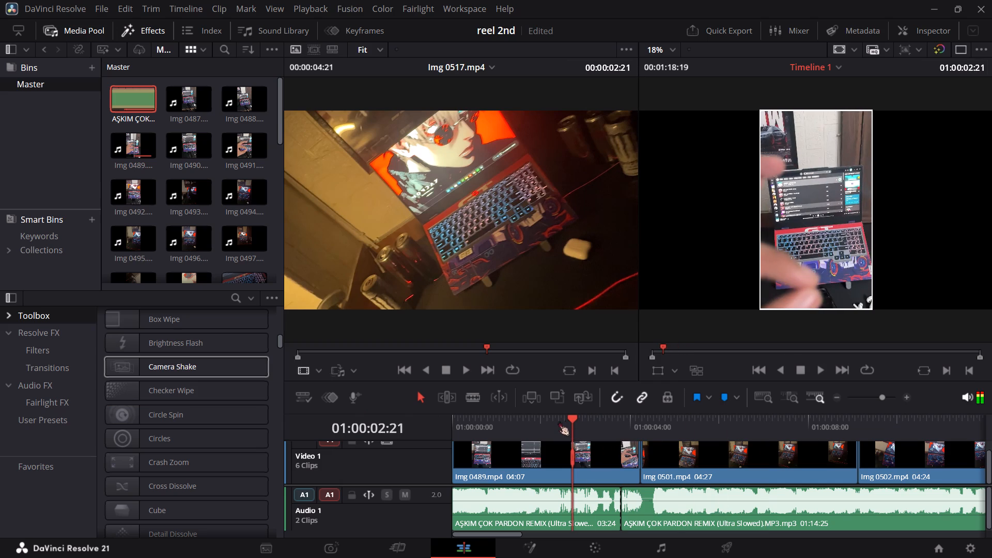
Apply the Camera Shake transition at the cut between Img 0489 and Img 0501 and review it in playback.
scroll(210, 358, "up", 3)
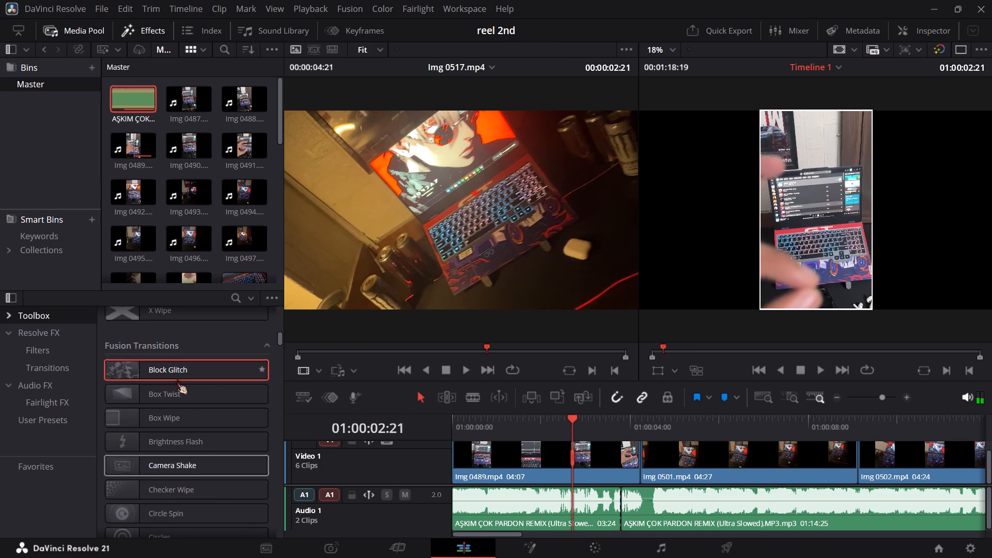
scroll(161, 394, "up", 3)
scroll(168, 424, "down", 2)
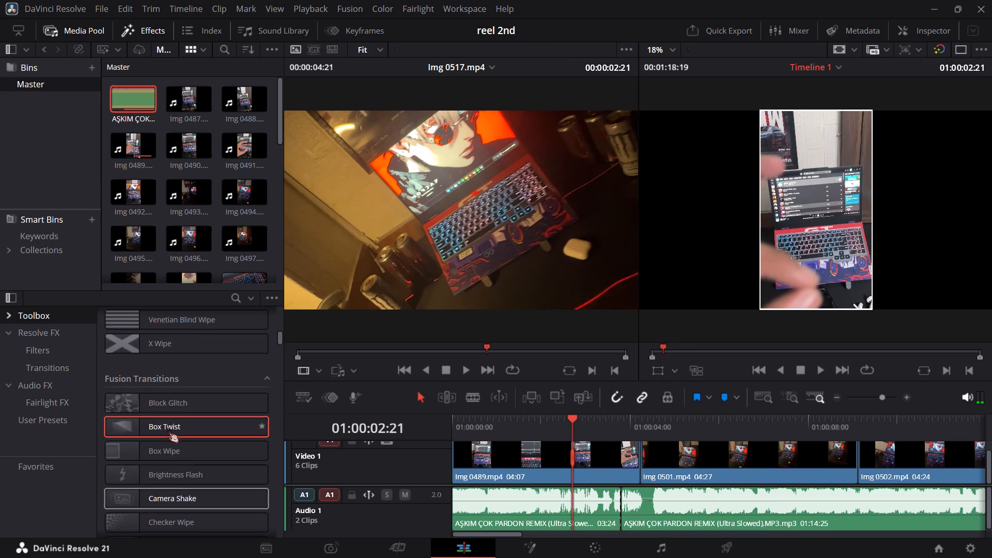
left_click_drag(168, 499, 642, 461)
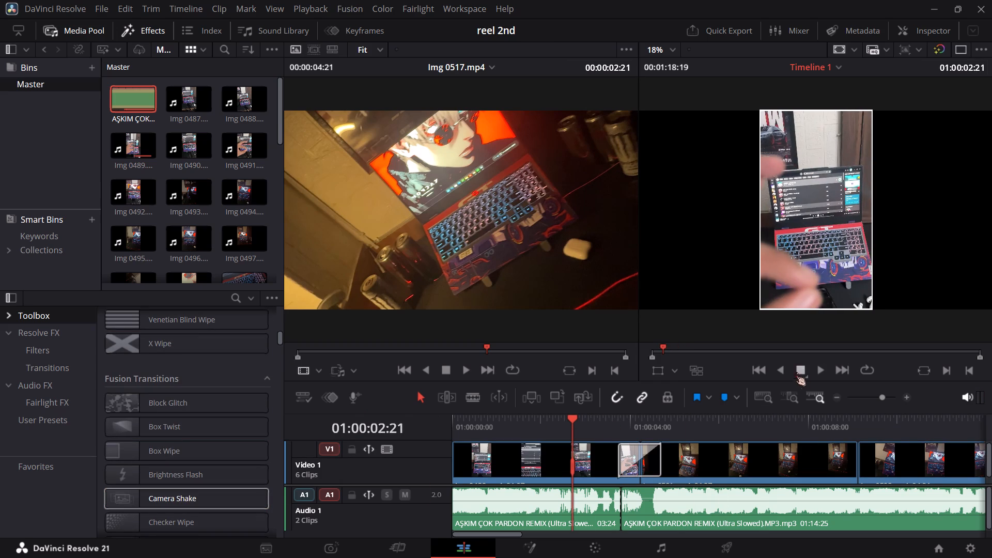
left_click(822, 365)
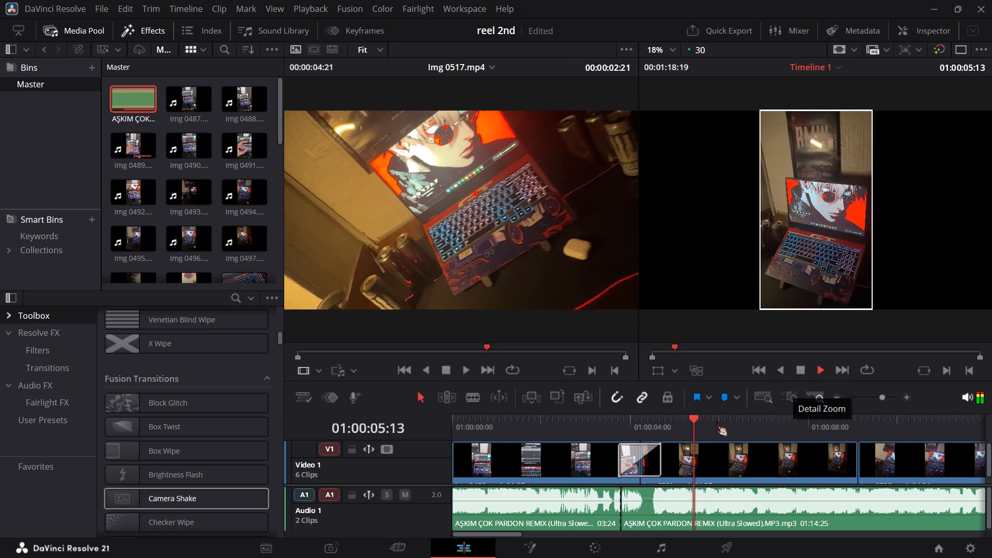
left_click_drag(705, 424, 577, 435)
left_click(795, 374)
left_click_drag(637, 424, 572, 433)
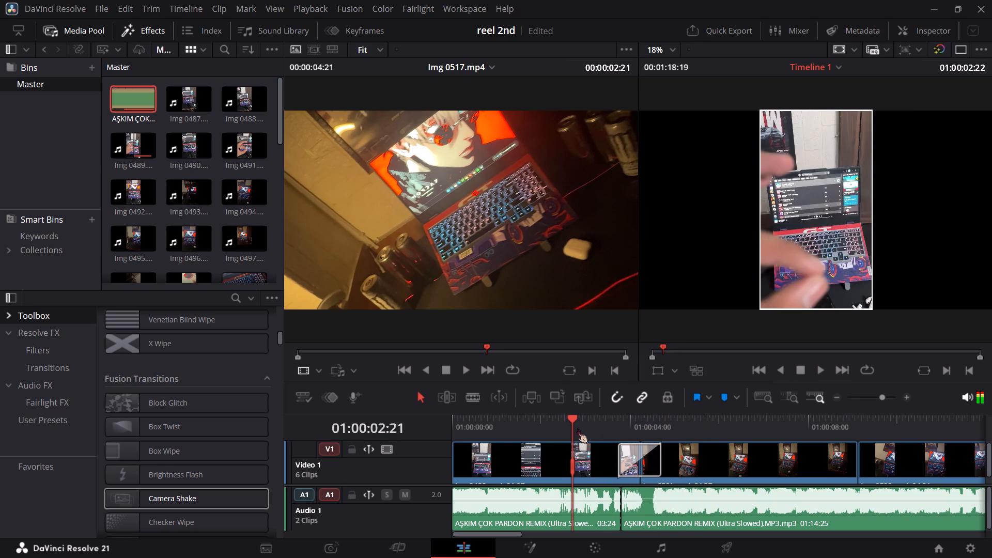
Browse the Toolbox effects from the transitions through the Fusion titles to the generators for another effect to use at the first cut.
scroll(101, 335, "up", 20)
scroll(101, 335, "up", 6)
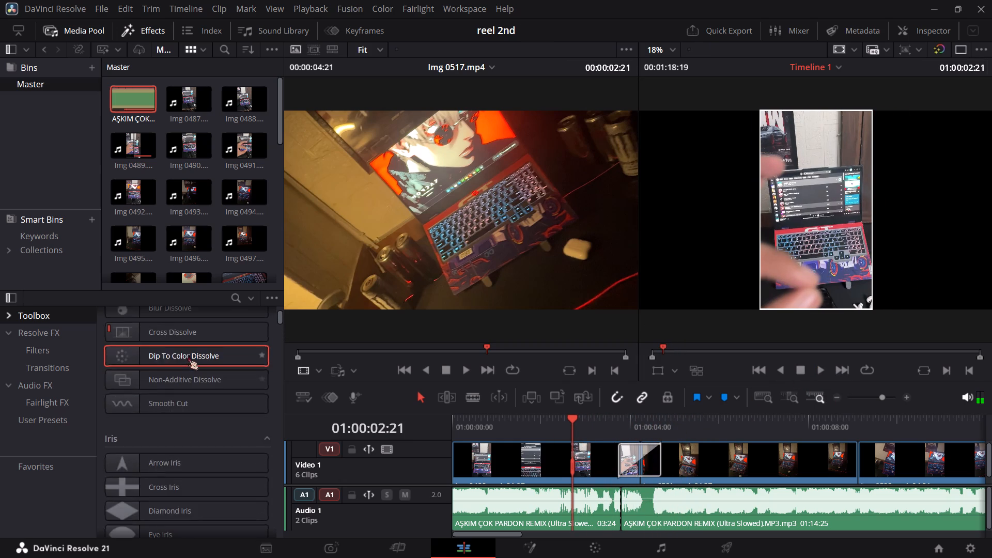
scroll(188, 355, "up", 8)
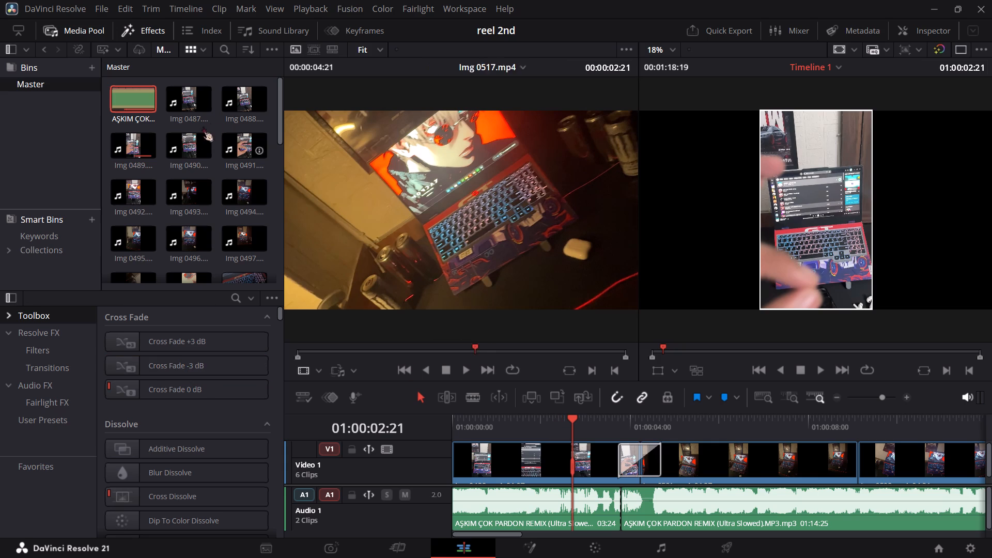
scroll(129, 364, "down", 20)
scroll(129, 364, "down", 20)
scroll(129, 364, "down", 1)
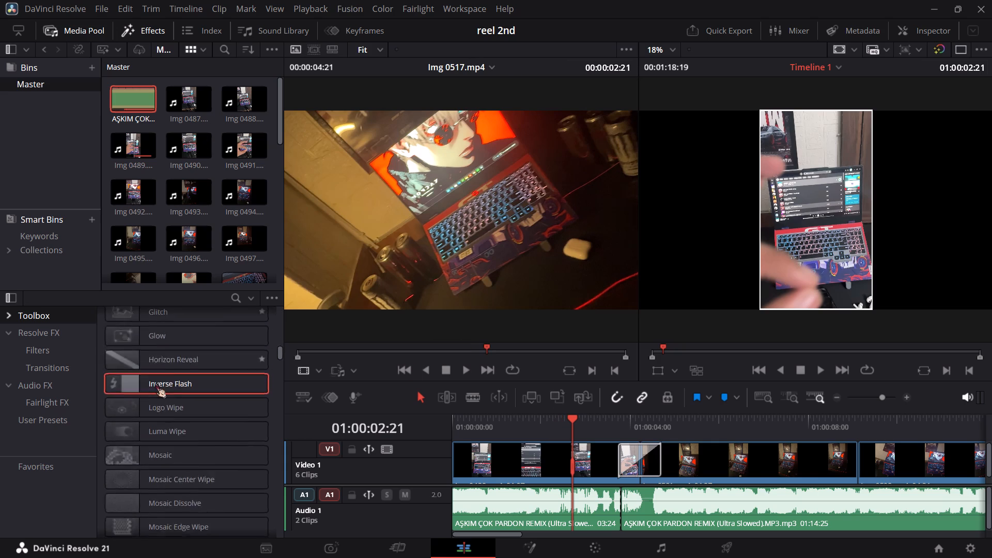
scroll(156, 383, "down", 20)
scroll(156, 383, "down", 20)
scroll(156, 383, "down", 7)
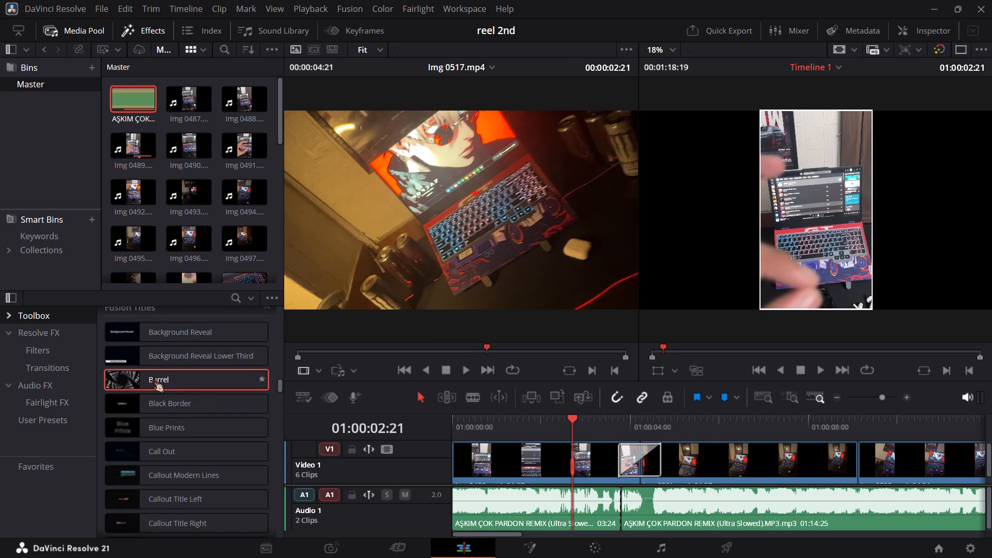
scroll(153, 377, "down", 20)
scroll(153, 377, "down", 20)
scroll(153, 377, "down", 9)
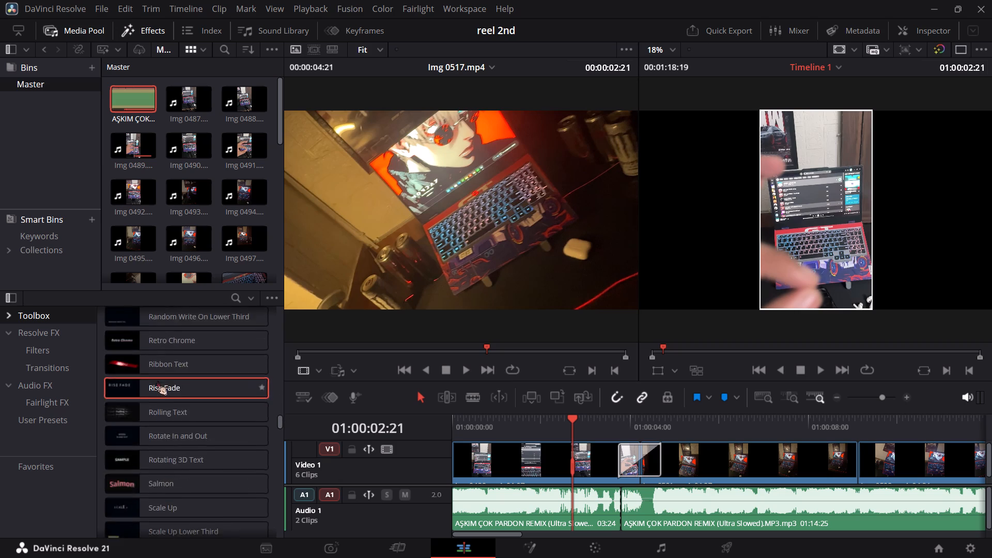
scroll(157, 380, "down", 20)
scroll(157, 380, "down", 18)
scroll(160, 382, "up", 7)
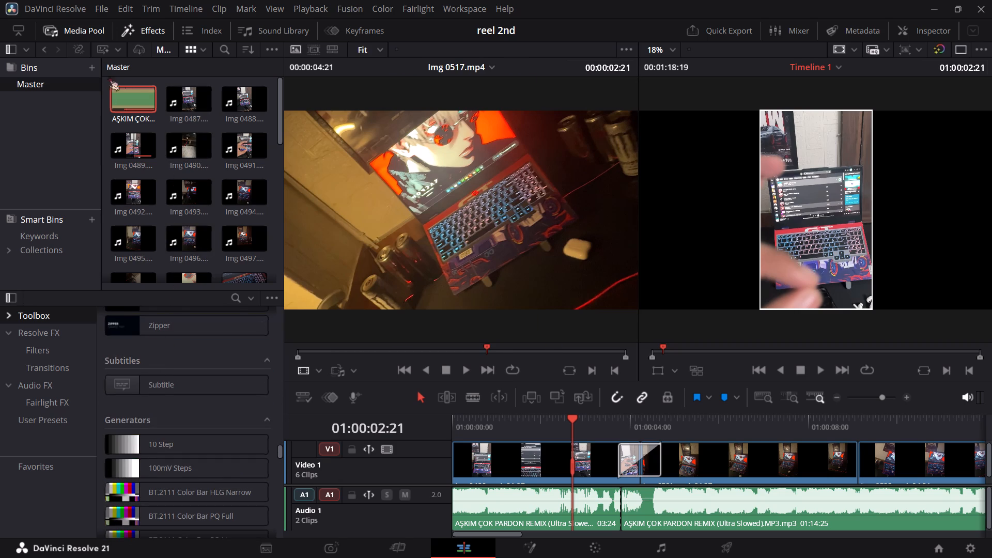
left_click(130, 36)
left_click(130, 36)
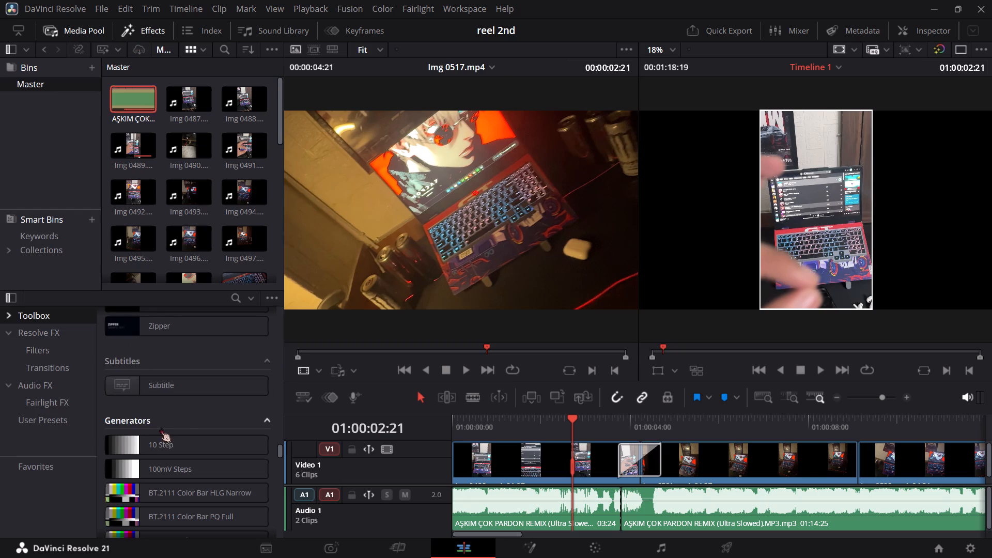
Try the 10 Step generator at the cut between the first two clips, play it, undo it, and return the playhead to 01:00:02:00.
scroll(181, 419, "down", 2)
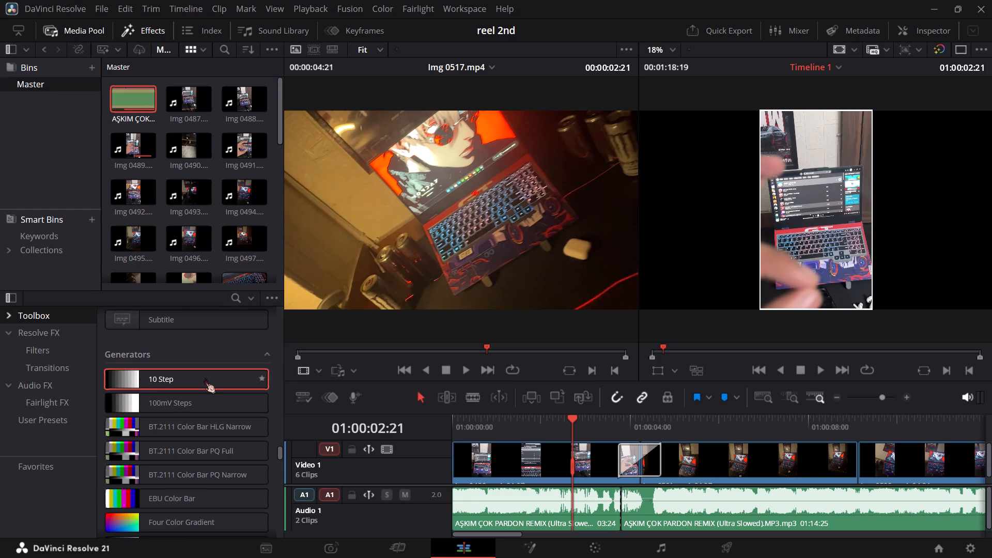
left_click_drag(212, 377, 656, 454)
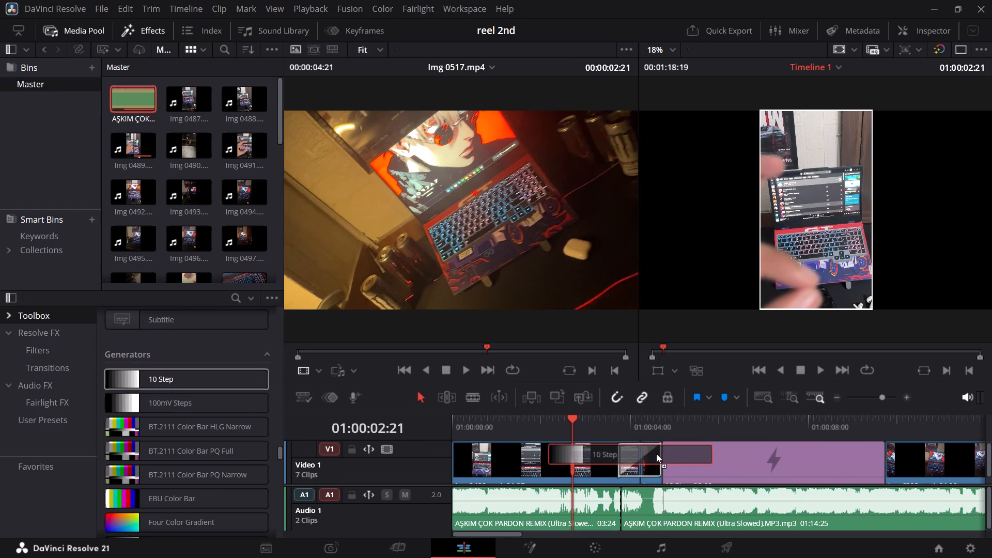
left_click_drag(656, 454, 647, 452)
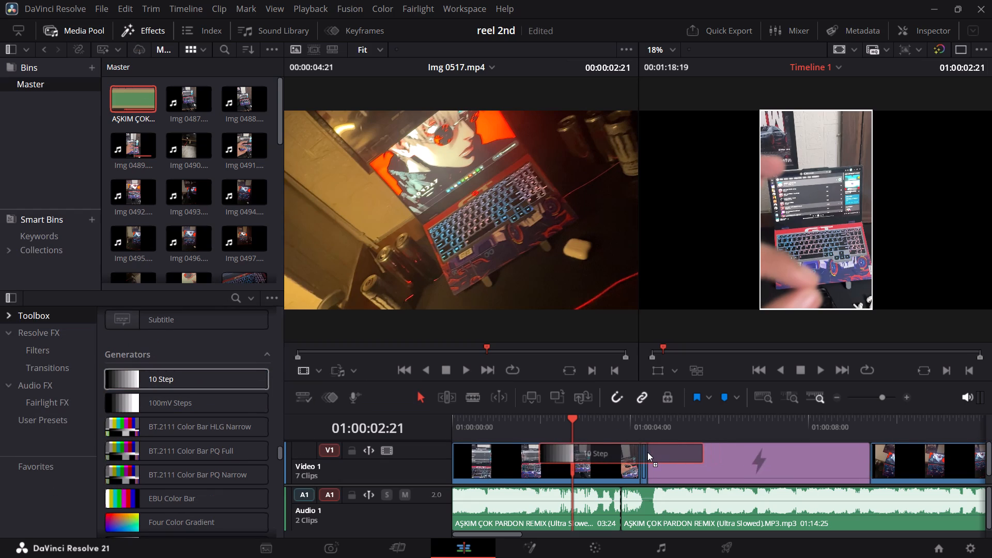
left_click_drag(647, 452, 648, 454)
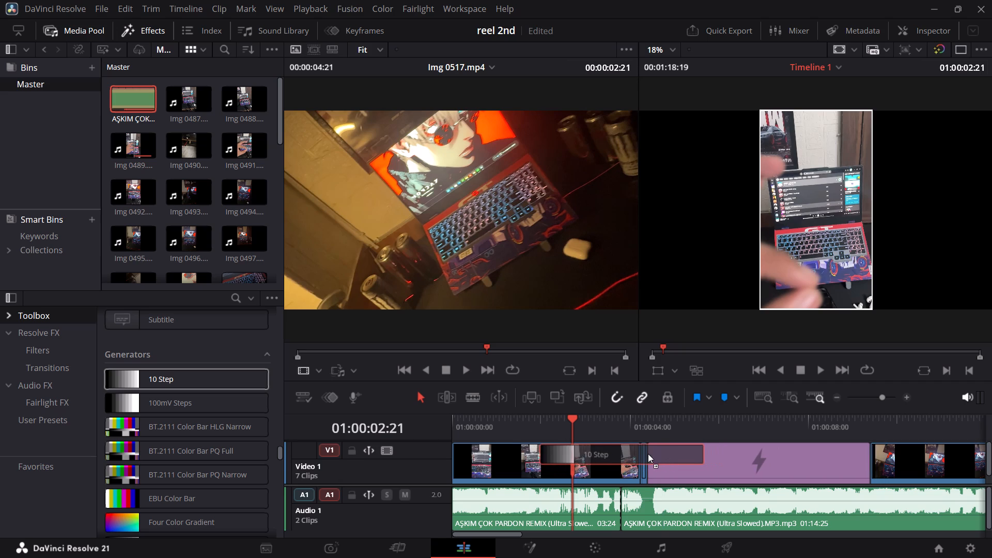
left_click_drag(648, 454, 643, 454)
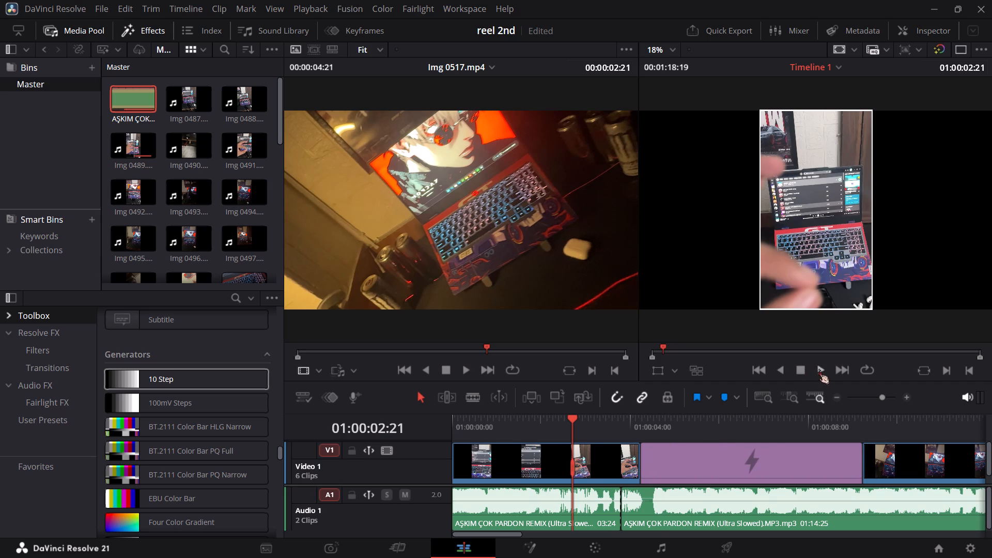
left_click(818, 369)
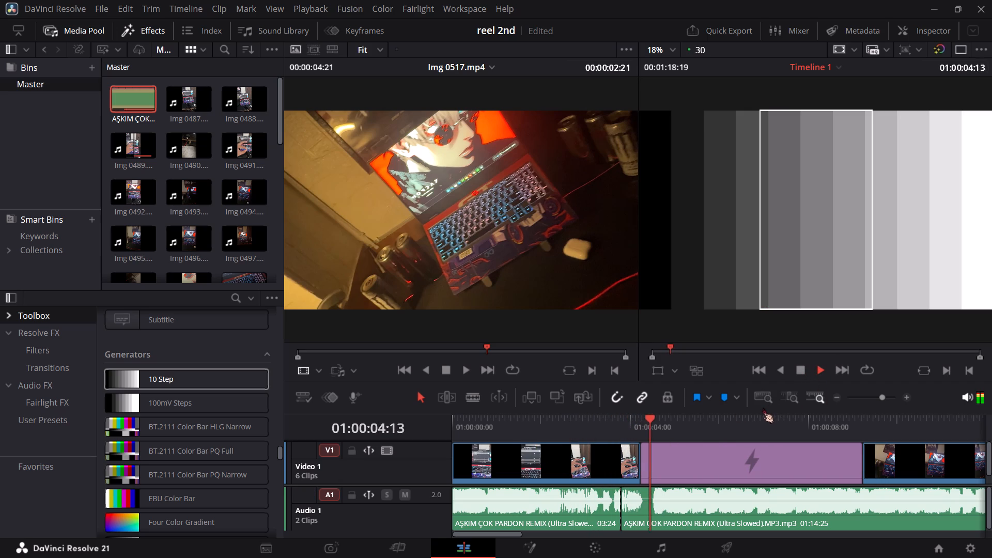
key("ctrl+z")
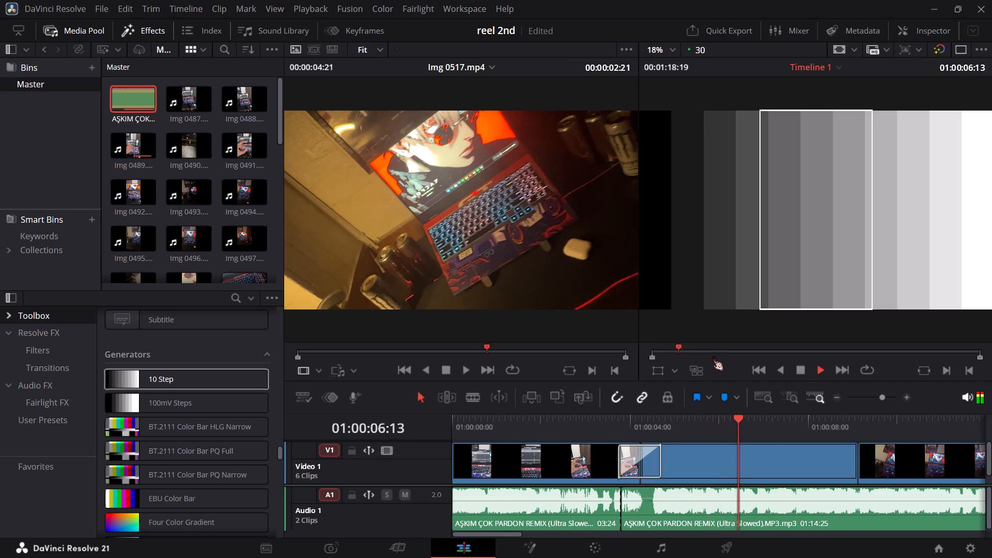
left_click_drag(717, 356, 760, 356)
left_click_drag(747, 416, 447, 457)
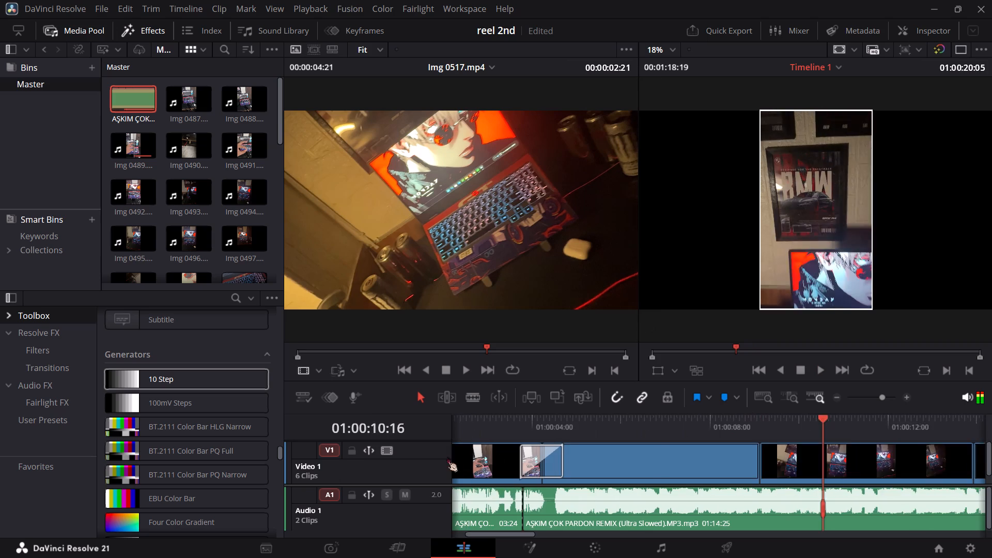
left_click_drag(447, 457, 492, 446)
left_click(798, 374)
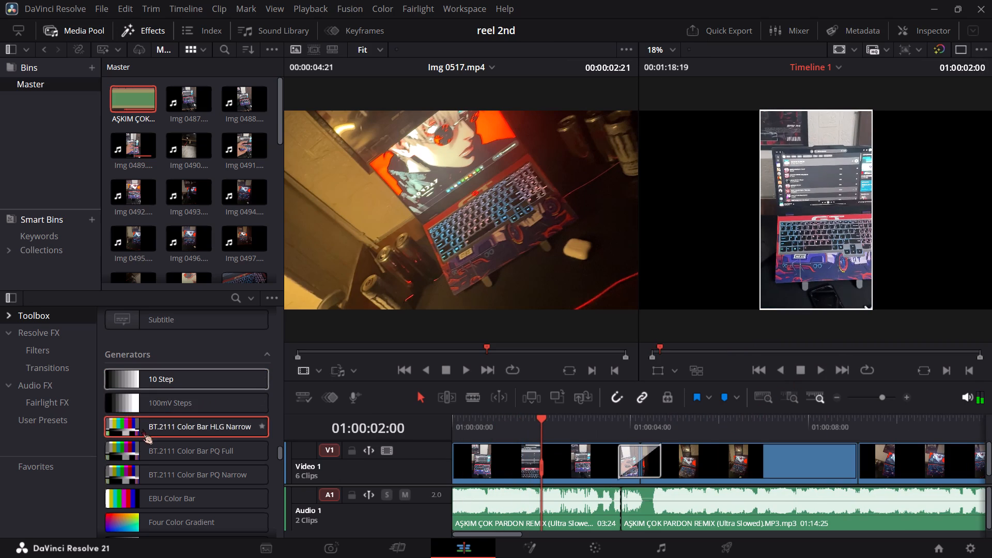
Browse the remaining generators, the Fusion generators and the animated text wipes for a usable effect.
scroll(144, 430, "down", 7)
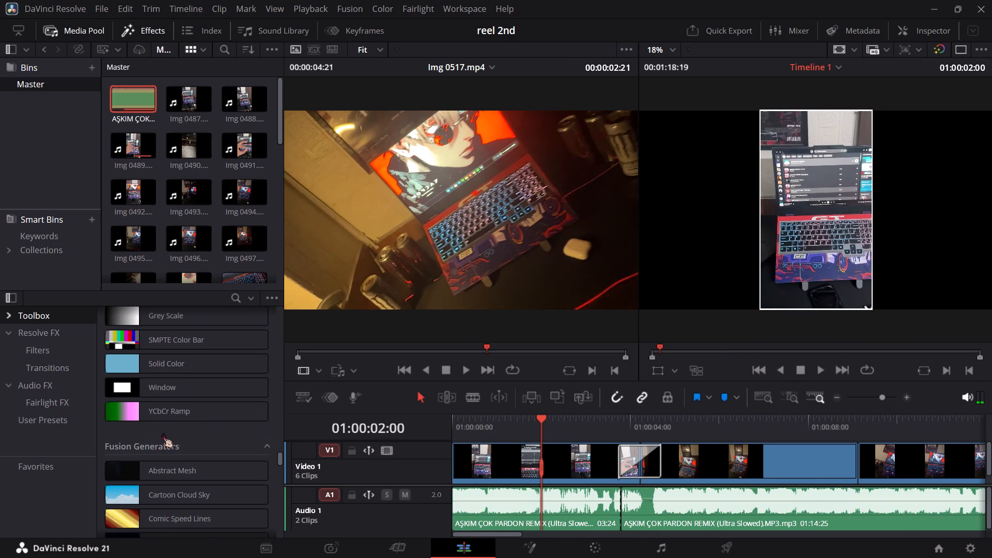
scroll(164, 433, "down", 11)
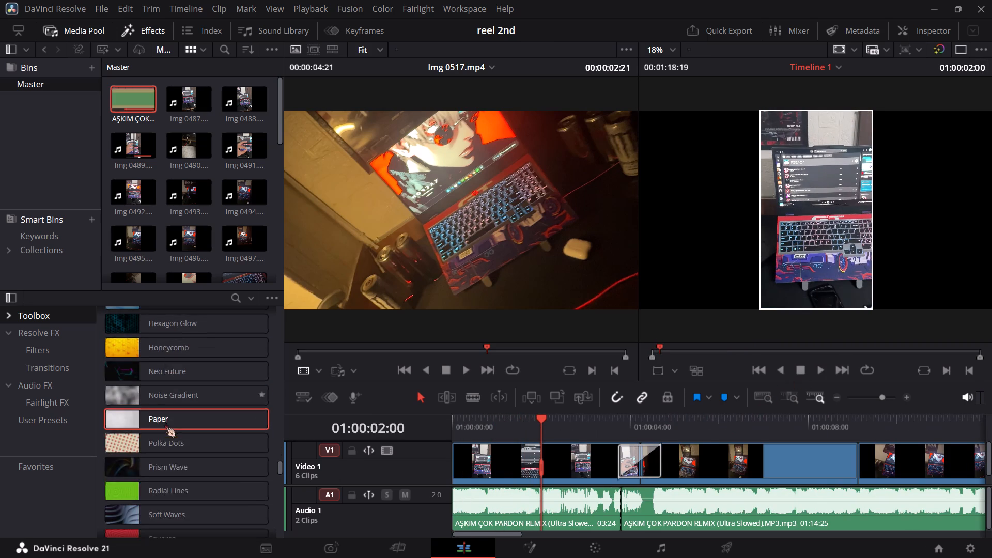
scroll(165, 418, "down", 12)
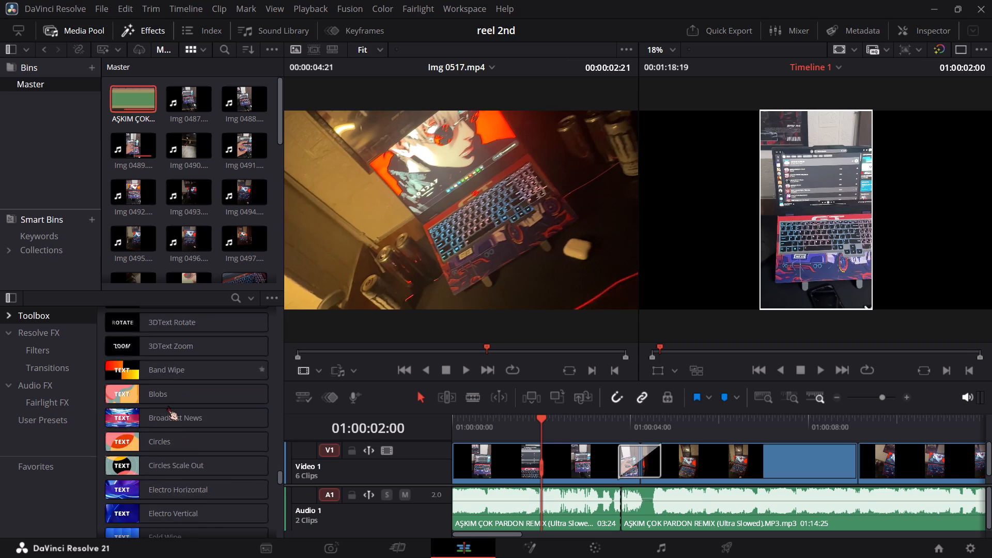
scroll(167, 406, "up", 3)
scroll(168, 403, "down", 3)
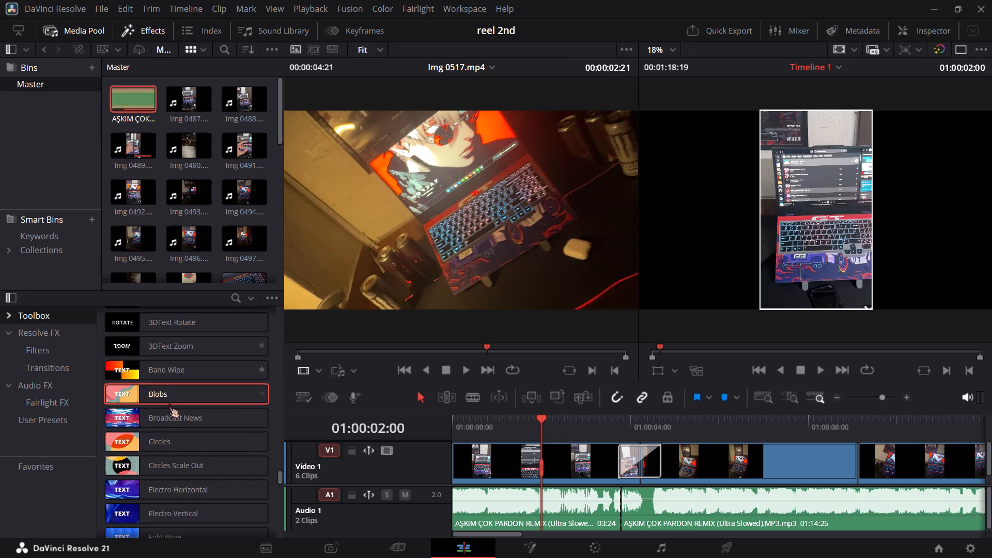
scroll(168, 403, "down", 14)
scroll(169, 400, "up", 4)
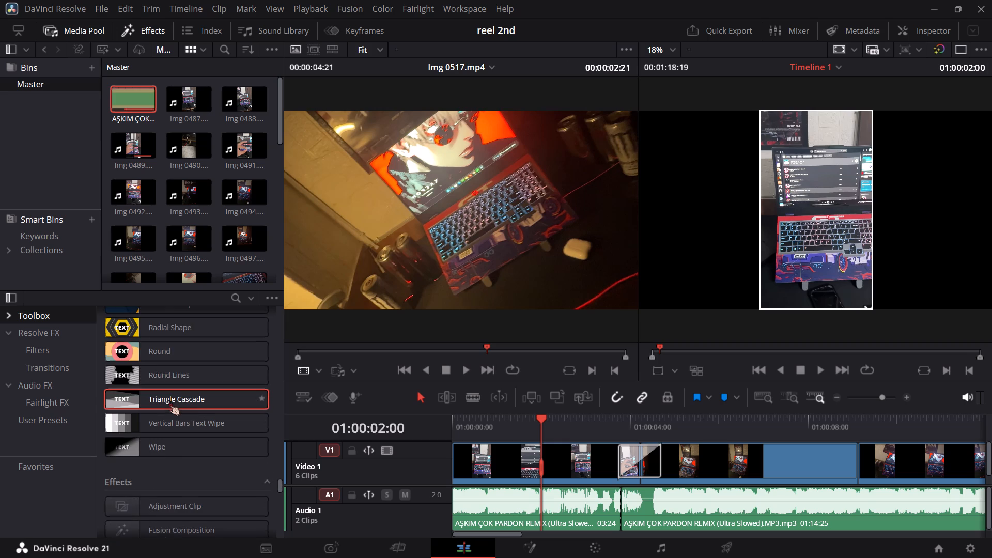
Browse the Fusion Effects list from Arrow Name through Watermark for a candidate effect.
scroll(169, 400, "down", 7)
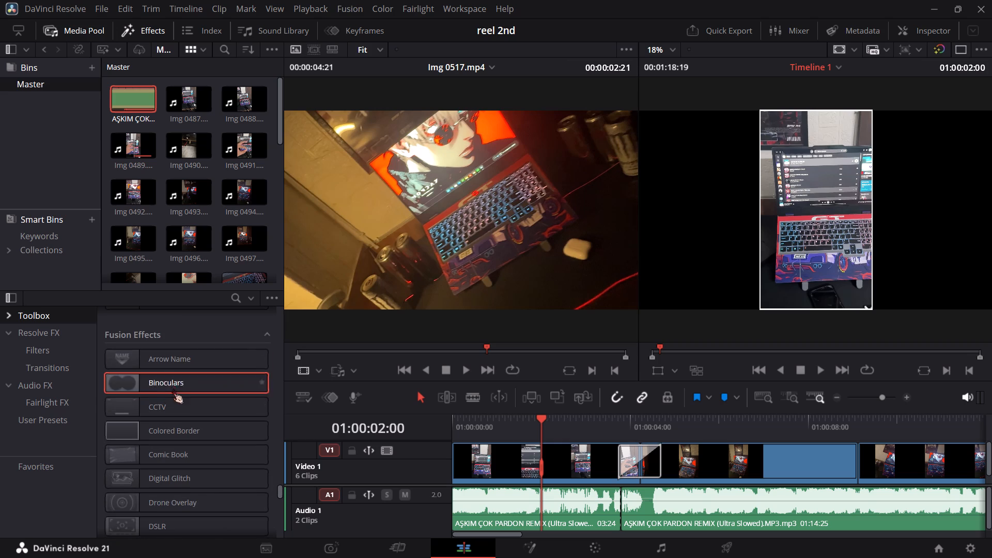
scroll(188, 412, "down", 3)
scroll(189, 409, "up", 4)
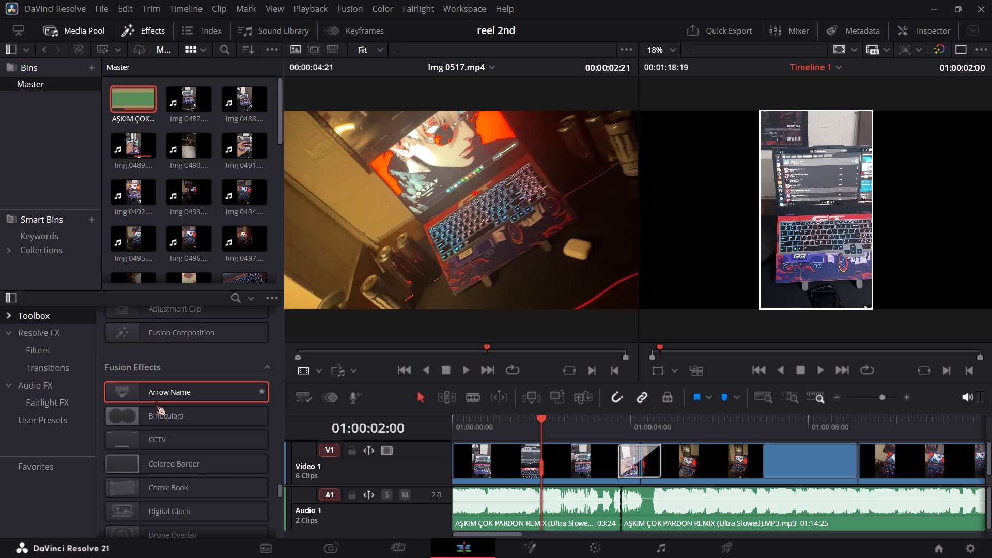
scroll(157, 417, "down", 3)
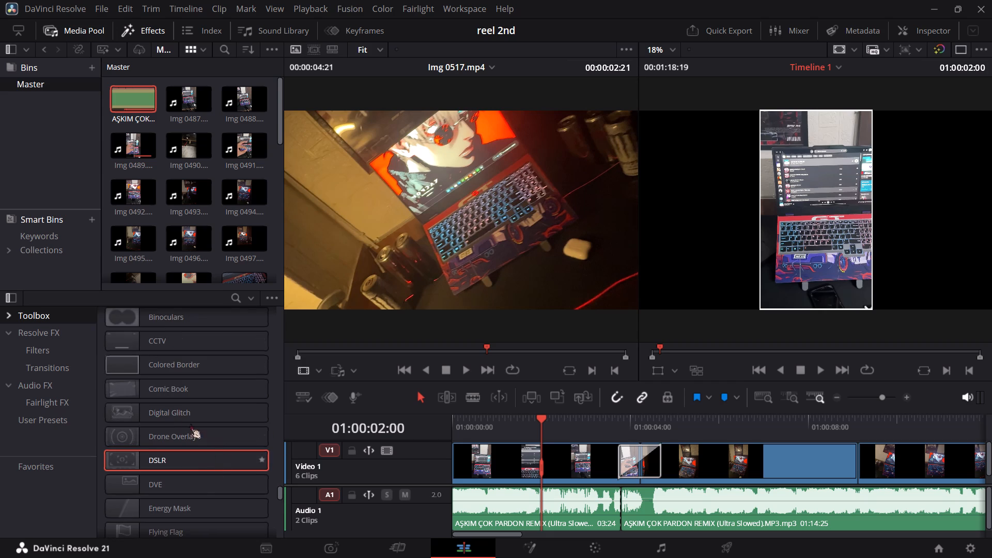
scroll(168, 448, "down", 1)
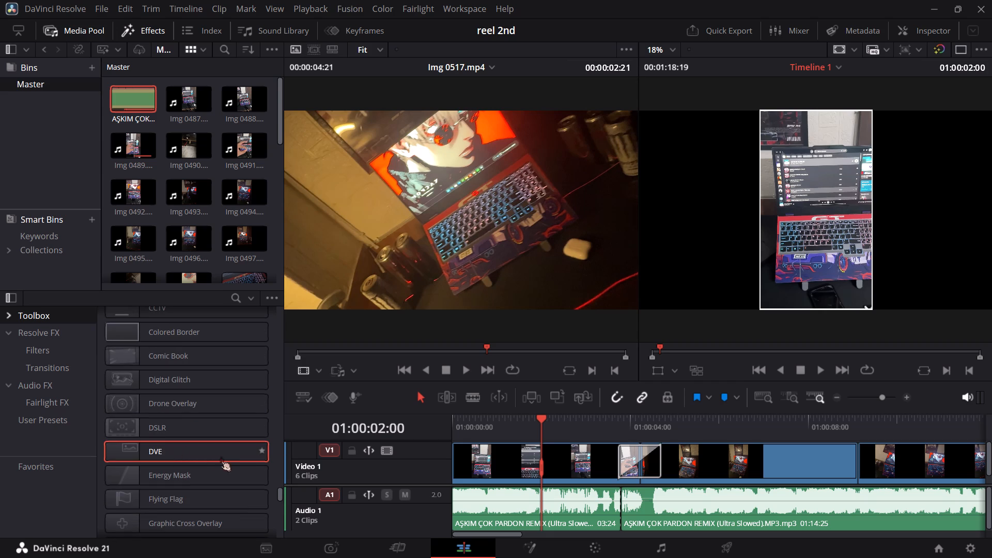
scroll(225, 482, "down", 3)
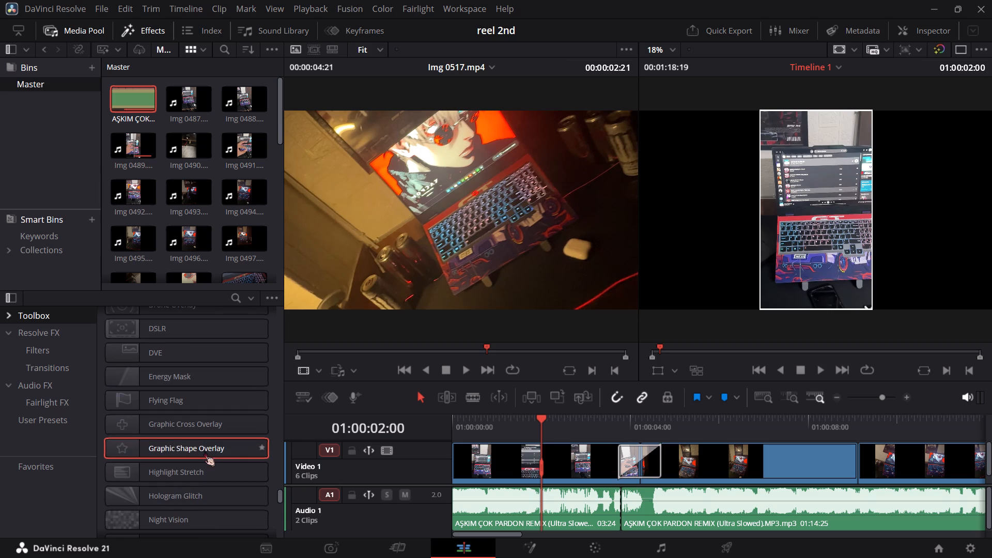
scroll(202, 466, "down", 3)
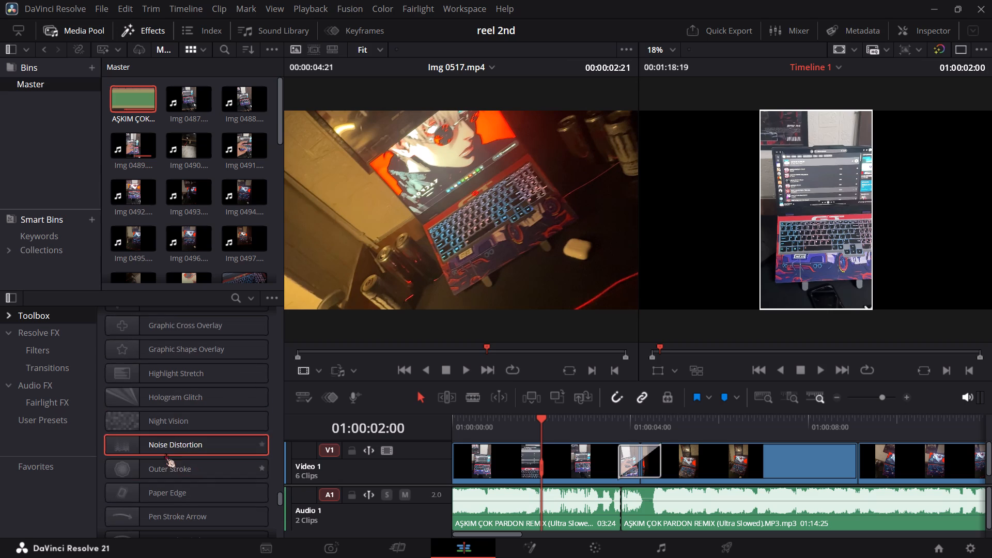
scroll(192, 483, "down", 3)
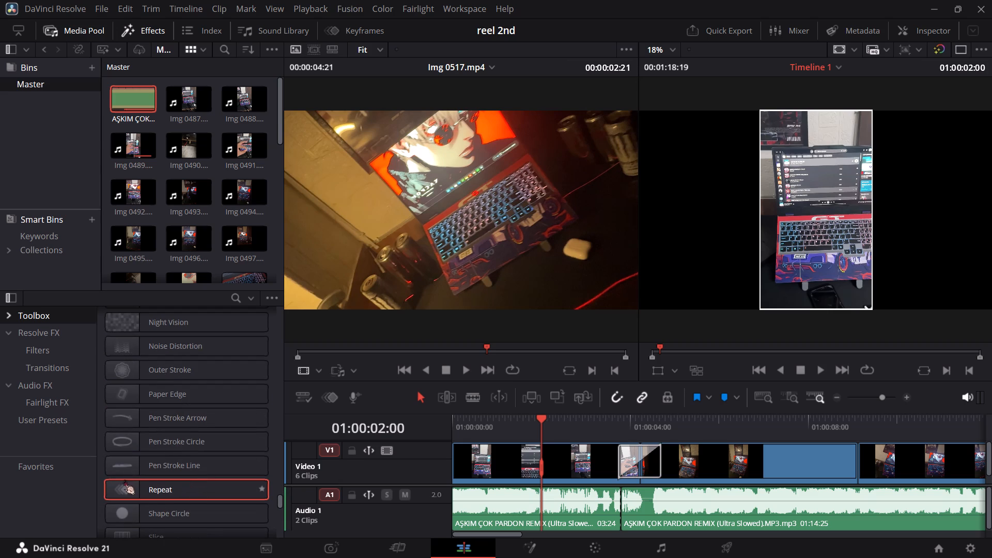
scroll(138, 479, "down", 5)
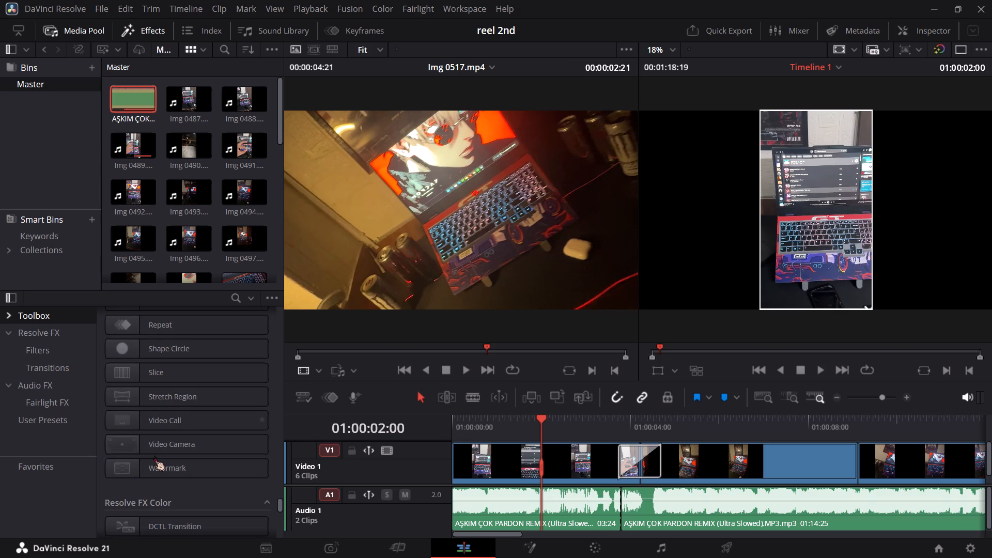
Examine the Resolve FX Color, Resolve FX Stylize and Krokodove effects, and go back to the Fusion Effects list.
scroll(165, 458, "down", 3)
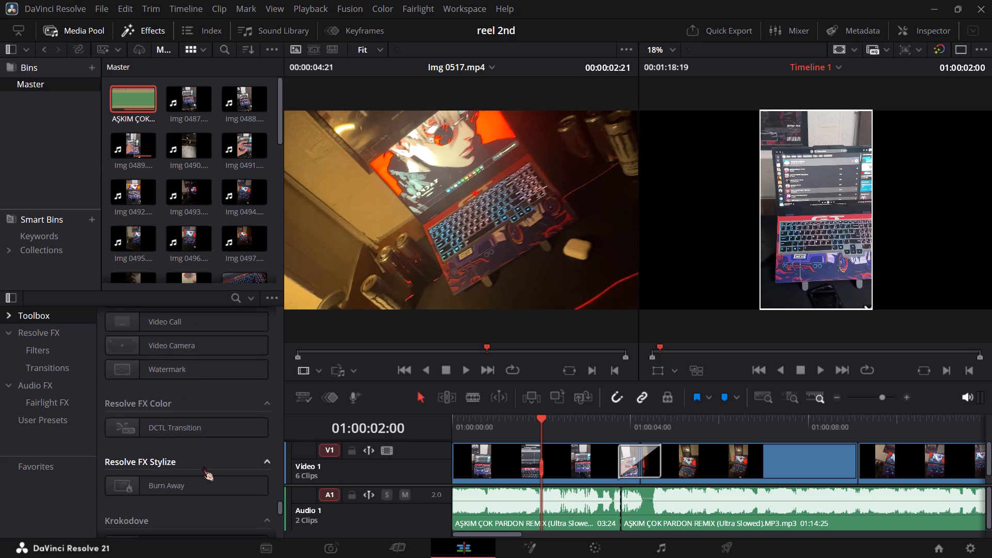
scroll(213, 468, "down", 2)
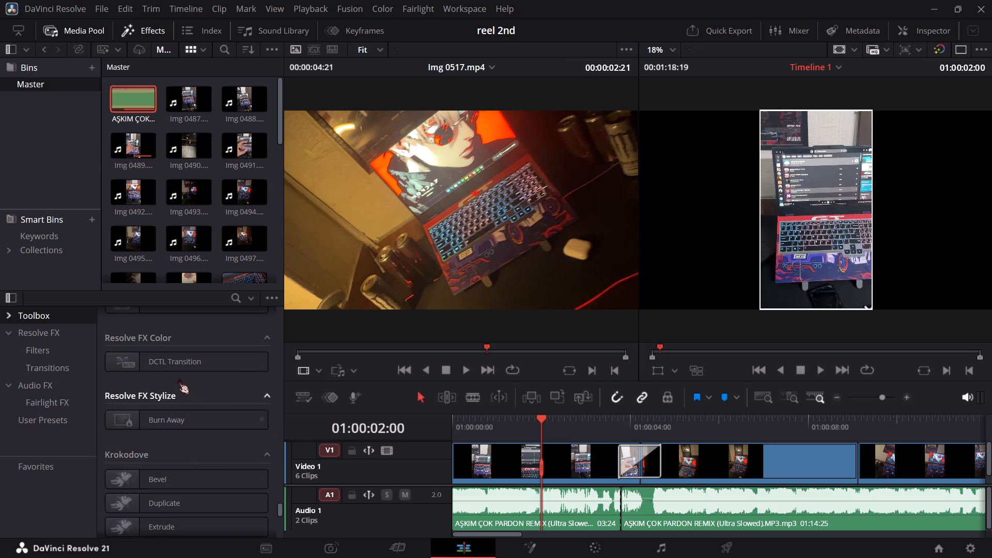
scroll(171, 430, "down", 4)
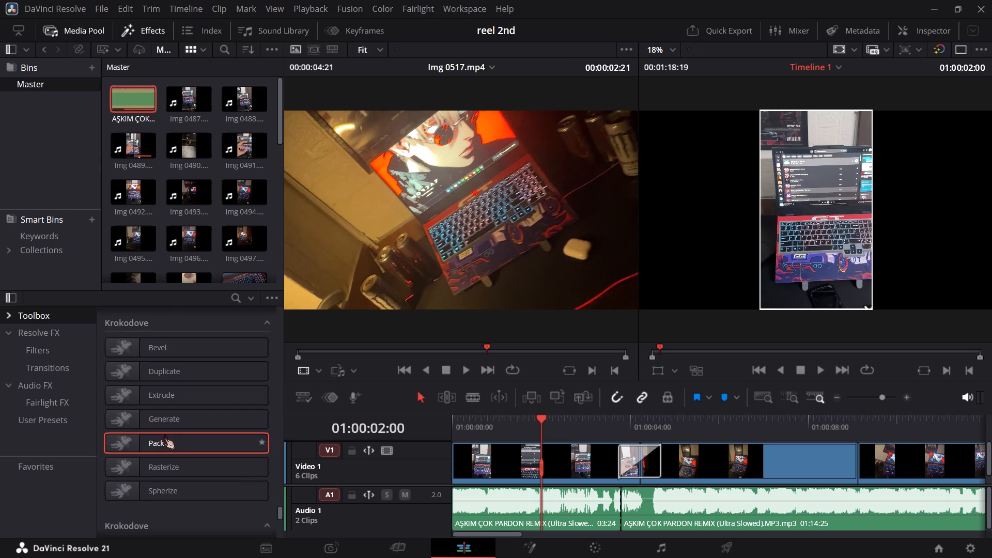
scroll(164, 434, "down", 6)
scroll(164, 434, "up", 8)
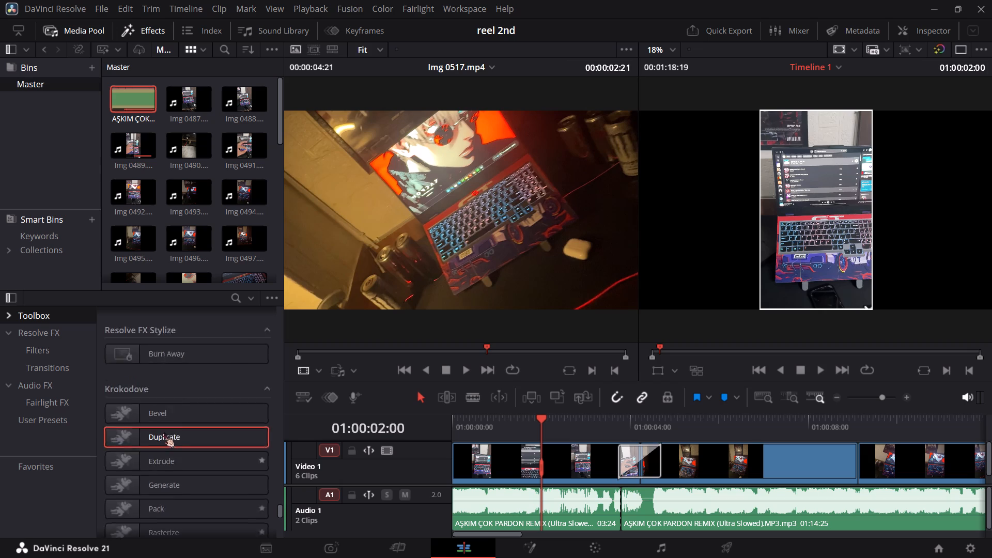
scroll(164, 432, "up", 5)
scroll(164, 432, "down", 13)
scroll(166, 433, "up", 16)
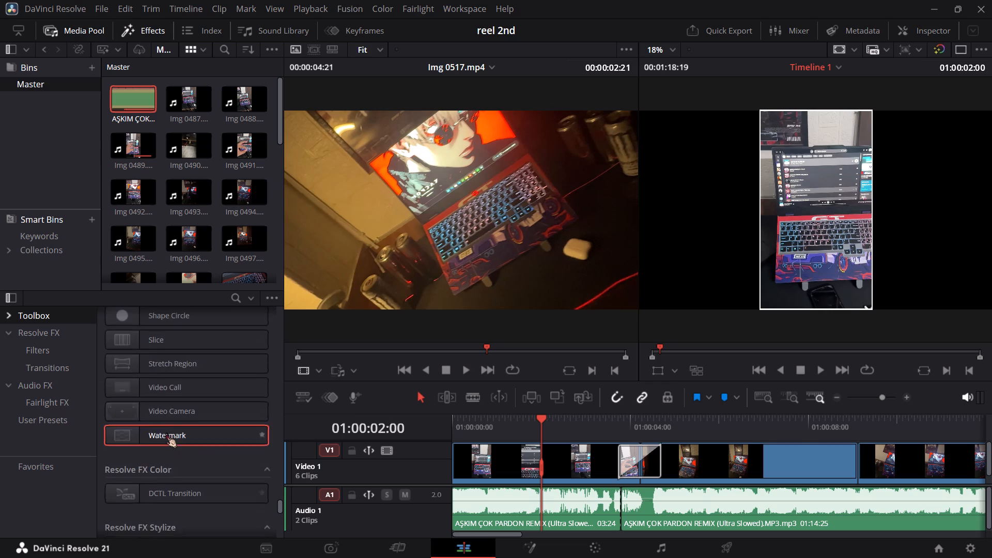
scroll(166, 432, "up", 14)
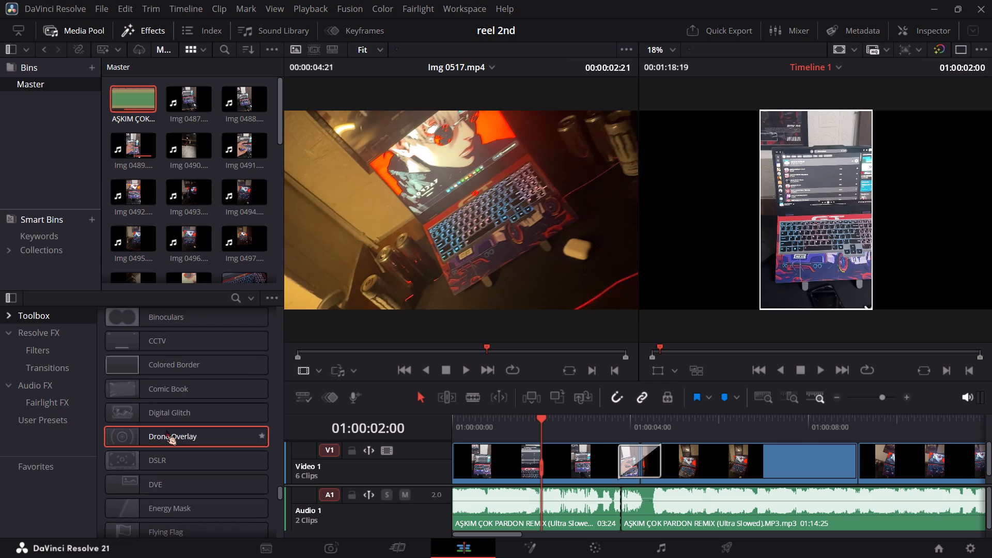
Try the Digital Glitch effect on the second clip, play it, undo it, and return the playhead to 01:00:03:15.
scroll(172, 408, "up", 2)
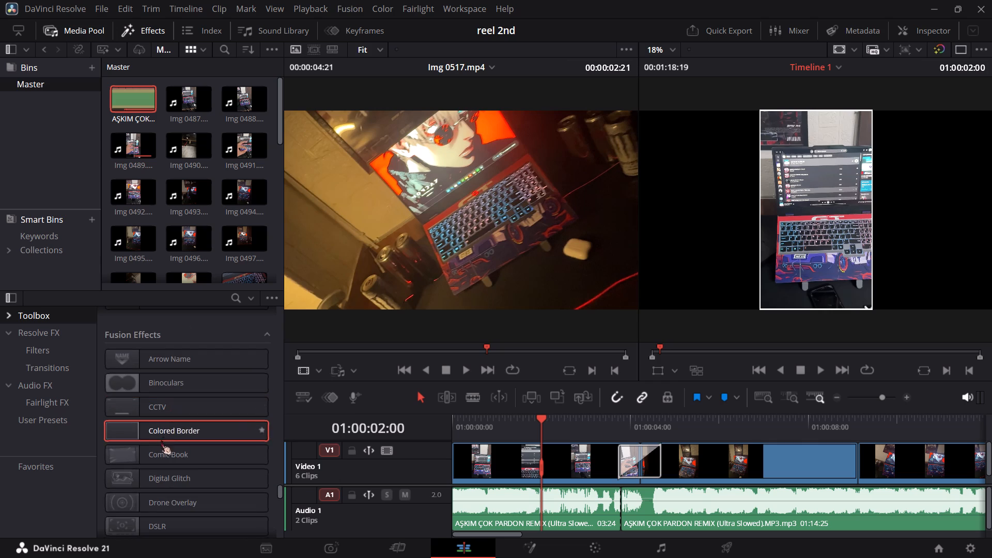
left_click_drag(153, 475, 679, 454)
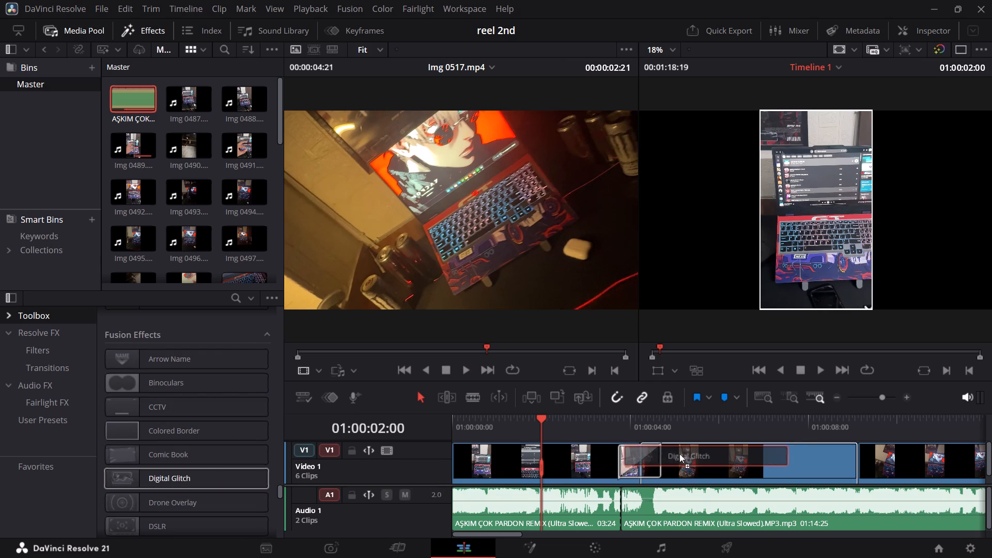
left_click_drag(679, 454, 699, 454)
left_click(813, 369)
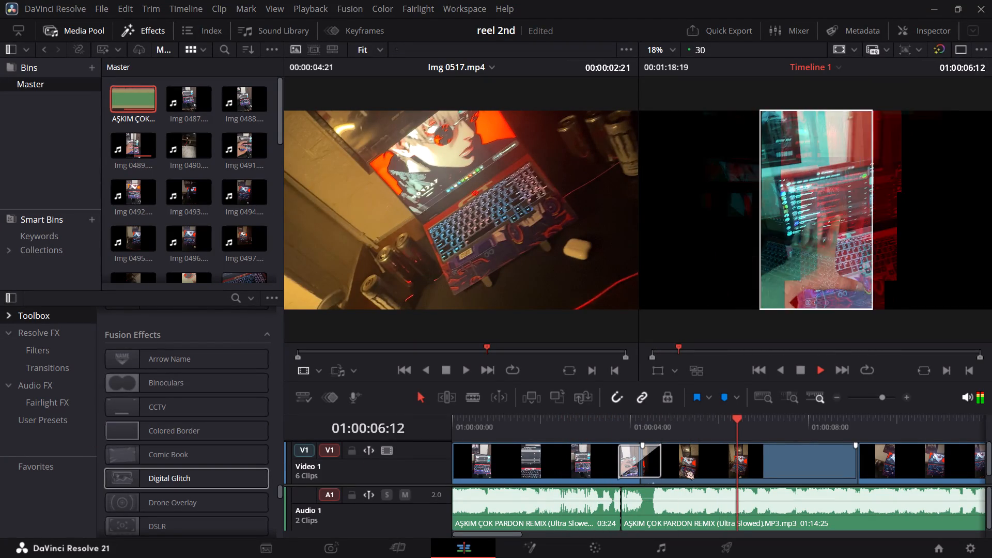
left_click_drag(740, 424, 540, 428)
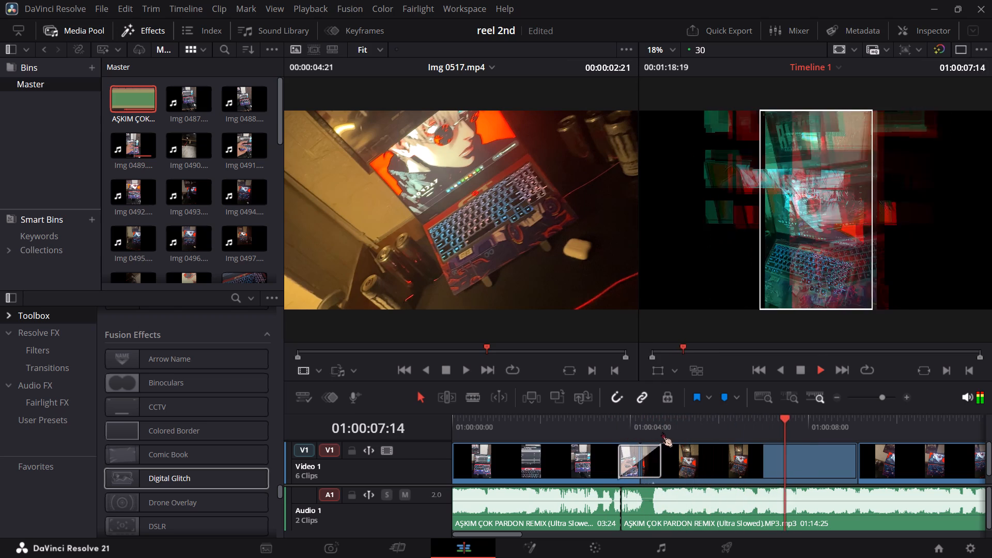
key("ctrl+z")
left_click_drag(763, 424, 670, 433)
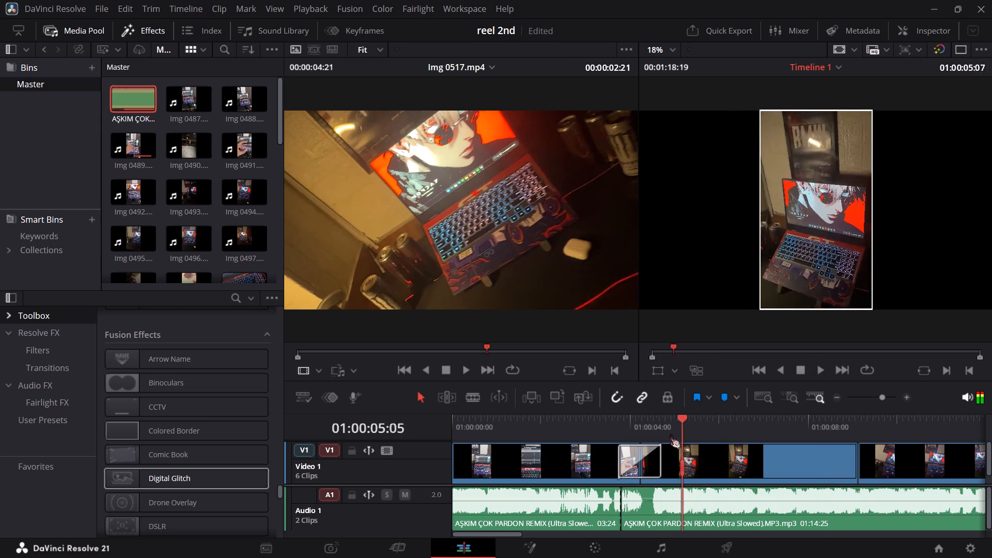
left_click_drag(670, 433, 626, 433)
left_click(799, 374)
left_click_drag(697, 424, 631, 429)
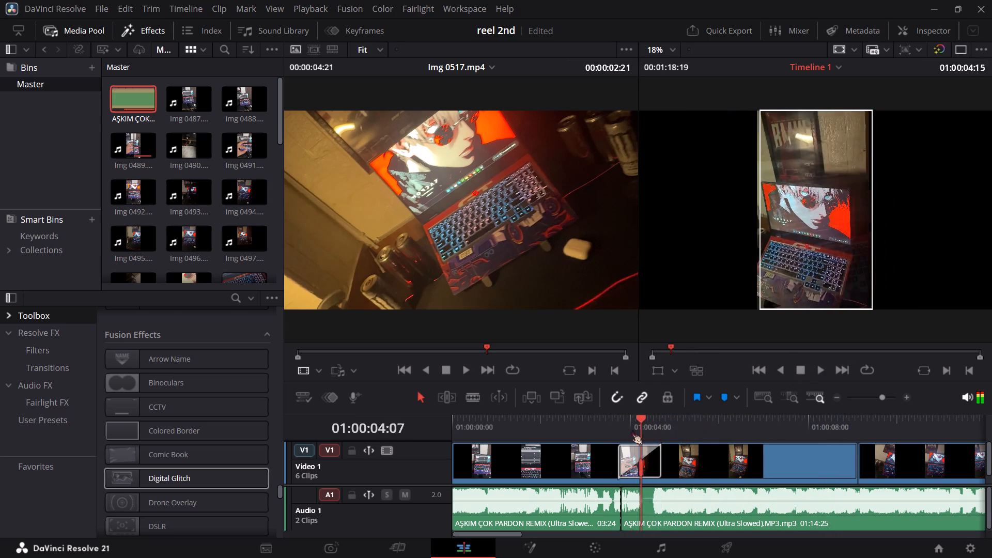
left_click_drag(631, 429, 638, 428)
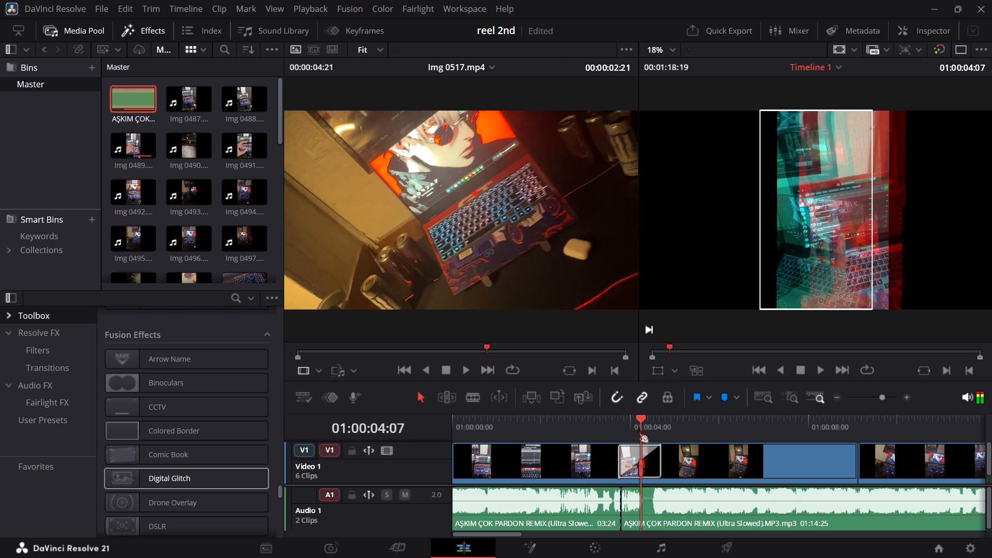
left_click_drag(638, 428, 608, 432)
Browse the effects from the Fusion Effects and Krokodove groups down to the end of the subtitle styles for another candidate.
scroll(168, 486, "down", 2)
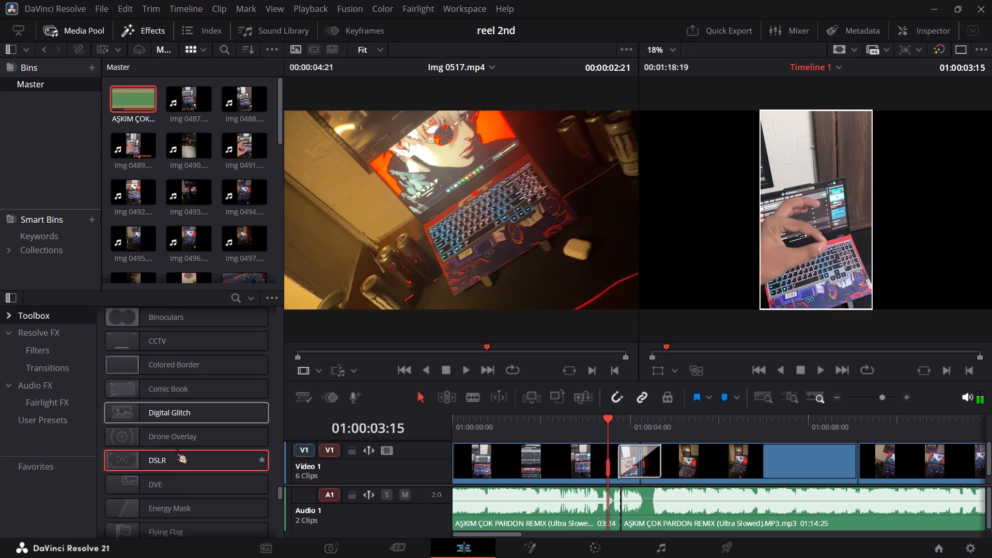
left_click(171, 437)
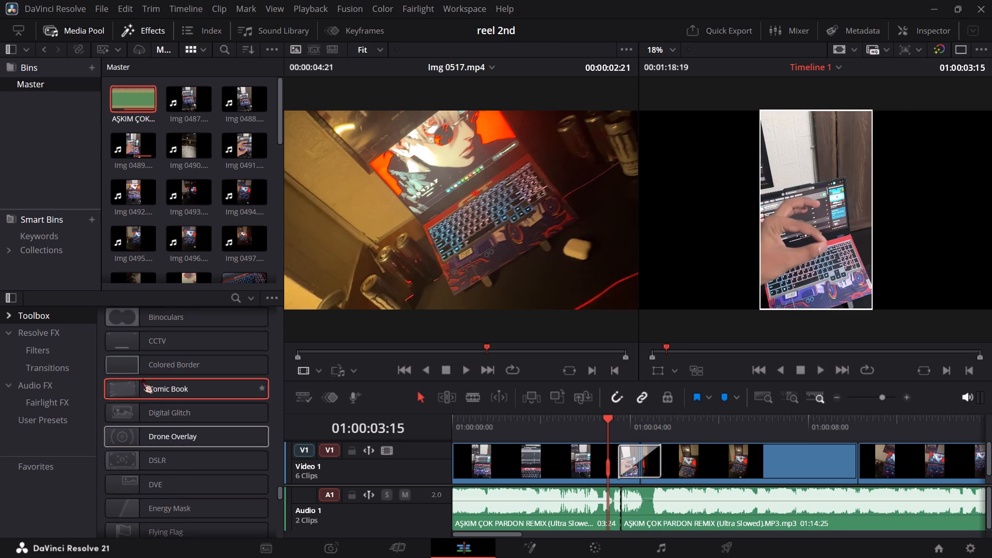
scroll(144, 392, "down", 2)
scroll(212, 474, "down", 1)
scroll(136, 499, "down", 1)
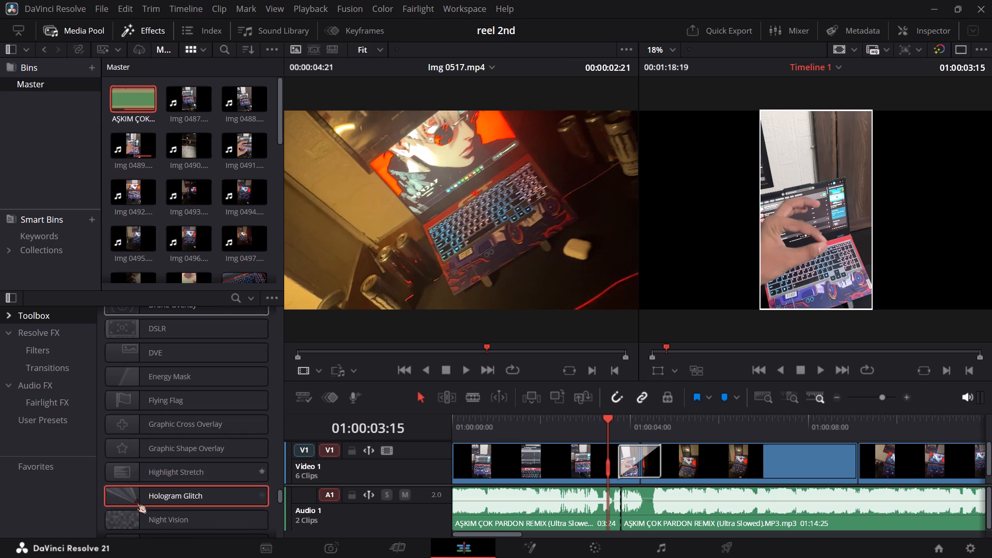
scroll(135, 502, "down", 1)
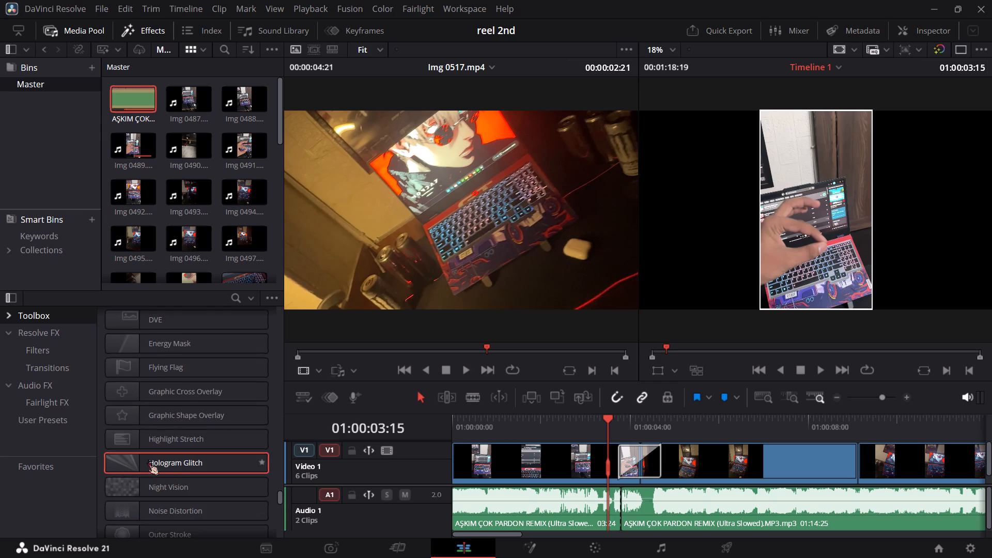
scroll(148, 460, "down", 11)
scroll(146, 459, "up", 1)
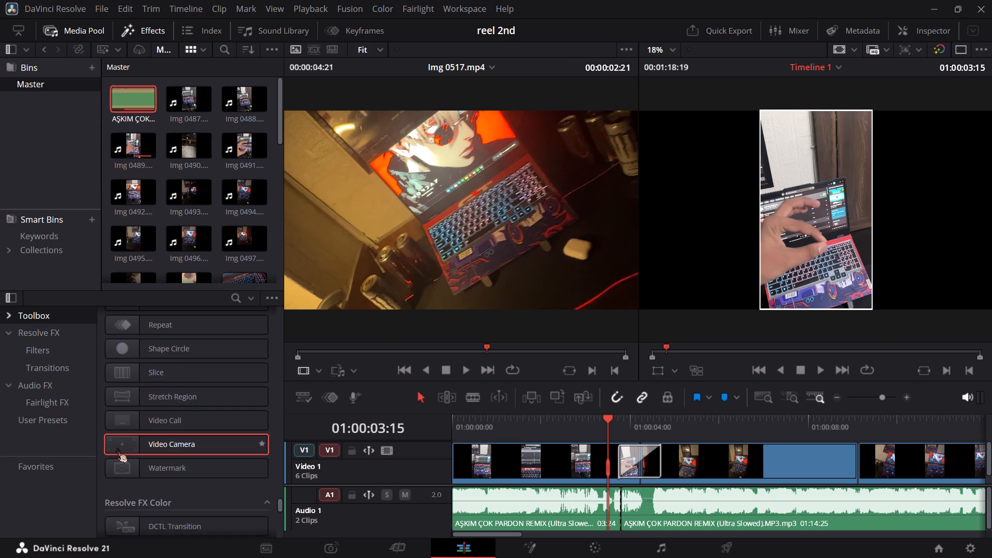
scroll(153, 481, "down", 8)
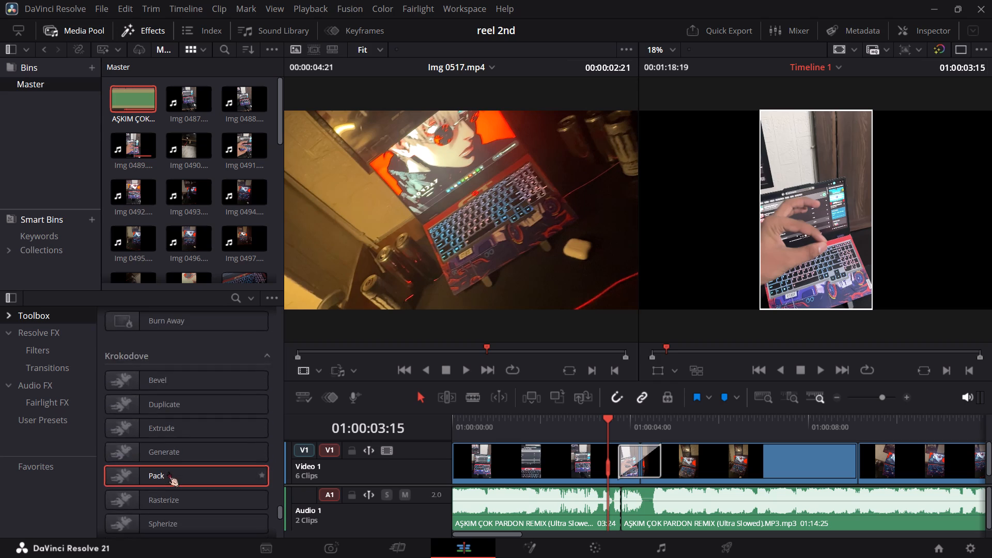
scroll(168, 472, "down", 19)
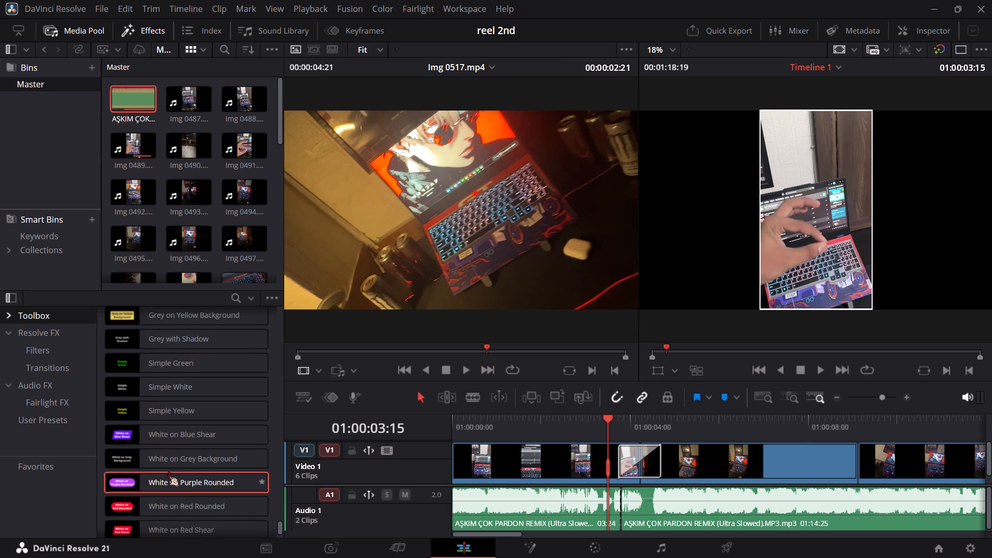
scroll(168, 471, "down", 8)
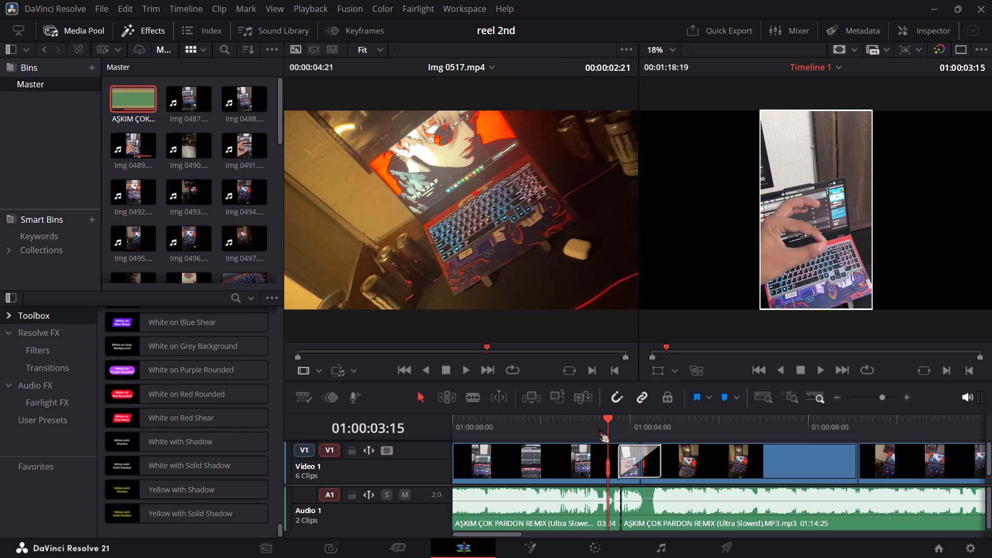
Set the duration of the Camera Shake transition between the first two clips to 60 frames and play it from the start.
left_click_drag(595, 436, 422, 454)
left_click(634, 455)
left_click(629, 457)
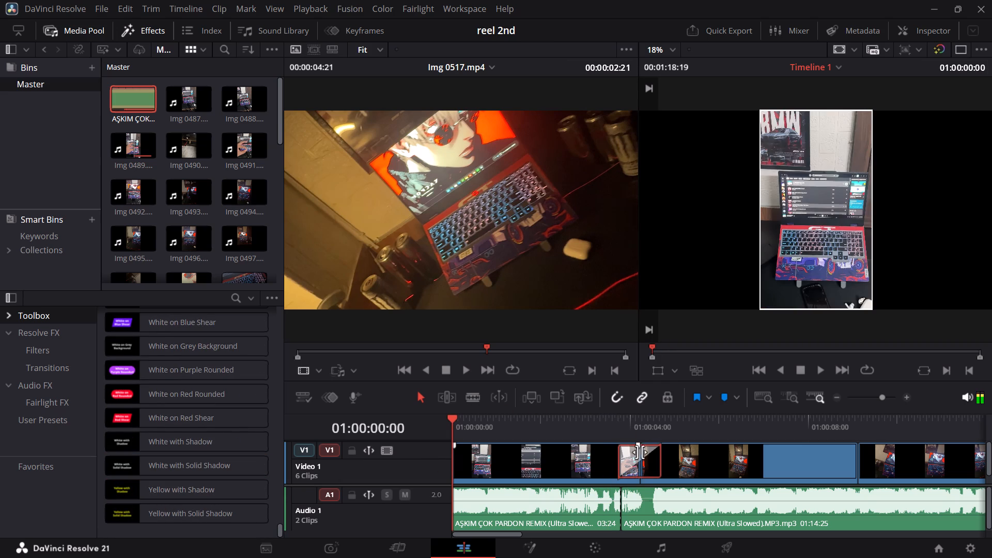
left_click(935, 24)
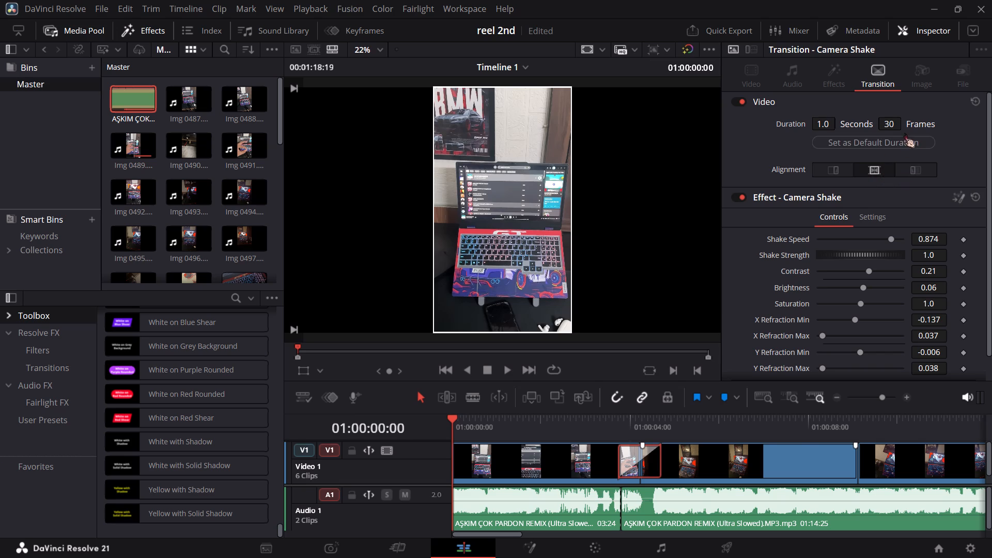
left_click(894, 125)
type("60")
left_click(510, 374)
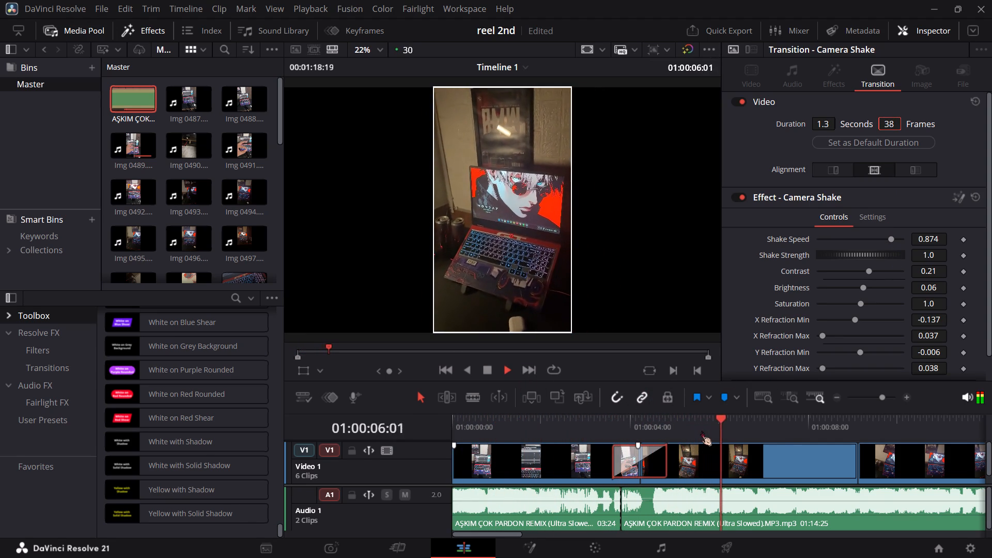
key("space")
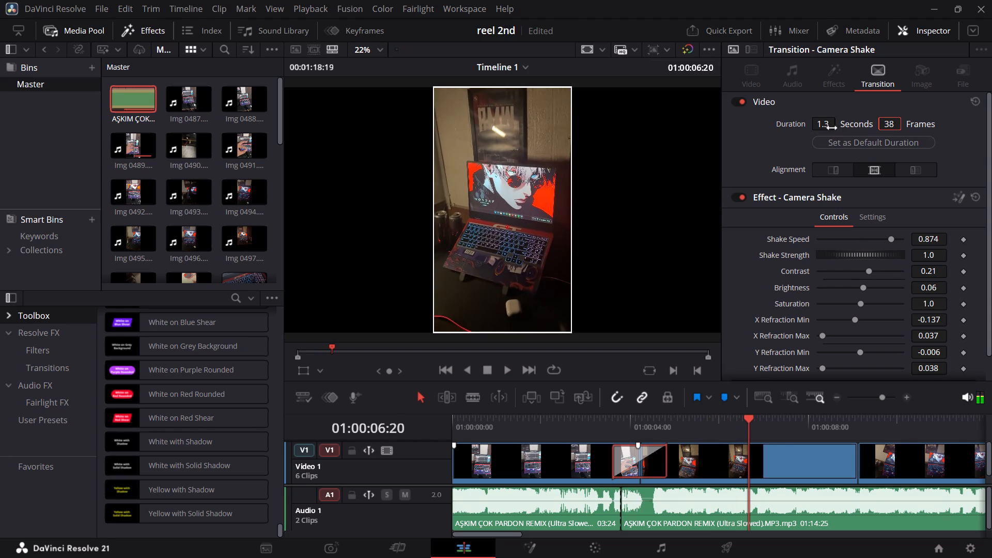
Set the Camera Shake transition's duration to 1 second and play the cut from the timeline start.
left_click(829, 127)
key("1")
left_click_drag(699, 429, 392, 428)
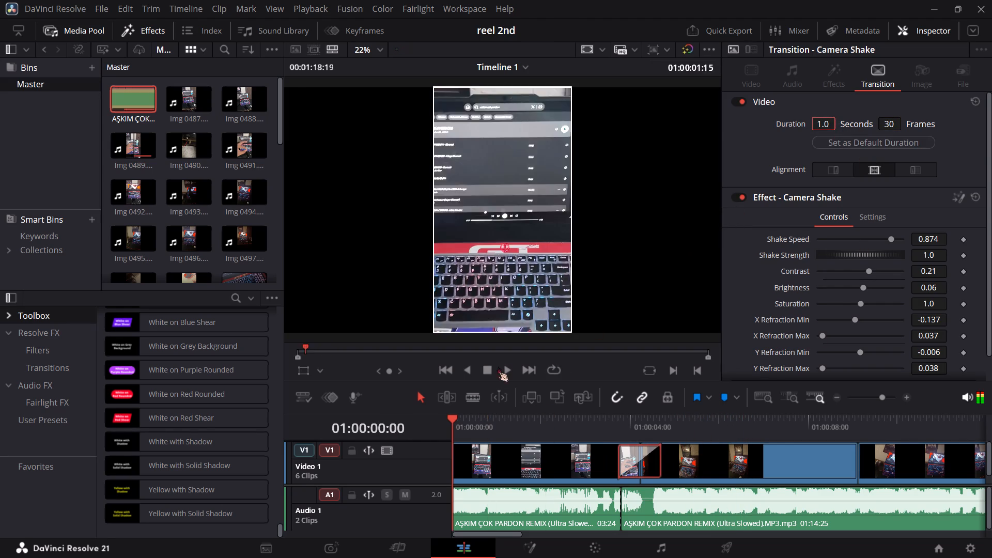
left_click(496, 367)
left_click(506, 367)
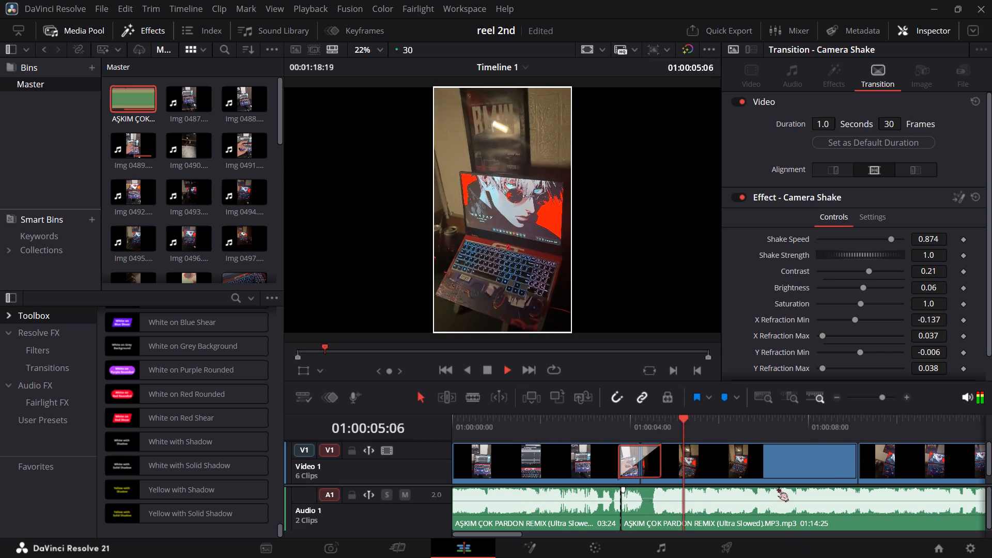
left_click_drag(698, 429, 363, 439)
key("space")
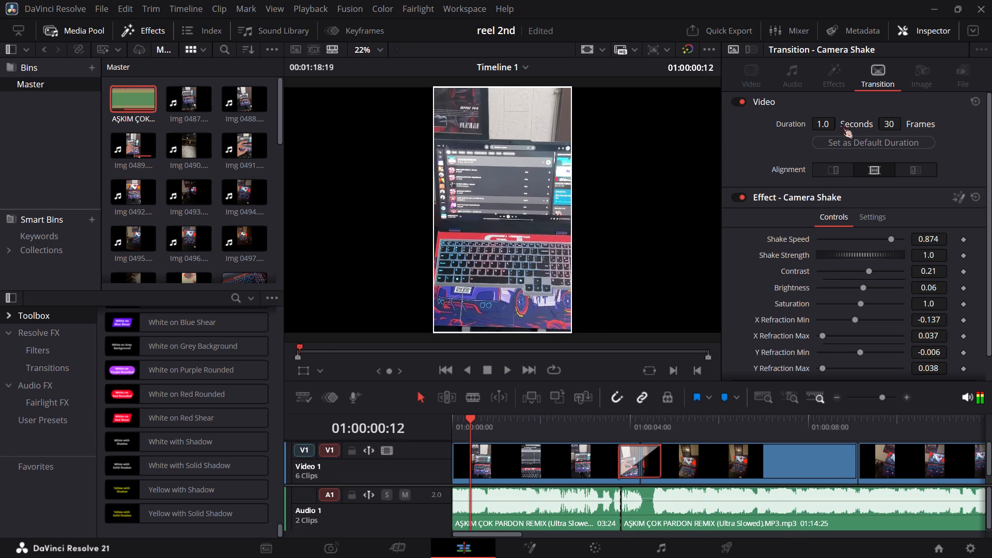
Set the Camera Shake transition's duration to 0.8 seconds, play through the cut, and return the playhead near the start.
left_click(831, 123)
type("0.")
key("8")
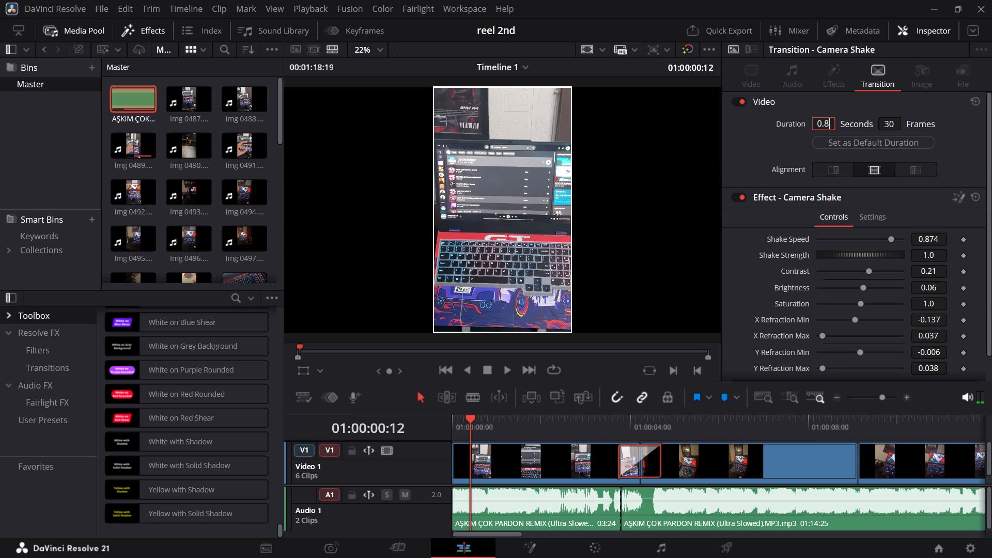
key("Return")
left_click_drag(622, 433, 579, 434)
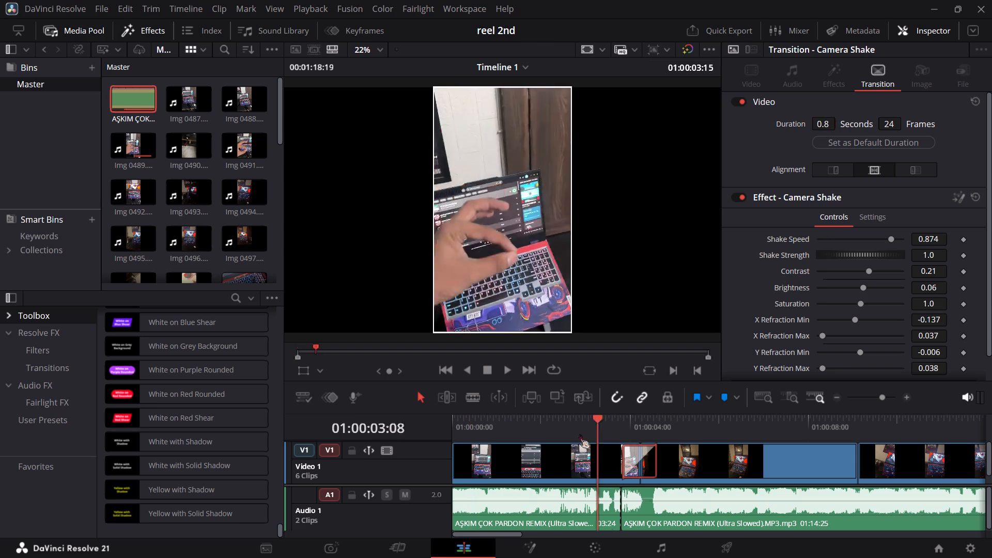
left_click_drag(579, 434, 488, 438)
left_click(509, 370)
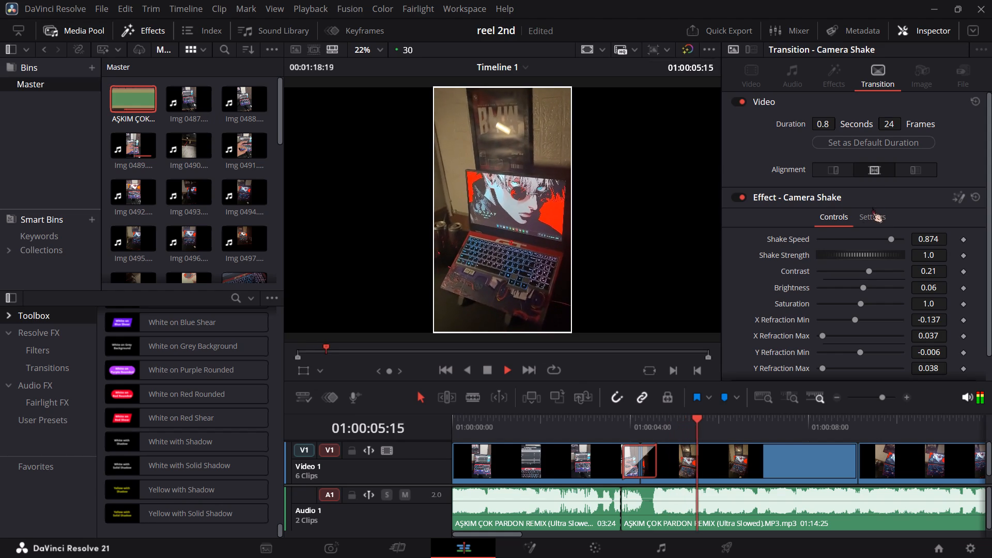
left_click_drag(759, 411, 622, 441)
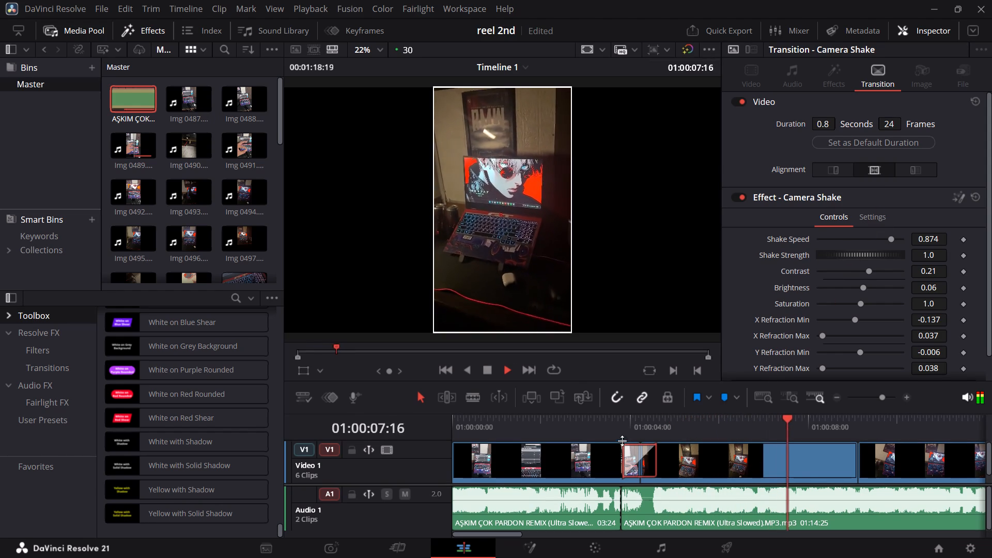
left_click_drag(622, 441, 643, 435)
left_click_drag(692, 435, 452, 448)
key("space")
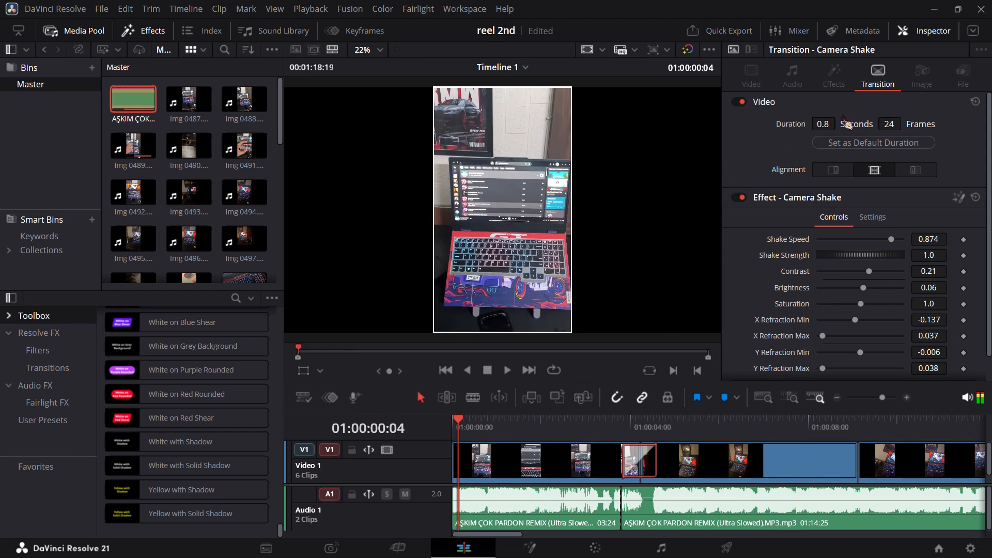
Shorten the Camera Shake transition's duration to 0.6 seconds.
left_click_drag(826, 121, 826, 128)
left_click(827, 125)
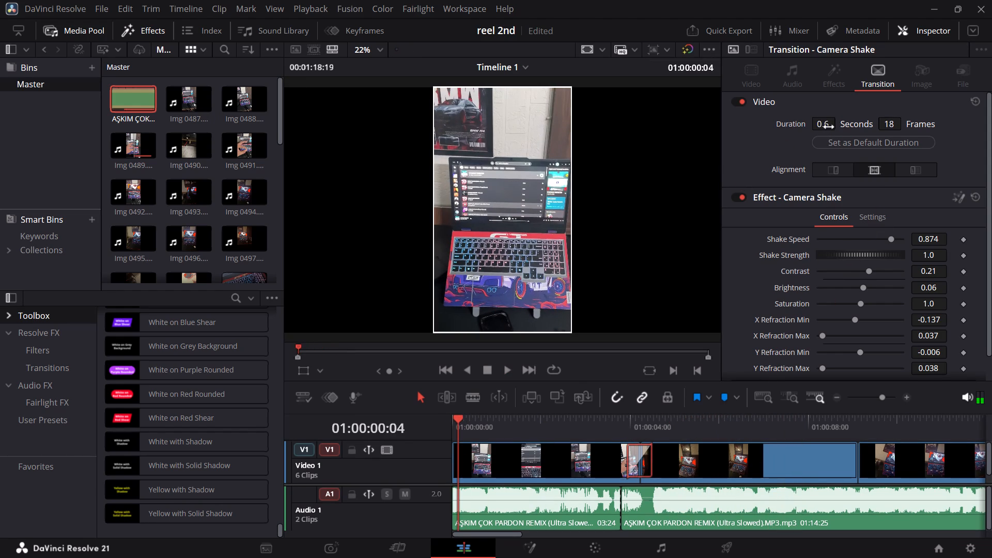
left_click(829, 127)
left_click(825, 125)
left_click(824, 124)
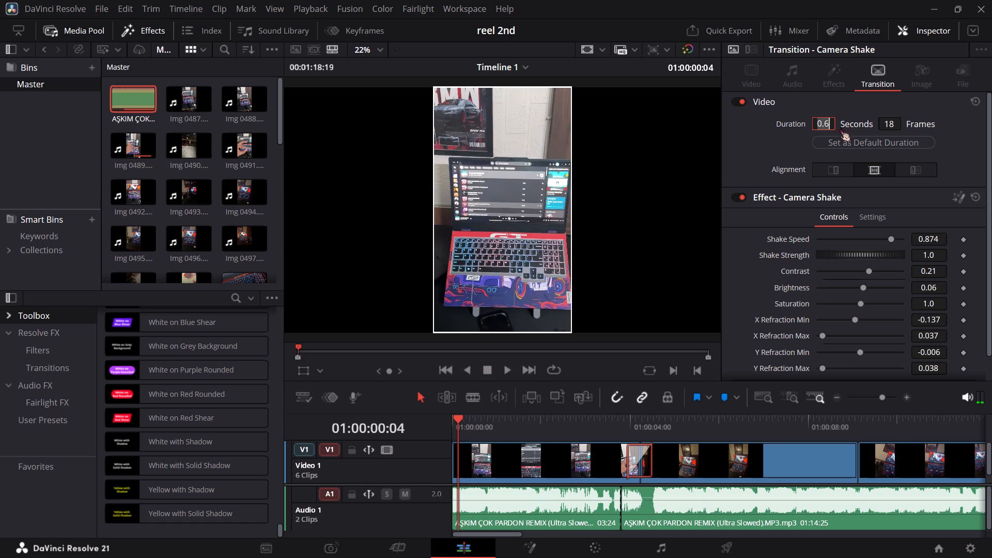
left_click(826, 121)
left_click(828, 123)
left_click(822, 124)
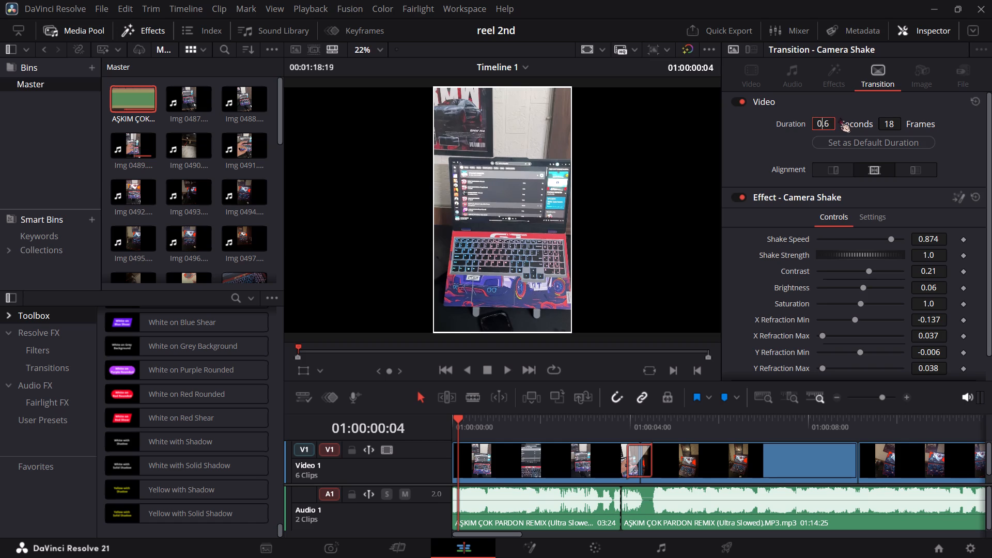
left_click(840, 110)
left_click(815, 104)
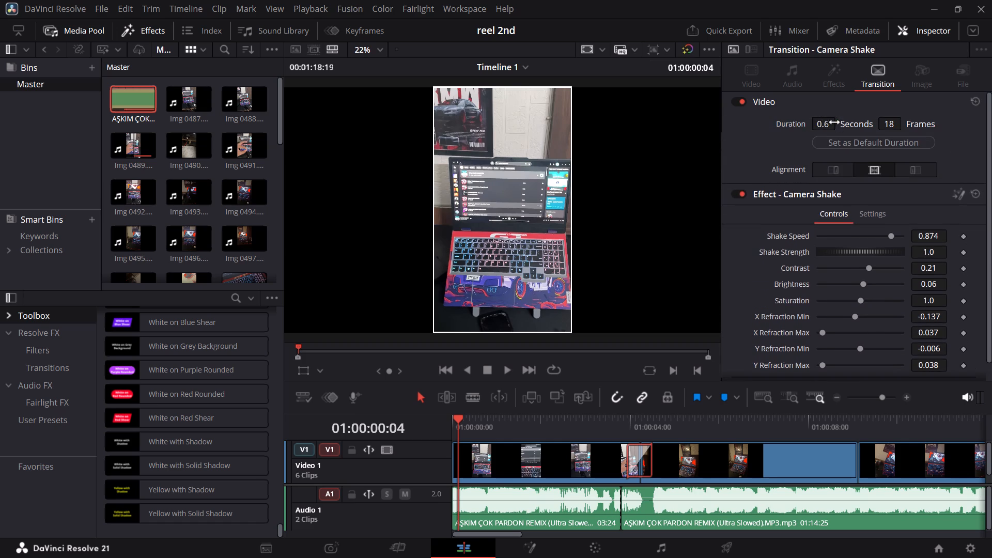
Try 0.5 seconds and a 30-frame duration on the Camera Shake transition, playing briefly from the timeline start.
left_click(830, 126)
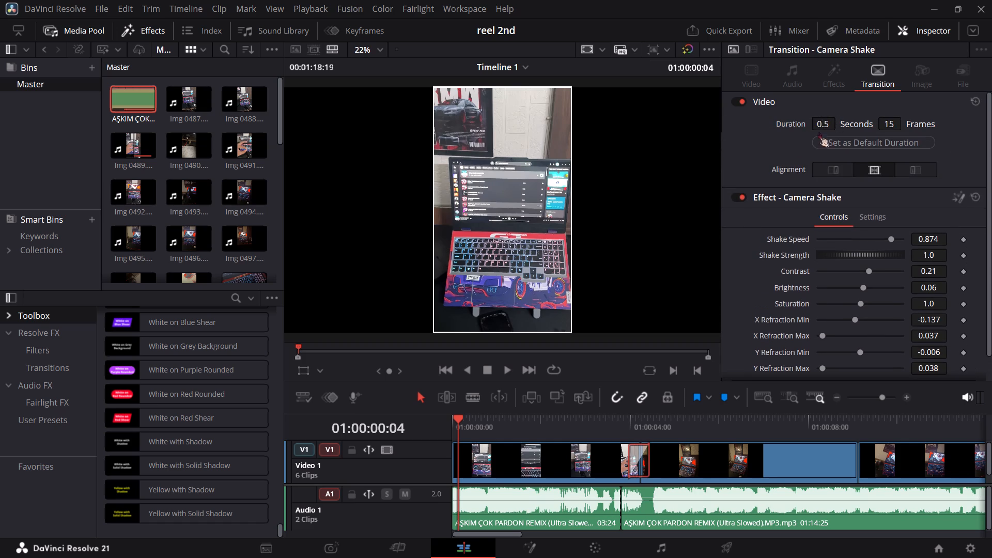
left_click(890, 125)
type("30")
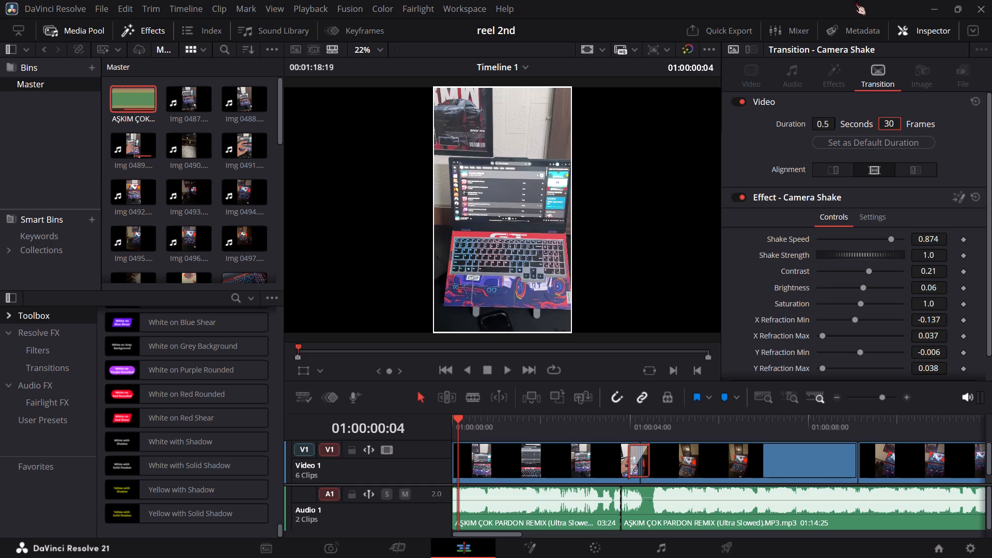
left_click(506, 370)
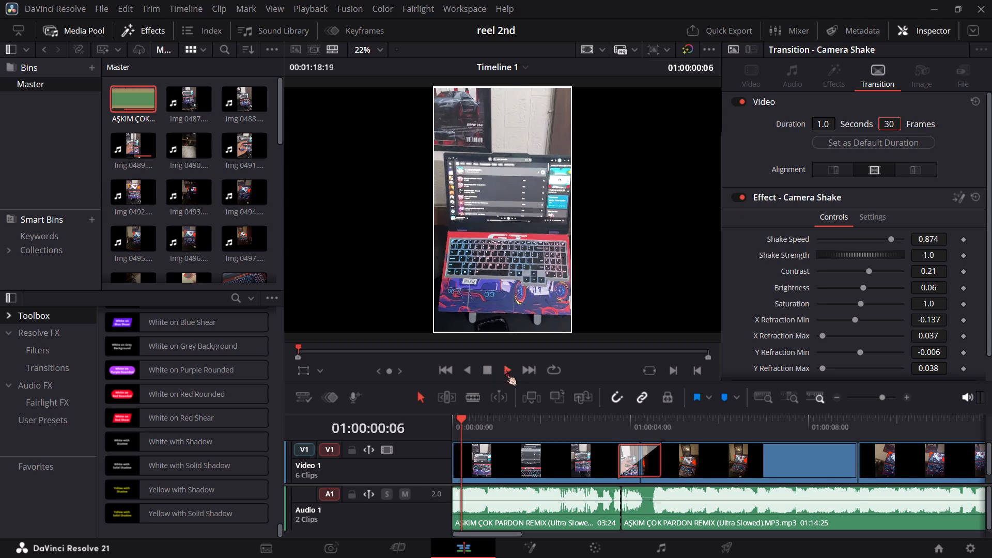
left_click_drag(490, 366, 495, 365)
Set the Camera Shake transition's duration to 0.5 seconds and play through the cut into the second clip.
left_click(831, 124)
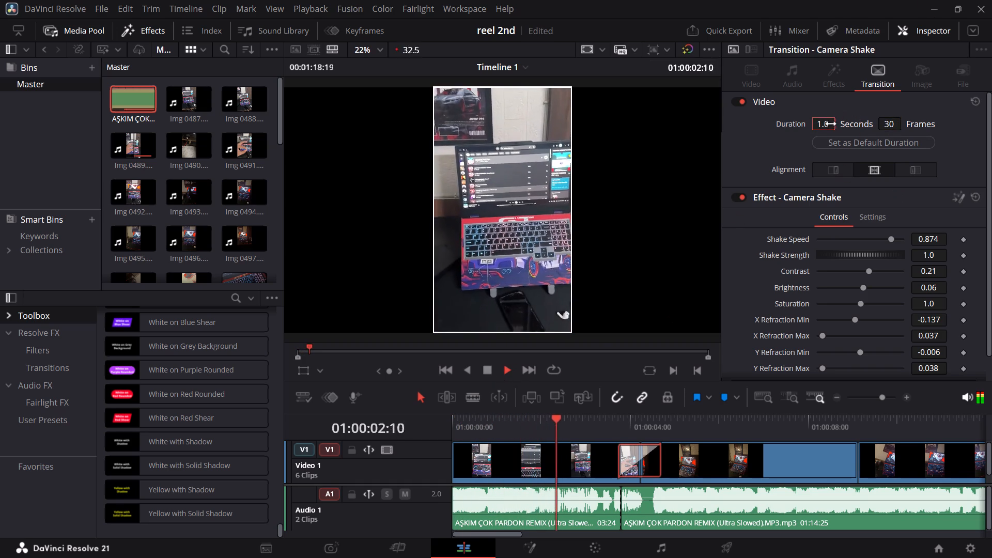
type("0.5")
left_click_drag(722, 431, 475, 440)
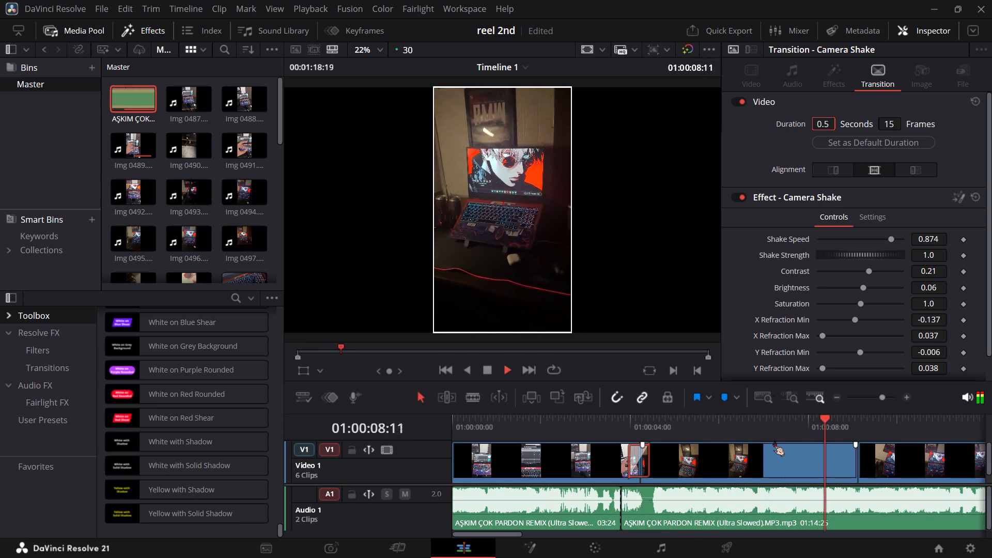
key("space")
Scrub back and forth through the second clip, Img 0501.mp4, to examine where it should end.
left_click_drag(858, 423, 727, 423)
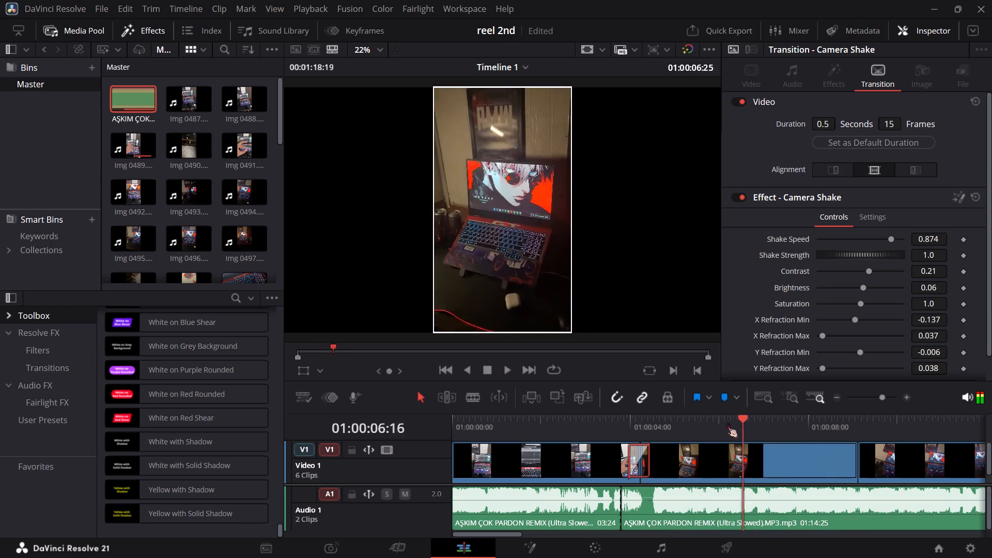
left_click_drag(727, 423, 767, 411)
left_click_drag(763, 434, 749, 442)
left_click(745, 445)
left_click(746, 422)
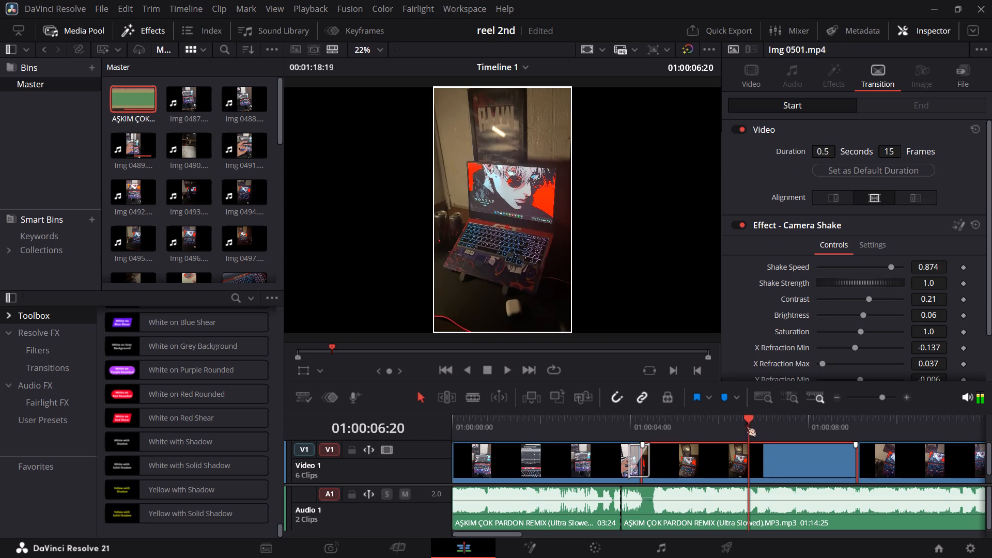
left_click_drag(785, 419, 792, 419)
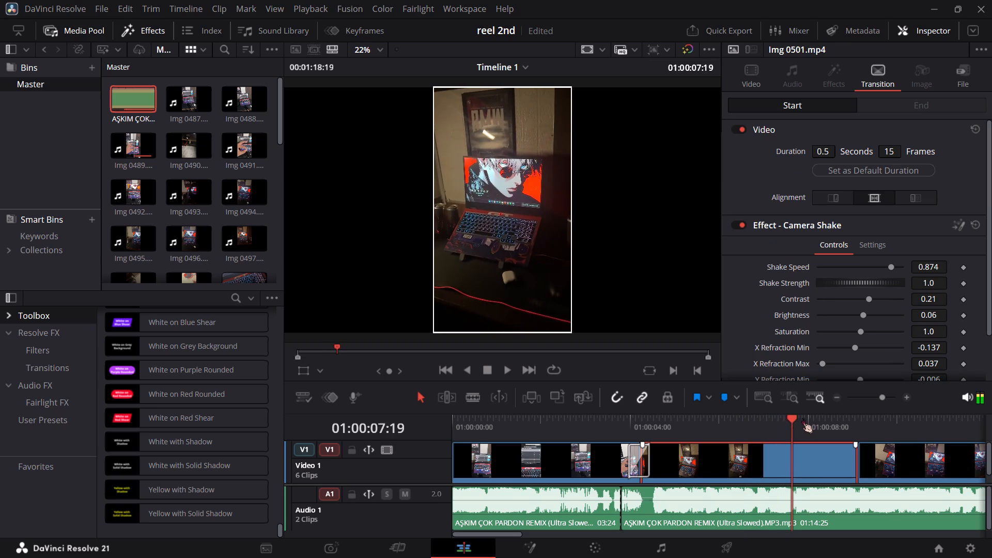
left_click_drag(781, 419, 705, 421)
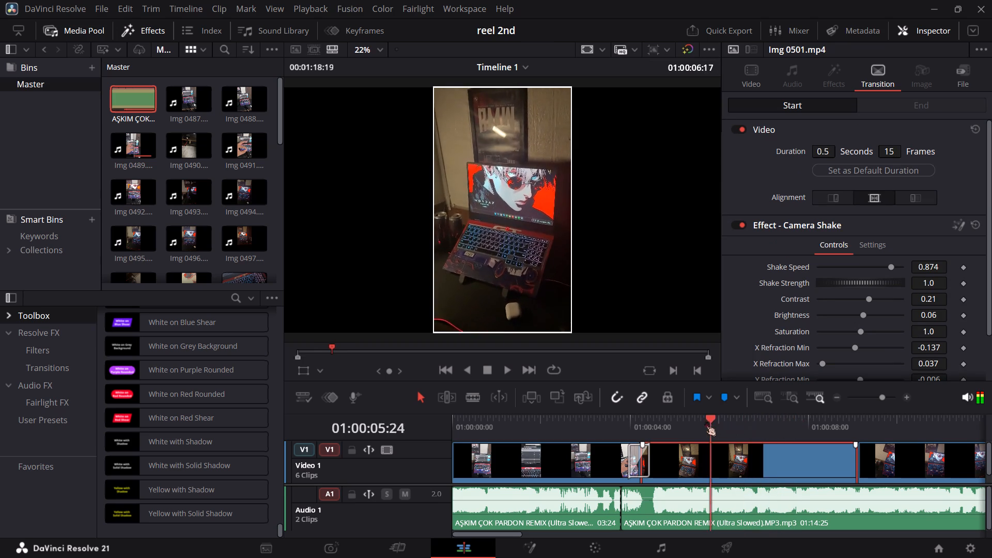
left_click_drag(705, 421, 777, 417)
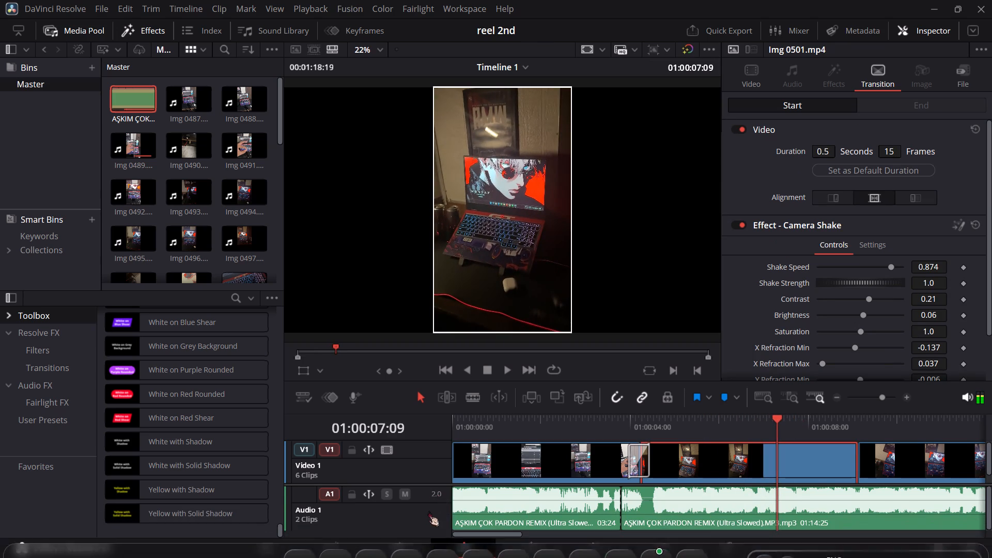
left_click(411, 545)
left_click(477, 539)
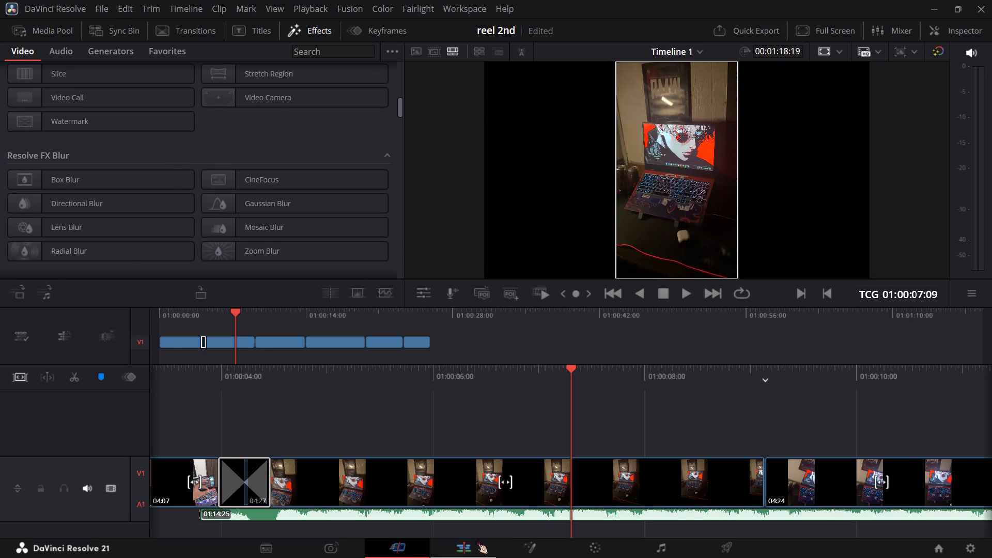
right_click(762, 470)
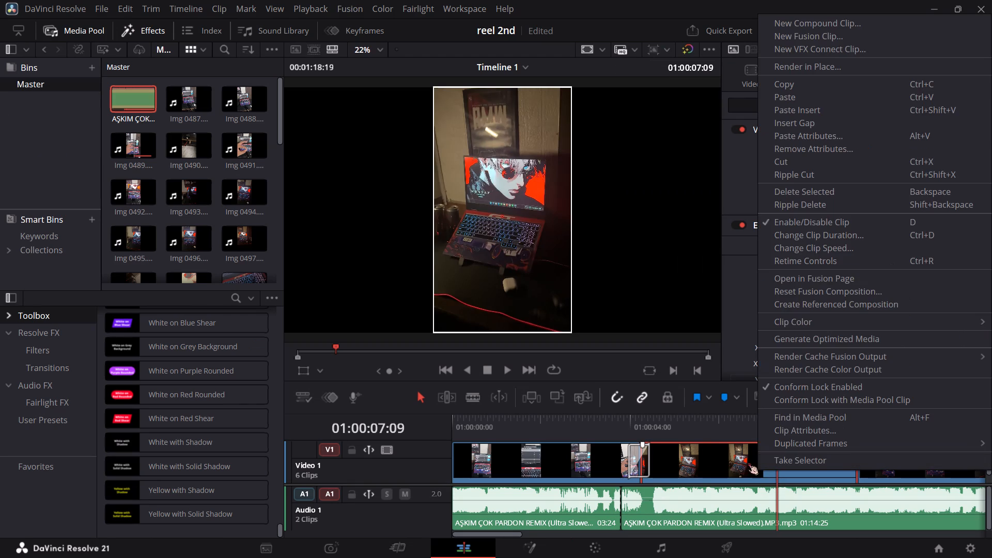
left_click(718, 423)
Paste the copied Img 0489.mp4 clip onto the video track at 01:00:06:00, overwriting the rest of Img 0501.mp4.
left_click_drag(722, 422, 781, 423)
key("space")
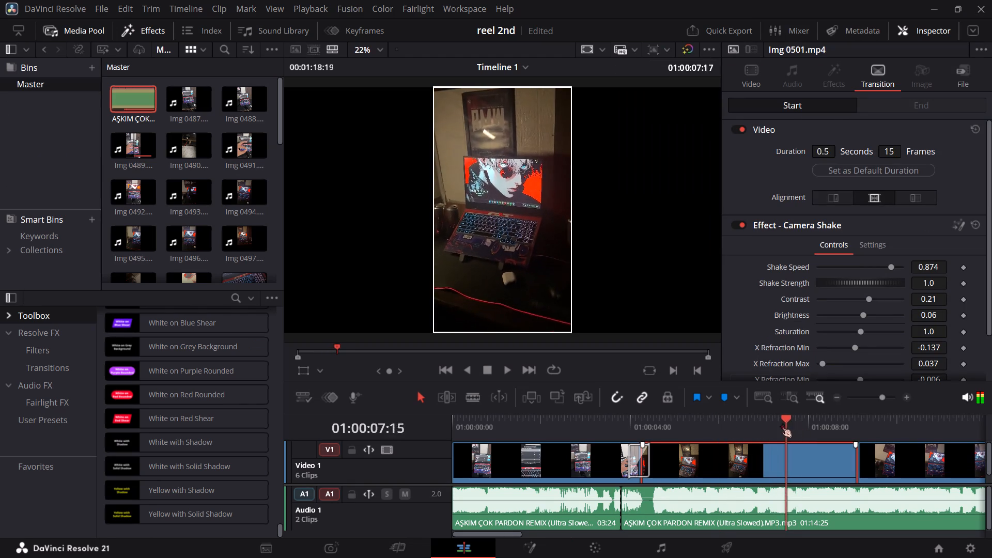
left_click_drag(781, 423, 772, 425)
left_click_drag(775, 424, 653, 435)
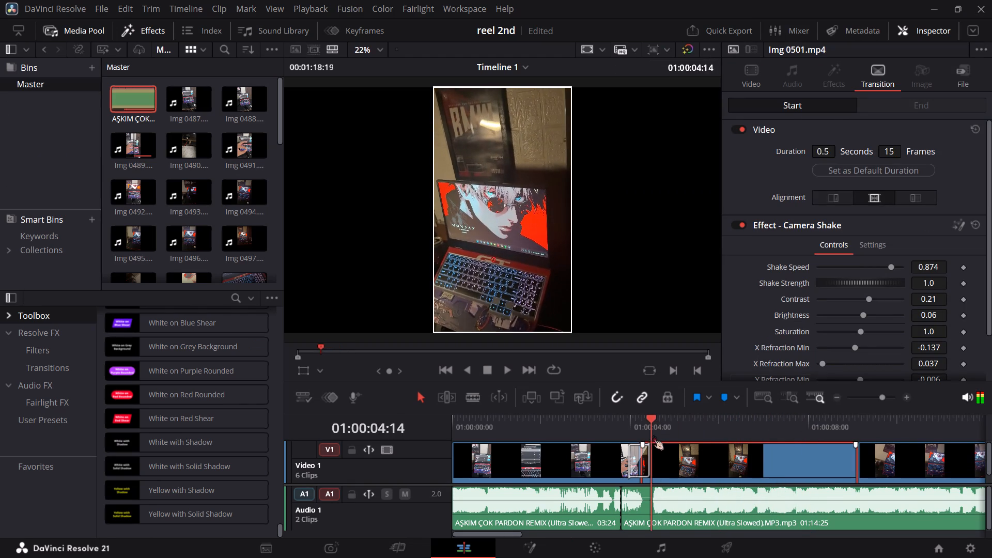
left_click_drag(653, 435, 707, 431)
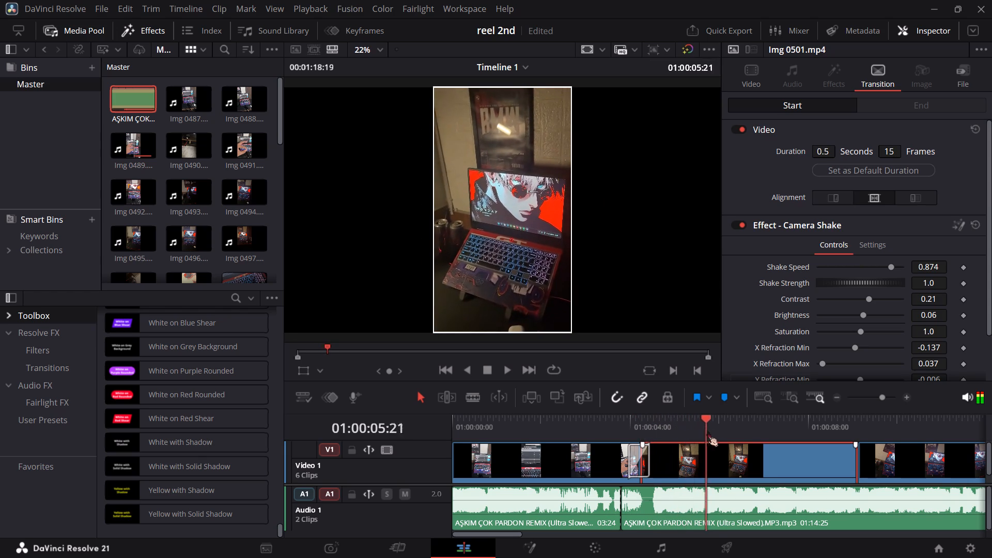
left_click_drag(707, 431, 707, 435)
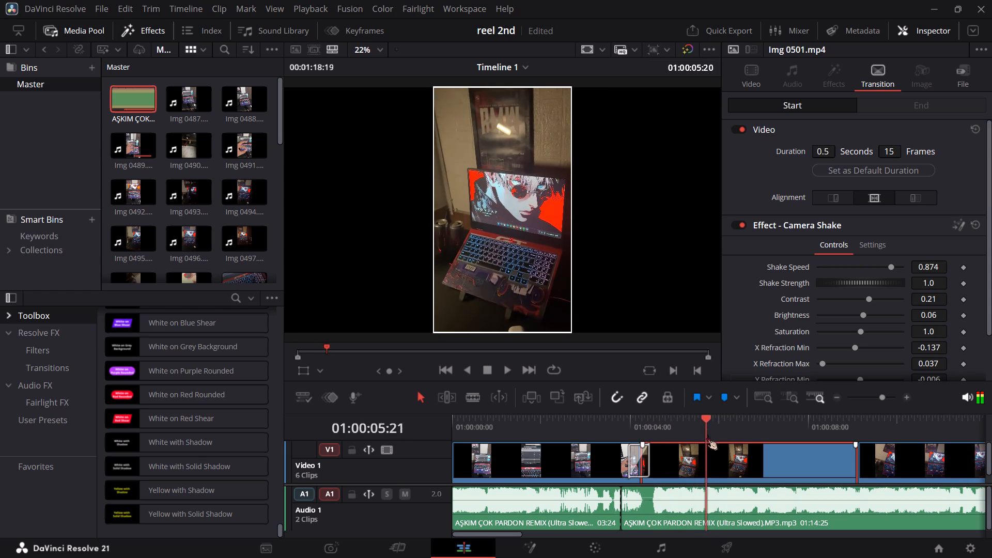
left_click_drag(707, 435, 720, 441)
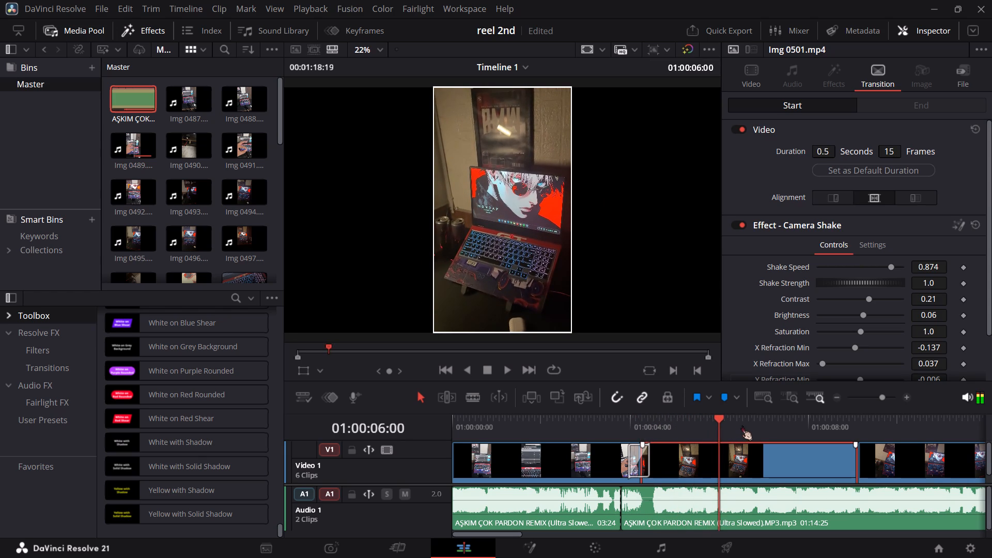
key("ctrl+v")
left_click(742, 453)
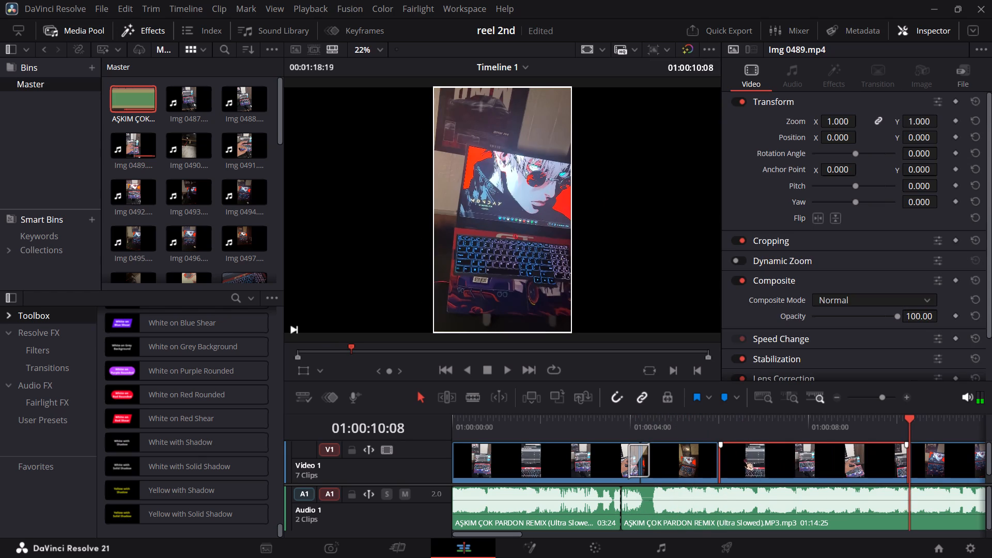
Review the edit on the Cut page, scrubbing and playing from the start through the Camera Shake transition and the pasted clip.
left_click(416, 546)
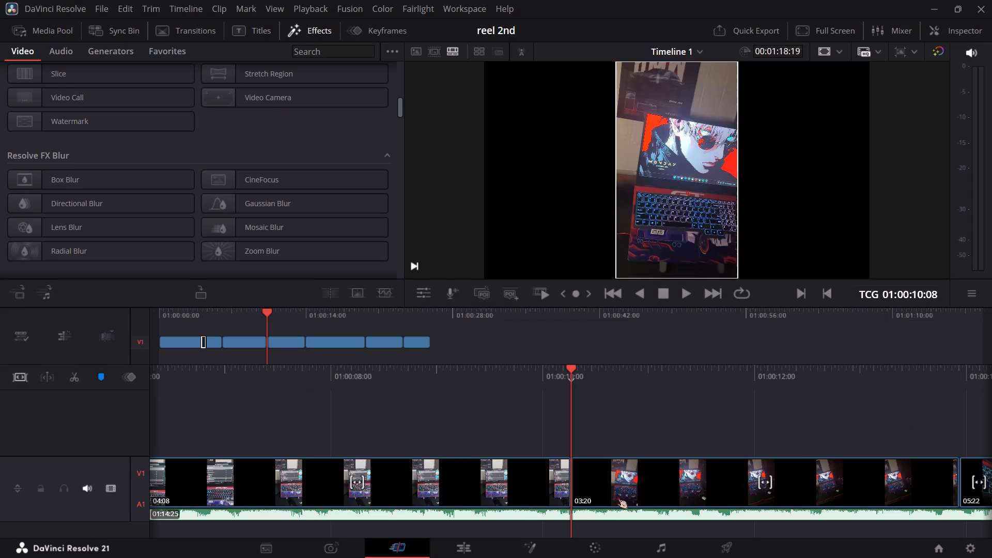
left_click_drag(569, 423, 559, 421)
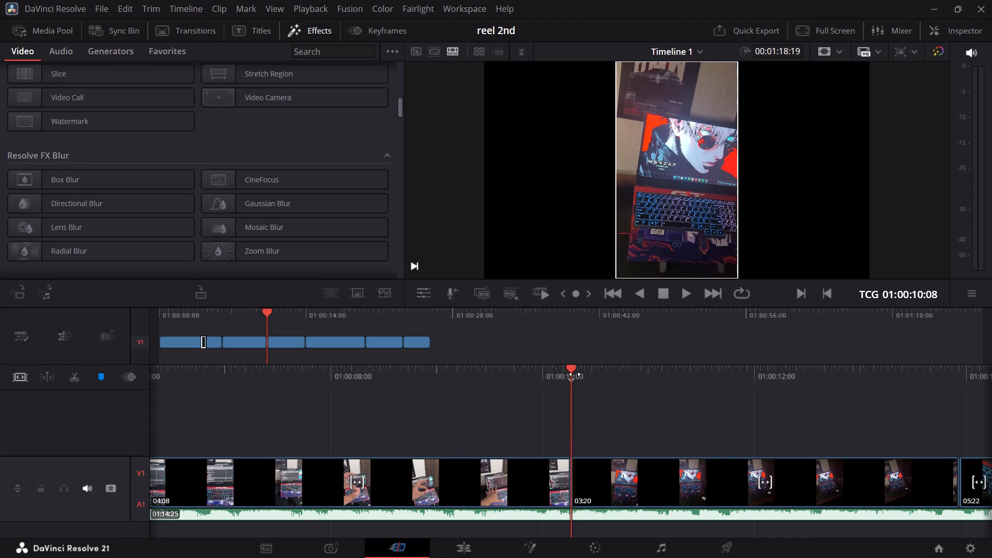
left_click_drag(575, 373, 128, 388)
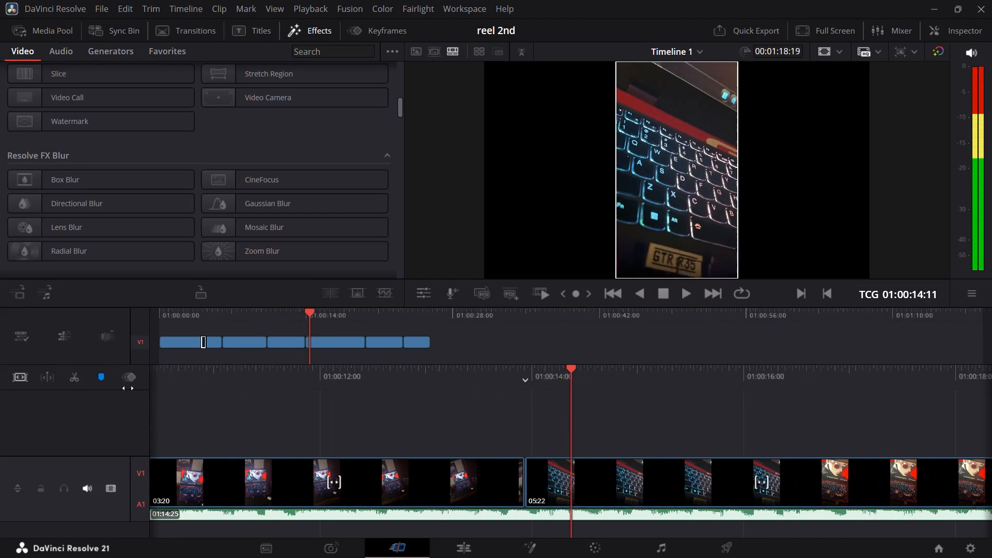
left_click_drag(128, 388, 991, 399)
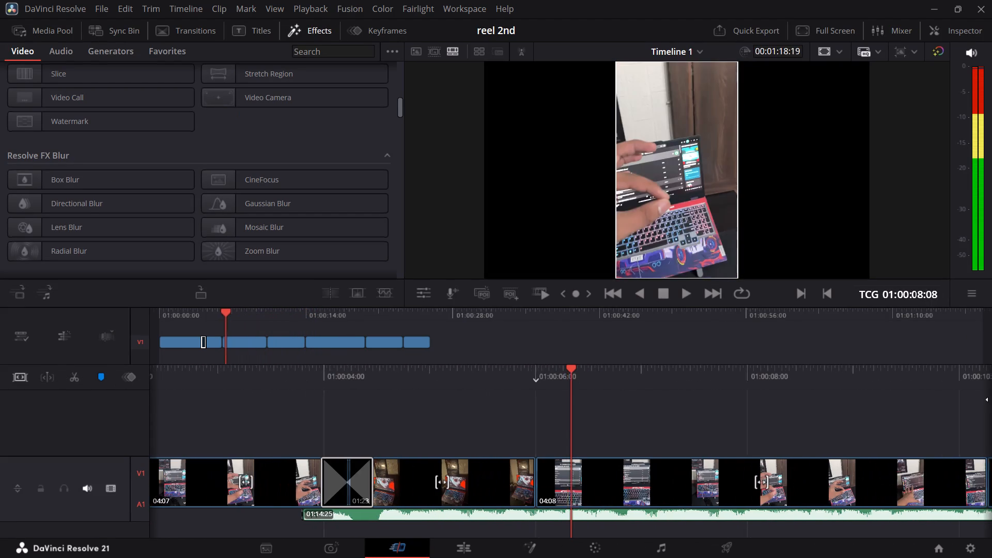
left_click_drag(991, 399, 991, 414)
left_click_drag(416, 389, 991, 381)
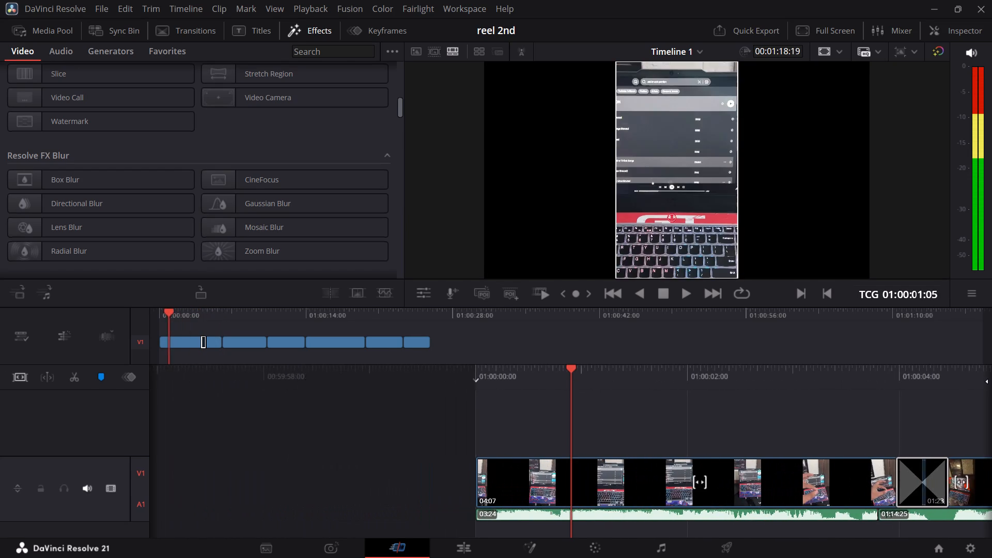
left_click_drag(991, 381, 991, 388)
left_click(490, 366)
left_click_drag(518, 370, 679, 370)
key("space")
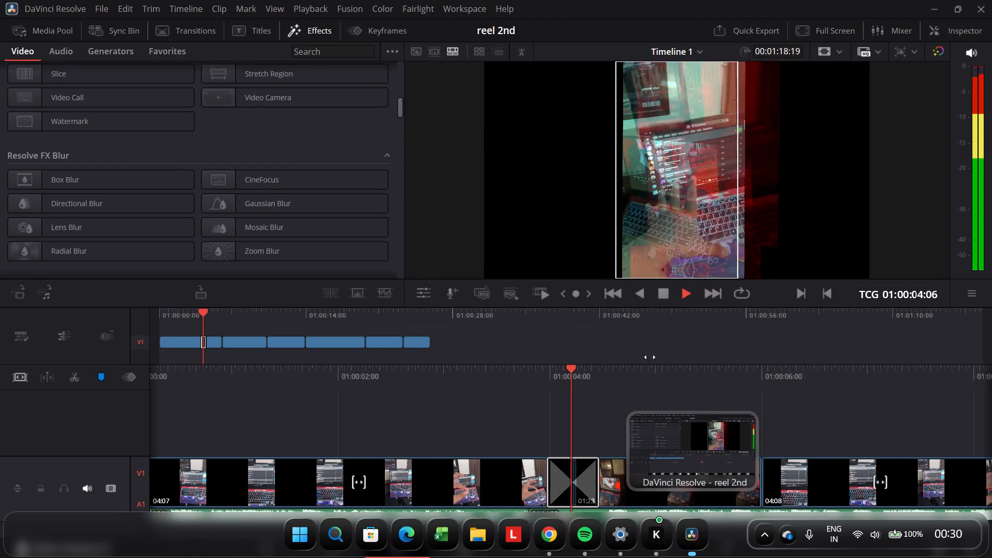
left_click_drag(583, 377, 519, 381)
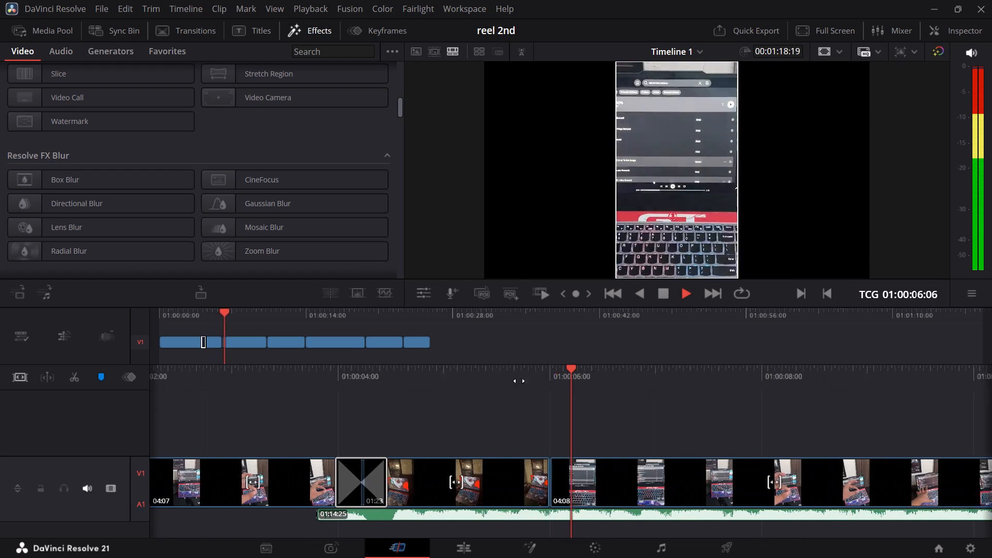
left_click_drag(519, 381, 991, 382)
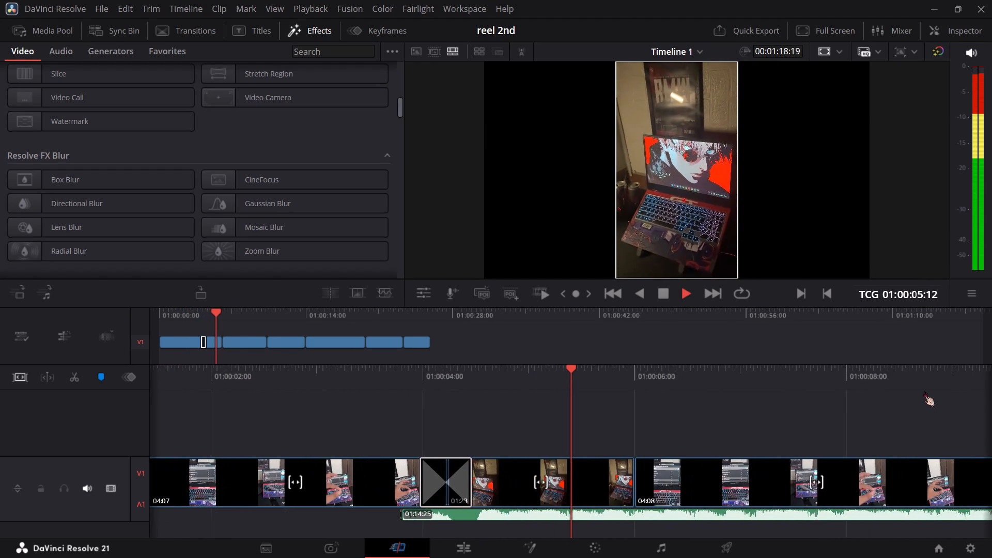
key("space")
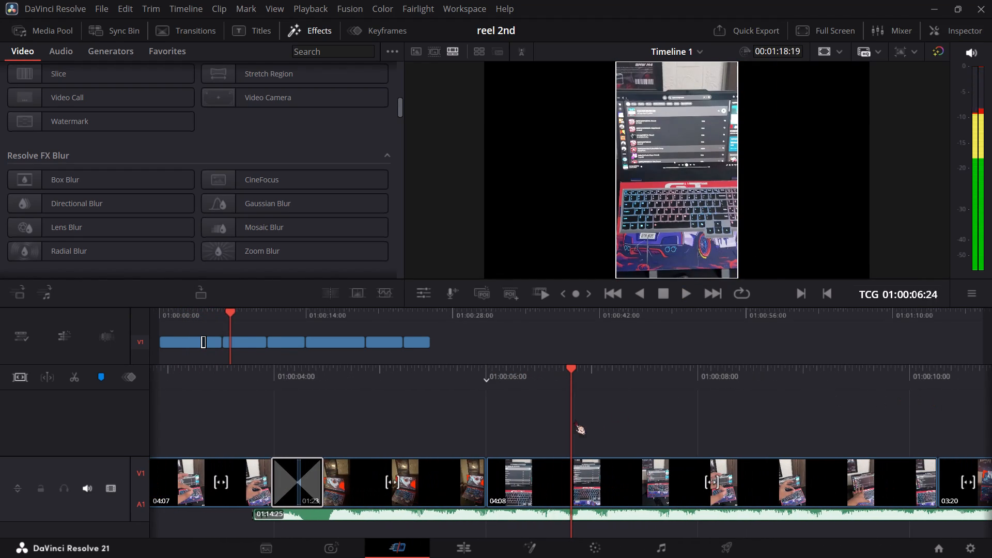
left_click_drag(567, 369, 507, 377)
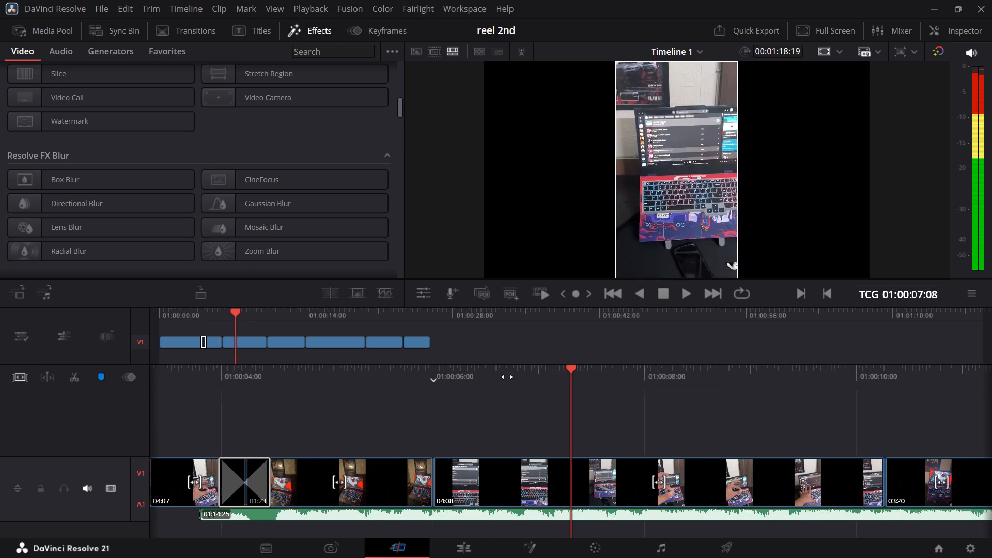
left_click_drag(507, 377, 398, 384)
Delete the pasted clip that starts at 01:00:06:00, leaving its gap on the video track.
left_click(430, 482)
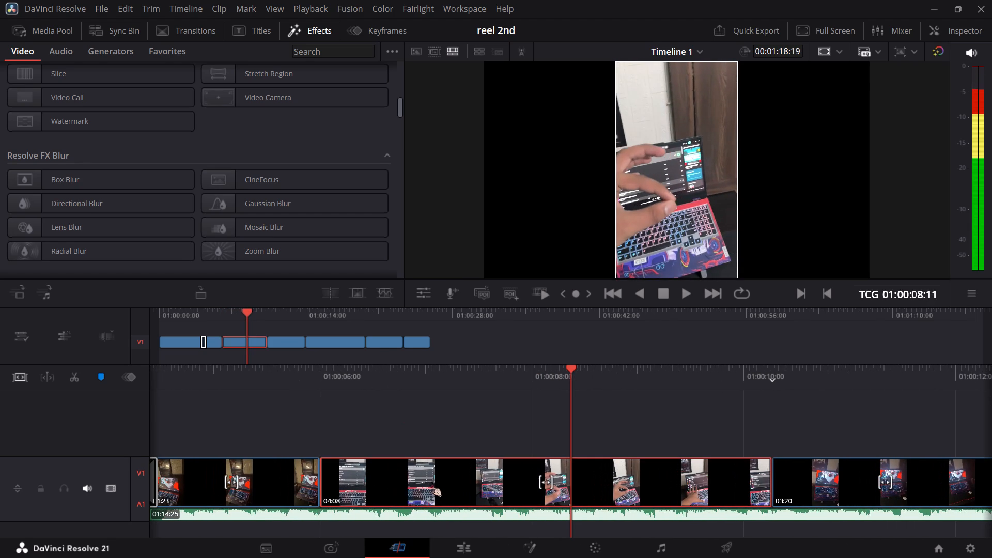
scroll(466, 457, "right", 6)
key("Delete")
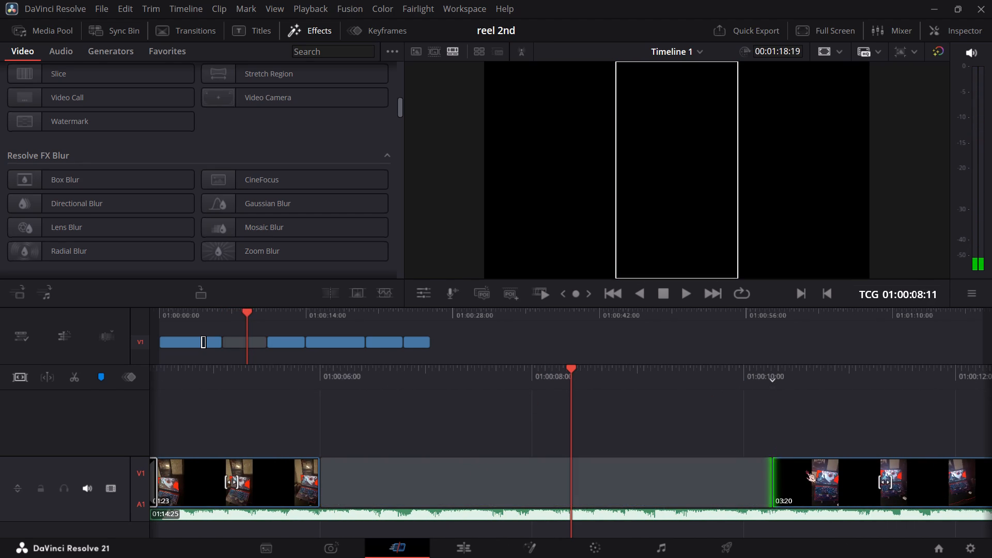
Move the four clips after the 01:00:06:00 gap earlier, one by one, so they sit end to end with no gaps.
left_click_drag(805, 468, 361, 471)
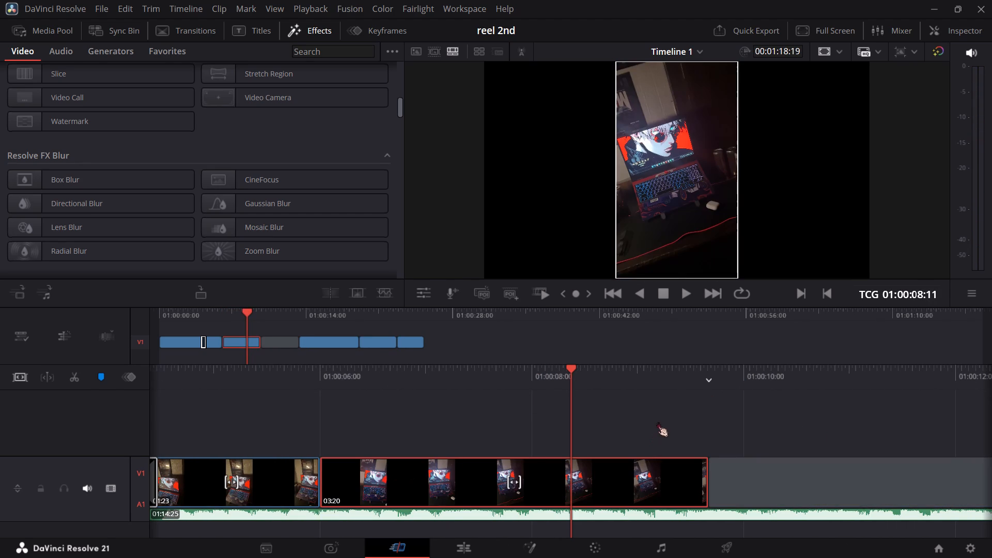
scroll(647, 400, "down", 5, "ctrl")
left_click_drag(758, 469, 451, 475)
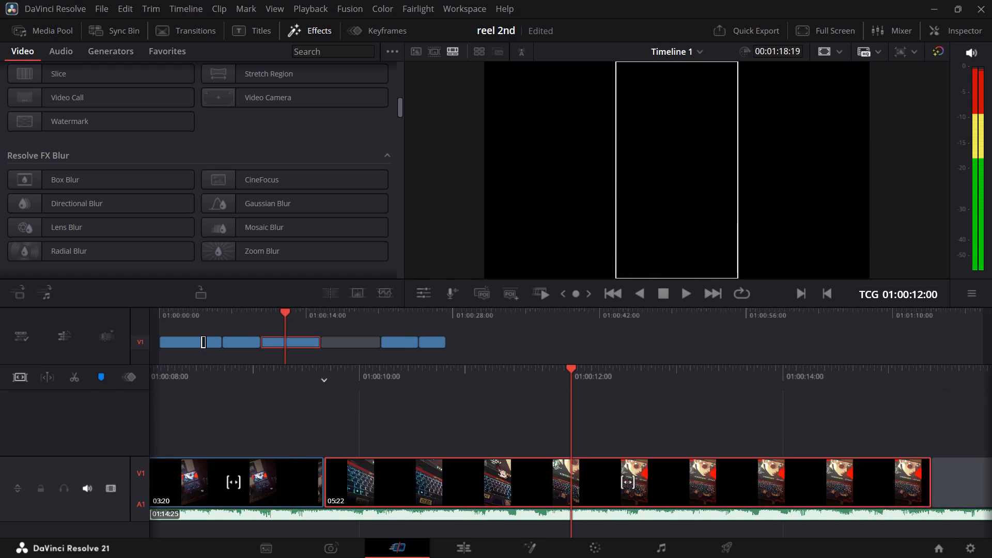
scroll(616, 450, "down", 4, "ctrl")
scroll(694, 452, "down", 8, "ctrl")
left_click_drag(766, 474, 455, 479)
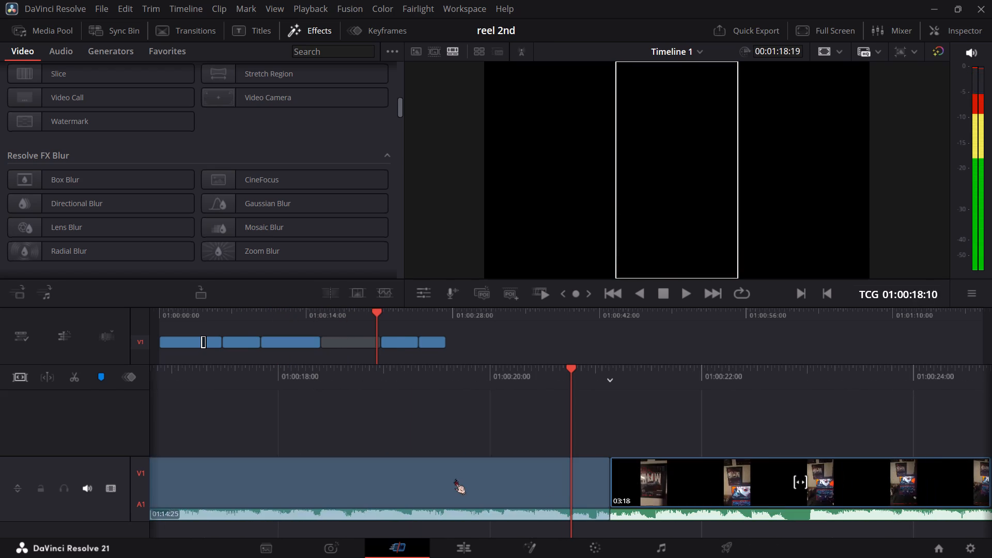
left_click_drag(455, 479, 455, 478)
scroll(635, 472, "down", 4, "ctrl")
left_click_drag(637, 471, 397, 476)
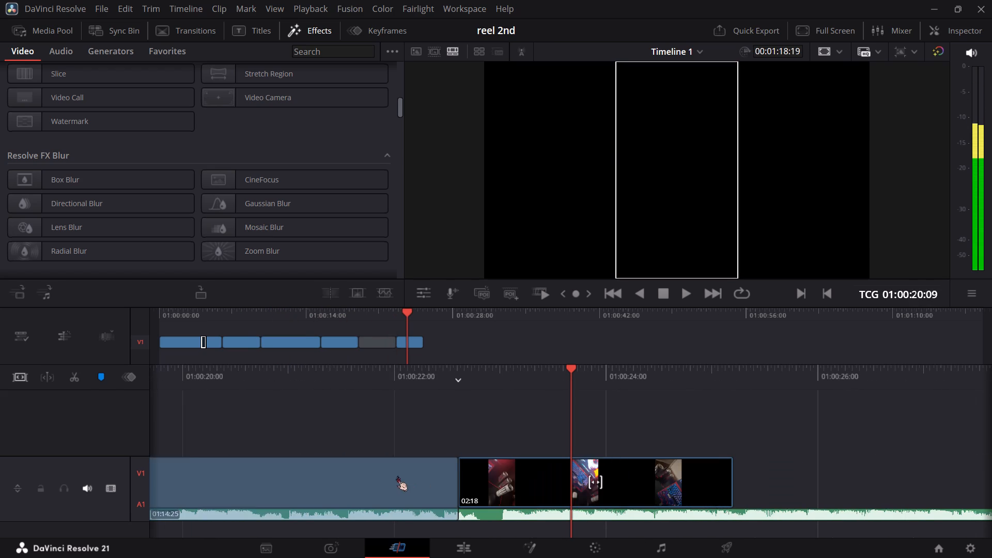
left_click_drag(397, 476, 397, 477)
Play the timeline from the start on the Edit page to review the closed-up sequence.
left_click(468, 539)
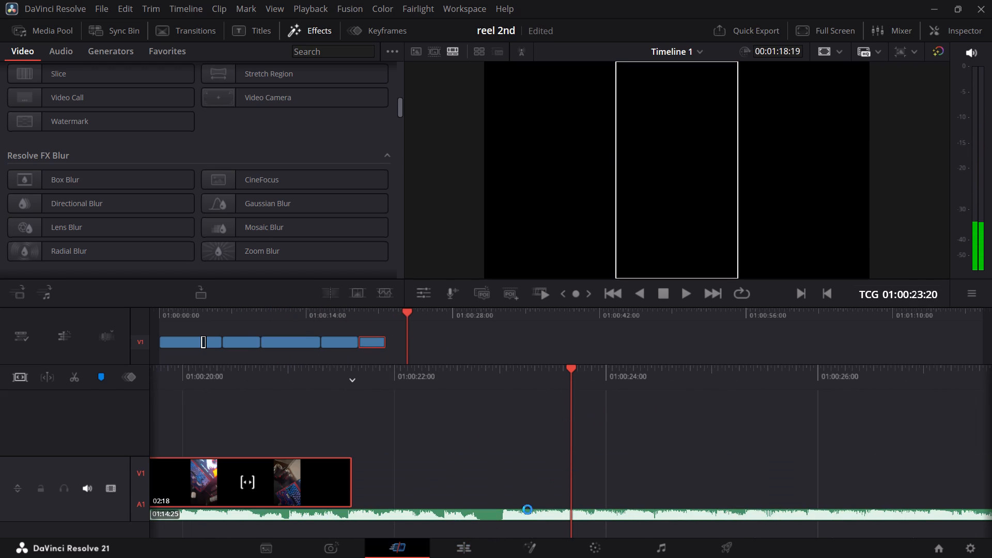
left_click(467, 541)
left_click_drag(665, 425, 332, 437)
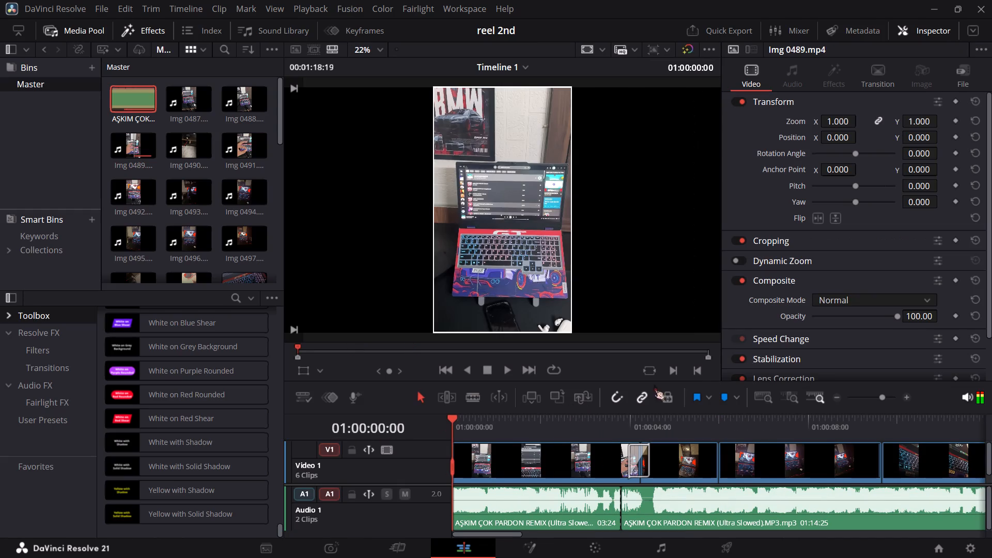
left_click(505, 371)
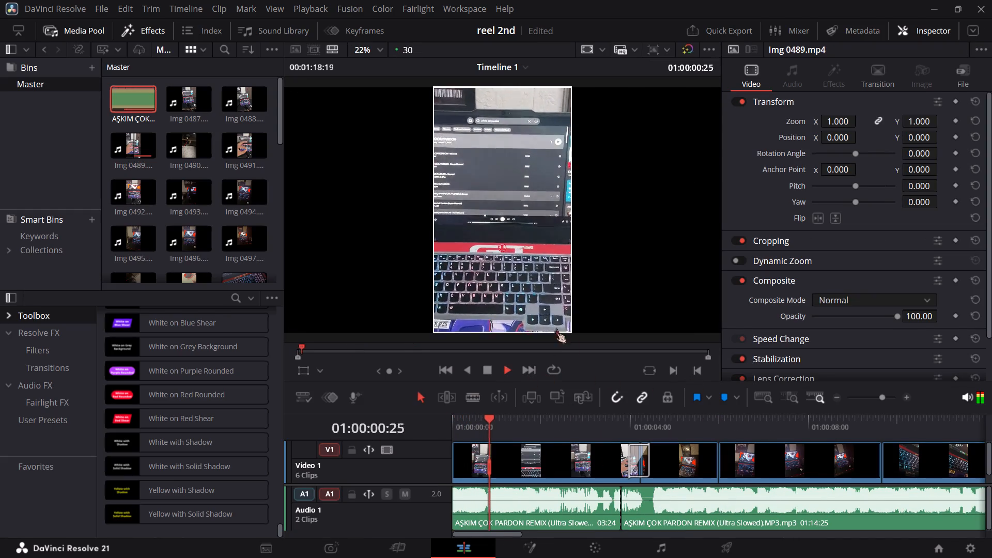
Hide the Inspector, stop playback and switch the Edit page to a single timeline viewer.
left_click(929, 32)
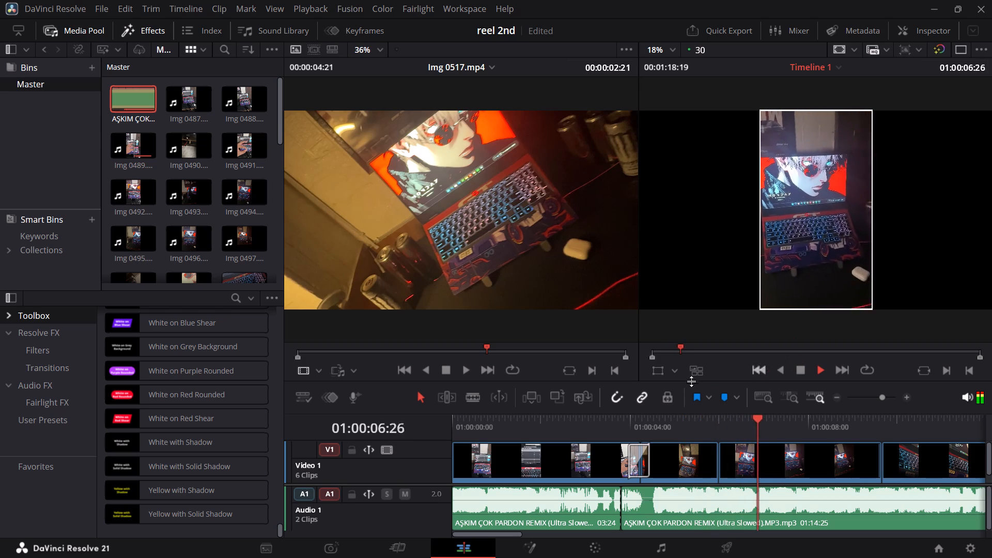
left_click(802, 368)
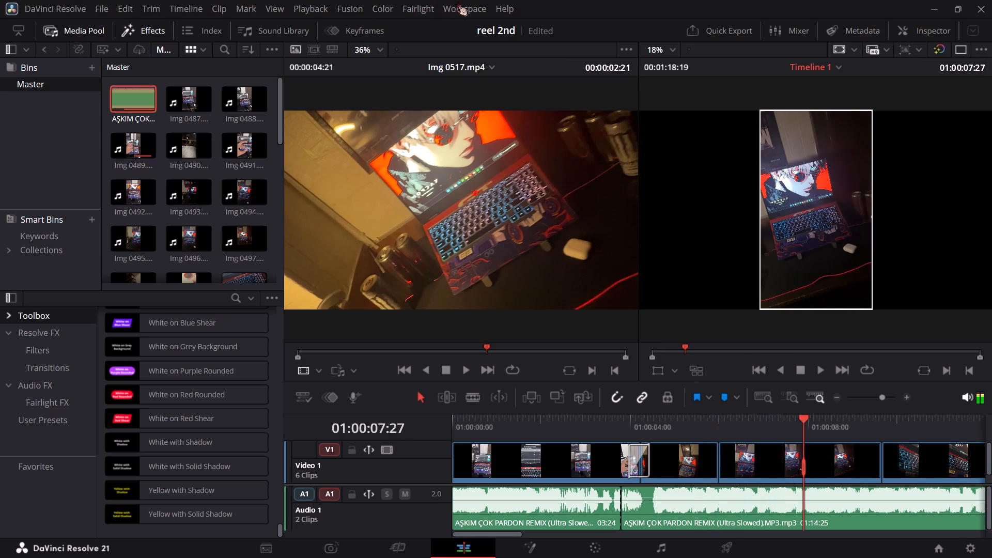
left_click(457, 1)
left_click(458, 3)
left_click(458, 3)
left_click(460, 8)
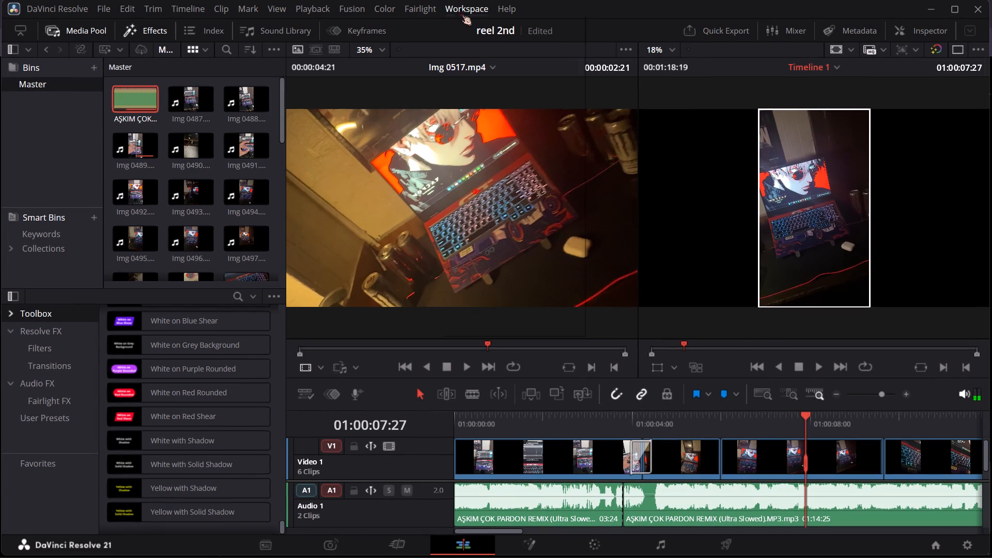
left_click(509, 143)
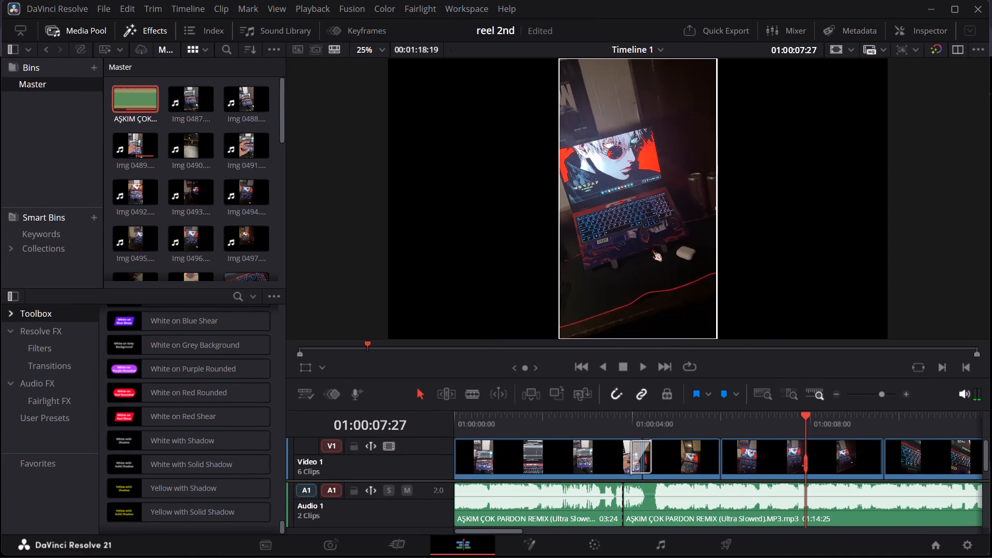
Shorten the clip starting at 01:00:06:00 by splitting it at 01:00:07:29 and deleting the part after the cut.
left_click(634, 364)
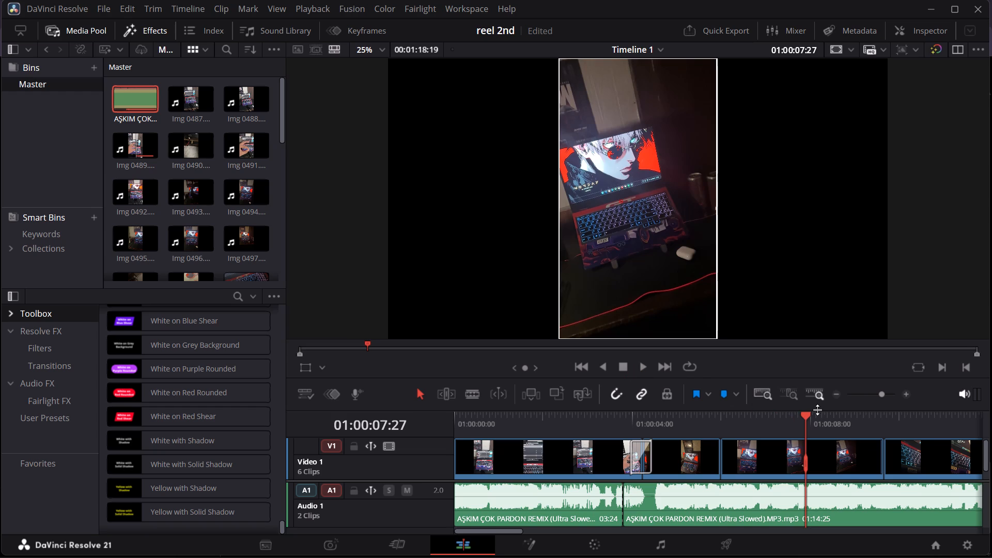
left_click(639, 368)
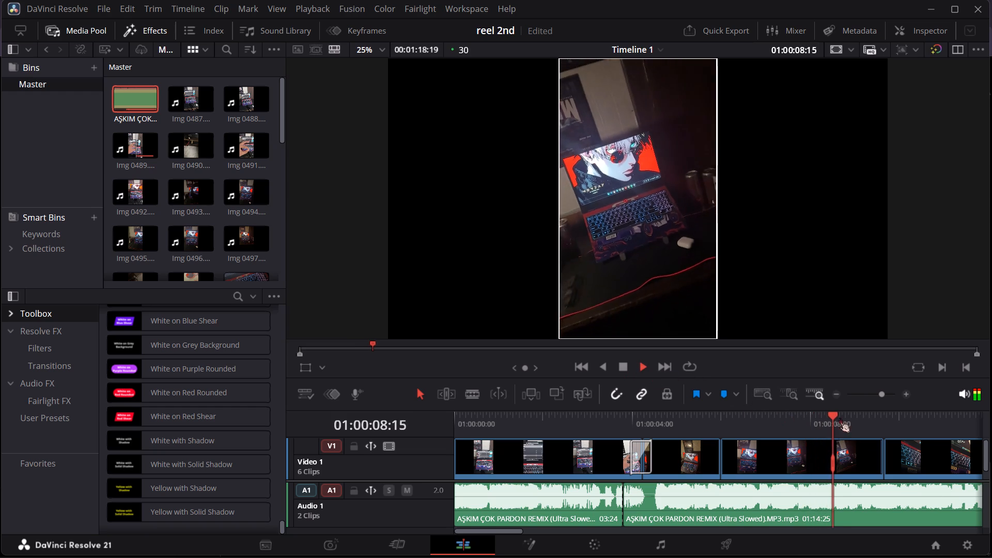
left_click_drag(832, 417, 584, 418)
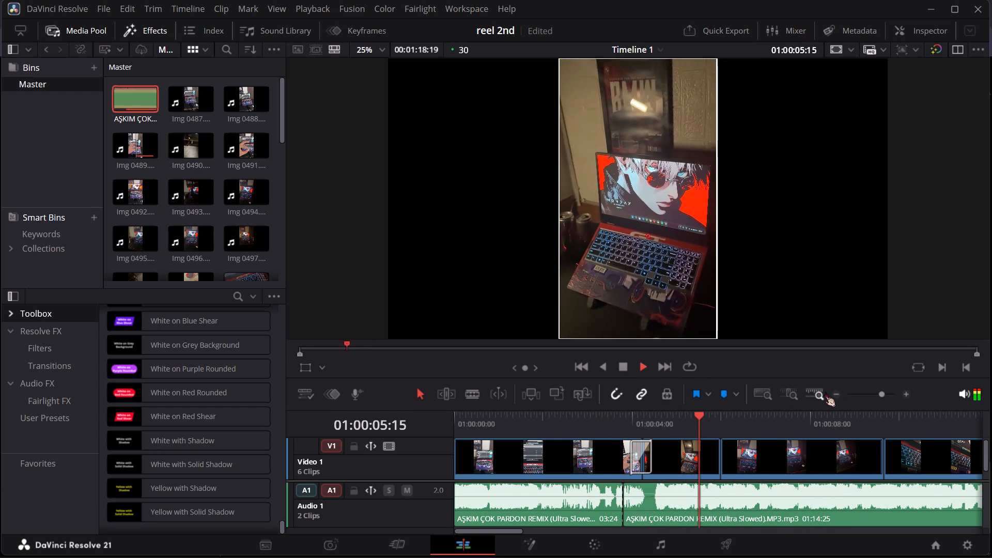
left_click_drag(761, 424, 714, 429)
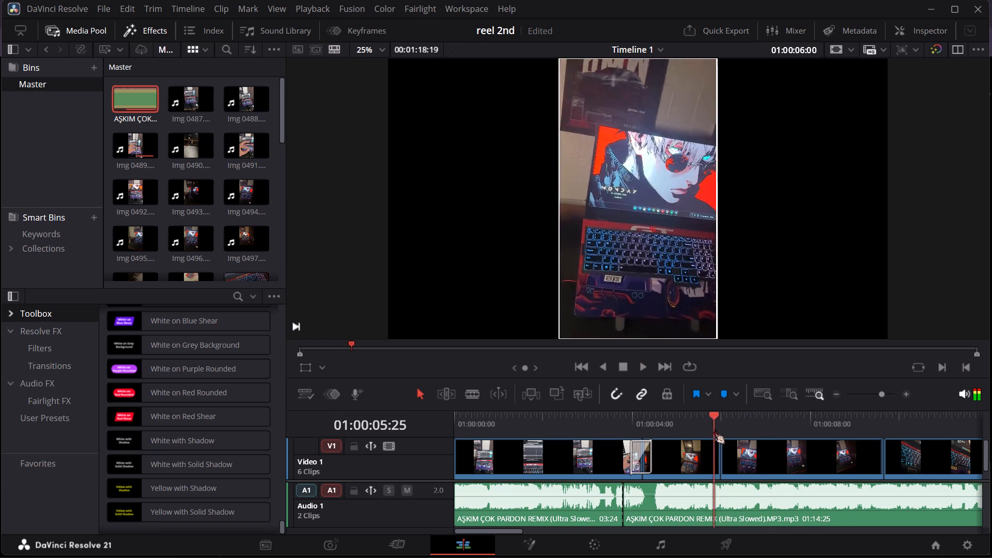
left_click_drag(714, 429, 699, 430)
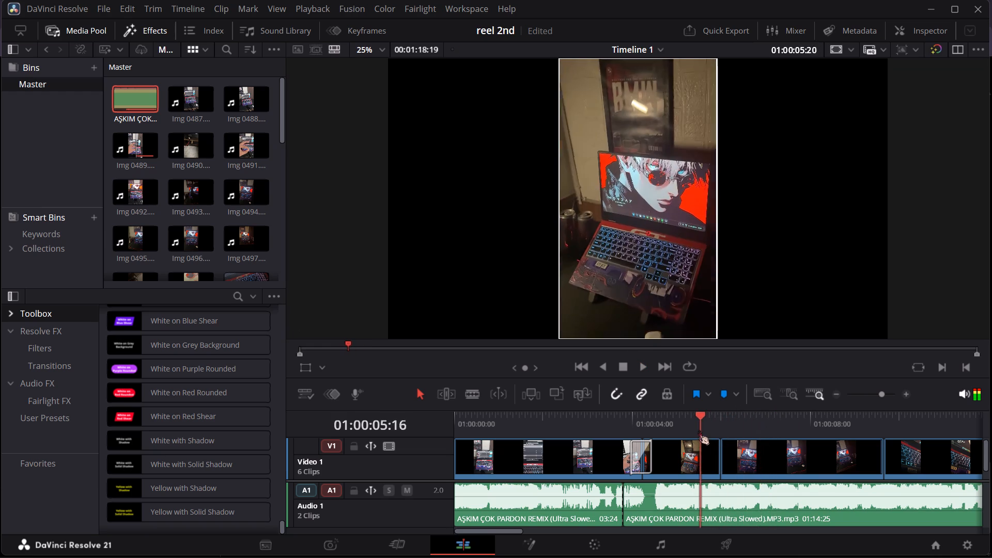
left_click_drag(699, 430, 697, 430)
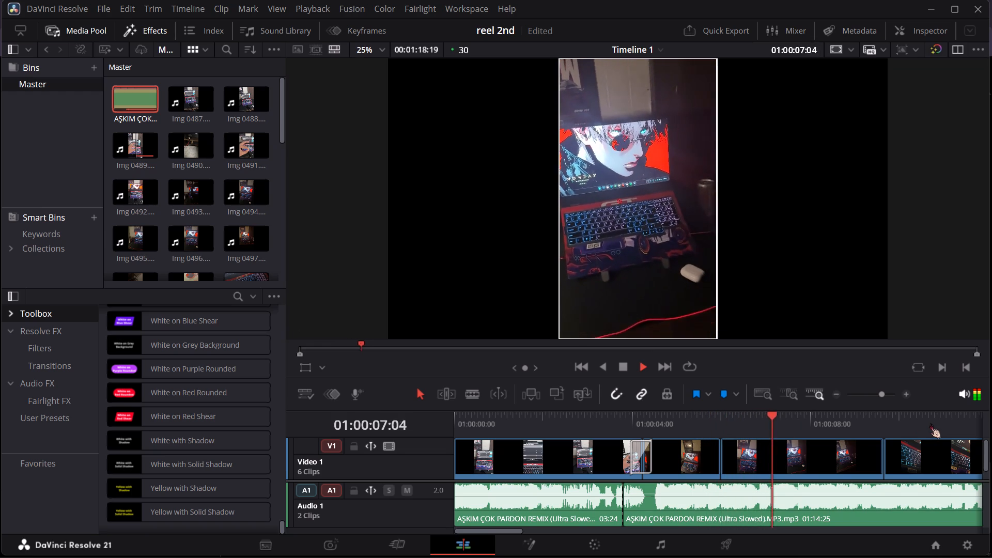
left_click_drag(869, 429, 819, 445)
key("space")
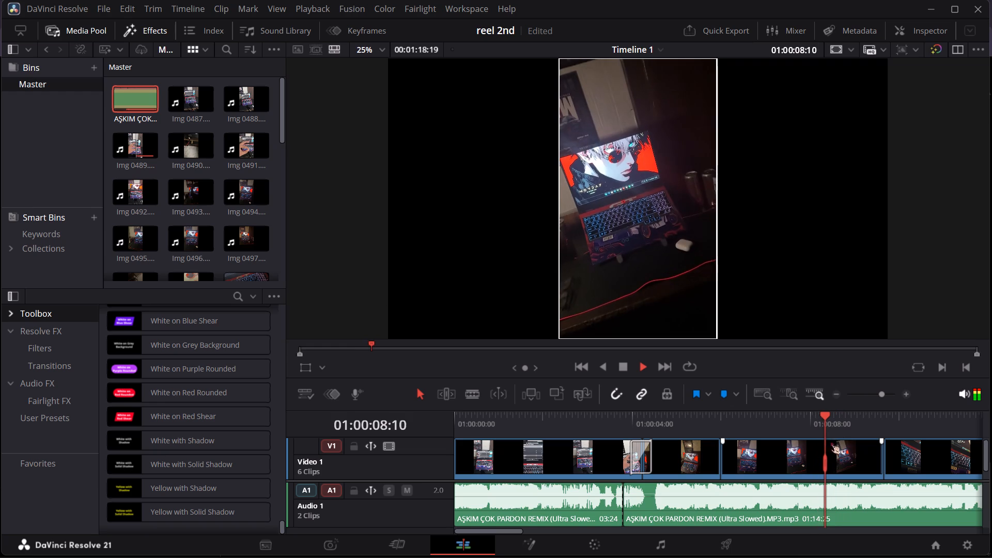
left_click_drag(827, 423, 809, 427)
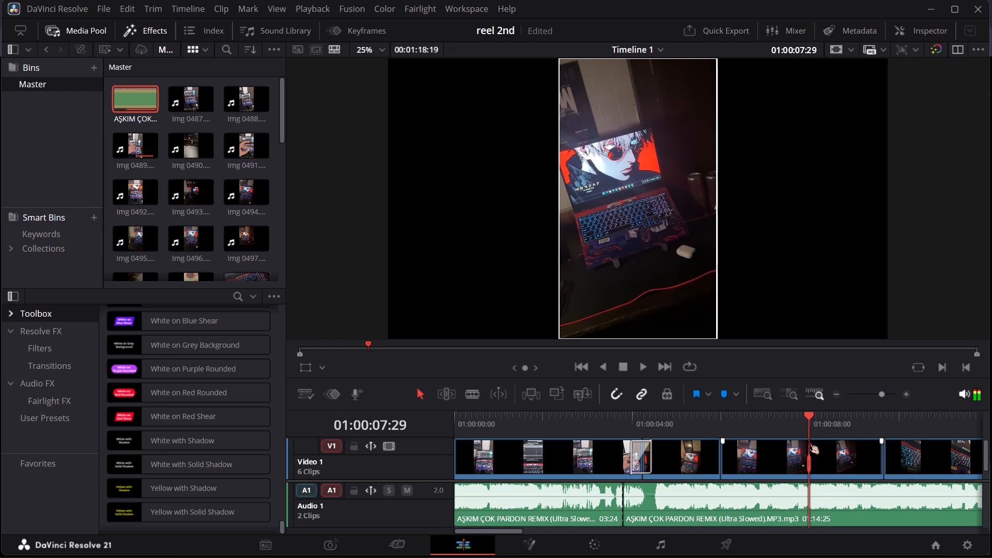
left_click(813, 450)
key("ctrl+b")
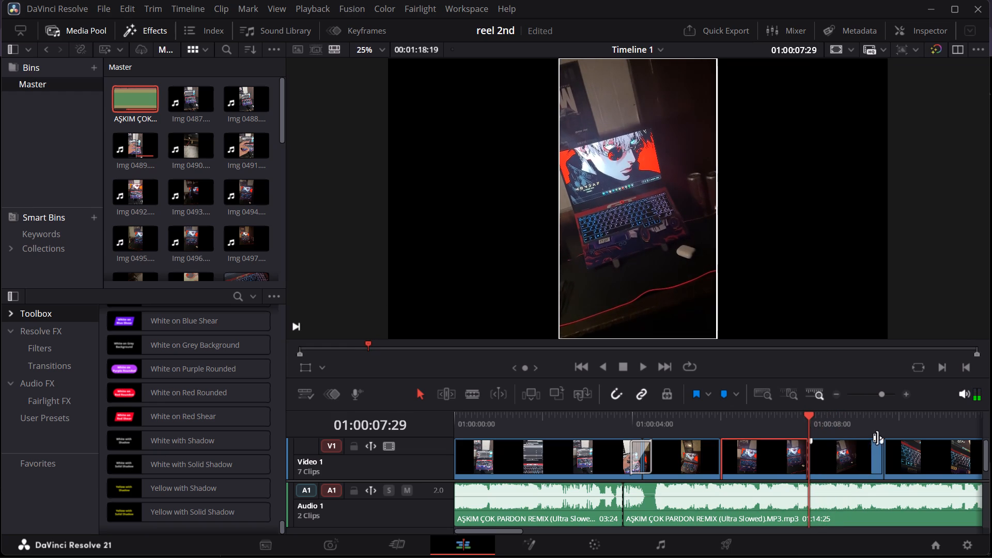
left_click(405, 545)
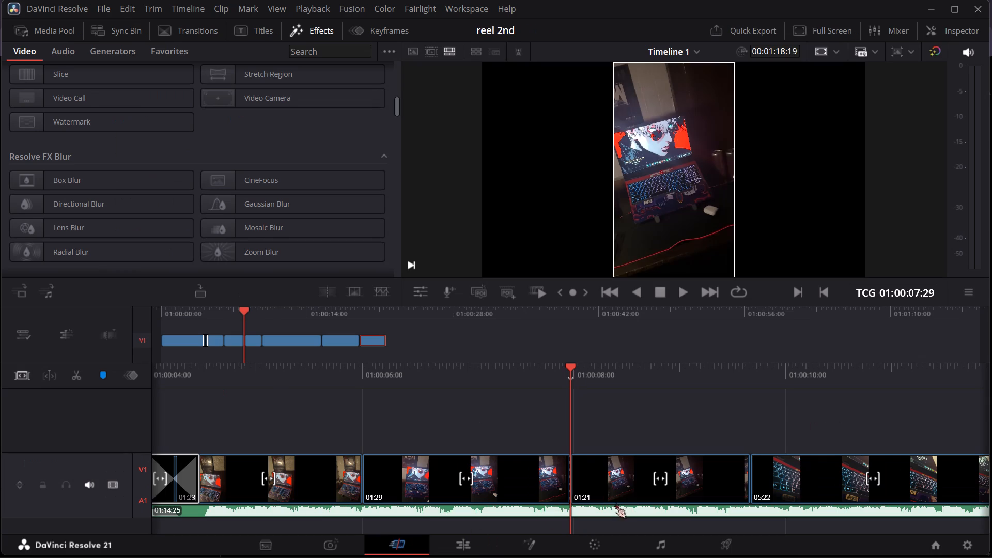
left_click(628, 487)
key("Delete")
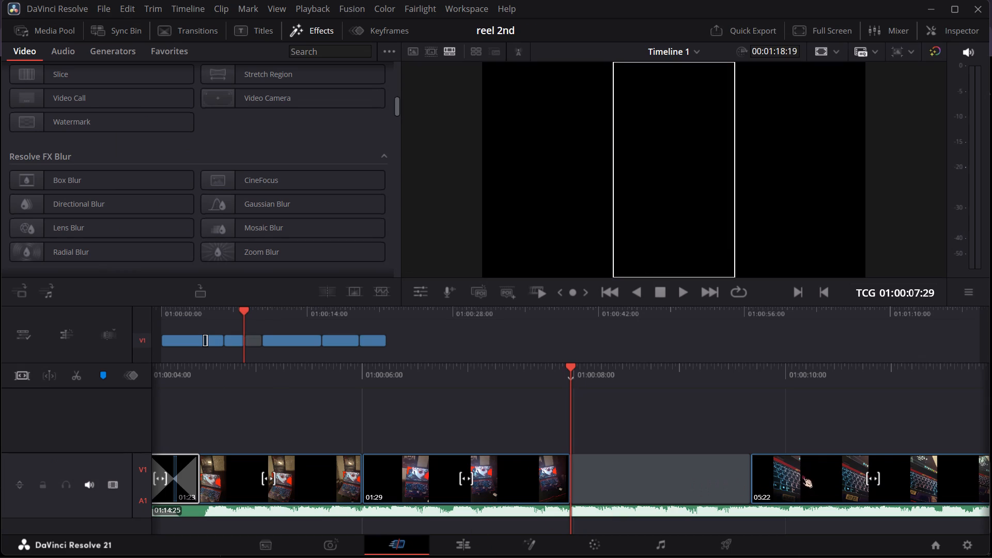
Move the three remaining clips earlier so they follow end to end from 01:00:07:29, closing the gap.
left_click_drag(802, 473, 646, 472)
scroll(905, 466, "down", 13, "ctrl")
left_click_drag(901, 467, 375, 473)
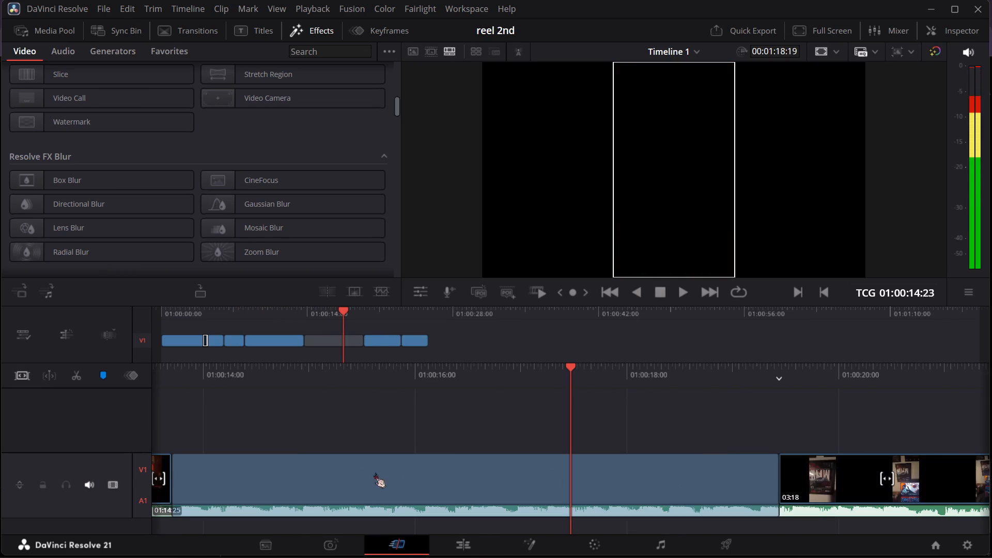
left_click_drag(375, 473, 360, 473)
scroll(625, 465, "down", 5, "ctrl")
left_click_drag(639, 460, 259, 471)
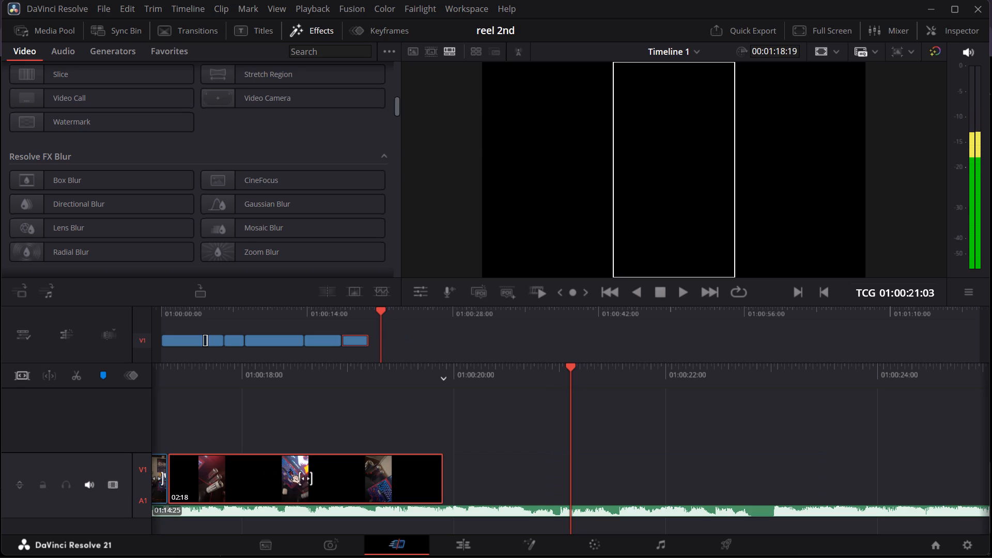
Scrub and play through the shortened clip at 01:00:06:00 and into the keyboard close-up clip to check the cut.
left_click(475, 536)
left_click_drag(699, 419, 643, 423)
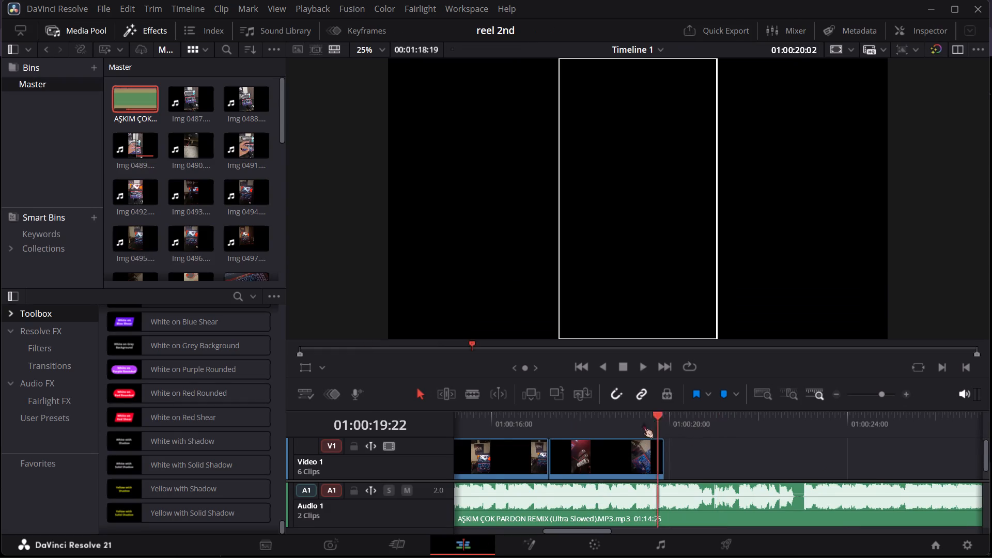
left_click_drag(643, 423, 524, 441)
left_click_drag(682, 423, 798, 418)
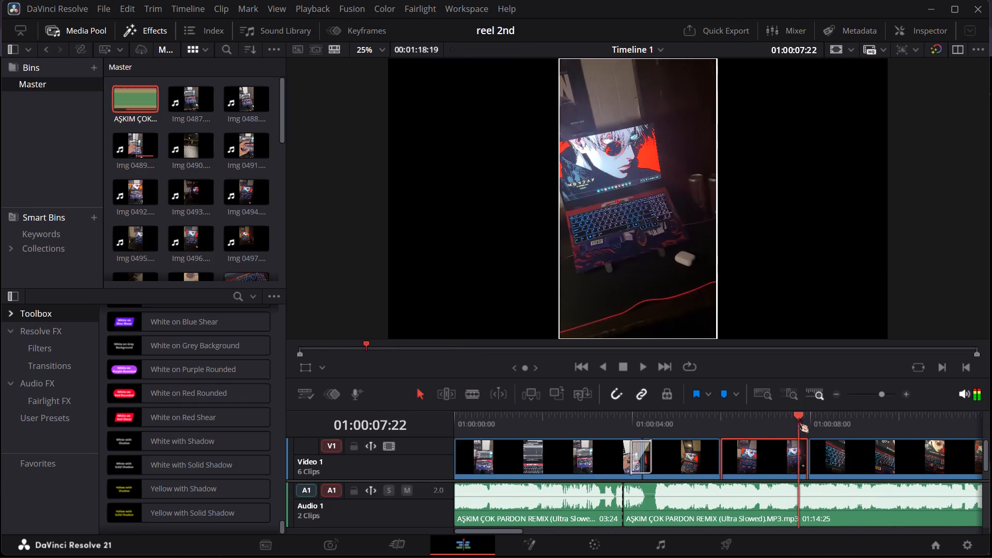
left_click_drag(798, 418, 793, 418)
left_click_drag(794, 418, 818, 415)
left_click_drag(818, 415, 733, 417)
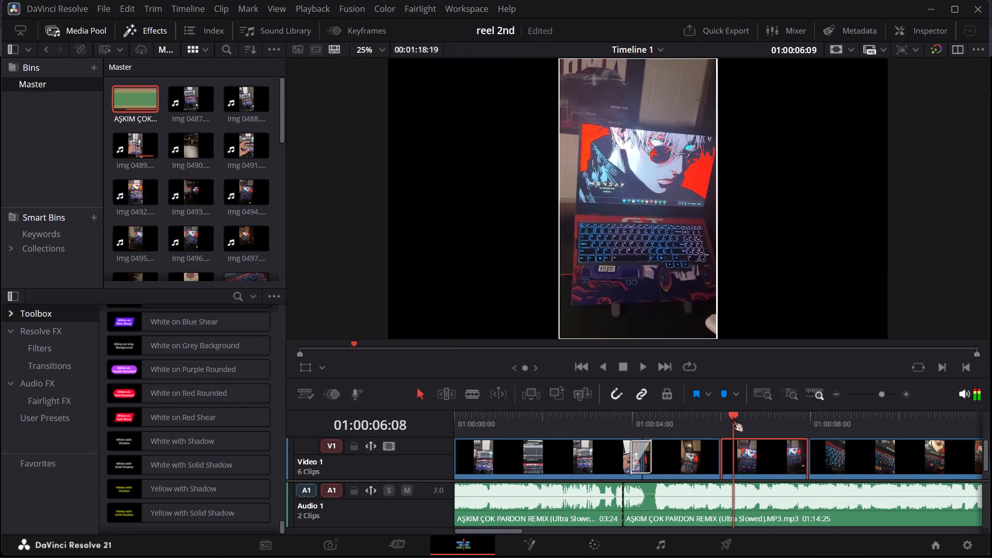
left_click_drag(733, 417, 728, 416)
left_click(639, 367)
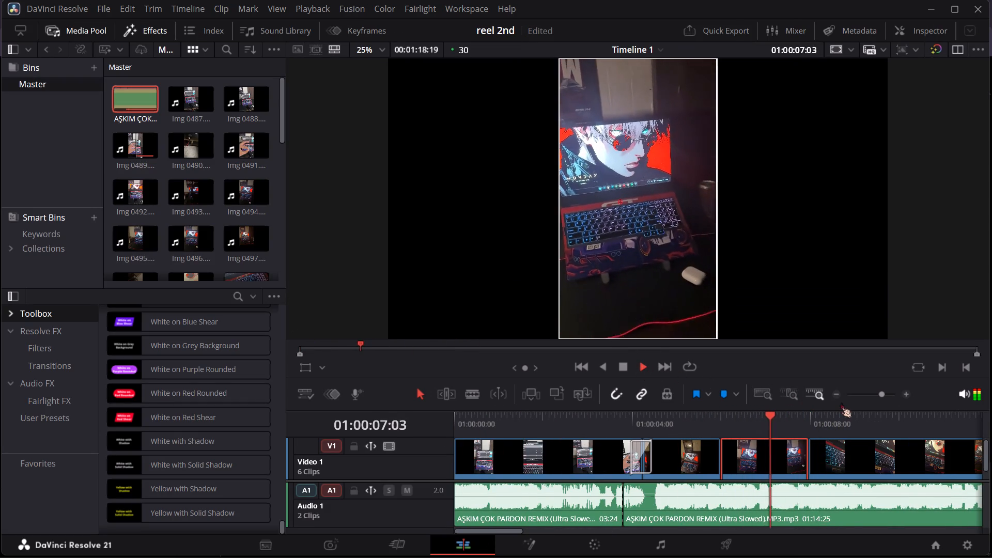
left_click(622, 367)
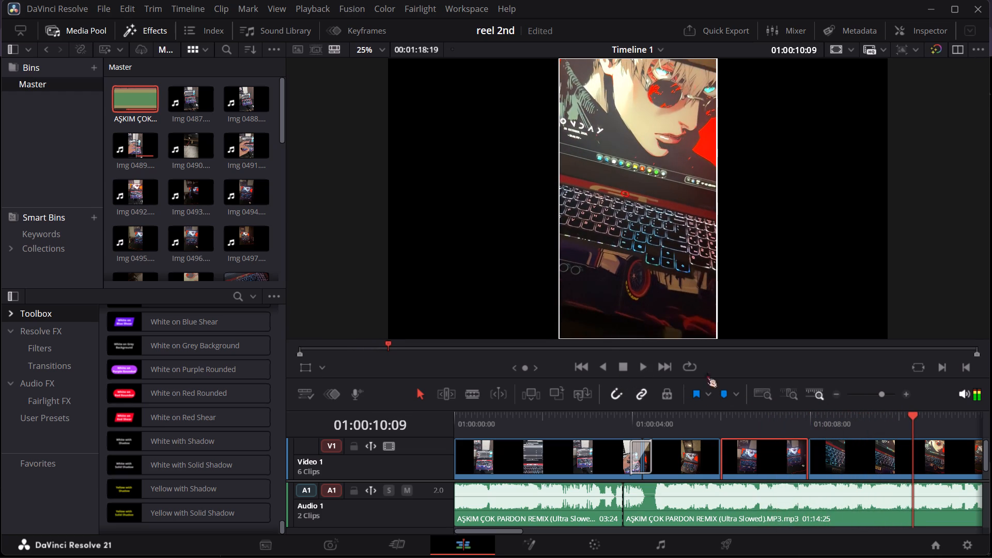
Shorten the keyboard close-up clip by splitting it at 01:00:11:22 and deleting the part after the cut.
left_click_drag(910, 412, 805, 416)
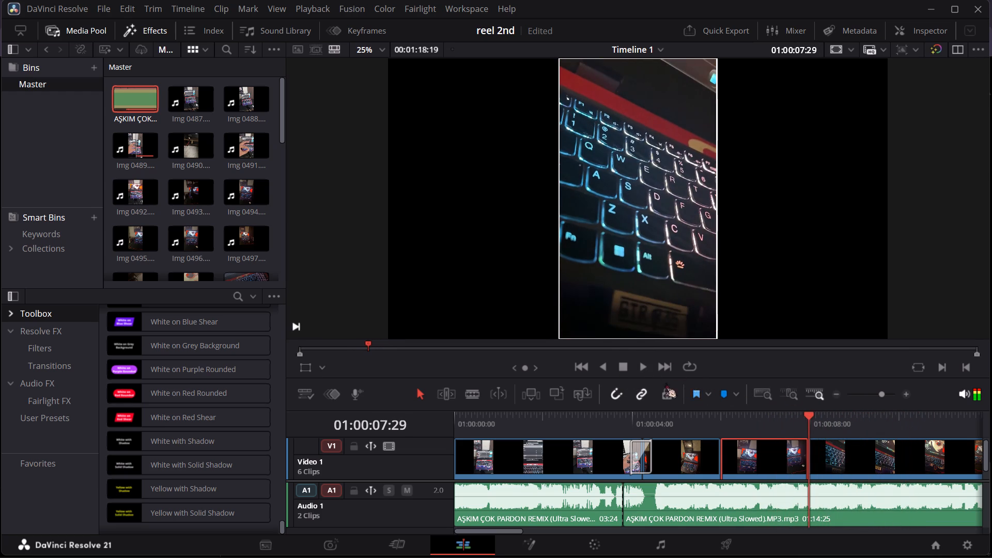
left_click(640, 369)
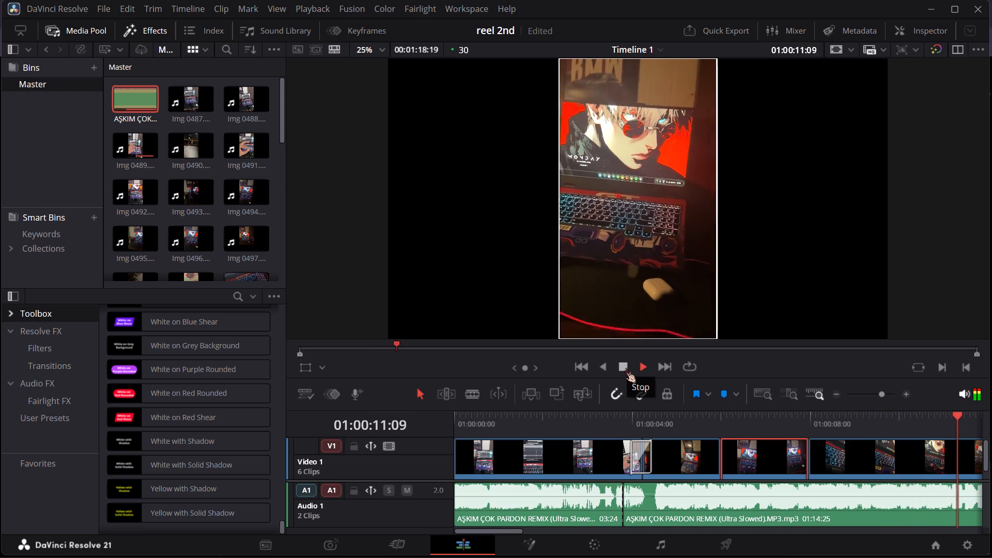
left_click(624, 367)
left_click(712, 421)
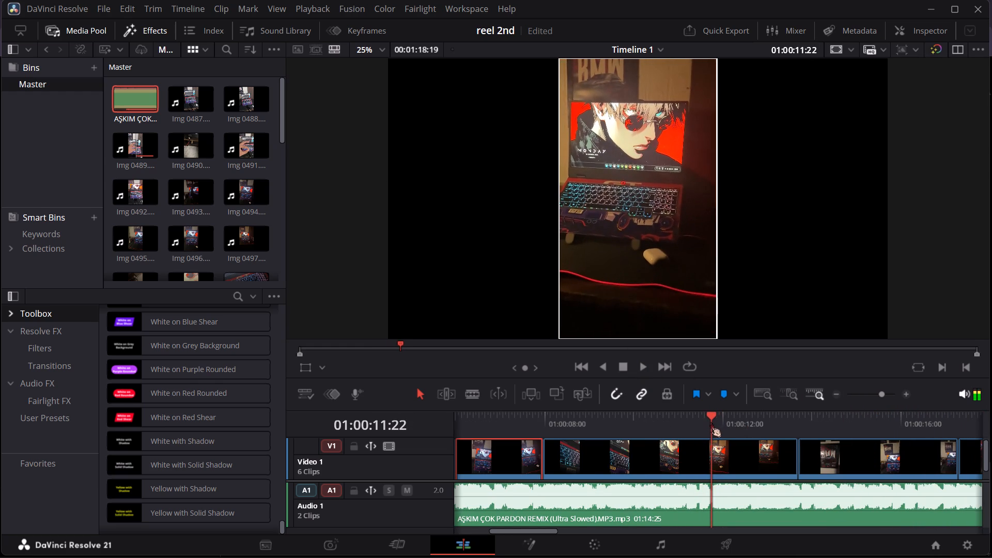
left_click(684, 443, "ctrl")
key("ctrl+b")
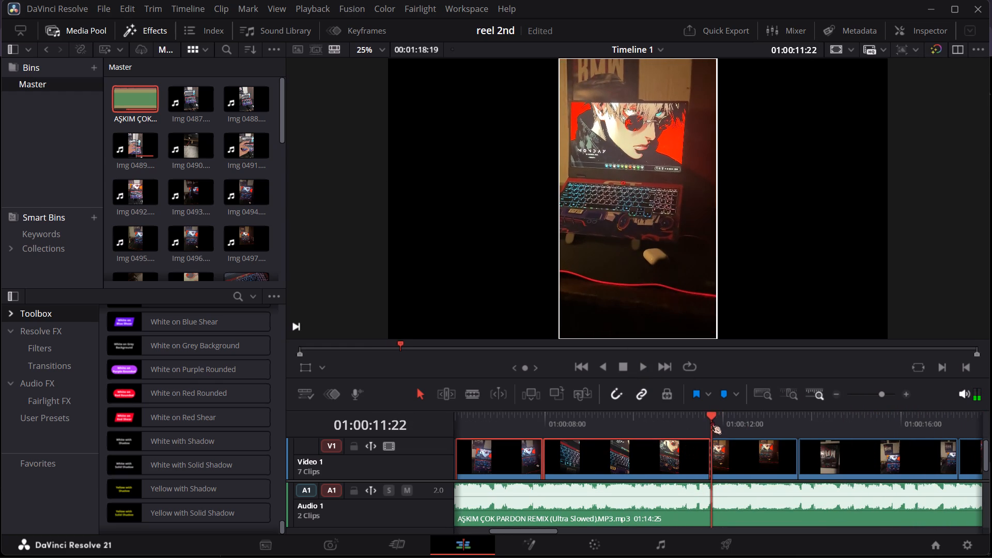
left_click(415, 545)
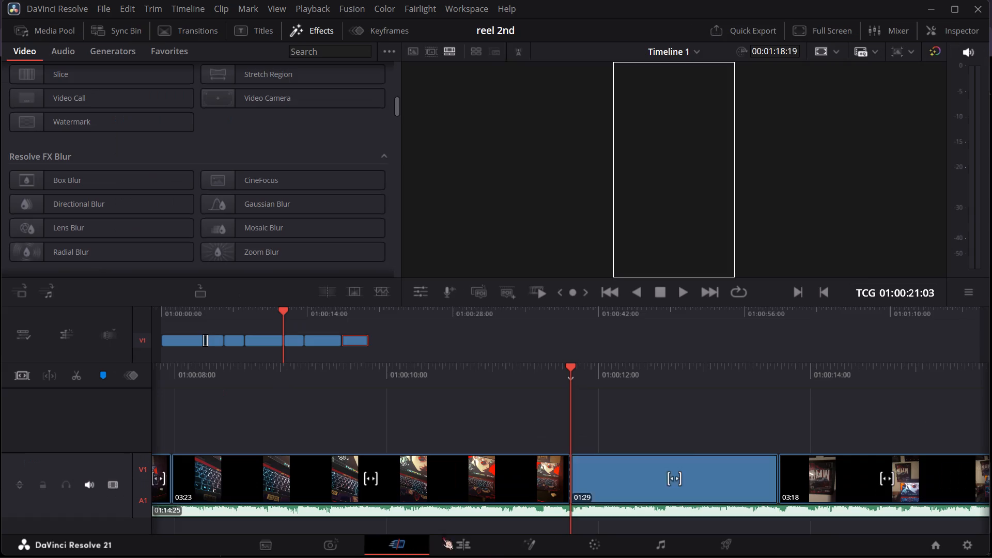
left_click(624, 471)
key("Delete")
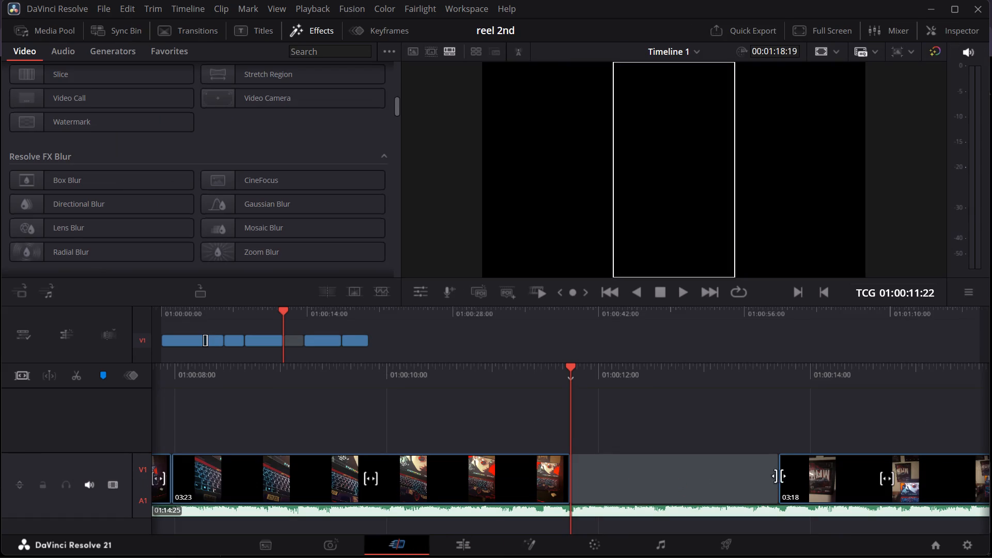
Move the two remaining clips earlier so they follow end to end from 01:00:11:22, closing the gap.
left_click_drag(797, 472, 629, 473)
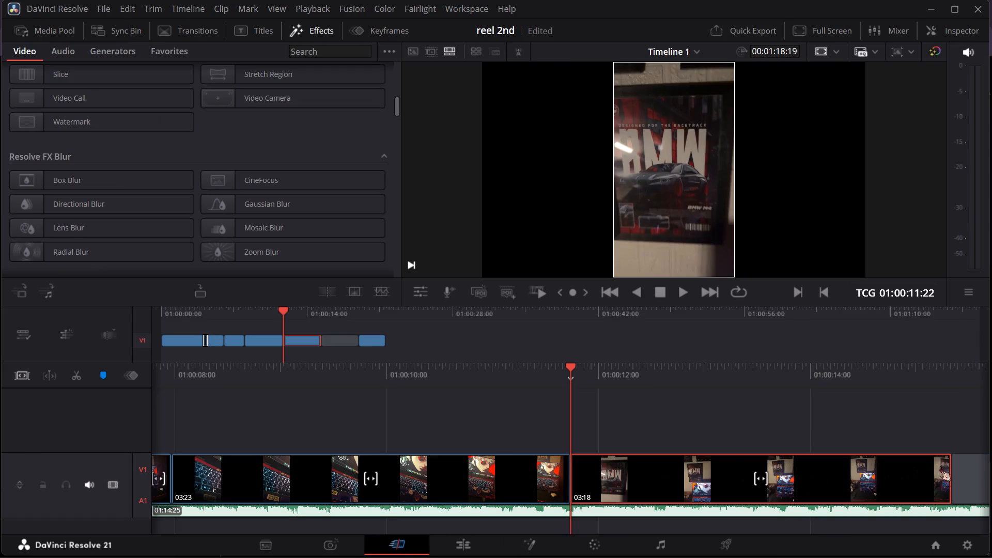
scroll(938, 466, "down", 7, "ctrl")
left_click_drag(917, 472, 624, 474)
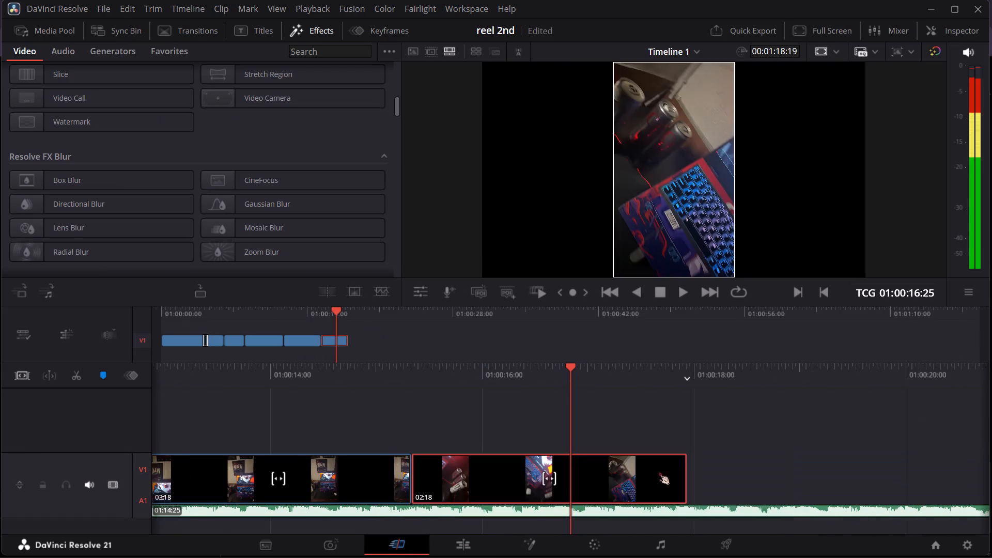
scroll(663, 469, "down", 4, "ctrl")
scroll(665, 467, "up", 4, "ctrl")
Shorten the BMW poster clip Img 0513.mp4 by splitting it at 01:00:14:05 and deleting the part after the cut.
left_click(476, 538)
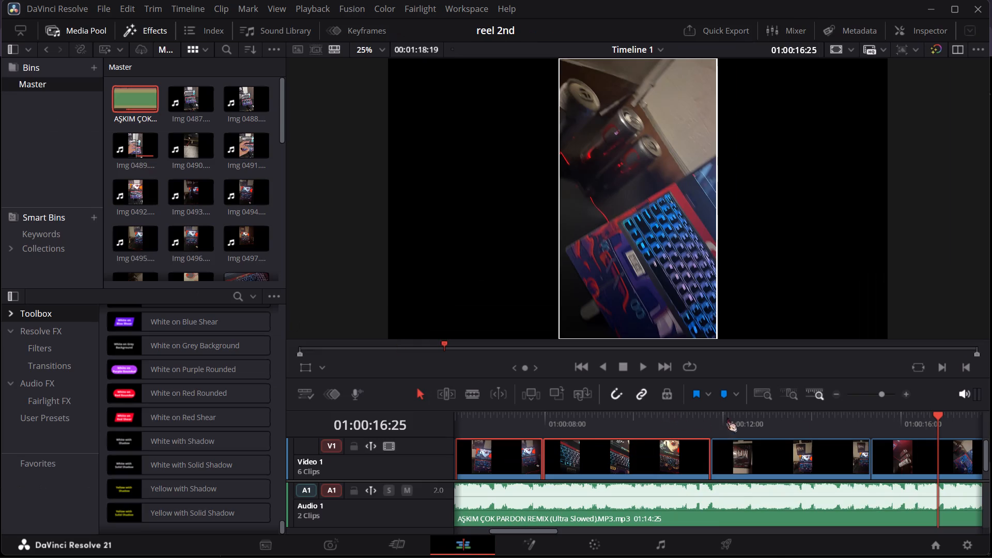
left_click_drag(893, 413, 623, 427)
left_click_drag(602, 416, 577, 420)
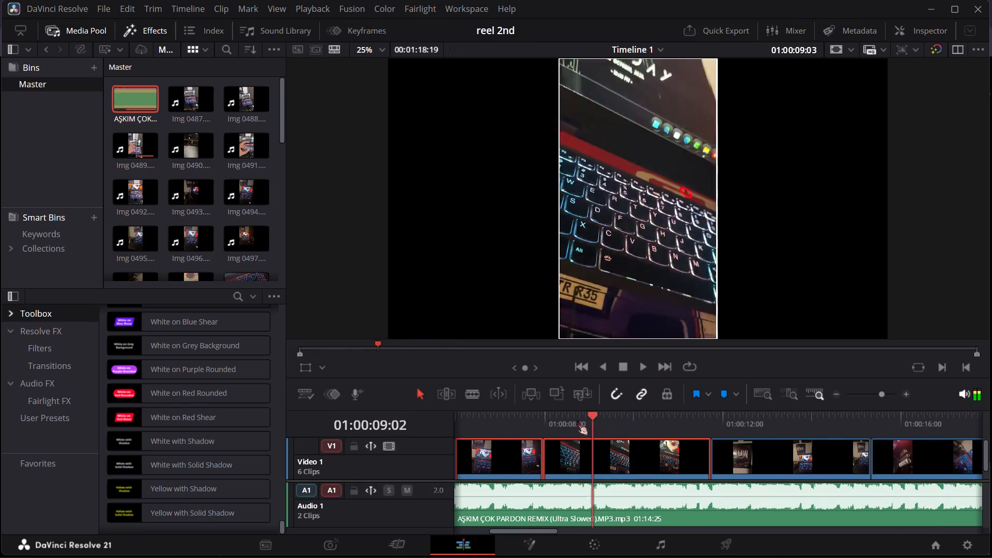
left_click_drag(577, 420, 503, 422)
left_click_drag(640, 361, 645, 364)
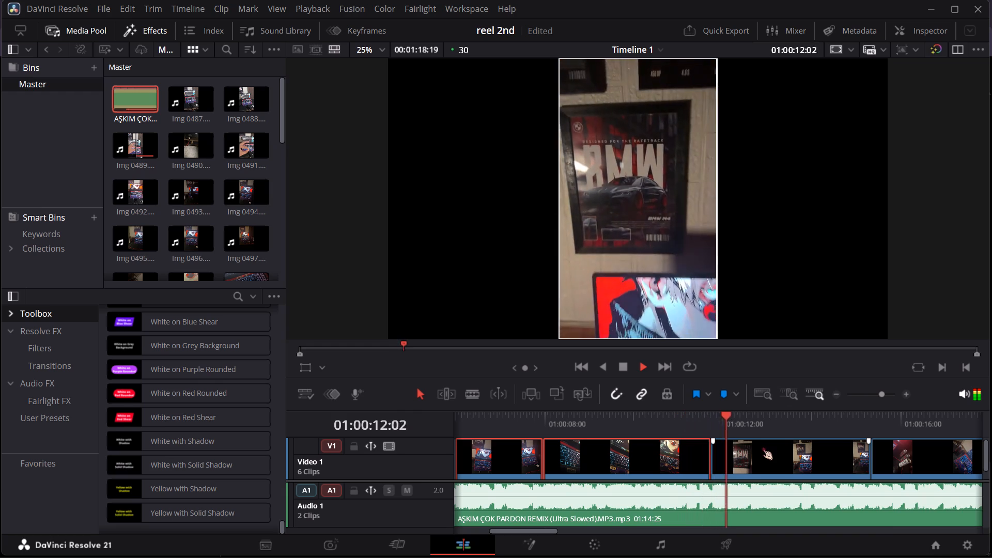
key("space")
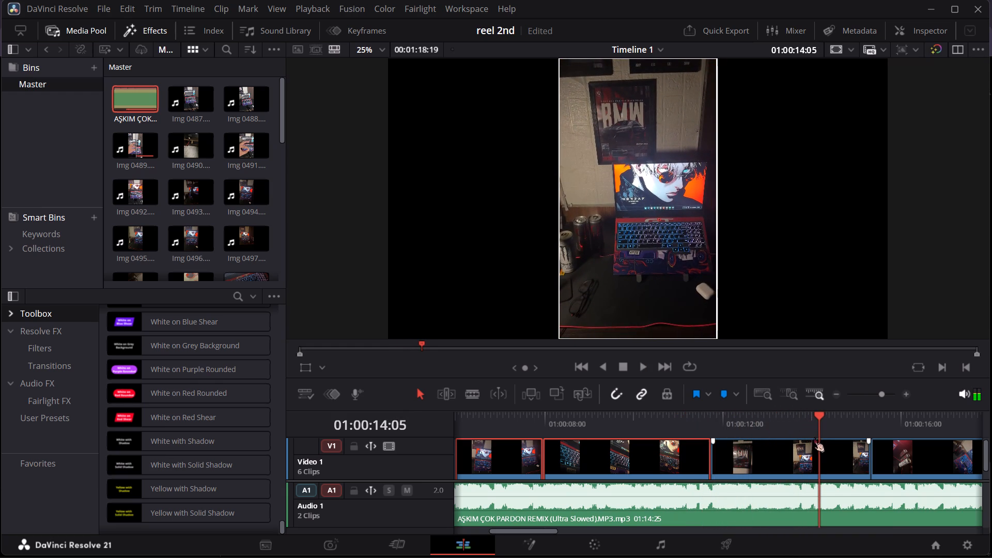
left_click(760, 465)
key("ctrl+b")
left_click(845, 453)
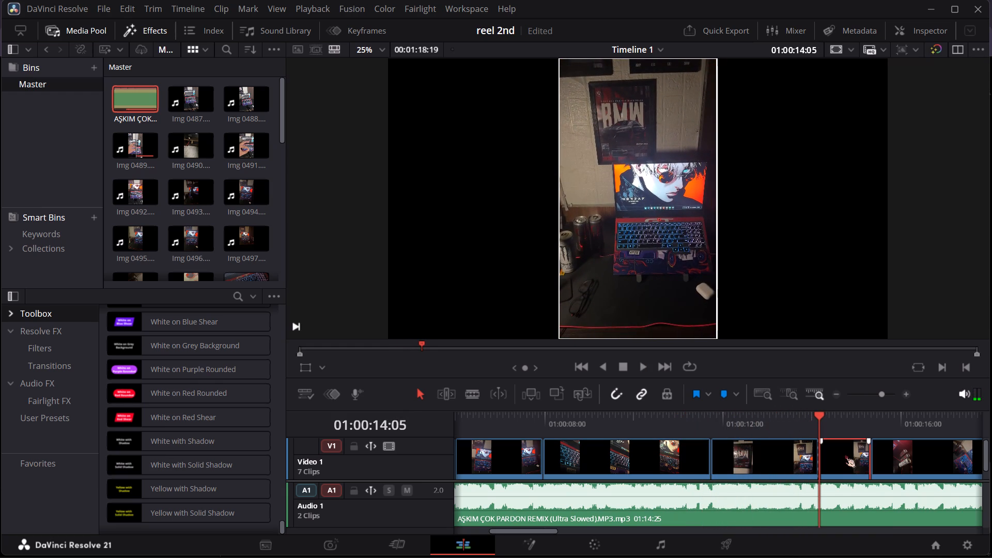
left_click_drag(858, 459, 858, 446)
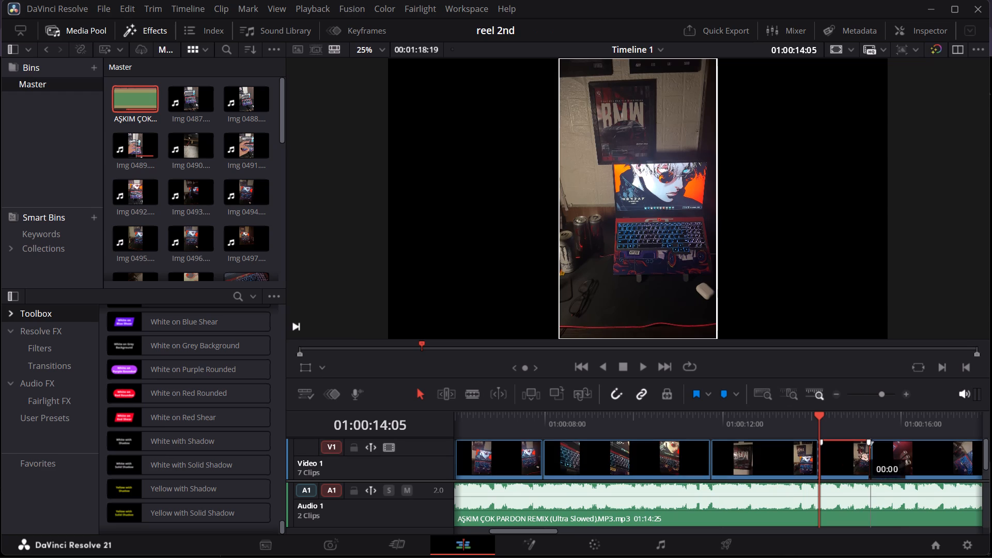
left_click_drag(858, 446, 857, 486)
left_click(403, 541)
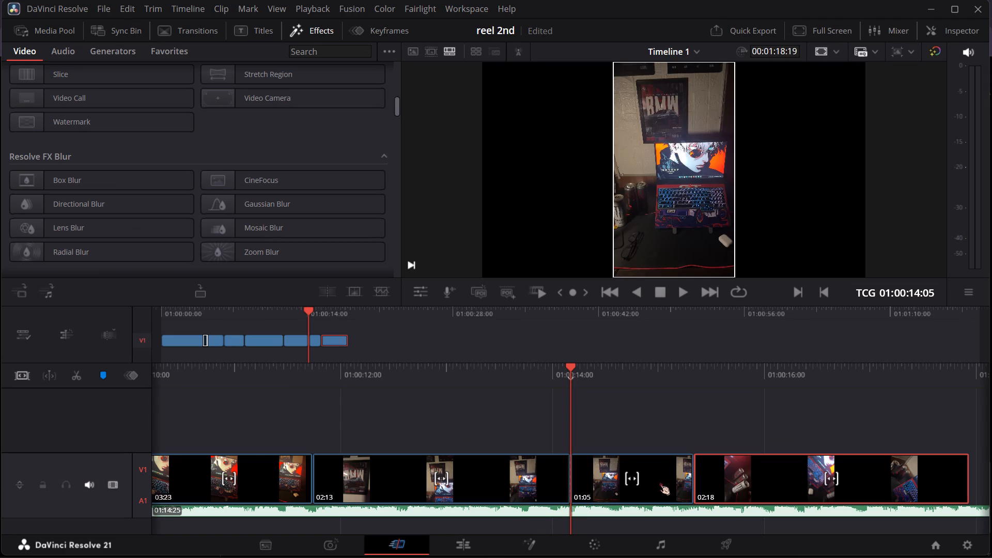
left_click(657, 480)
key("Delete")
Move the drink cans clip Img 0514(1).mp4 earlier so it starts at 01:00:14:05, closing the gap.
left_click(480, 533)
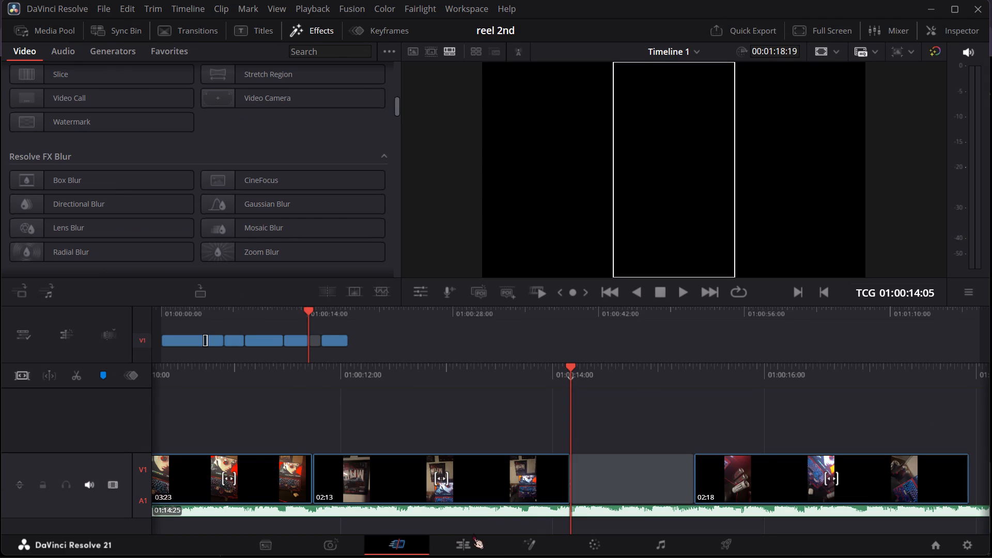
left_click(471, 535)
left_click_drag(910, 453, 857, 454)
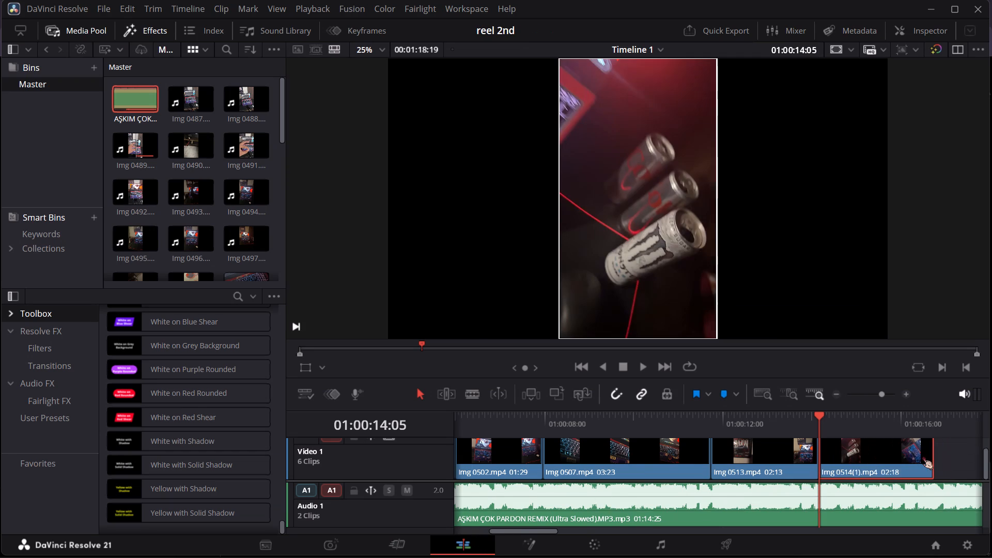
Play the reel from the start through the drink cans clip twice to check the cuts, and return to 01:00:00:00.
scroll(921, 456, "down", 20, "ctrl")
scroll(921, 456, "down", 4, "ctrl")
scroll(853, 444, "up", 12, "ctrl")
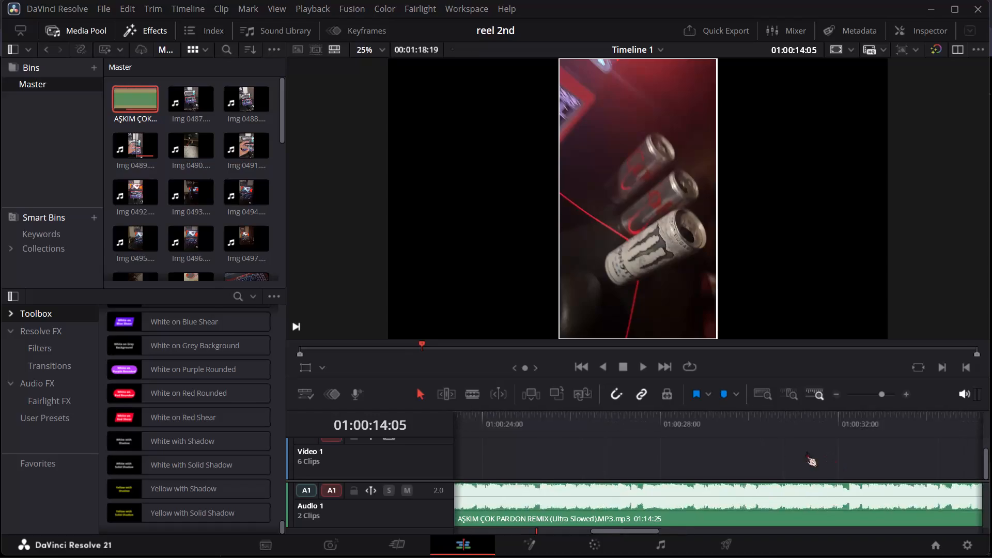
scroll(806, 452, "up", 20, "ctrl")
scroll(806, 452, "up", 3, "ctrl")
left_click_drag(721, 428, 364, 421)
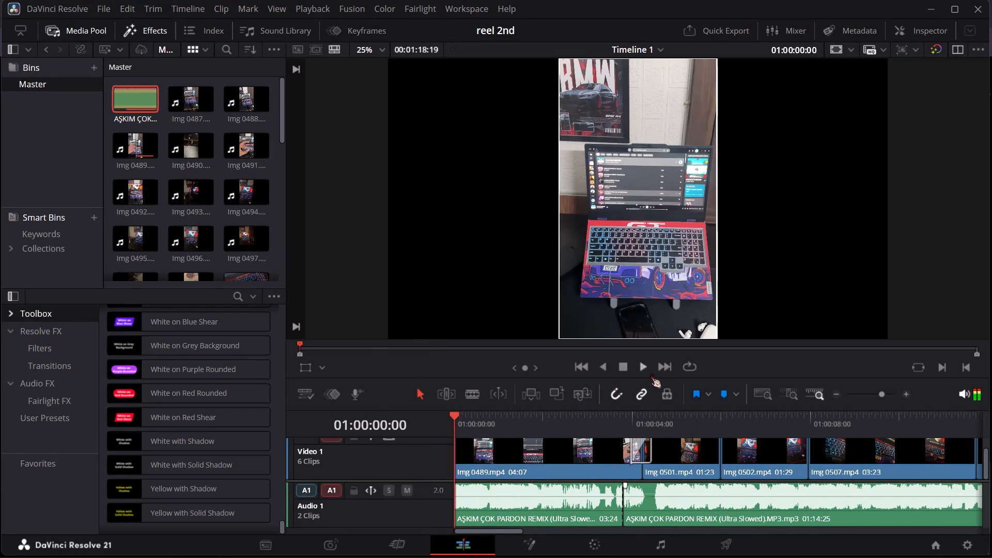
left_click(641, 365)
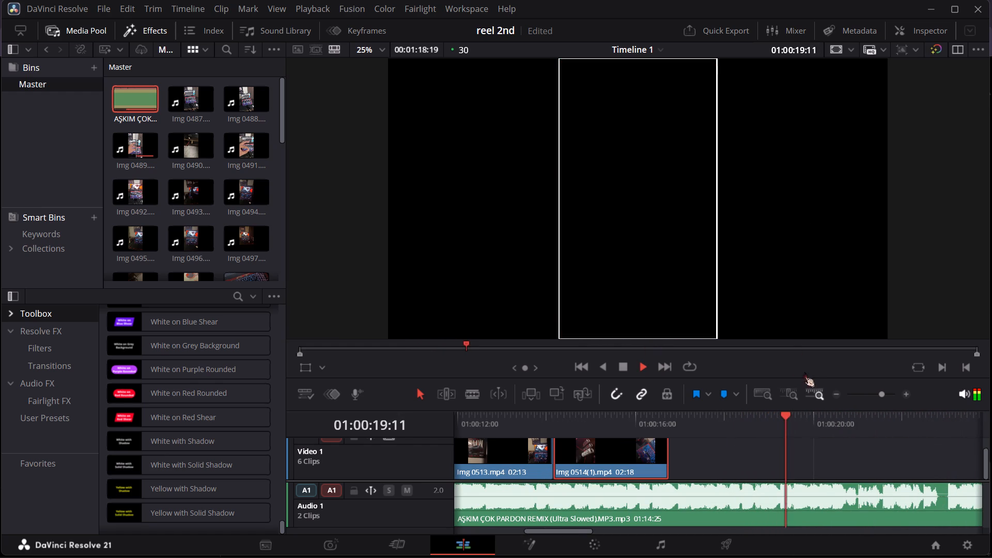
left_click_drag(782, 434, 343, 483)
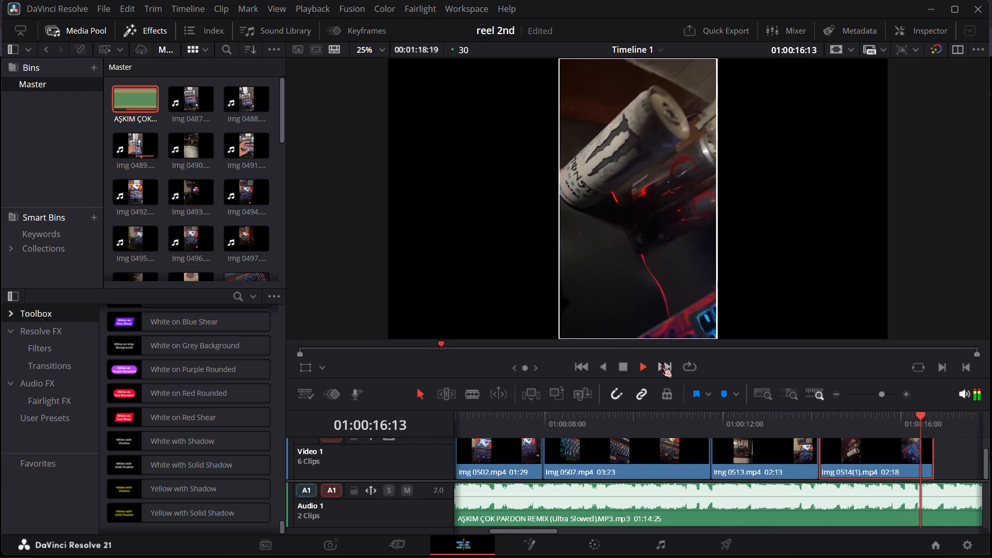
key("space")
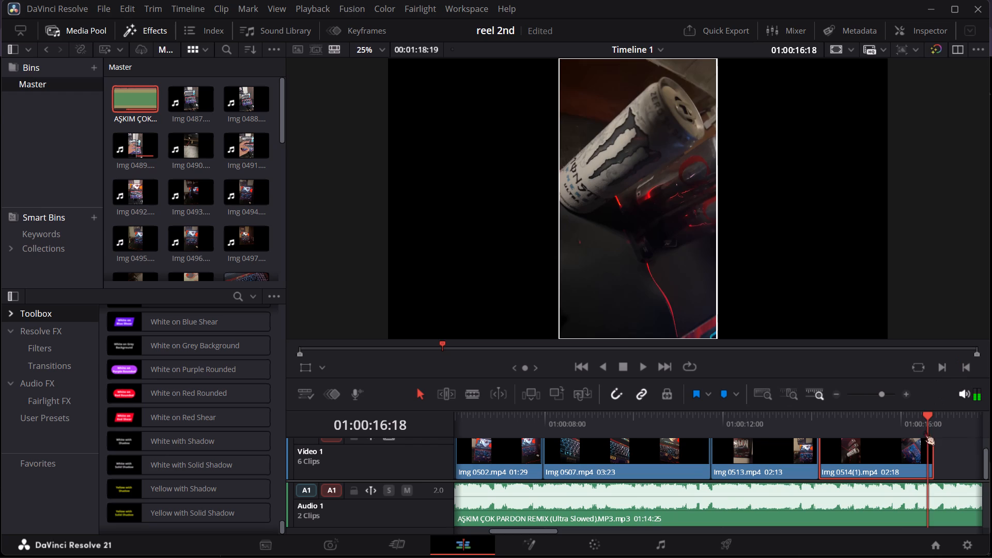
left_click_drag(921, 419, 300, 430)
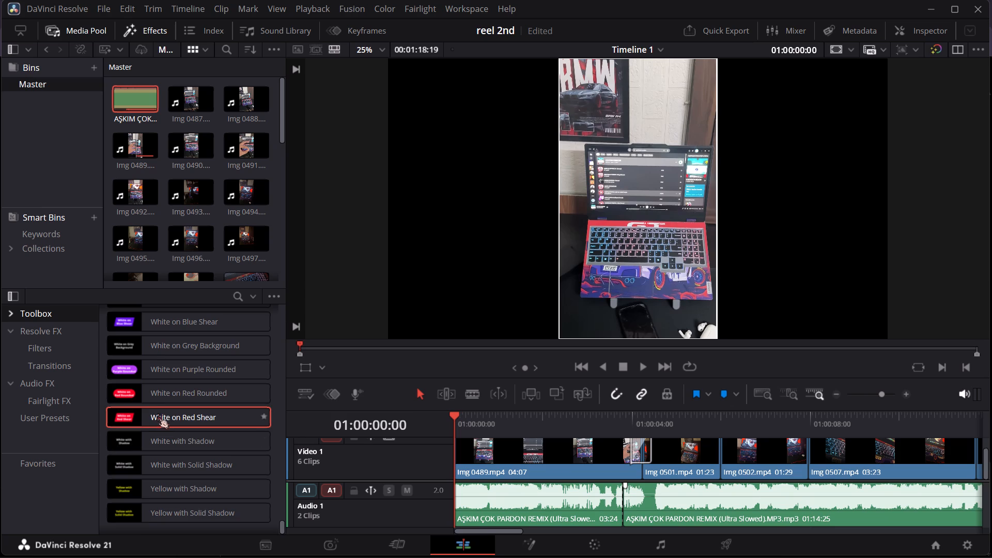
Look through the Toolbox effects, stinger transitions and generated backgrounds for something to add to the reel.
scroll(154, 411, "up", 16)
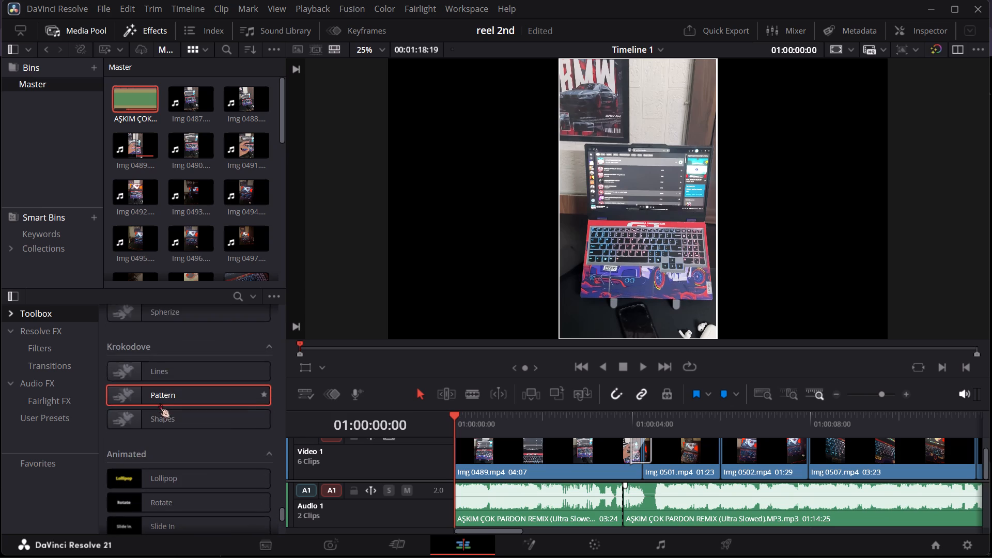
scroll(159, 403, "up", 20)
scroll(159, 403, "up", 8)
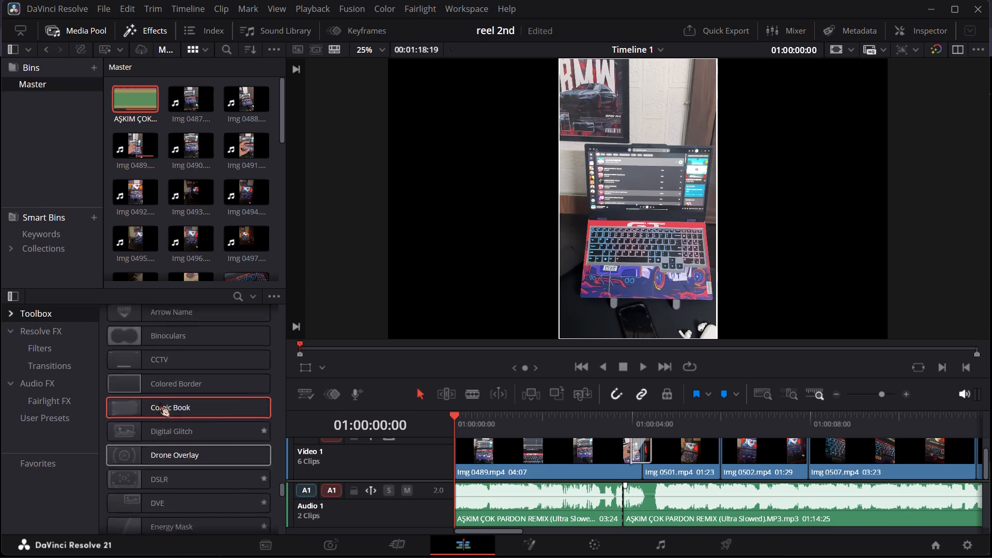
scroll(159, 402, "up", 10)
scroll(159, 400, "up", 11)
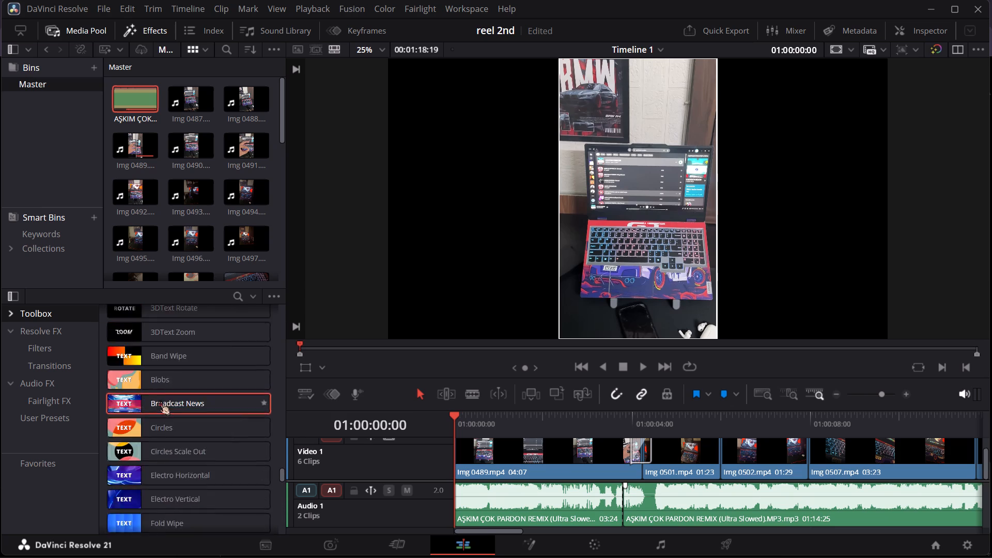
scroll(159, 400, "up", 5)
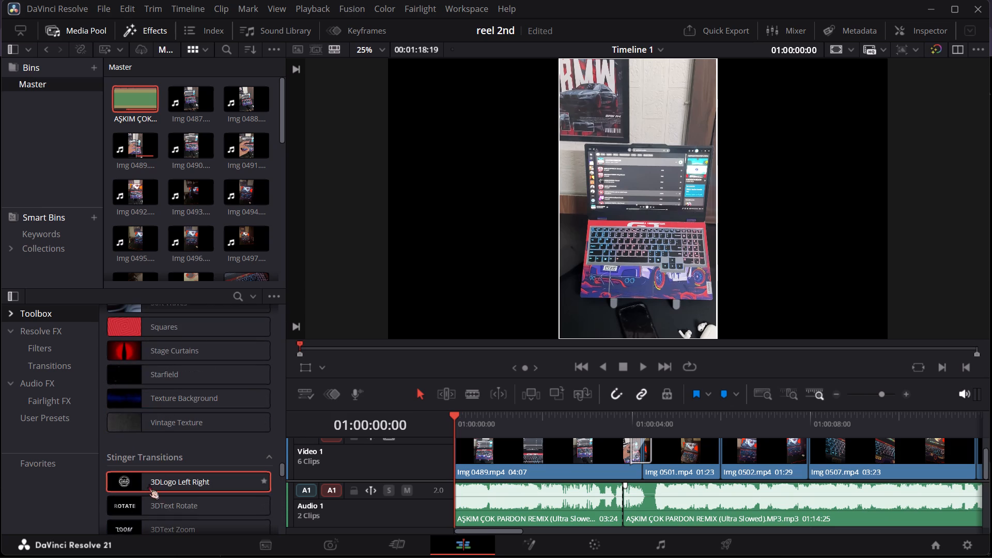
scroll(148, 482, "down", 2)
scroll(148, 482, "up", 10)
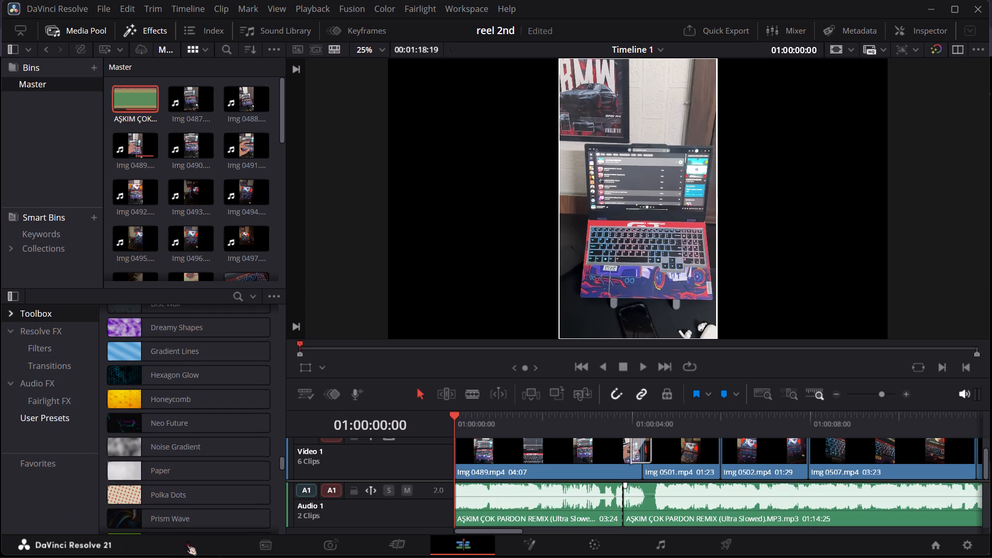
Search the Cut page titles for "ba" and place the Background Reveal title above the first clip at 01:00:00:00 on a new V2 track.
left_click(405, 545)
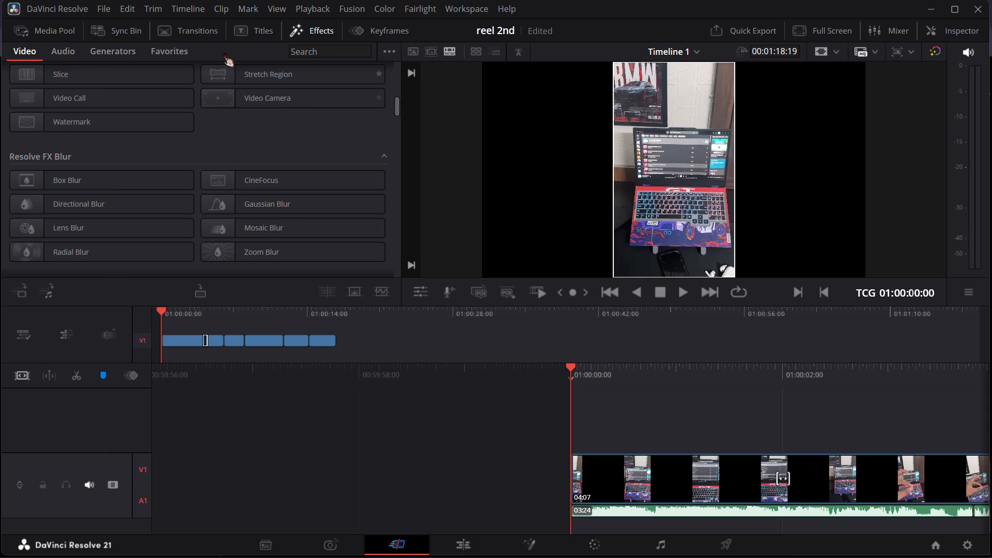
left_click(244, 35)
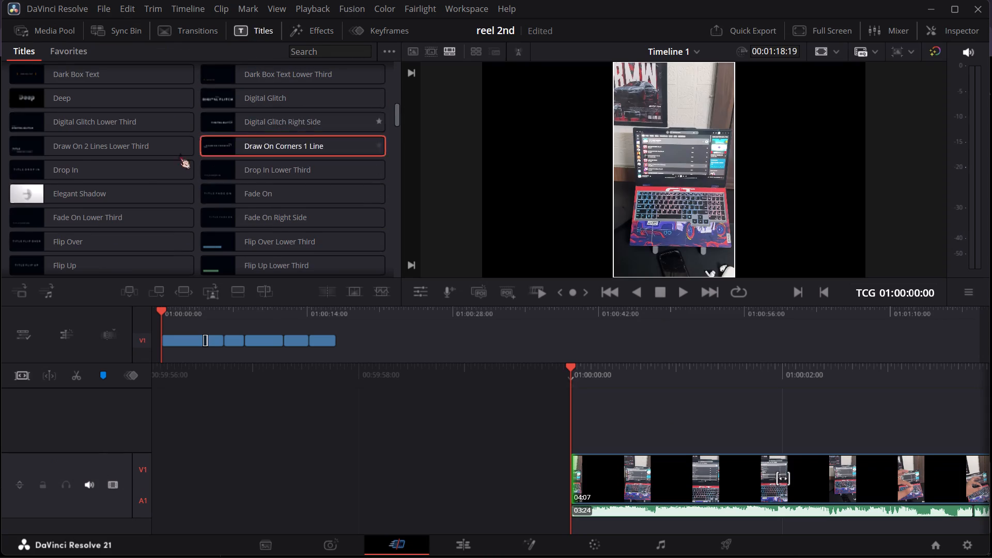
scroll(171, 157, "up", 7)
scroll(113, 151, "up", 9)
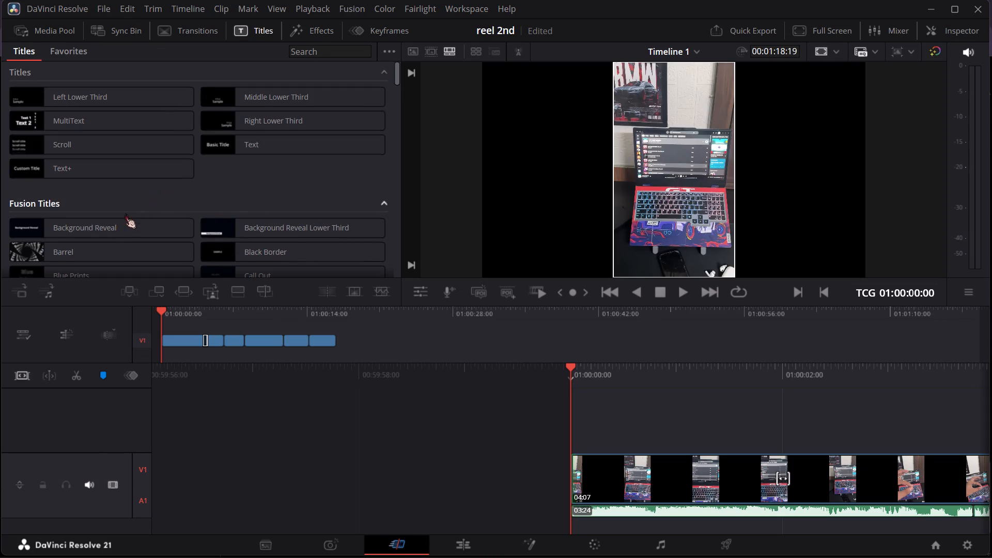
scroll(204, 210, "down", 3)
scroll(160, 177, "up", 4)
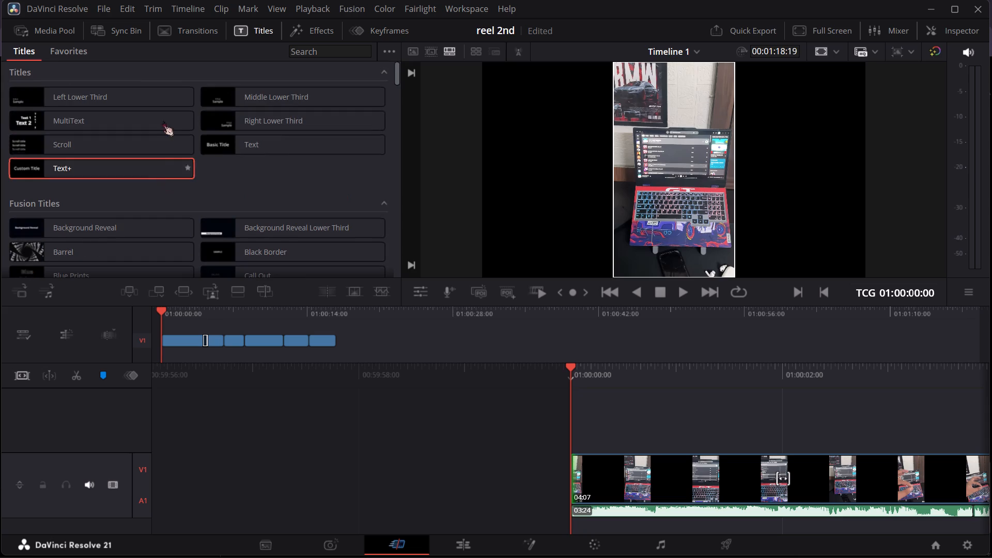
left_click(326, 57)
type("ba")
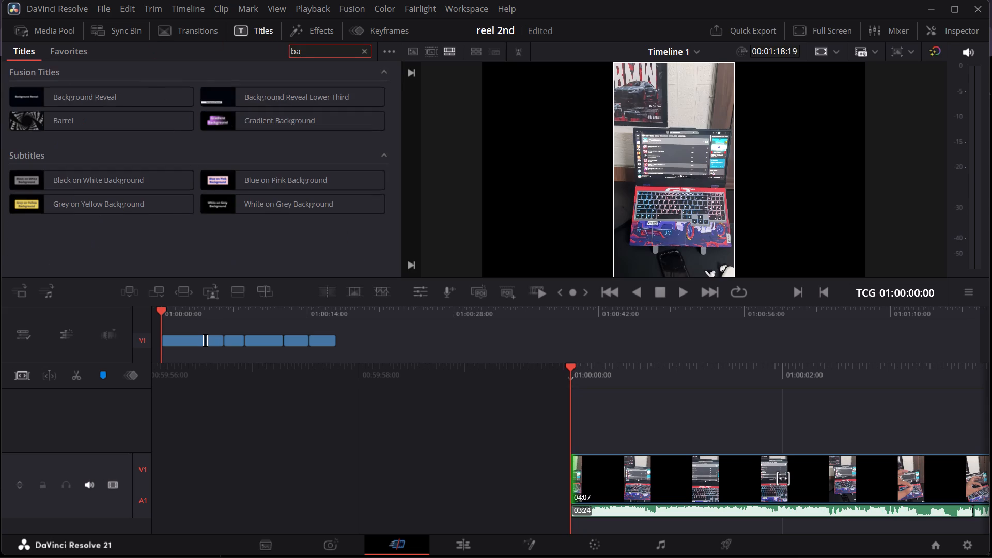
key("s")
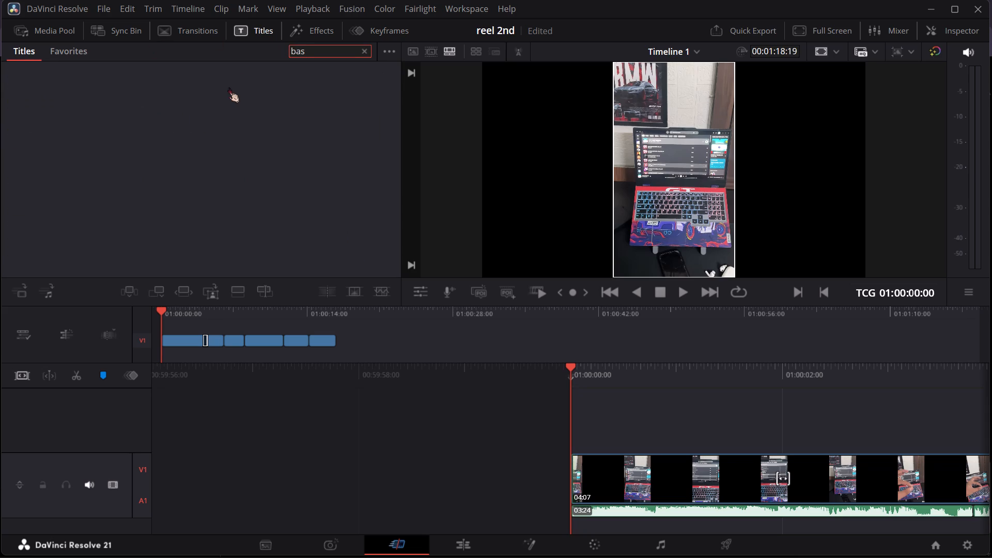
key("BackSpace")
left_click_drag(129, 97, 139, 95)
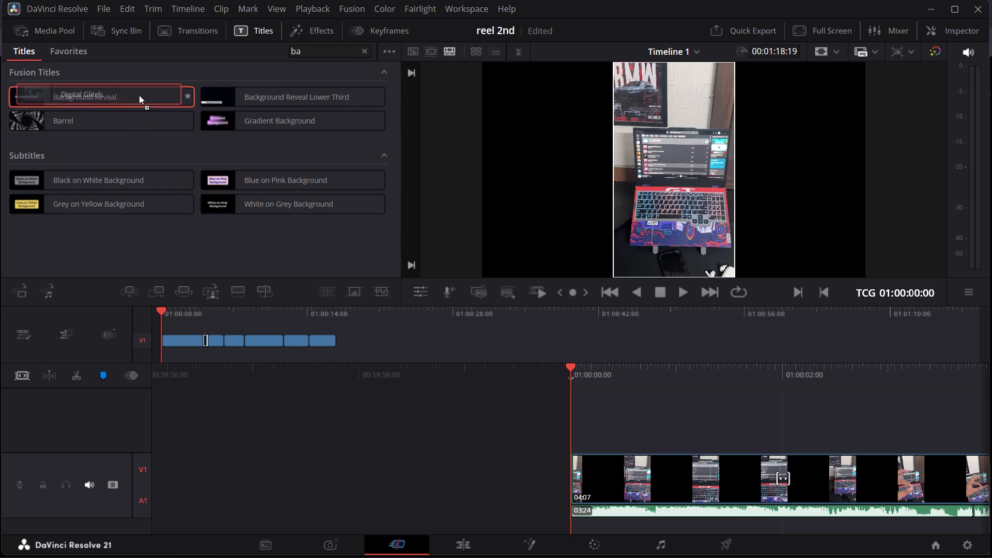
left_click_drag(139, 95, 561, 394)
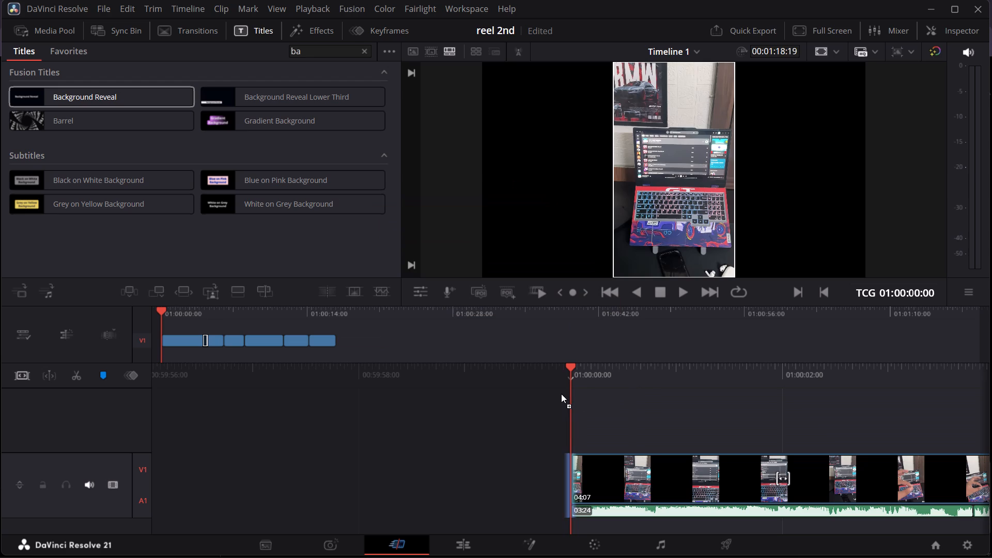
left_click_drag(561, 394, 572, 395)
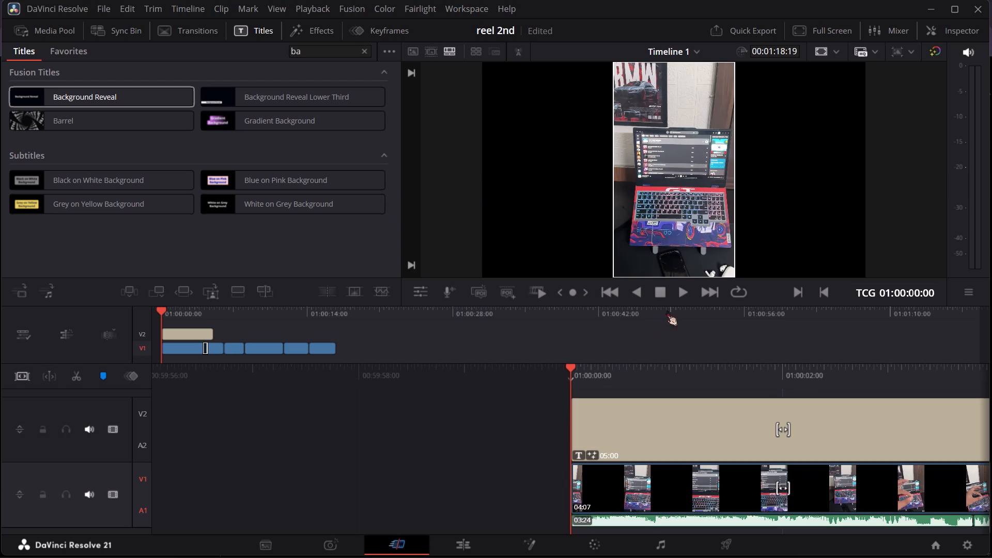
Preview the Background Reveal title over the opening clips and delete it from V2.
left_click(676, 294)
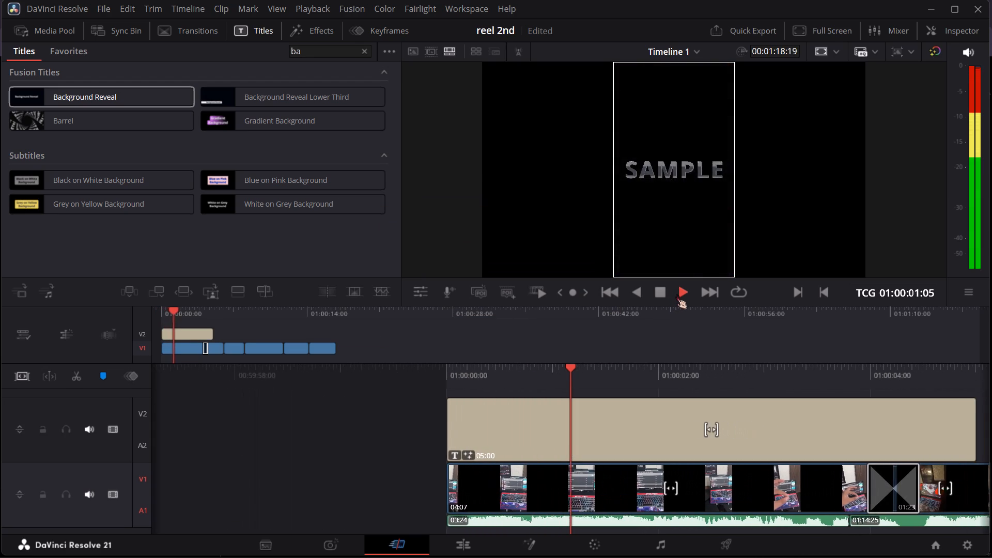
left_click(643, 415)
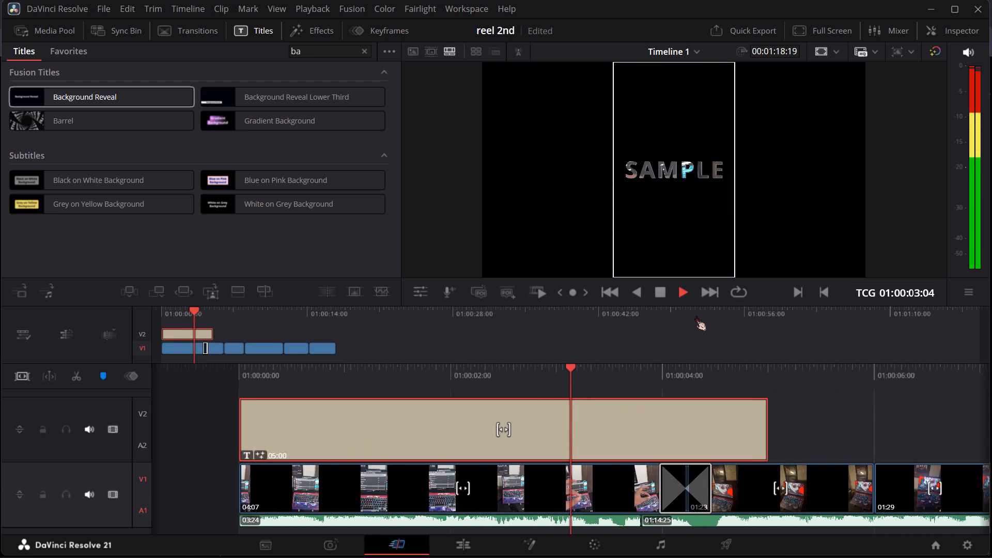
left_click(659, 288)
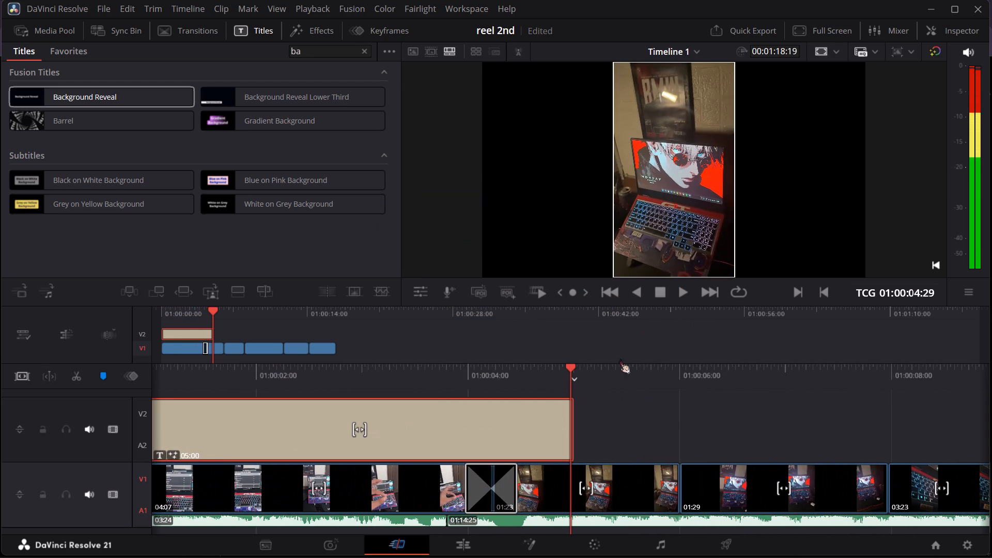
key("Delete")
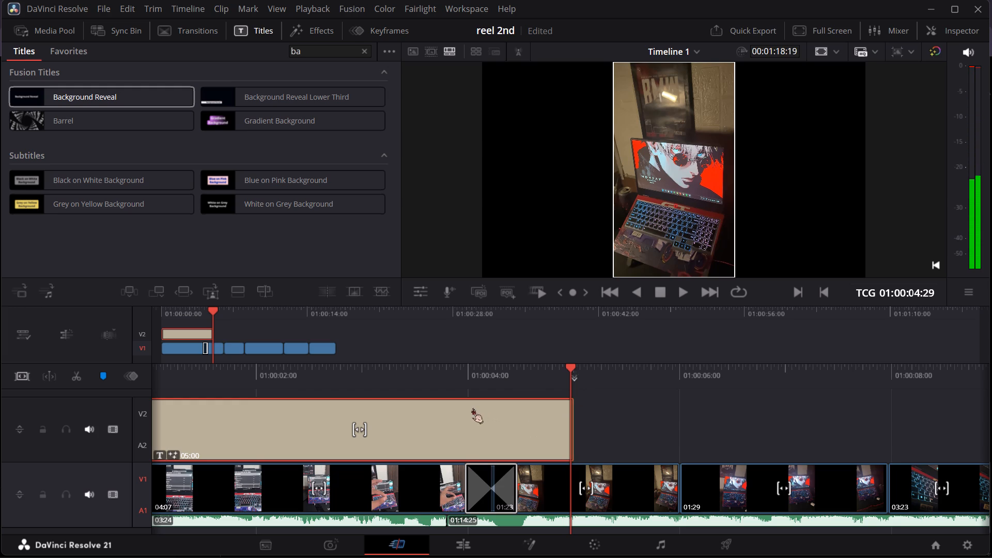
Delete the Background Reveal title from track V2.
left_click(473, 408)
key("Delete")
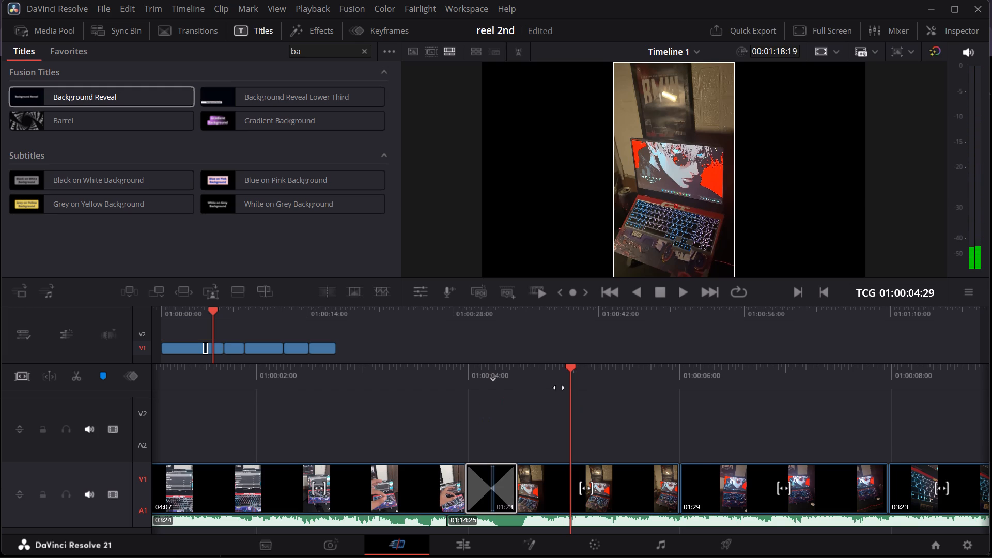
Clear the titles search and place the basic Text title on V2 above the first clip at 01:00:00:00.
left_click_drag(560, 377, 991, 383)
left_click_drag(600, 382, 764, 363)
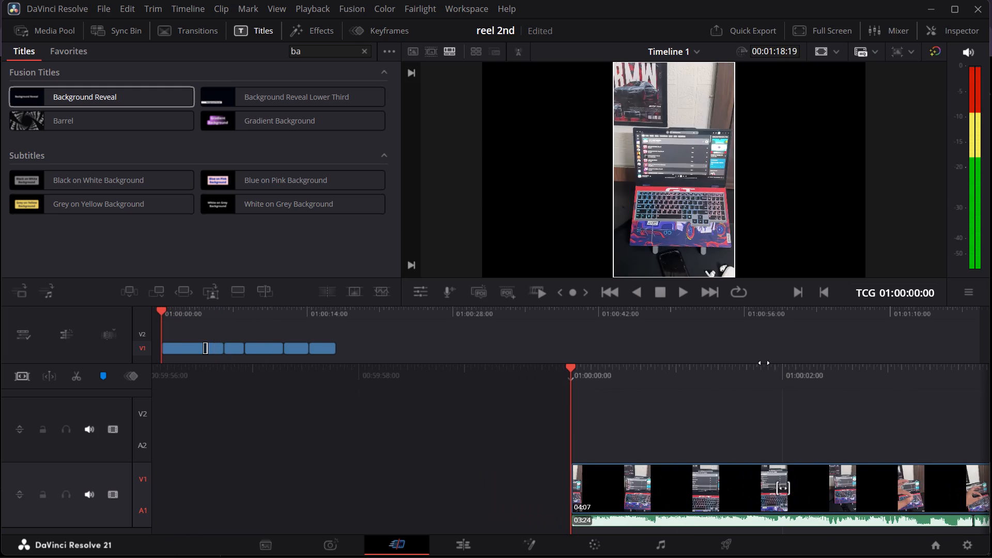
left_click_drag(764, 363, 772, 362)
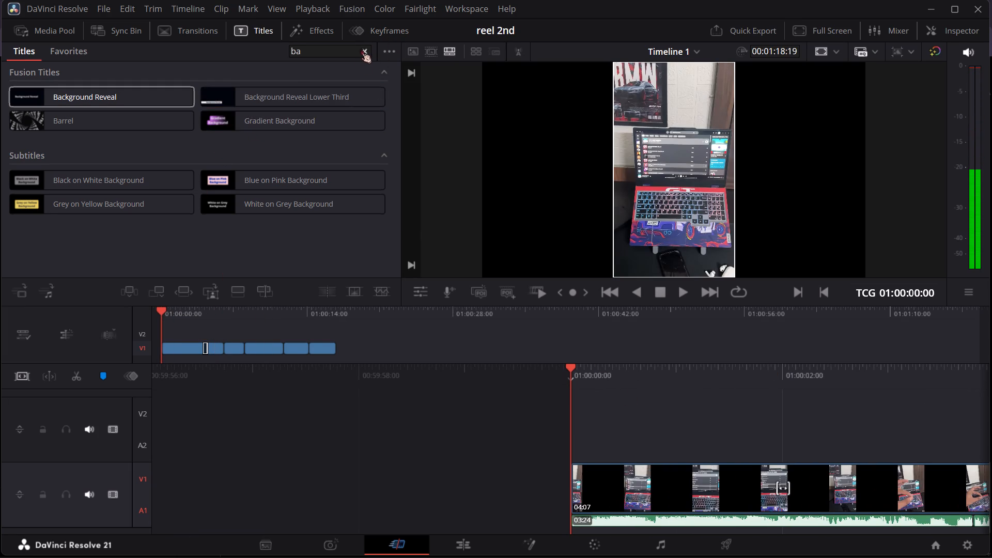
left_click(360, 48)
left_click_drag(237, 146, 467, 241)
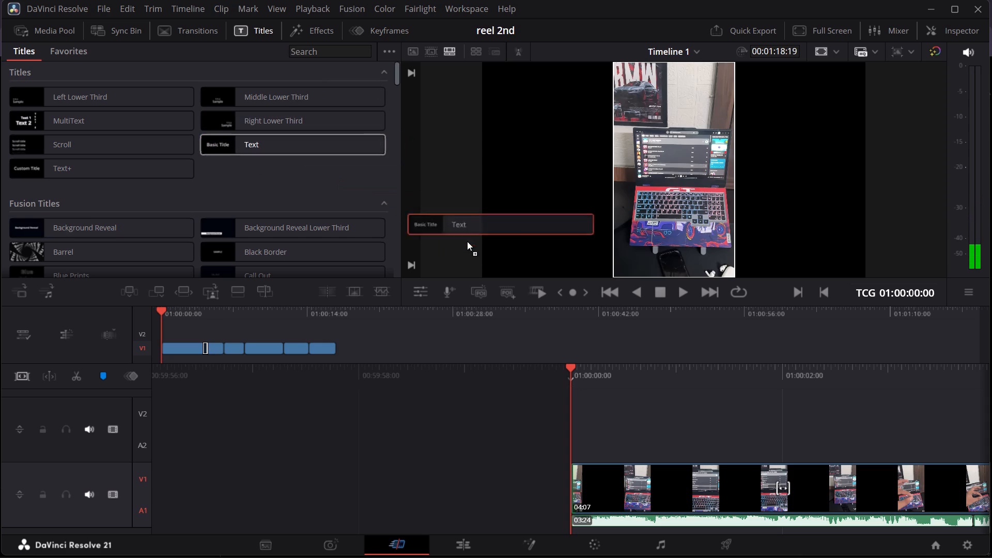
left_click_drag(467, 241, 571, 409)
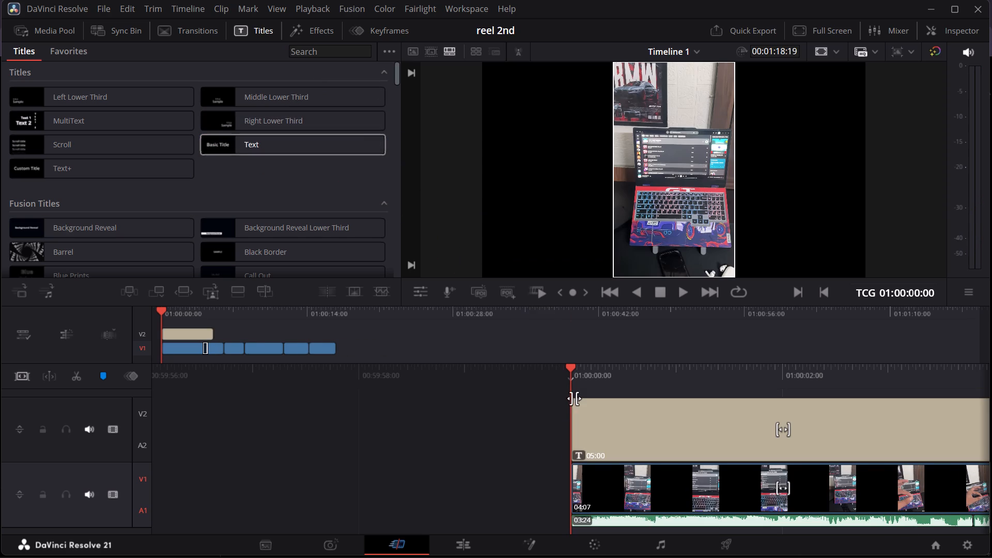
Play the opening clips with the Basic Title overlay to past 01:00:05:00 and return to 01:00:00:00.
left_click(684, 296)
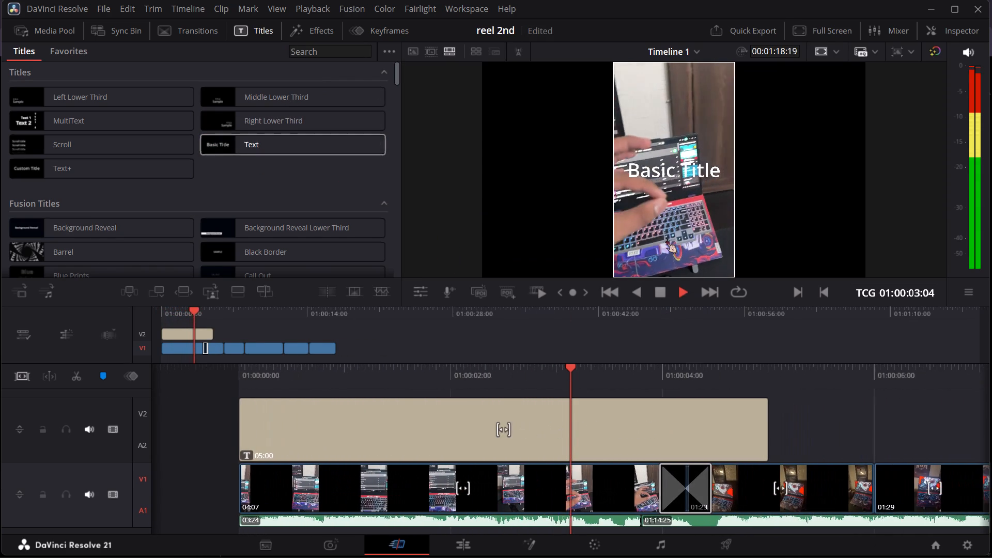
left_click_drag(672, 360, 649, 363)
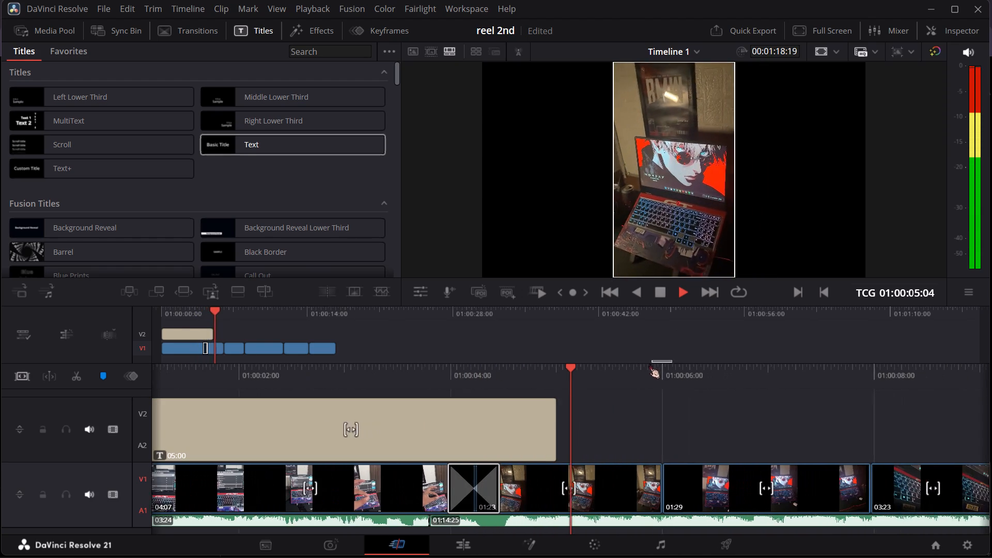
left_click_drag(649, 363, 666, 363)
left_click_drag(657, 364, 990, 306)
left_click_drag(615, 379, 835, 349)
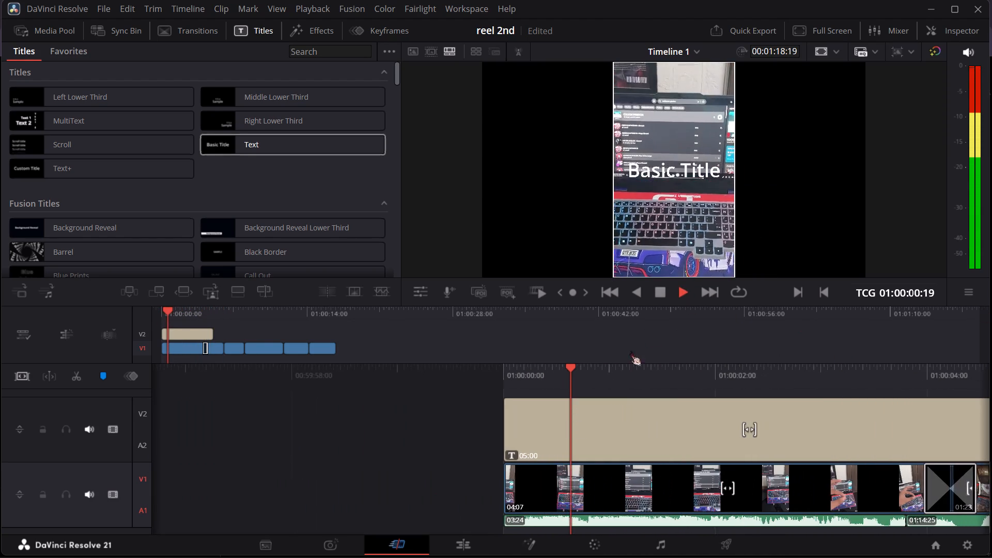
left_click_drag(624, 362, 763, 328)
left_click_drag(631, 386, 881, 339)
left_click(663, 299)
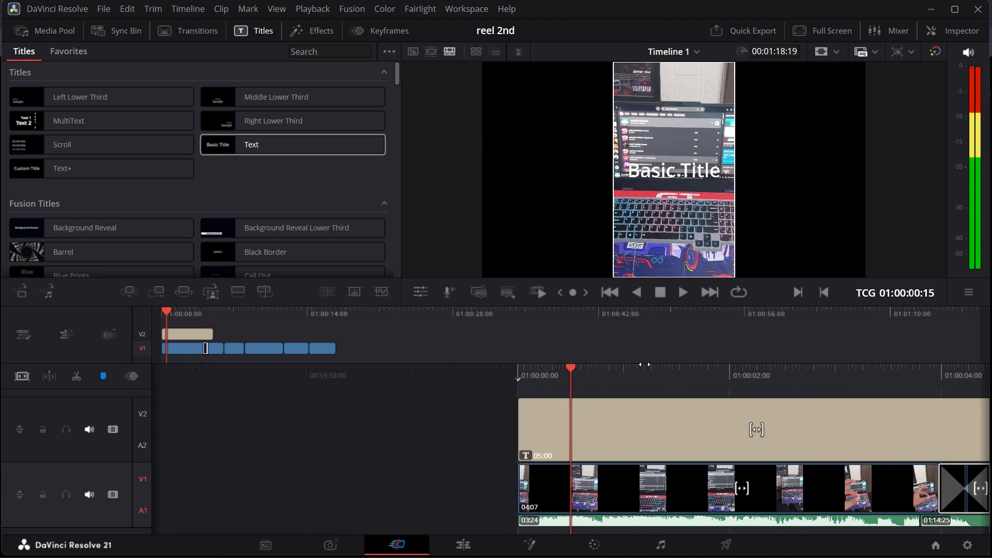
left_click_drag(639, 368, 775, 373)
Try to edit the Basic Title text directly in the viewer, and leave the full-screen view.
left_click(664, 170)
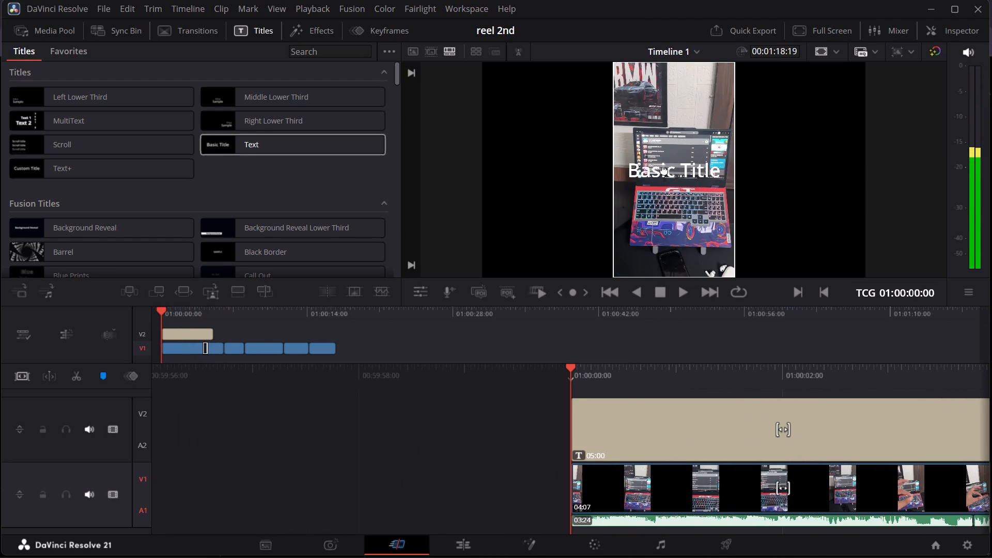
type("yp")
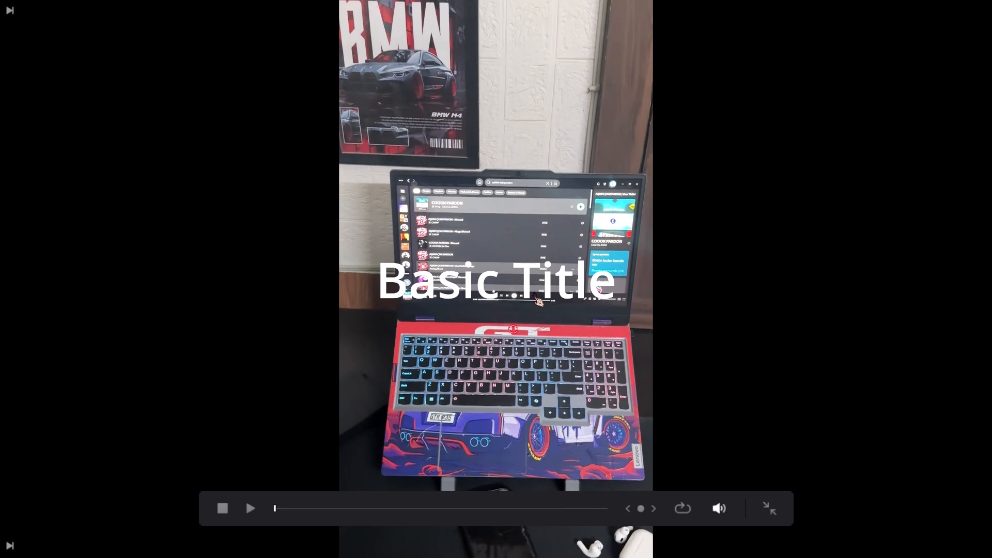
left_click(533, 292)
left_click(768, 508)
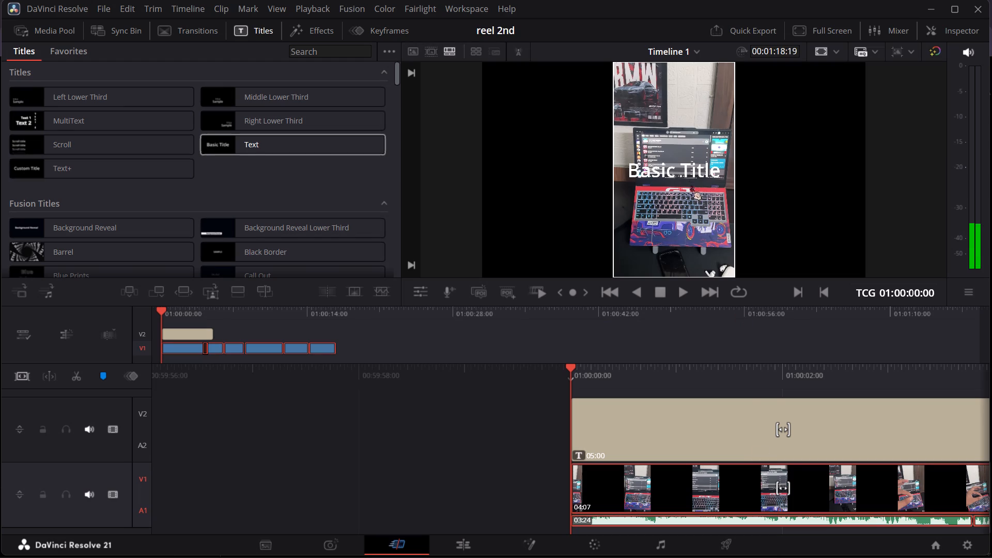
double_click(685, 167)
Replace the Basic Title wording of the V2 title clip with "your laptop setup is too cheap" in the Inspector.
left_click(672, 433)
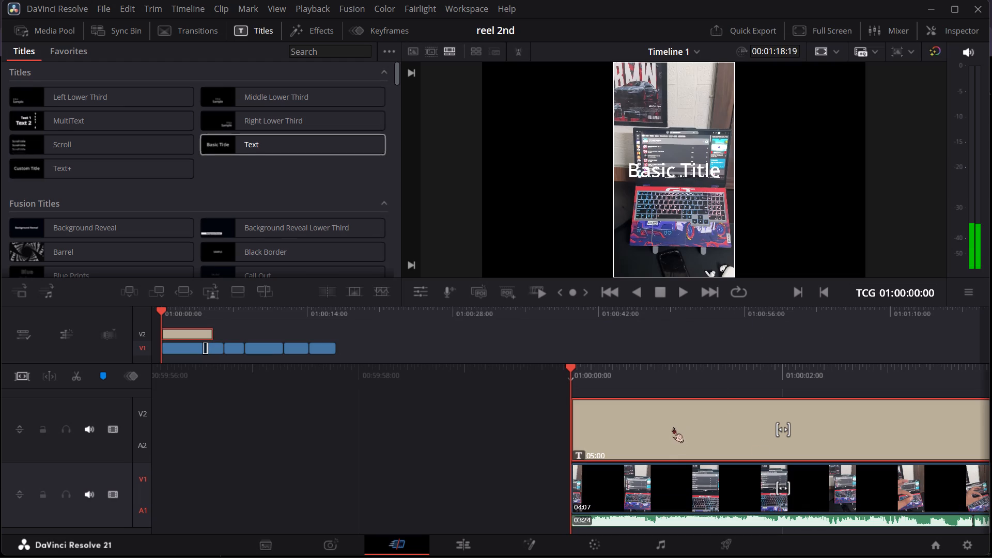
left_click(678, 169)
left_click(676, 171)
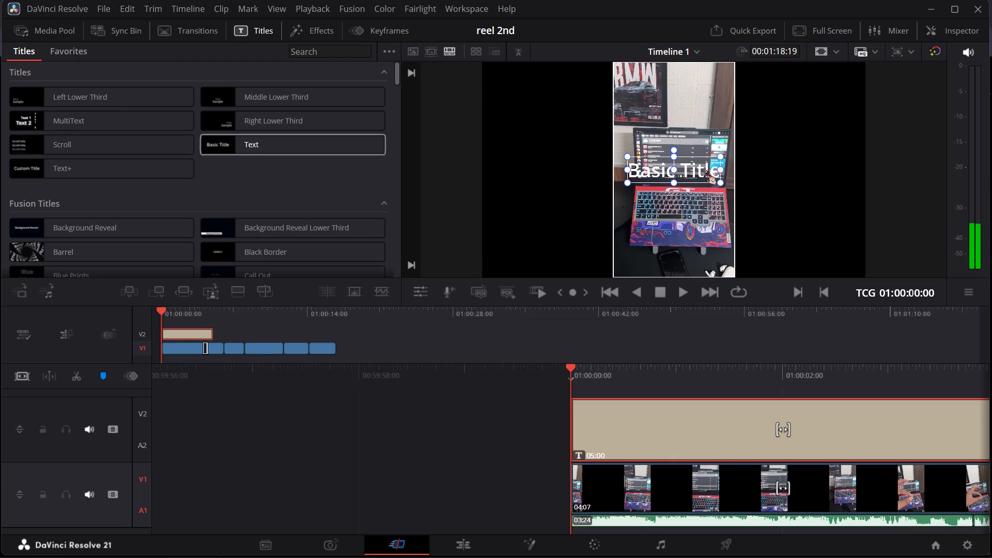
double_click(706, 170)
left_click(694, 170)
left_click(946, 28)
left_click(797, 149)
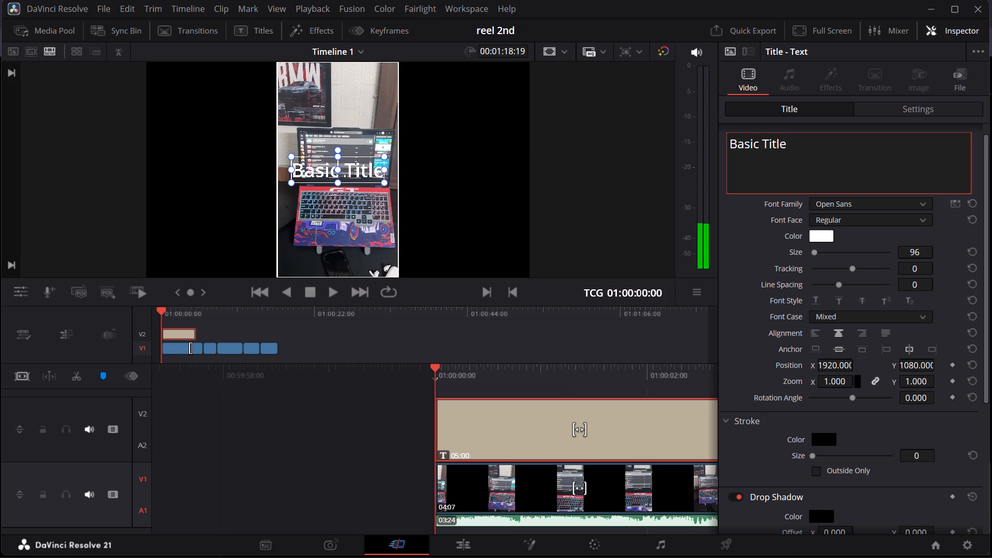
key("BackSpace")
key("BackSpace")
key("BackSpace")
key("BackSpace")
key("BackSpace")
key("BackSpace")
key("BackSpace")
key("BackSpace")
key("BackSpace")
key("BackSpace")
key("BackSpace")
key("BackSpace")
key("BackSpace")
key("BackSpace")
key("BackSpace")
key("BackSpace")
key("BackSpace")
key("BackSpace")
type("ypur")
key("space")
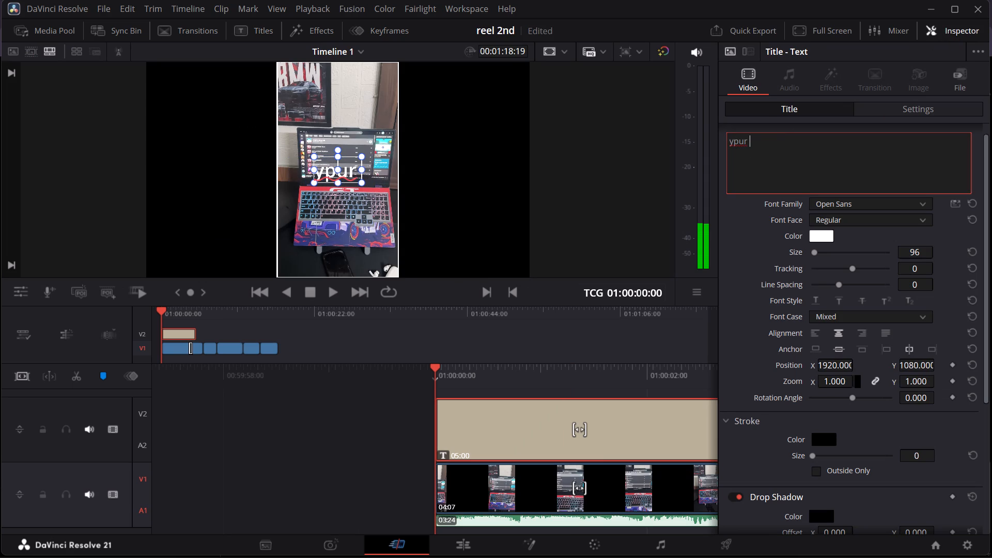
key("BackSpace")
key("BackSpace")
key("BackSpace")
key("BackSpace")
type("our laptop sr")
key("BackSpace")
type("wtup")
key("space")
key("BackSpace")
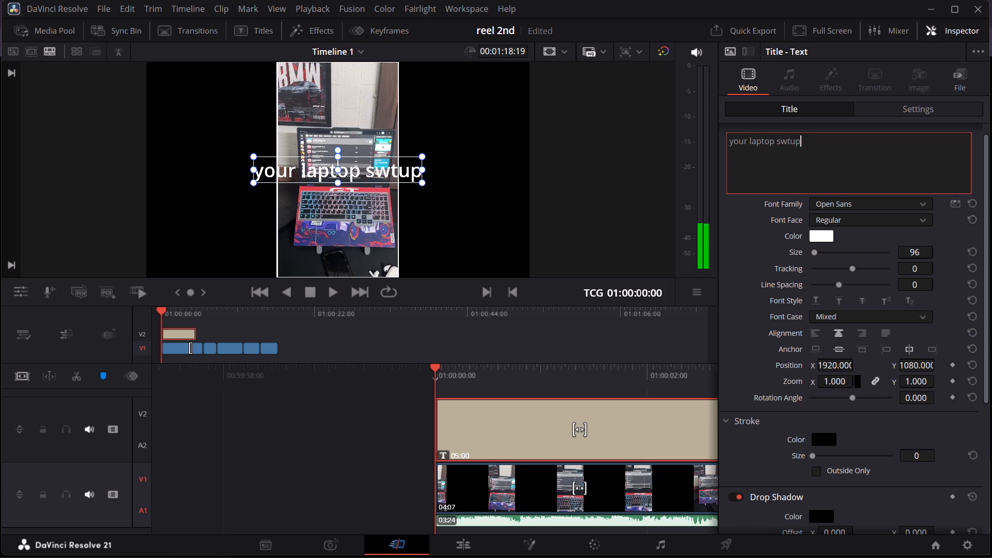
key("BackSpace")
key("BackSpace")
key("BackSpace")
key("BackSpace")
type("etup is tpp")
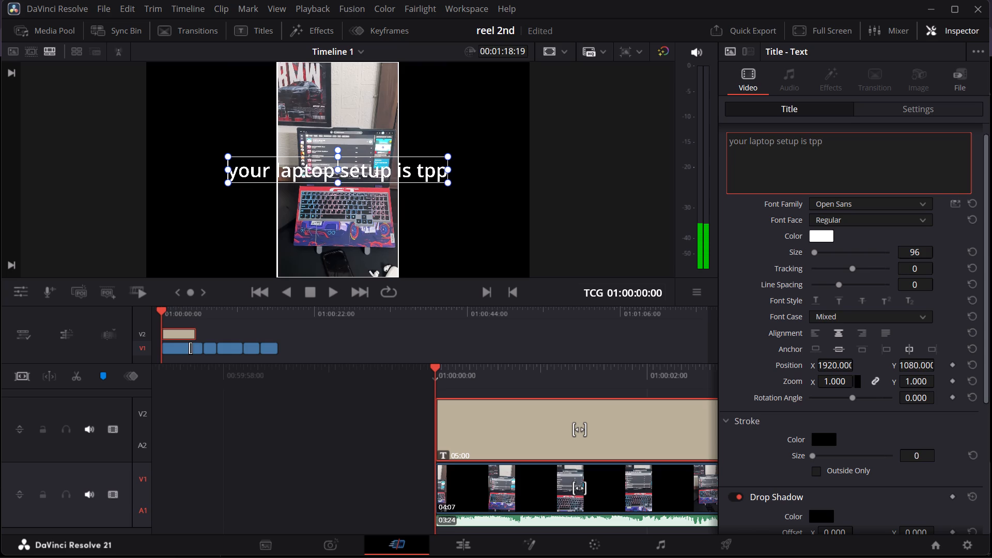
key("BackSpace")
key("BackSpace")
type("oo")
key("space")
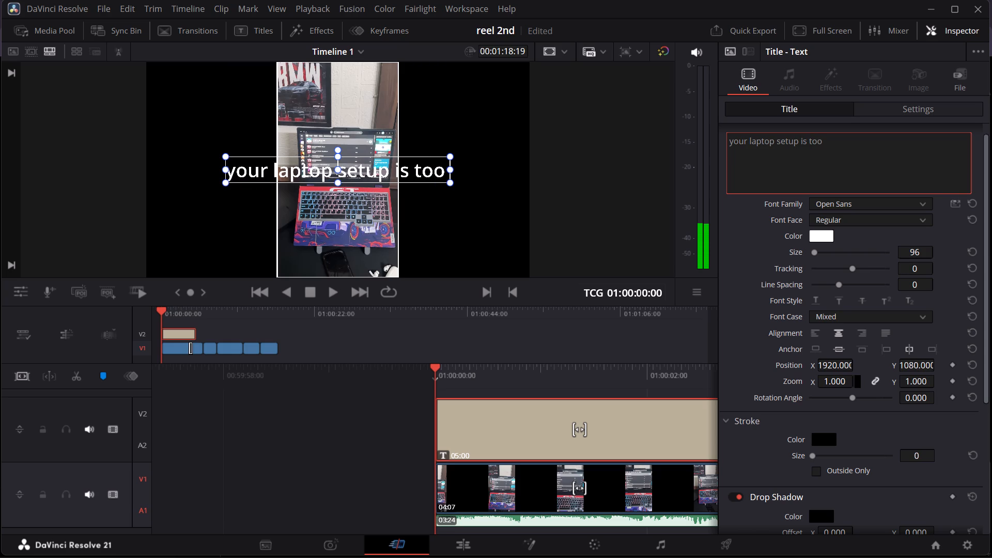
type("cheap")
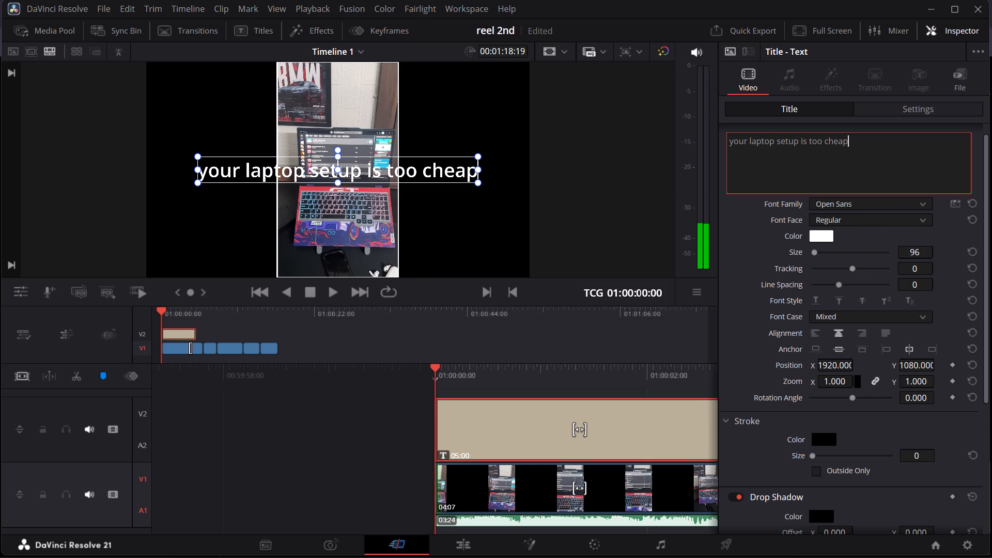
Insert "pov:" at the very beginning of the title text.
left_click(731, 142)
type("pov")
key("shift+colon")
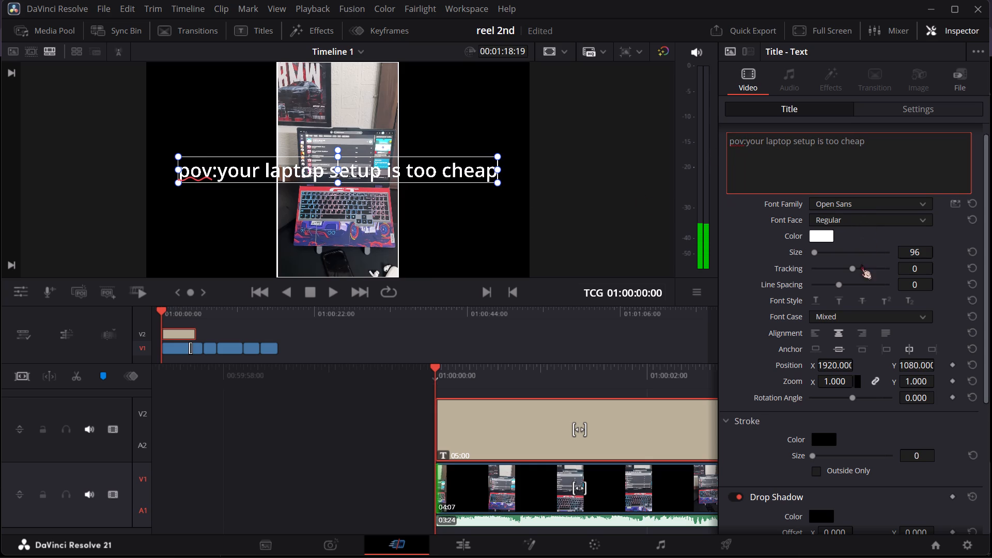
Reduce the title's font size to 34 so the line fits within the vertical frame.
left_click(816, 253)
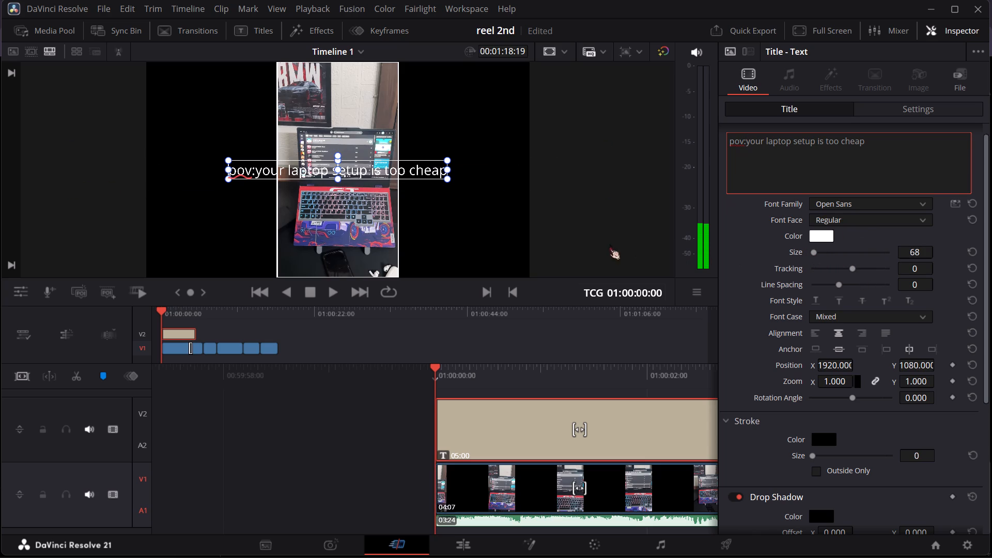
left_click(815, 250)
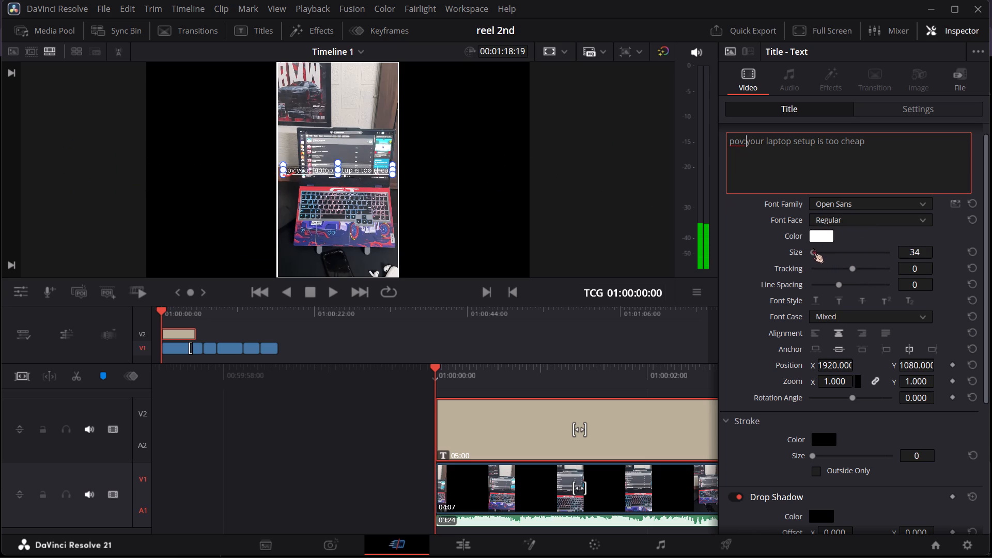
left_click_drag(917, 251, 915, 254)
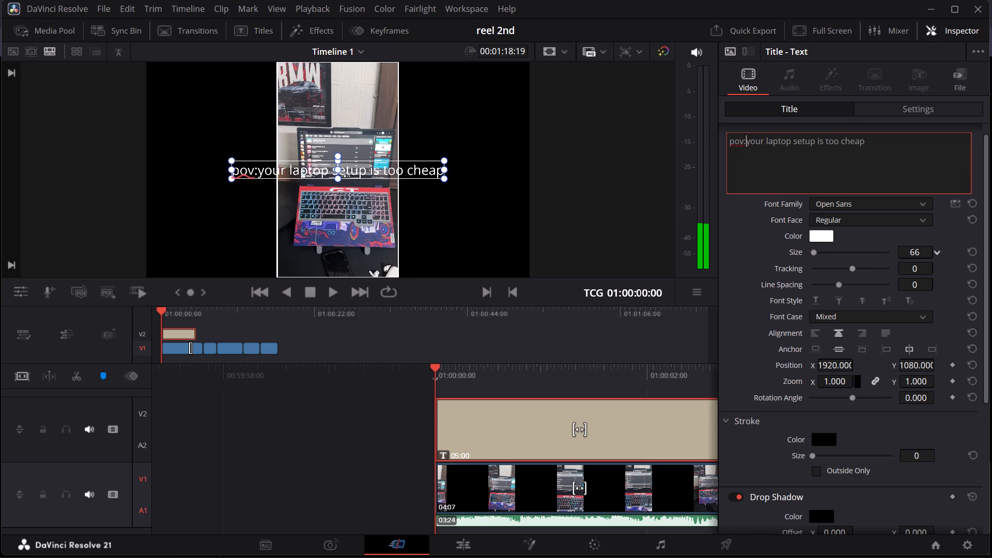
left_click_drag(915, 254, 893, 259)
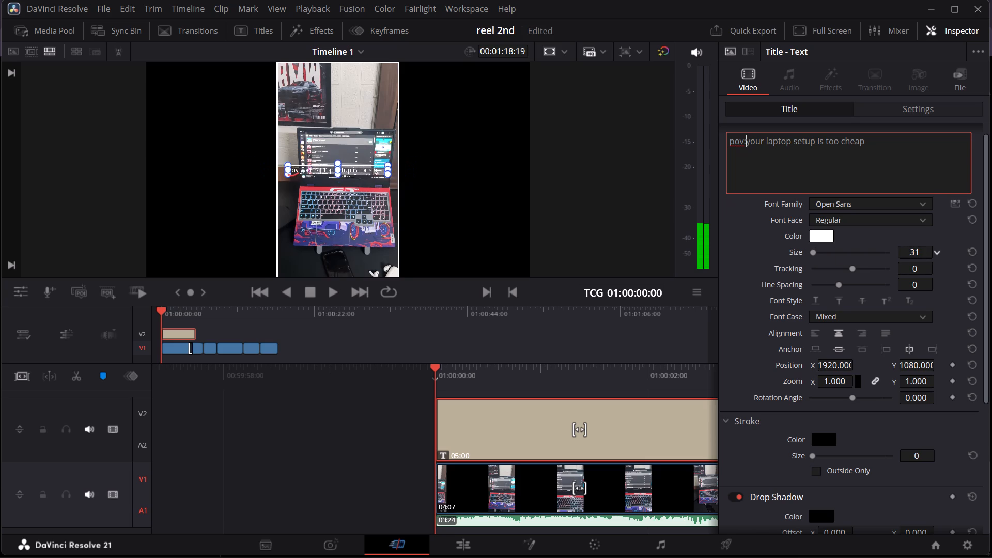
left_click_drag(893, 259, 895, 258)
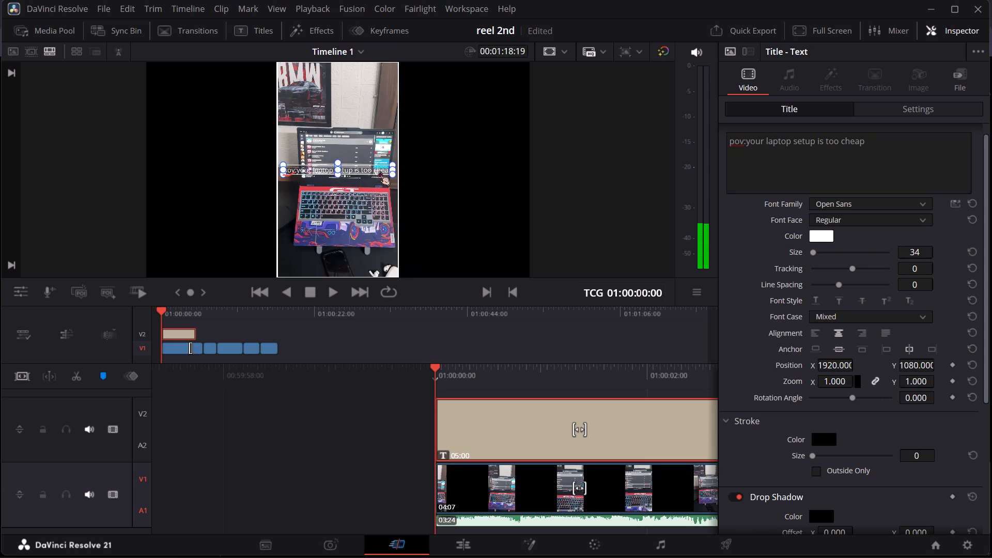
Move the title to the top of the frame, at about X 1836, Y 2005.
left_click_drag(379, 171, 374, 79)
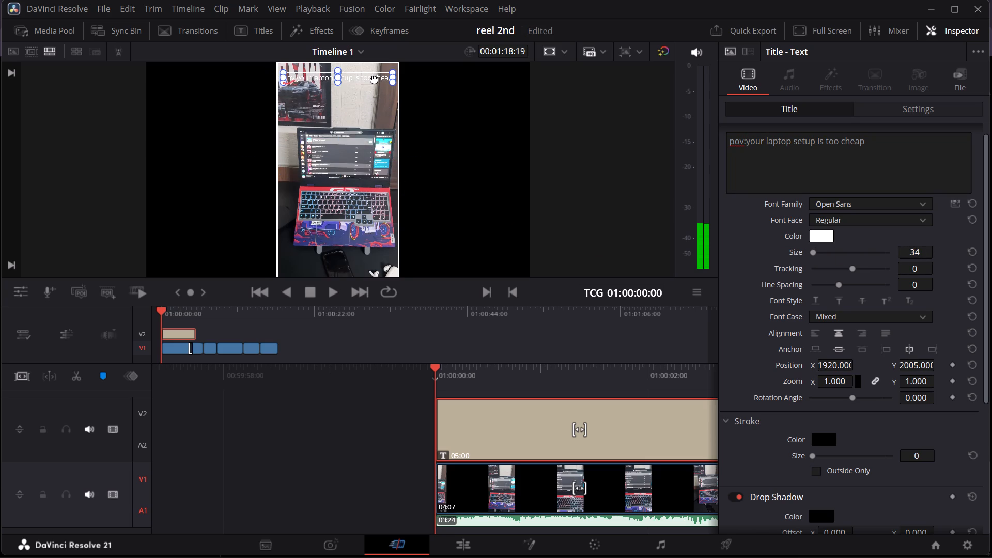
left_click_drag(374, 79, 371, 79)
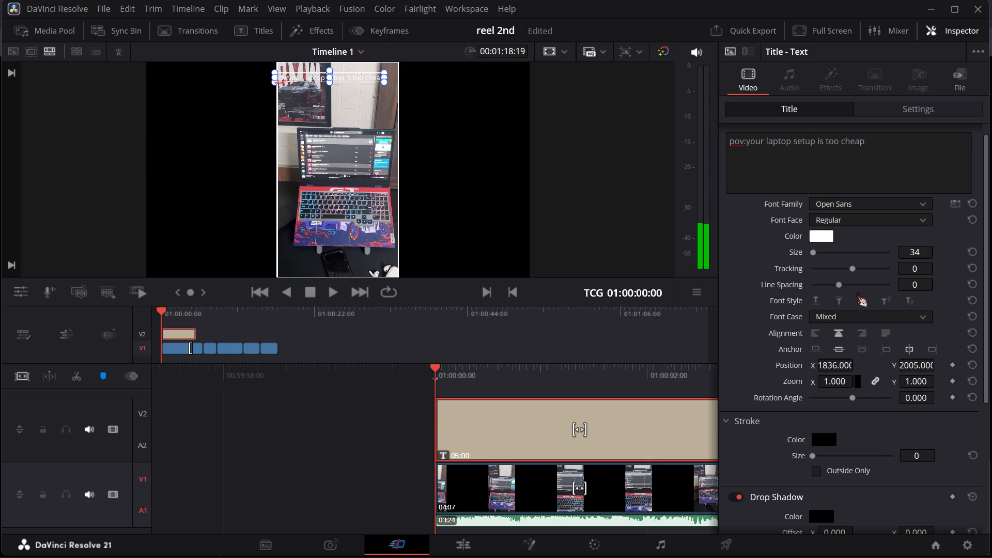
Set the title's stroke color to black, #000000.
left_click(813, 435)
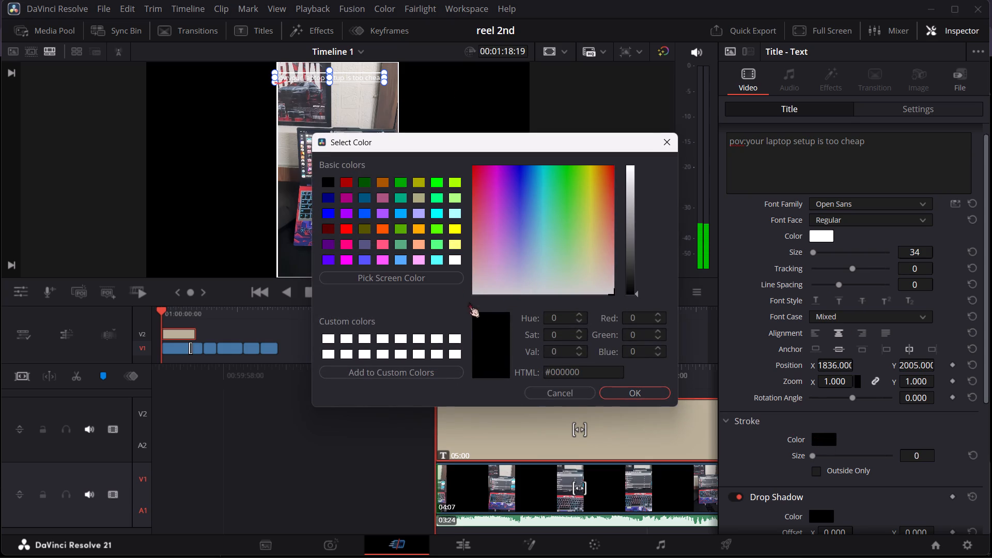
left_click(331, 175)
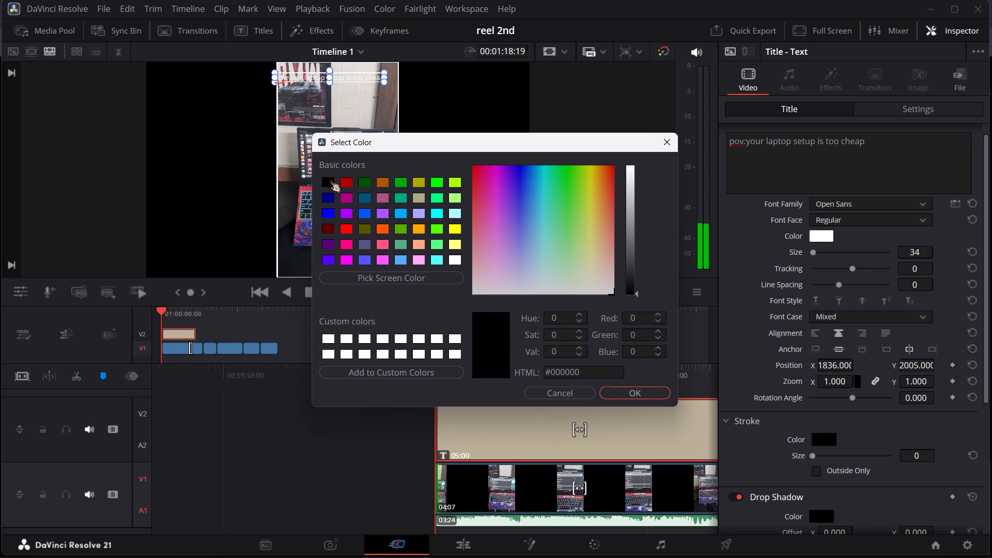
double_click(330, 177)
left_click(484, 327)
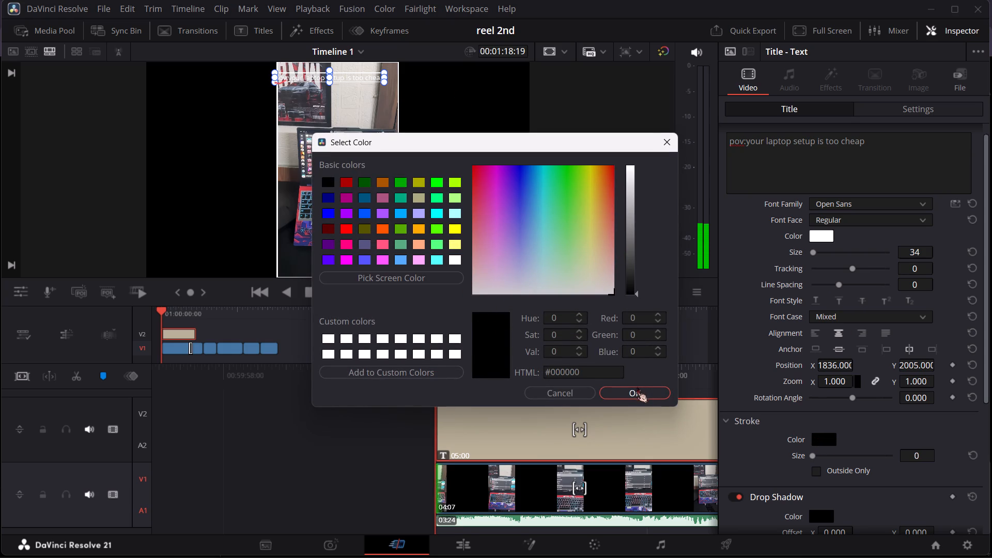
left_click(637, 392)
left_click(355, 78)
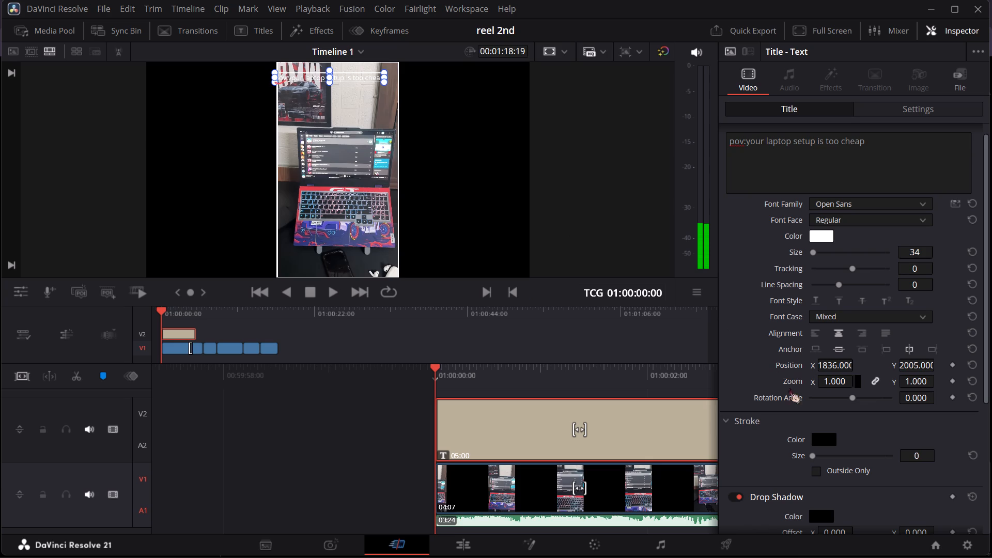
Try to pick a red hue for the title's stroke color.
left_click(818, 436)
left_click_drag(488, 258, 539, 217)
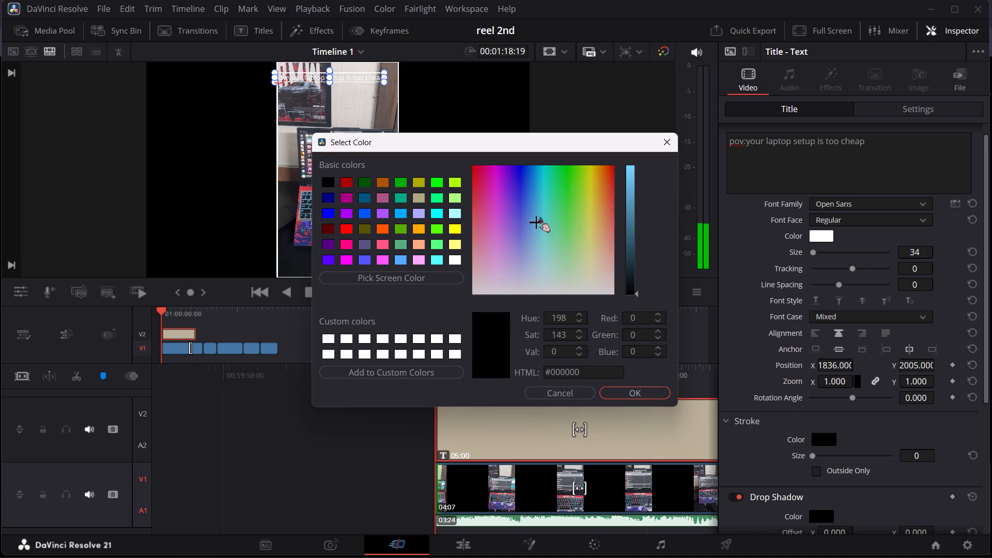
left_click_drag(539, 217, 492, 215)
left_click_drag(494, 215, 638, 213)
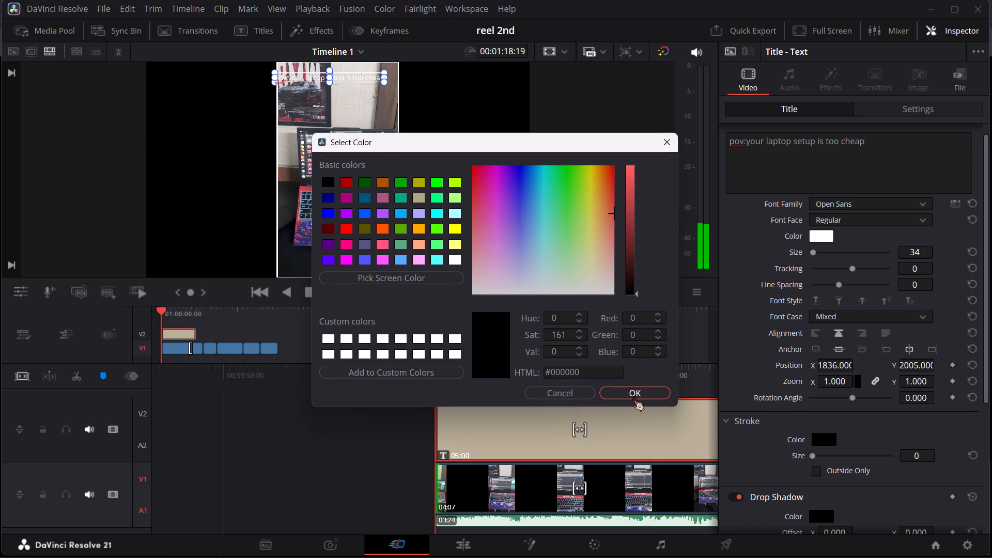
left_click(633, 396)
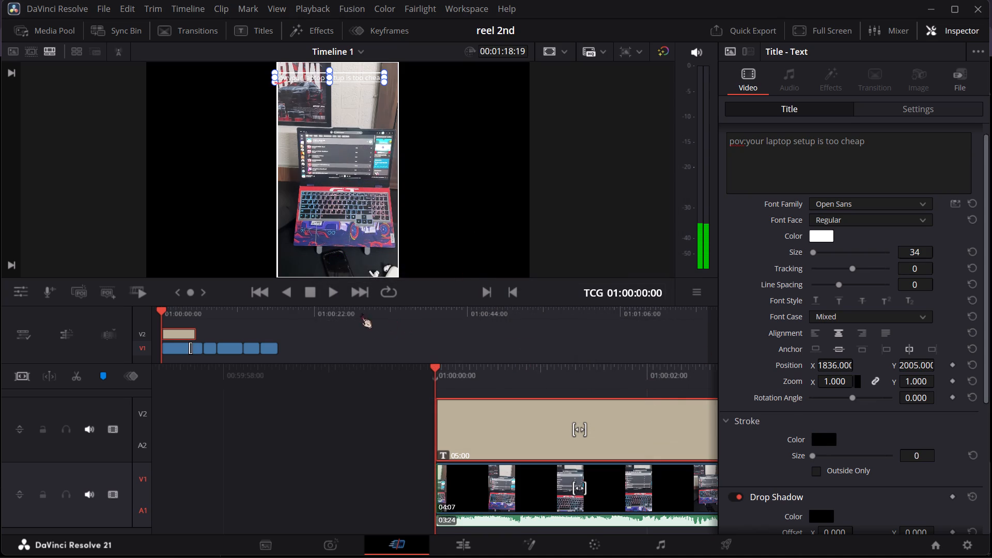
Play the opening seconds of the reel to check how the title reads over the first clips.
left_click(333, 296)
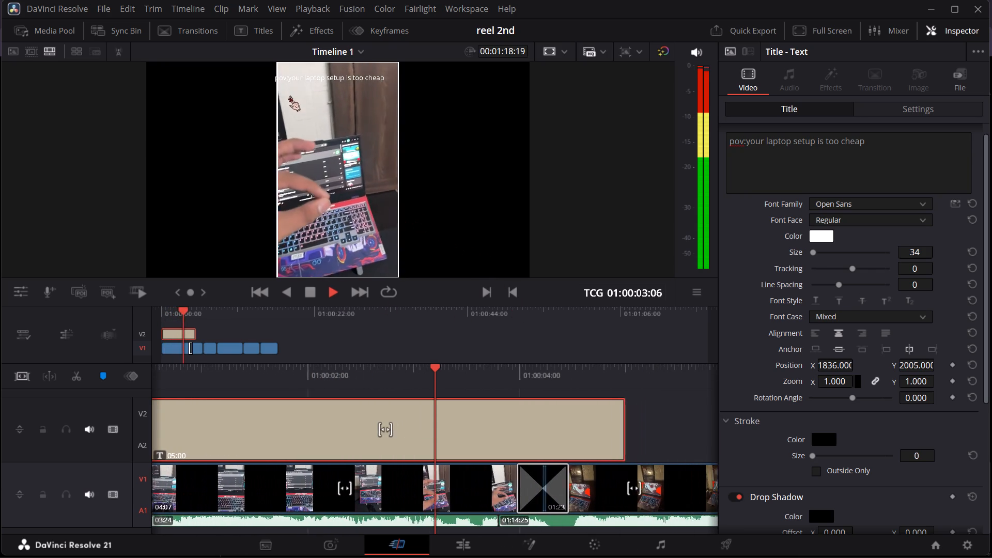
left_click_drag(311, 74, 319, 74)
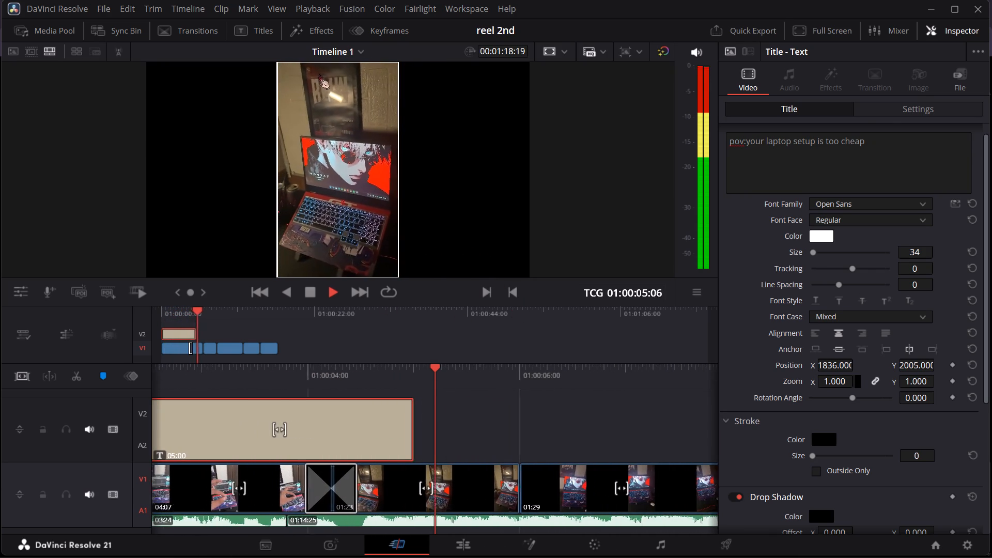
left_click(440, 371)
left_click(962, 382)
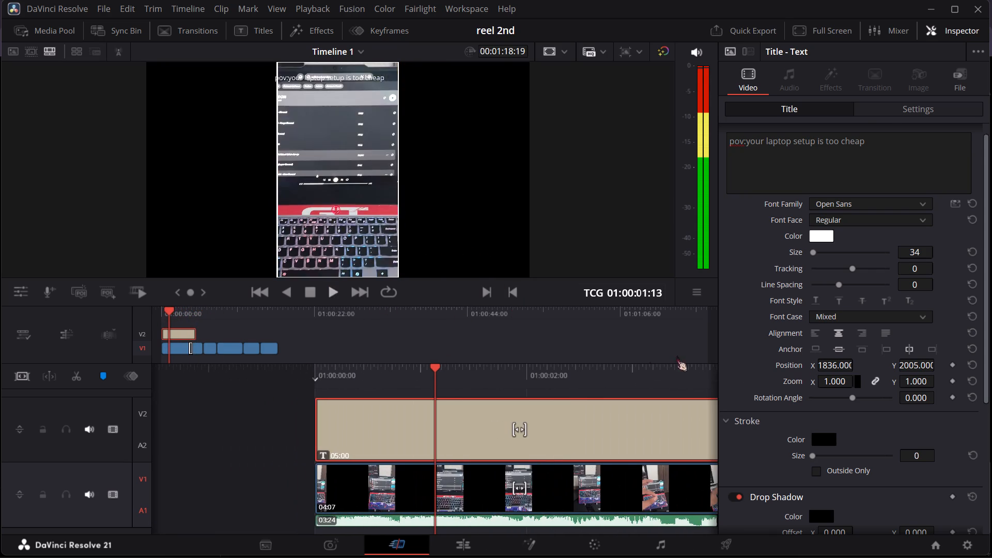
key("space")
key("space")
Reposition the title horizontally centered near the top of the vertical frame, at about X 1920, Y 1985.
left_click(457, 415)
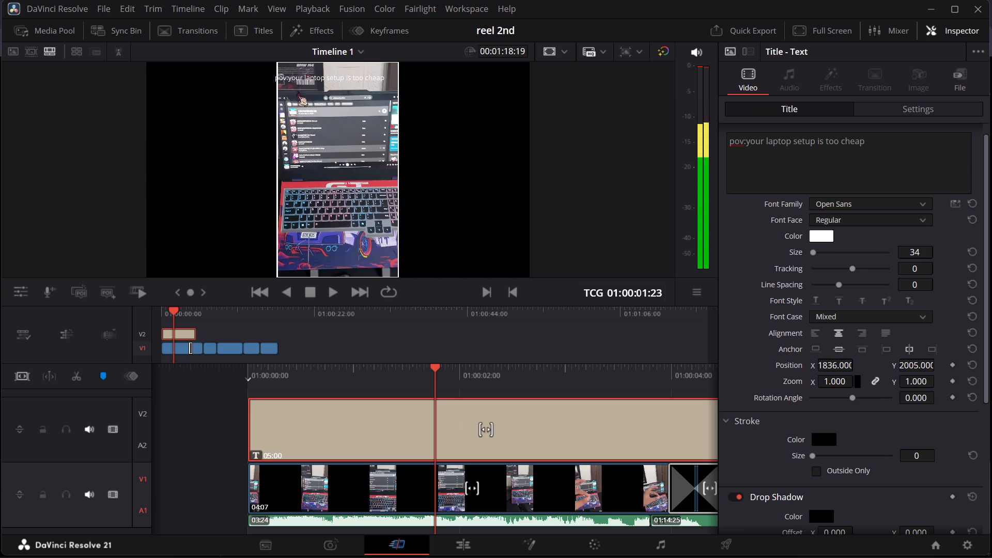
left_click(315, 75)
left_click_drag(316, 75, 340, 76)
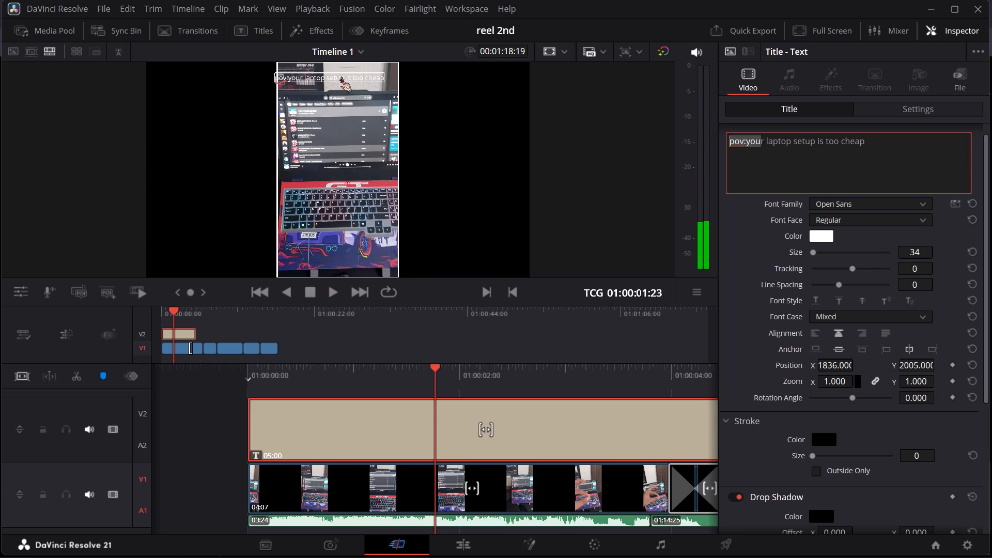
left_click_drag(340, 76, 341, 76)
left_click_drag(356, 79, 361, 77)
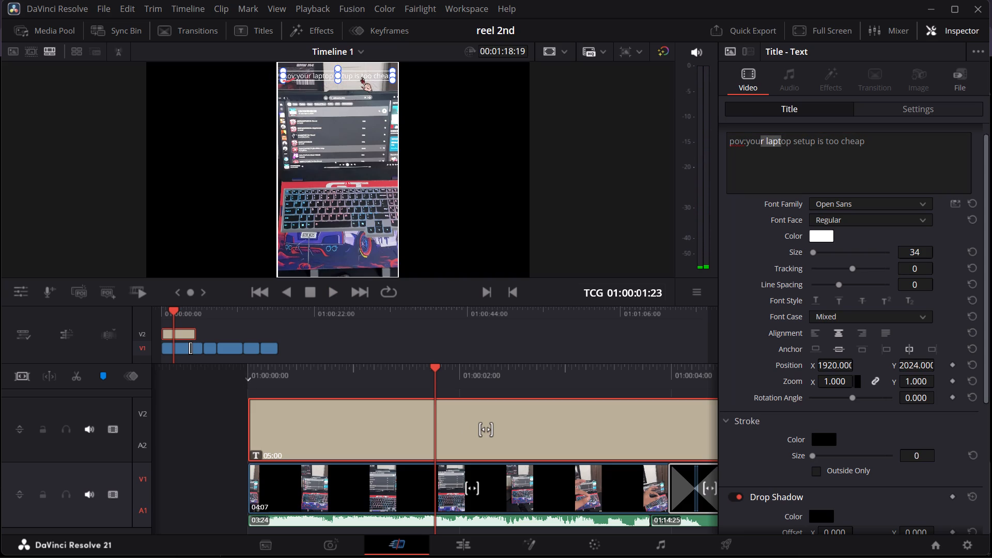
left_click(362, 75)
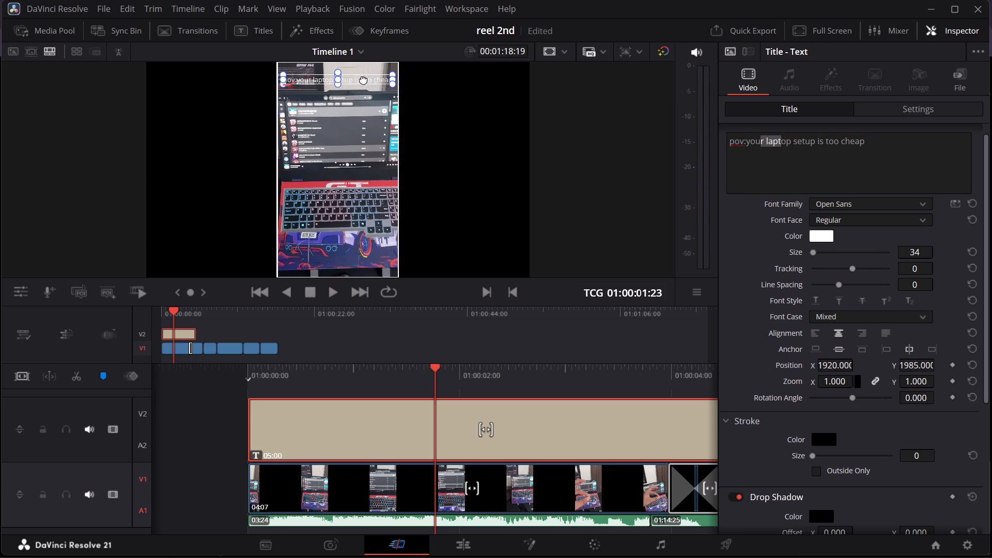
left_click(432, 135)
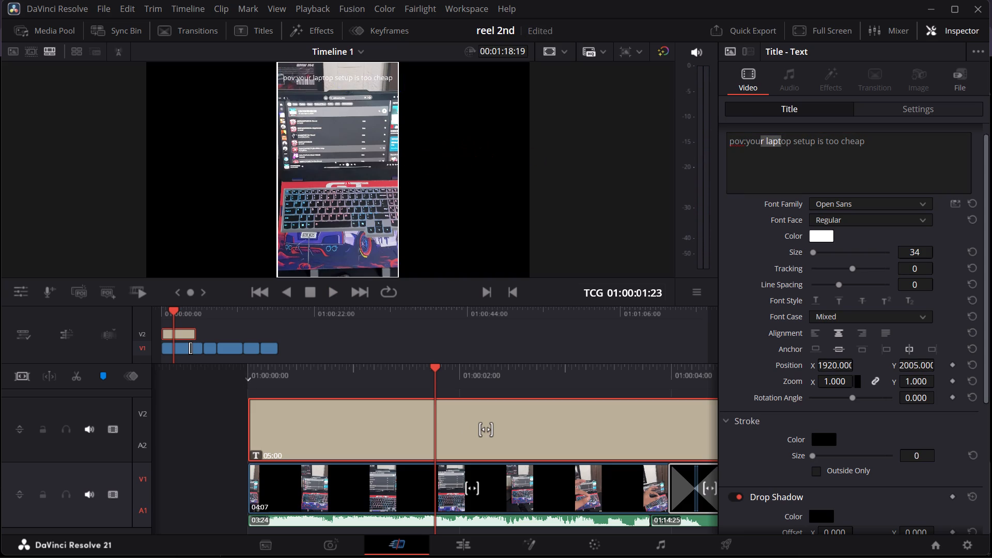
Scrub and play the opening seconds of the reel to check the repositioned title against the first clips.
left_click(816, 162)
left_click_drag(458, 370, 420, 376)
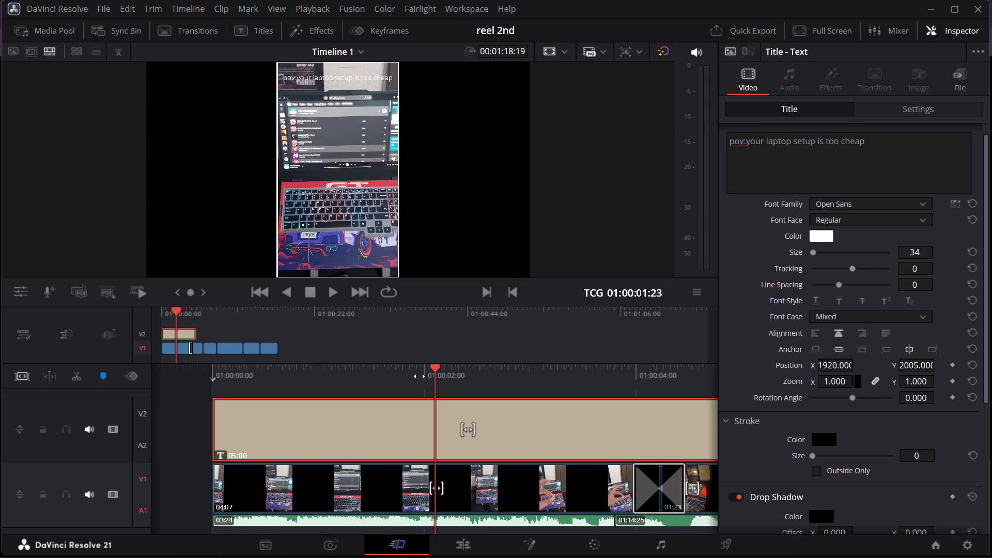
left_click_drag(420, 376, 989, 382)
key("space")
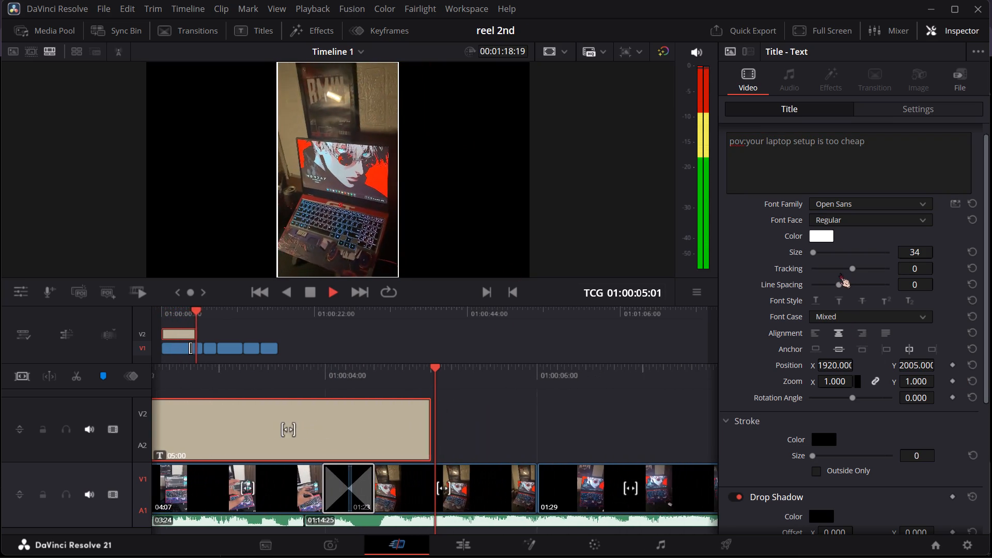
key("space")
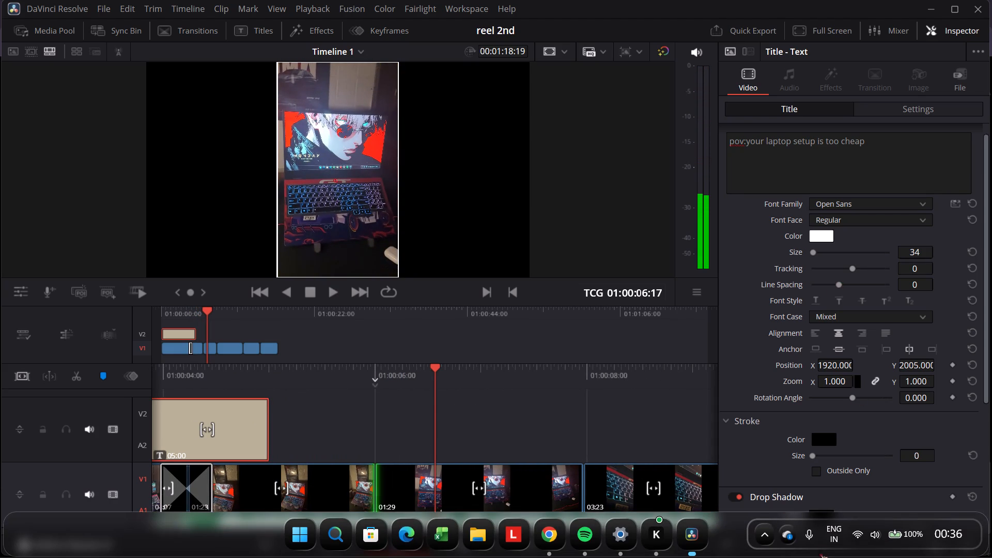
Turn off Bluetooth in the system's quick settings and return to the reel's timeline.
left_click_drag(828, 526, 838, 526)
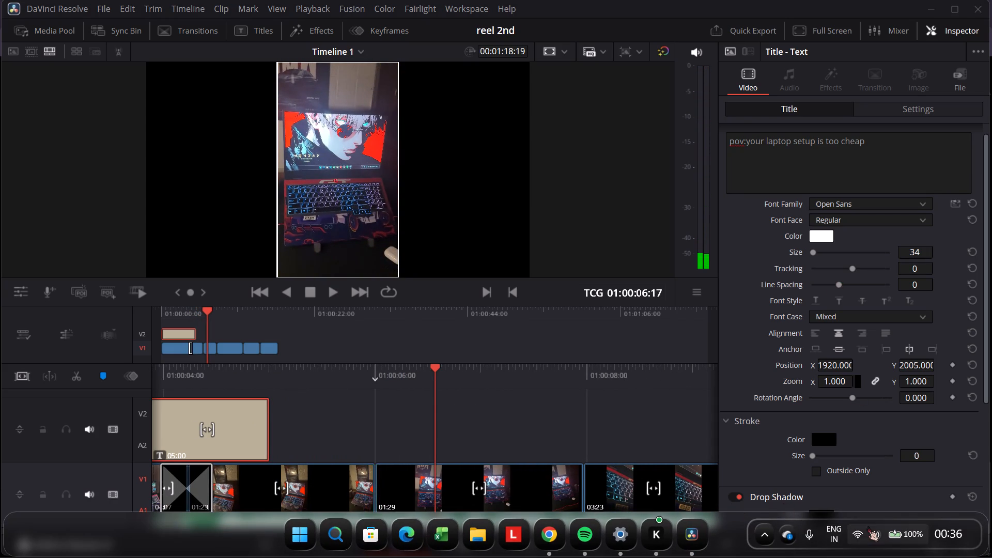
left_click(867, 526)
left_click(886, 538)
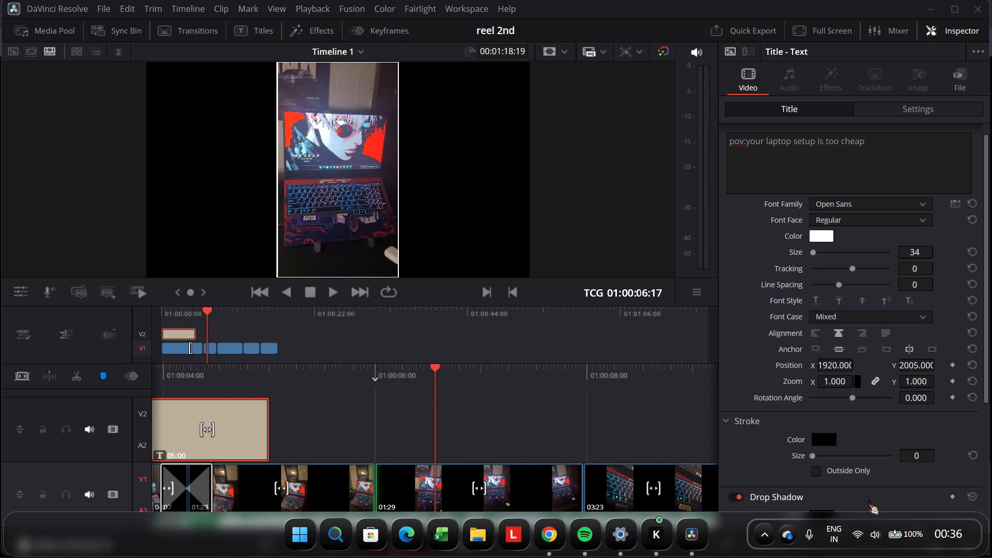
left_click(884, 534)
left_click(847, 209)
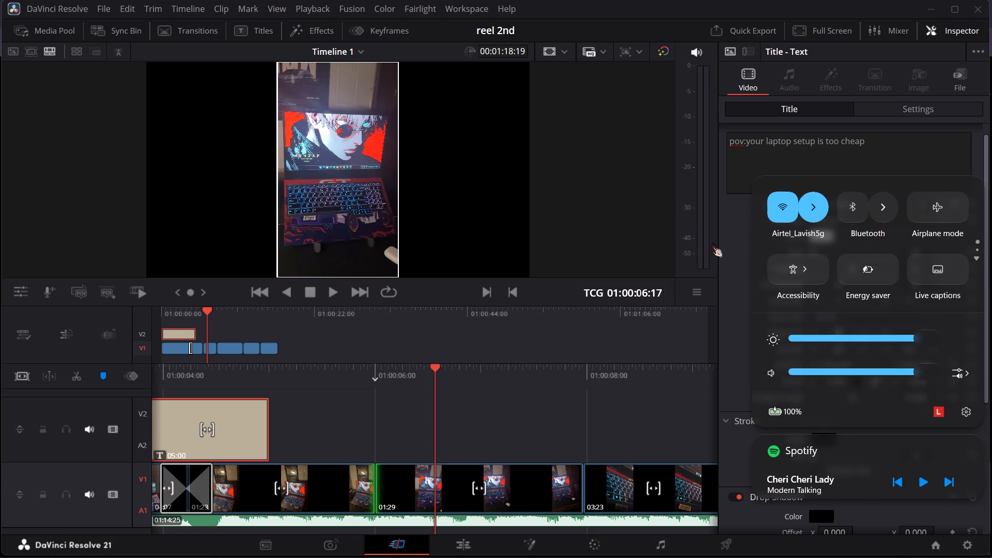
left_click(658, 193)
Return the playhead to the start of the timeline at 01:00:00:00 and switch to the Edit page.
left_click_drag(437, 375, 983, 375)
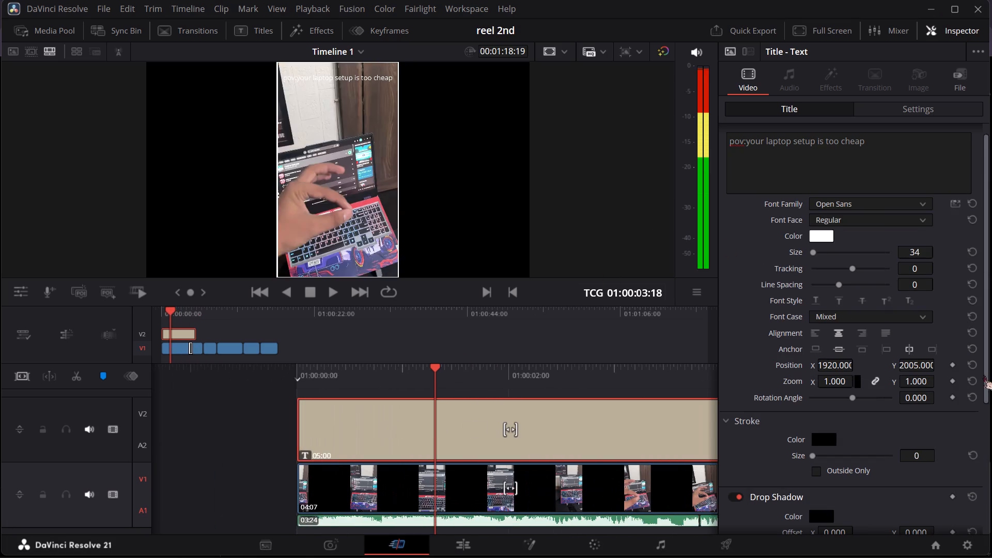
left_click_drag(983, 375, 987, 375)
left_click_drag(581, 377, 852, 377)
left_click_drag(540, 383, 709, 381)
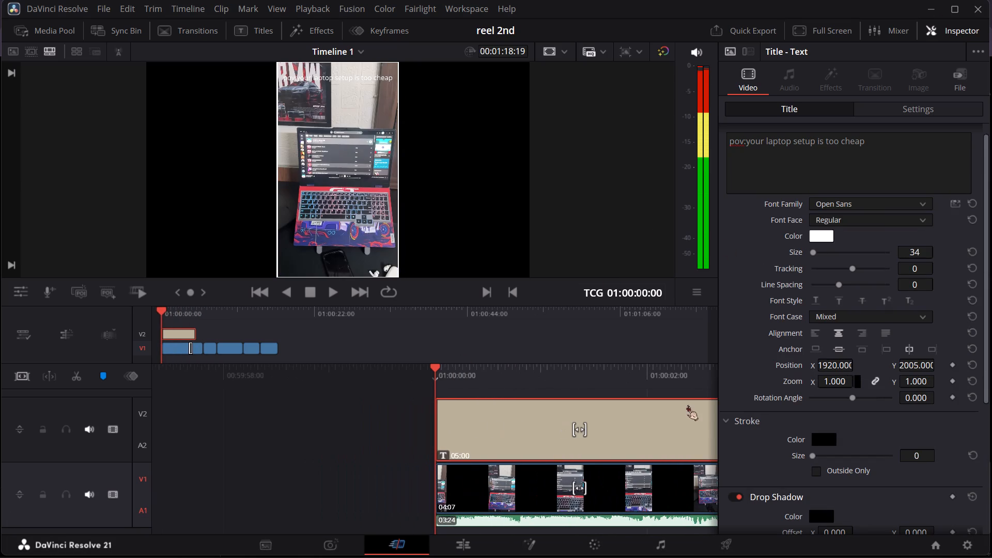
left_click(937, 29)
left_click(452, 534)
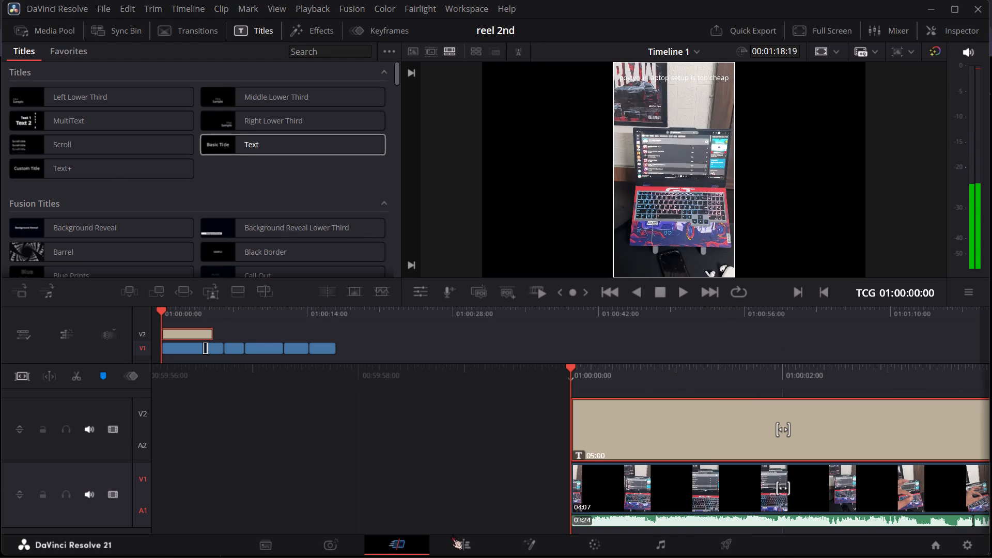
left_click(457, 538)
Play and scrub the opening of the reel on the Edit page to review the title and first clips.
left_click(642, 367)
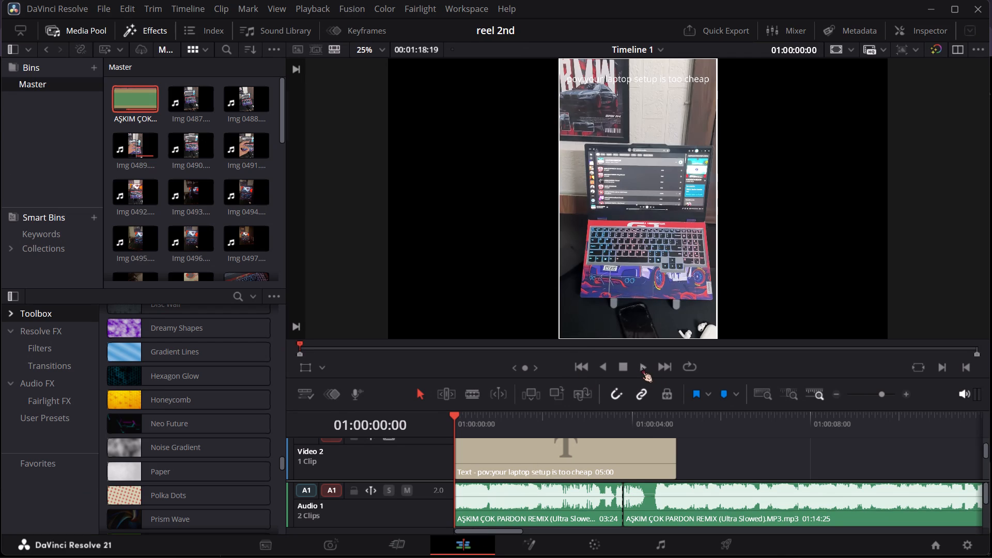
left_click_drag(580, 418, 615, 413)
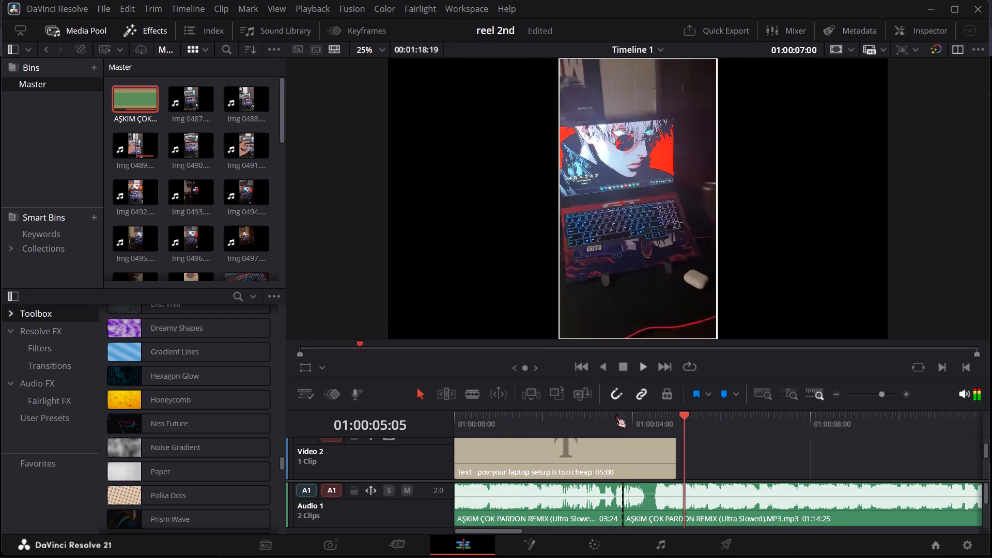
Play the reel from 01:00:00:00 on the Edit page, with the timeline area enlarged to show the title, video and audio tracks together.
left_click_drag(615, 413, 481, 423)
left_click(624, 362)
left_click_drag(556, 421, 397, 441)
scroll(782, 443, "down", 2, "ctrl")
scroll(774, 441, "up", 3, "ctrl")
scroll(756, 445, "down", 3)
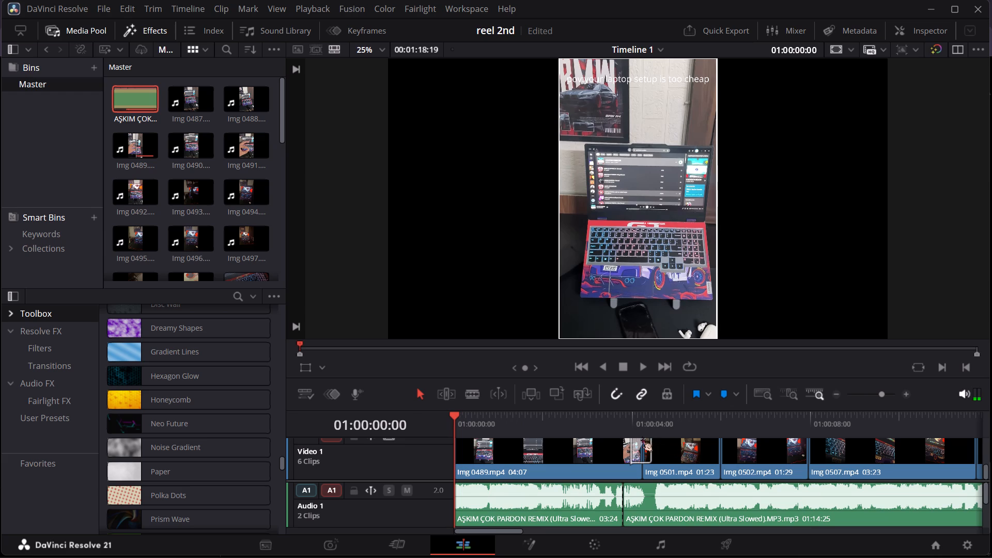
left_click_drag(641, 408, 640, 315)
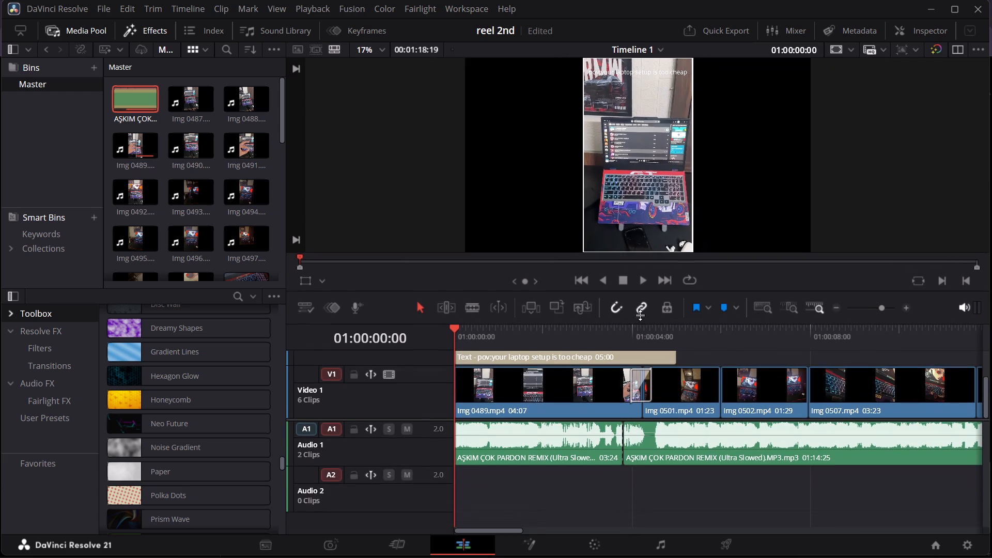
left_click_drag(640, 315, 640, 315)
left_click(640, 314)
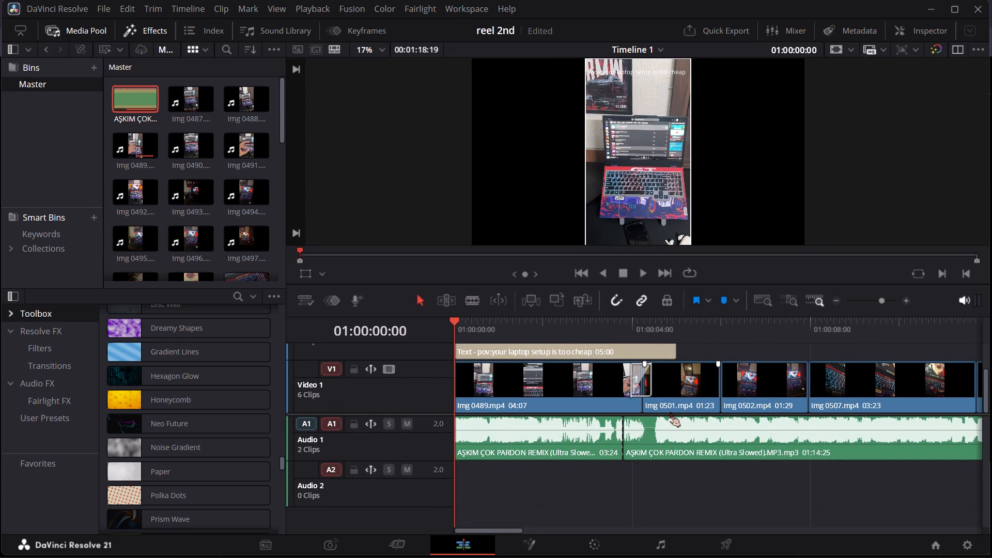
left_click_drag(670, 415, 665, 468)
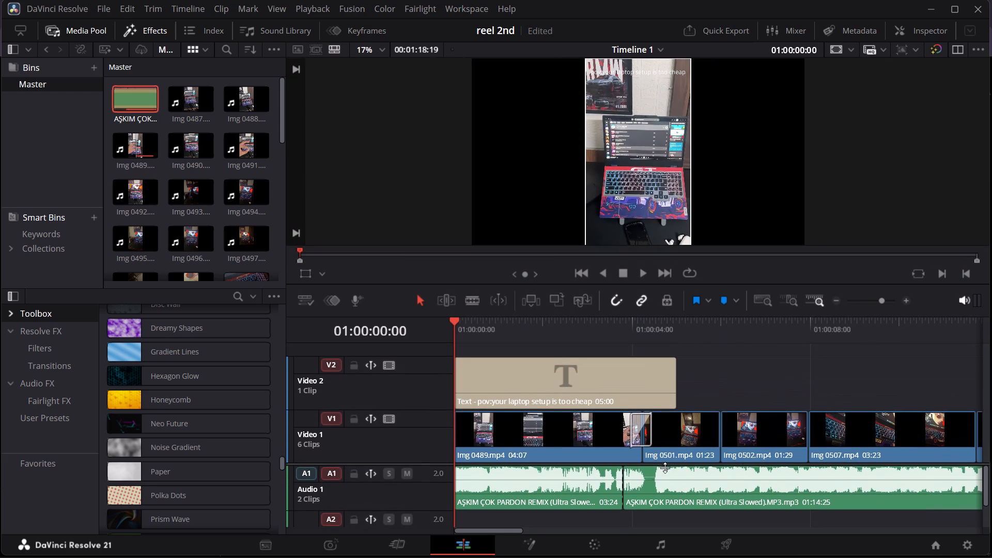
left_click_drag(665, 468, 664, 468)
left_click(639, 273)
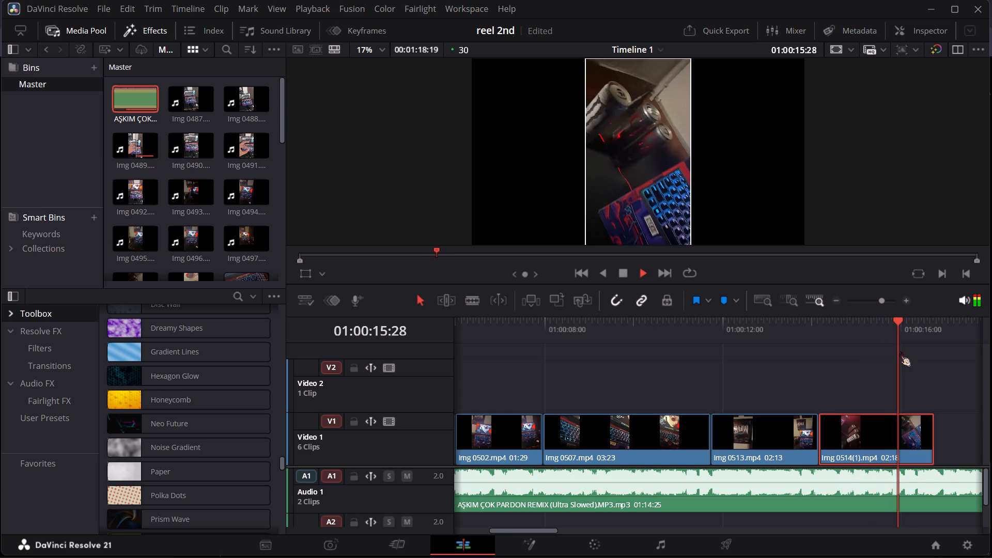
Stop the reel's playback and bring the playhead back to 01:00:00:13, near the start of the opening title.
left_click_drag(886, 348, 389, 380)
left_click_drag(758, 323, 263, 329)
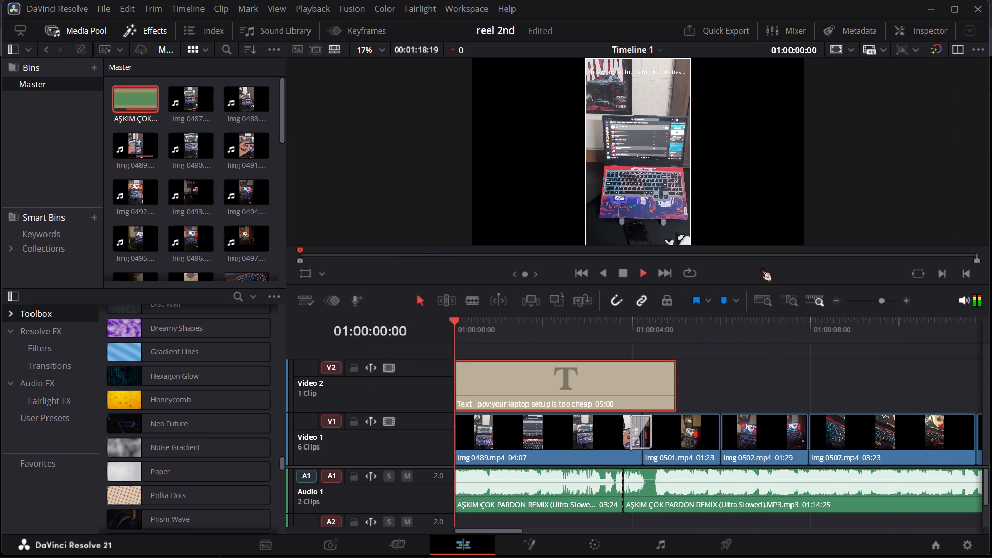
left_click(623, 271)
left_click_drag(553, 332, 474, 334)
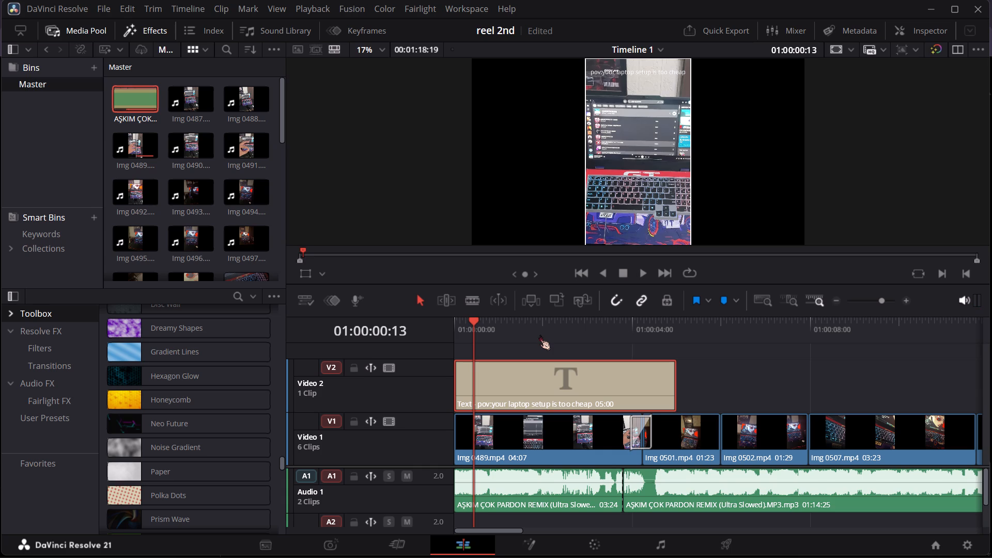
Switch to the Windows quick settings and toggle Bluetooth.
left_click(896, 526)
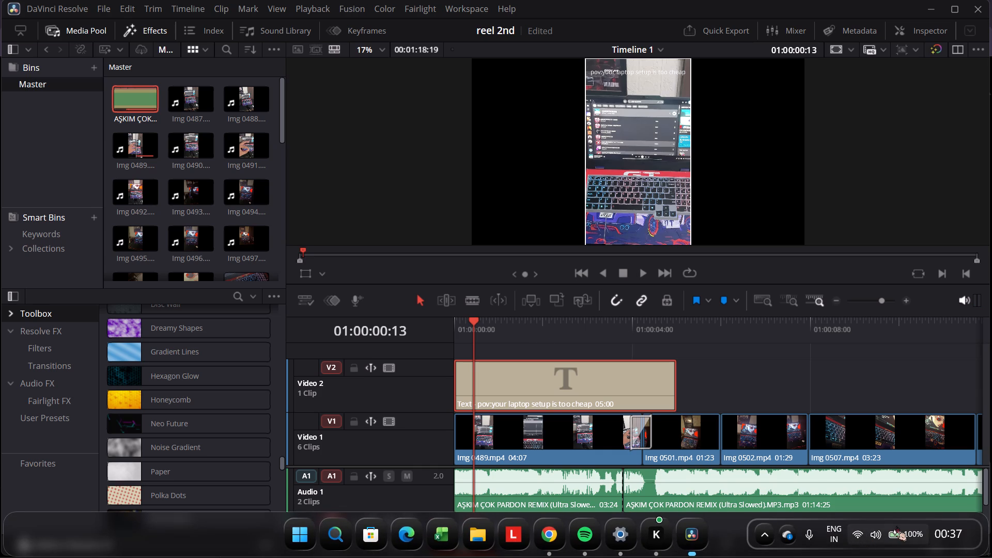
left_click(863, 211)
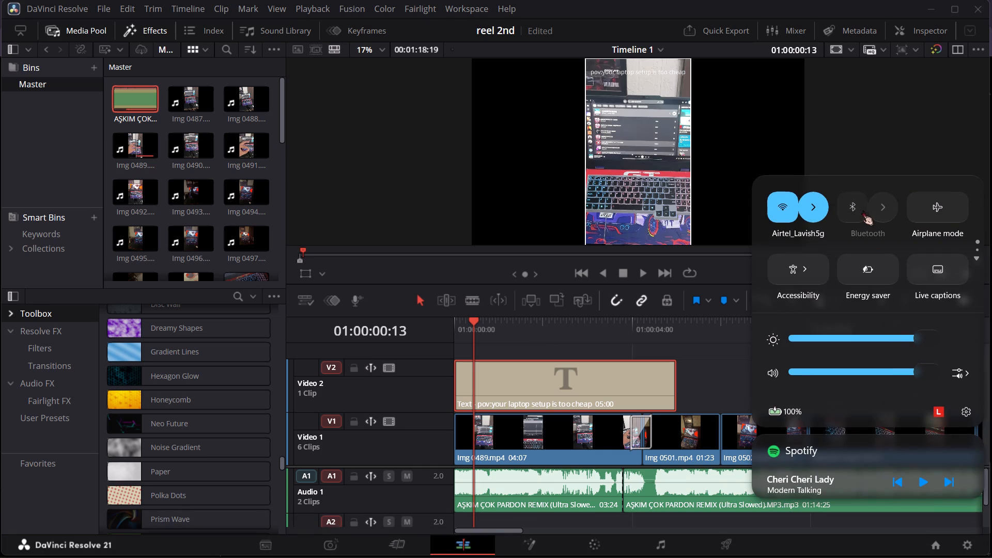
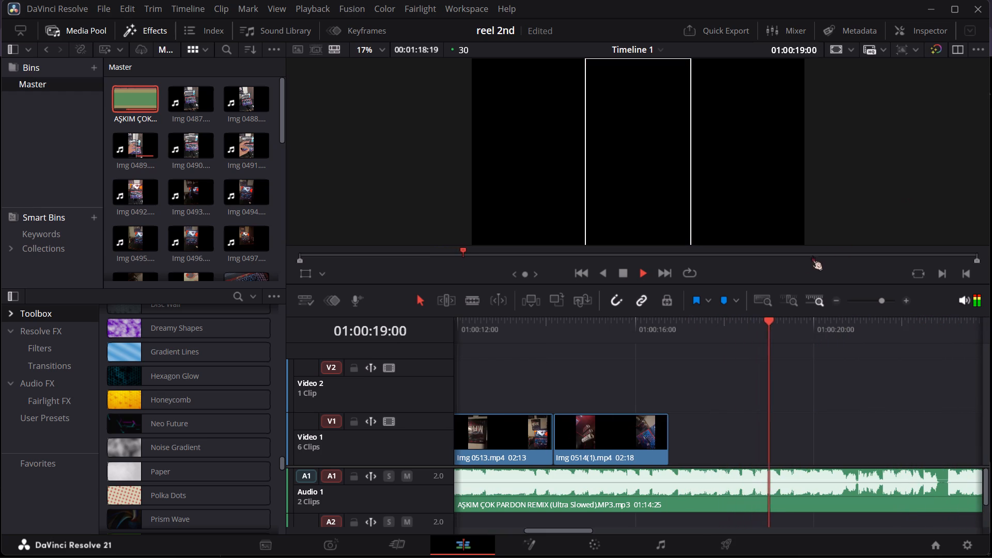
Review the opening playback and clip sequence of Timeline 1, leaving the playhead at 01:00:00:00.
left_click_drag(736, 337, 0, 470)
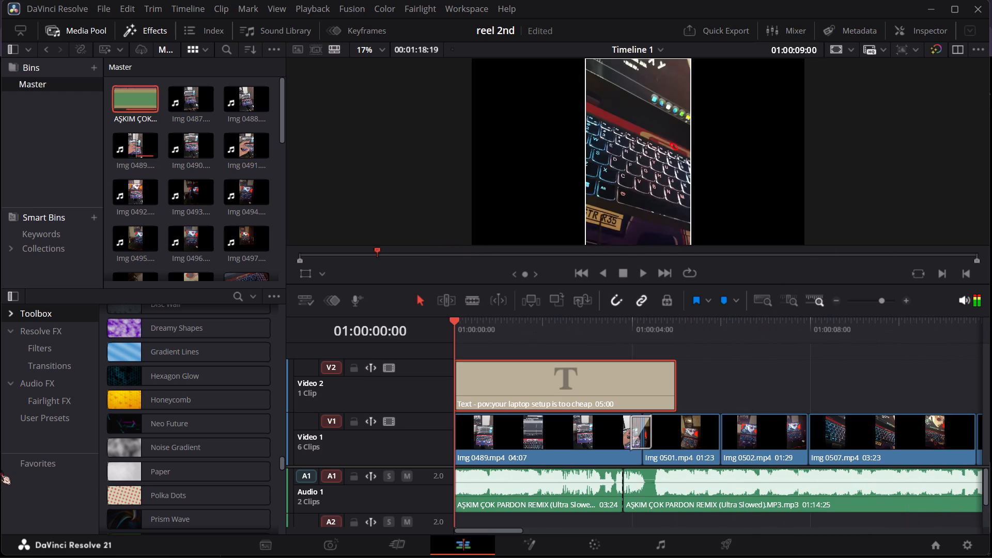
left_click_drag(0, 470, 35, 458)
key("space")
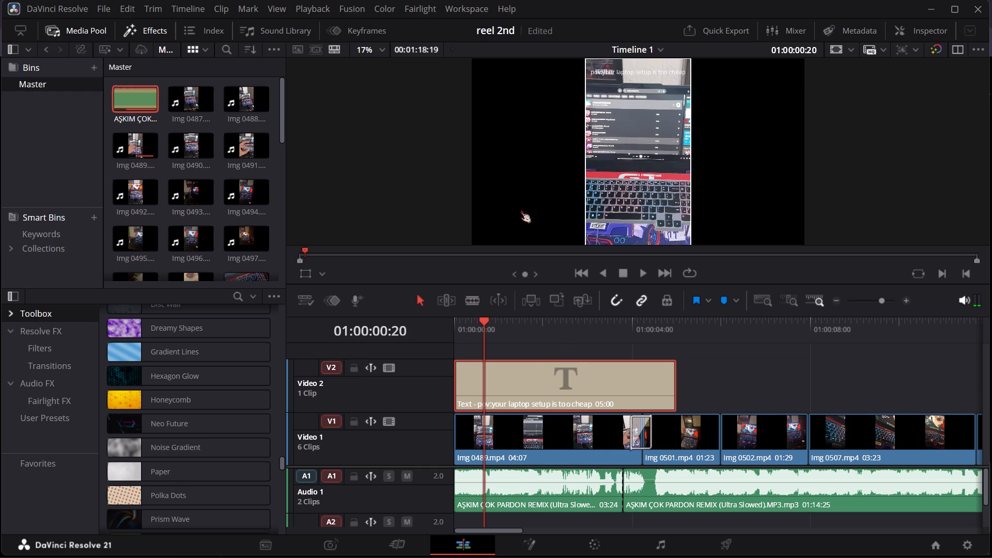
scroll(693, 336, "up", 1)
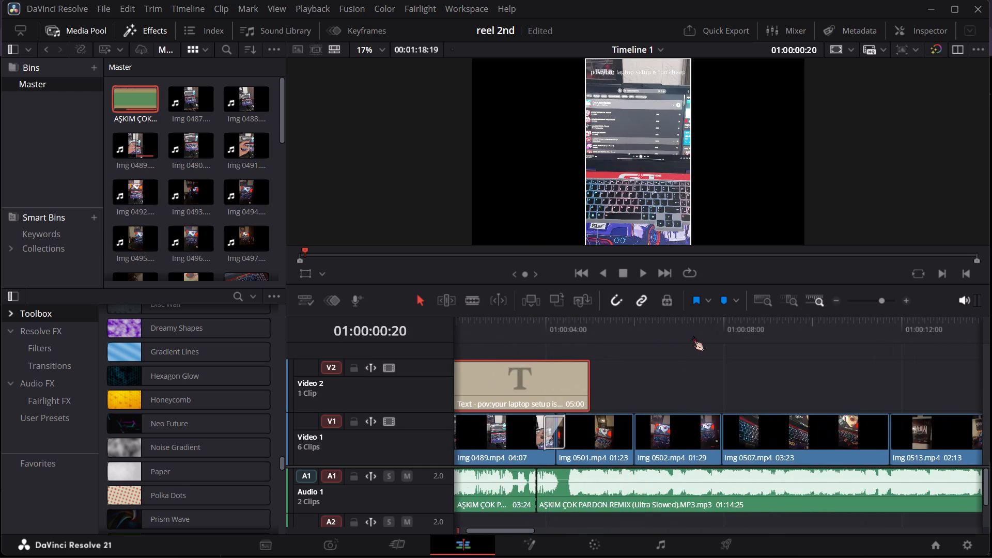
scroll(693, 336, "right", 8)
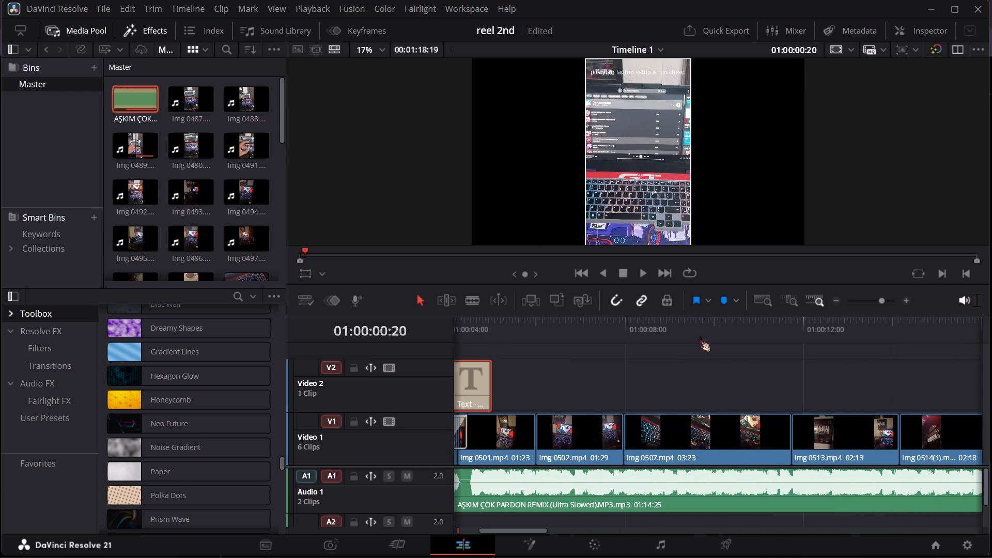
scroll(700, 336, "right", 3)
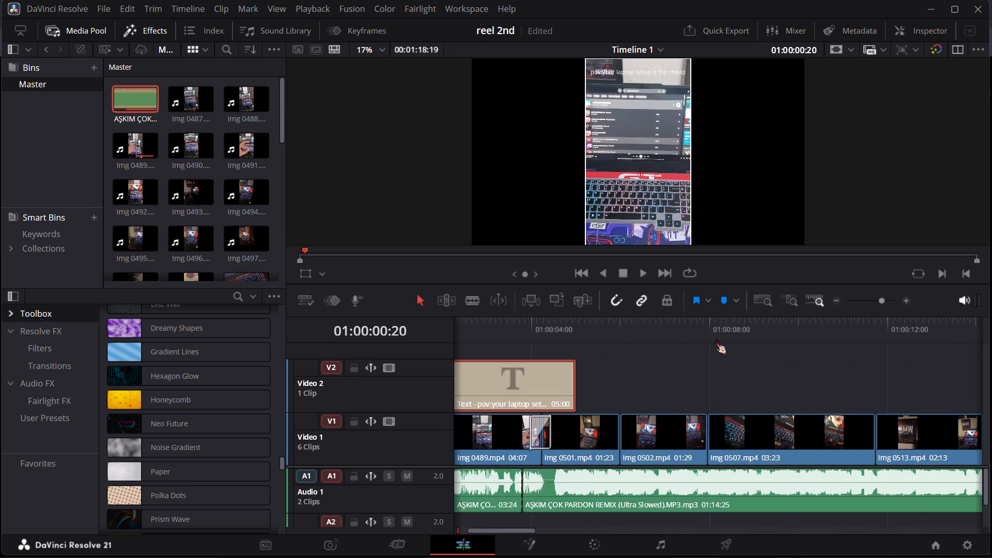
scroll(716, 339, "right", 3)
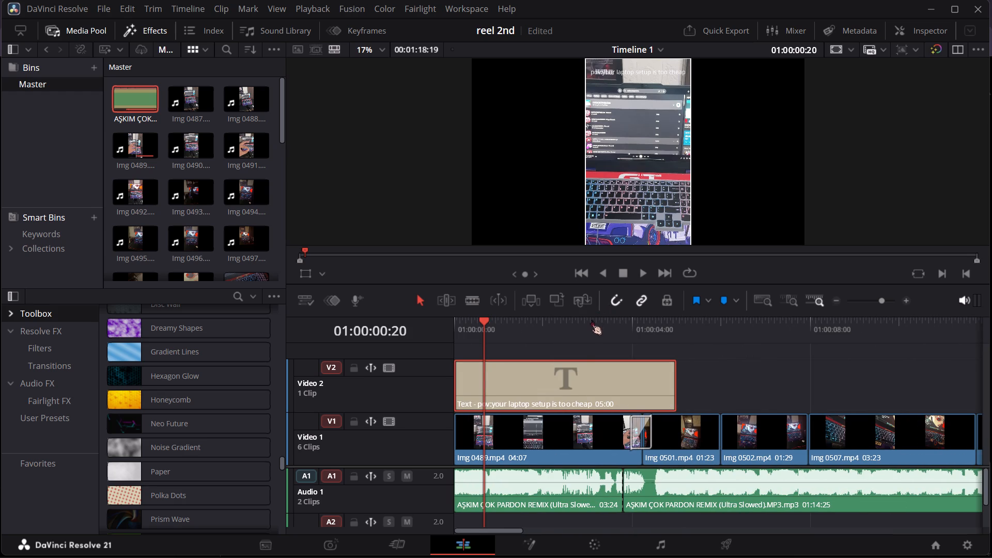
left_click_drag(591, 320, 261, 304)
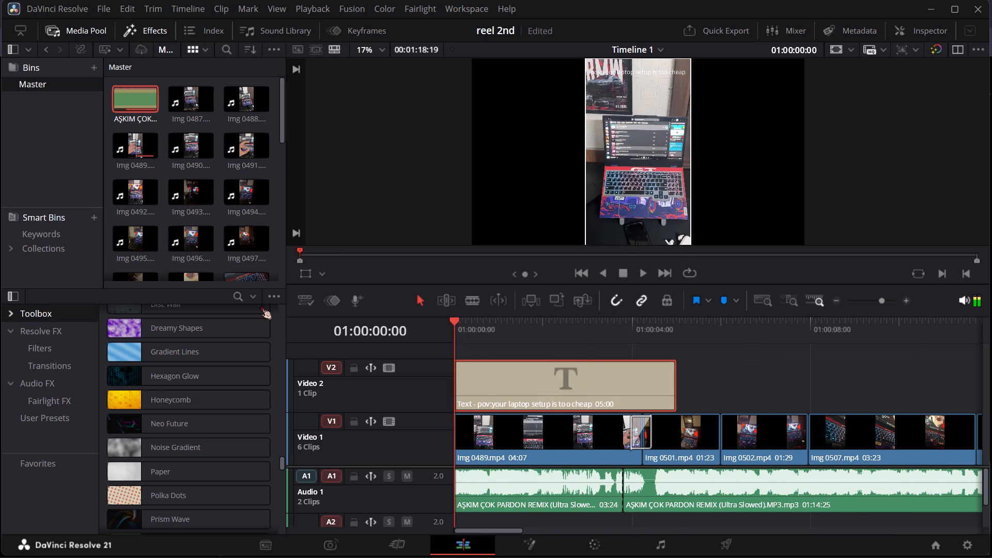
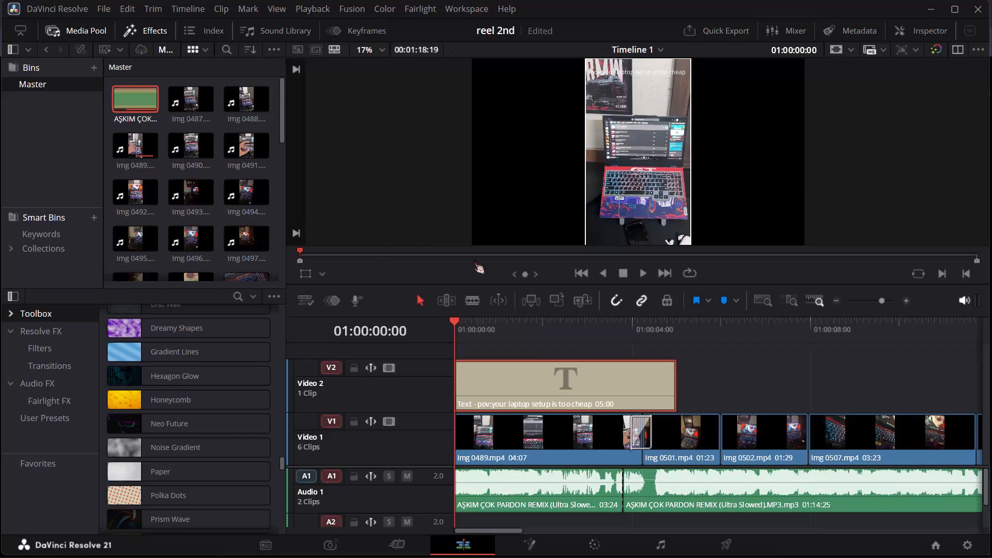
Play Timeline 1 through from the start to the last clip, then return the playhead to 01:00:00:00.
left_click_drag(461, 322, 647, 320)
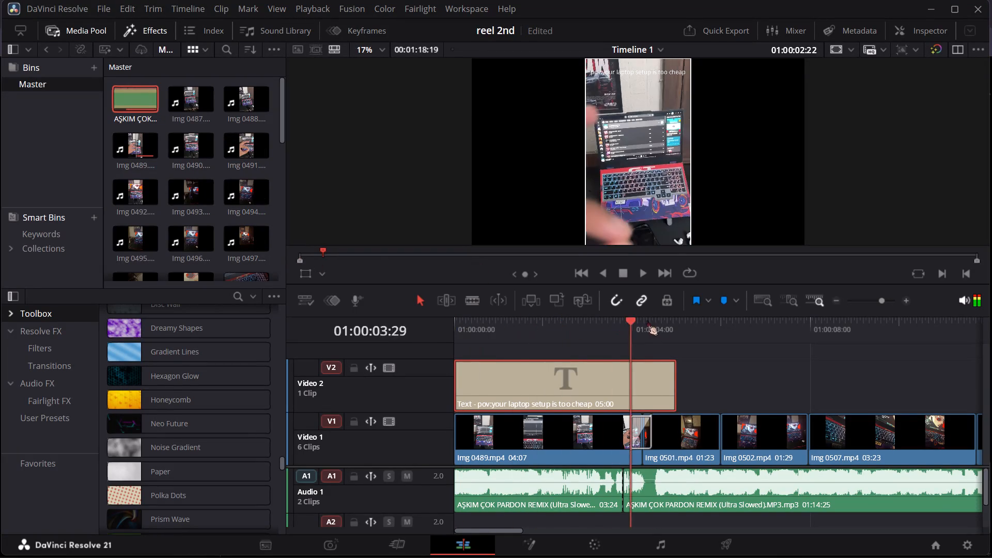
left_click_drag(647, 320, 72, 346)
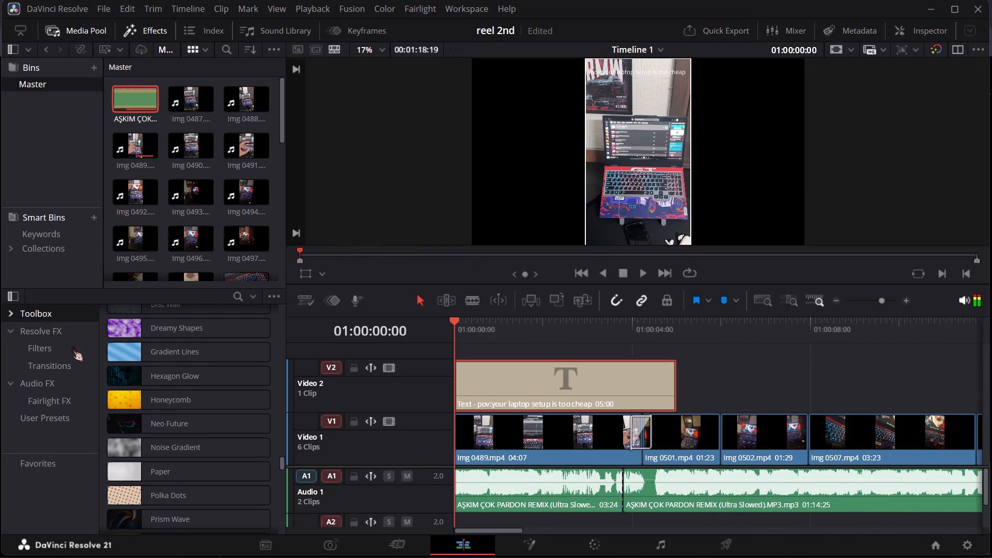
left_click_drag(72, 346, 74, 339)
left_click(644, 271)
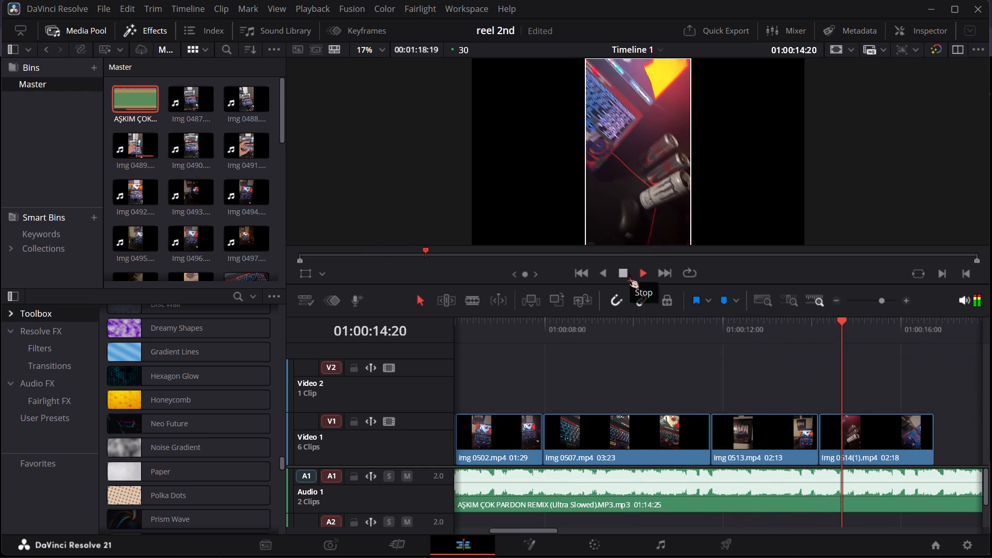
left_click_drag(880, 332, 636, 322)
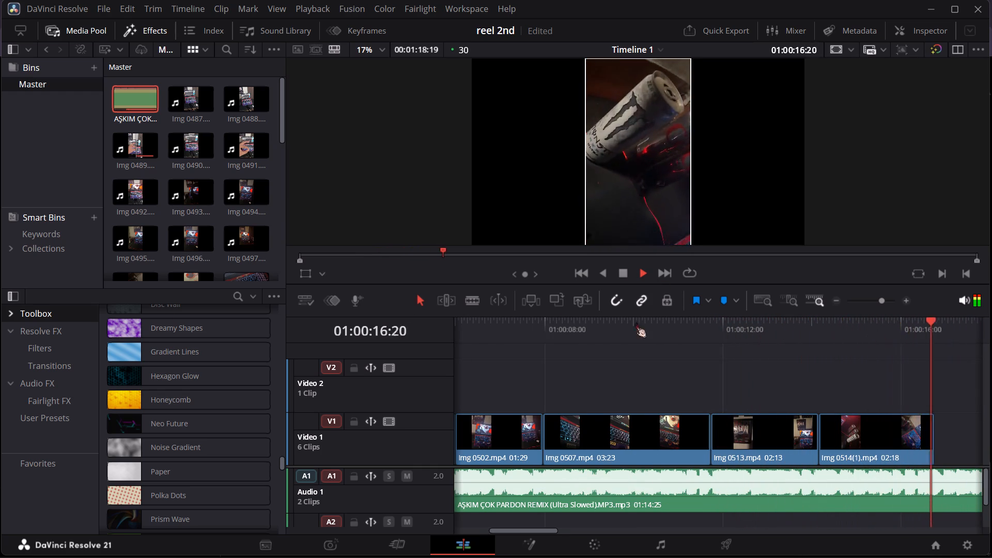
left_click_drag(636, 322, 14, 316)
left_click(615, 281)
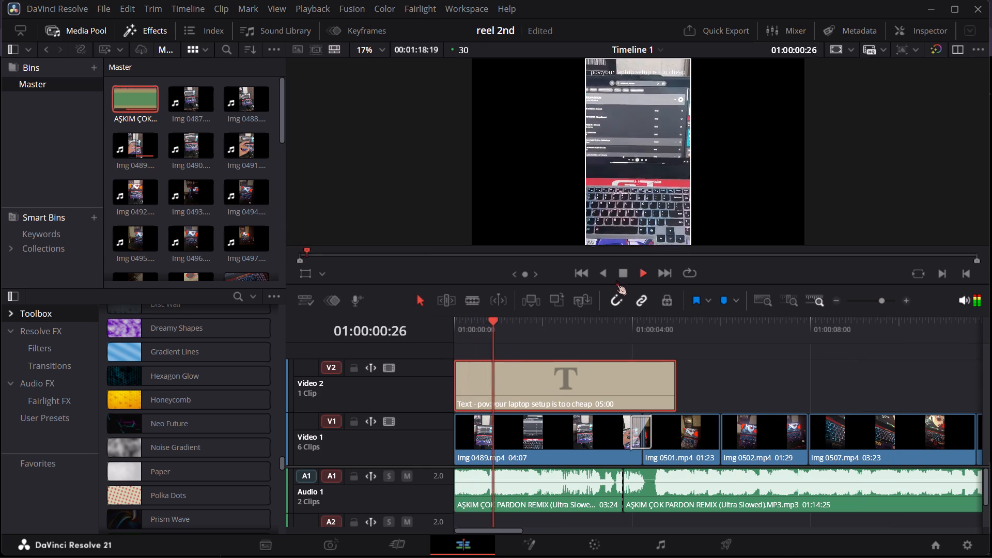
left_click(619, 276)
left_click_drag(529, 317, 499, 326)
left_click_drag(523, 330, 424, 330)
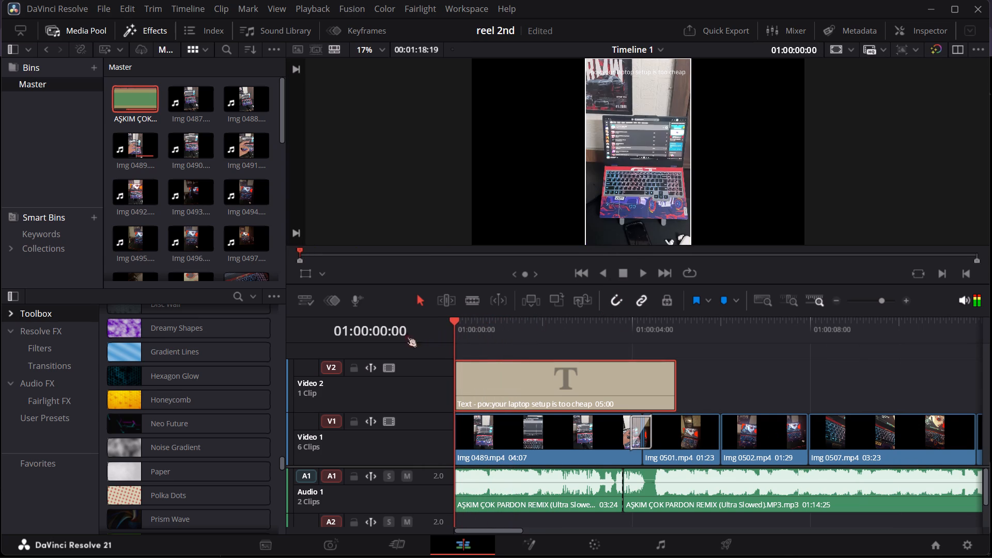
Inspect the reel in the Fusion, Color and Fairlight workspaces and play back its music in Fairlight.
left_click(524, 542)
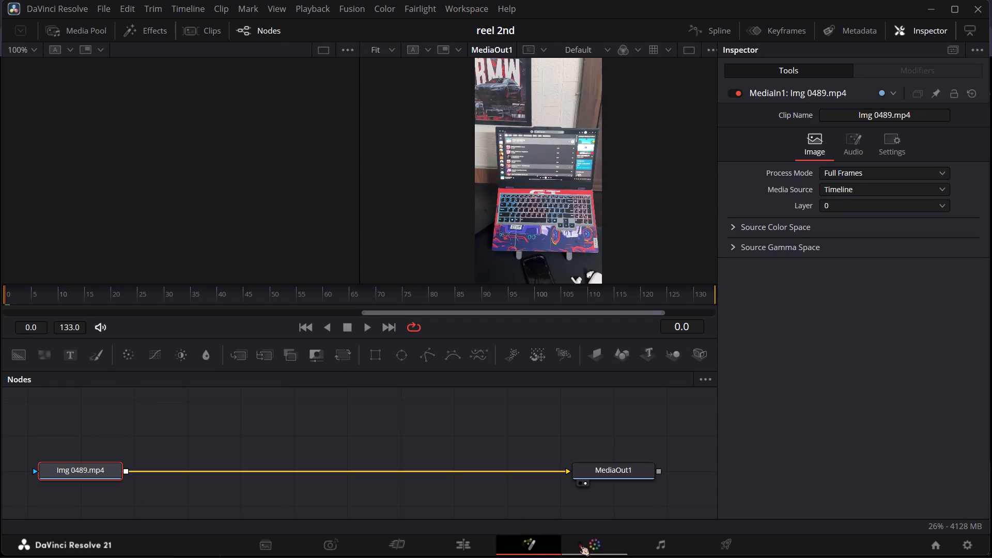
left_click(566, 469)
left_click(583, 547)
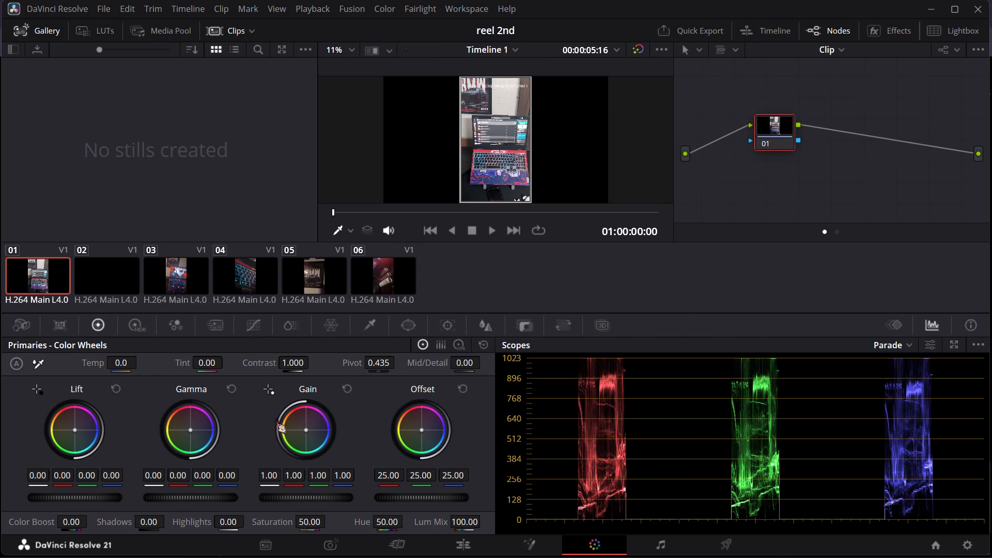
left_click(659, 548)
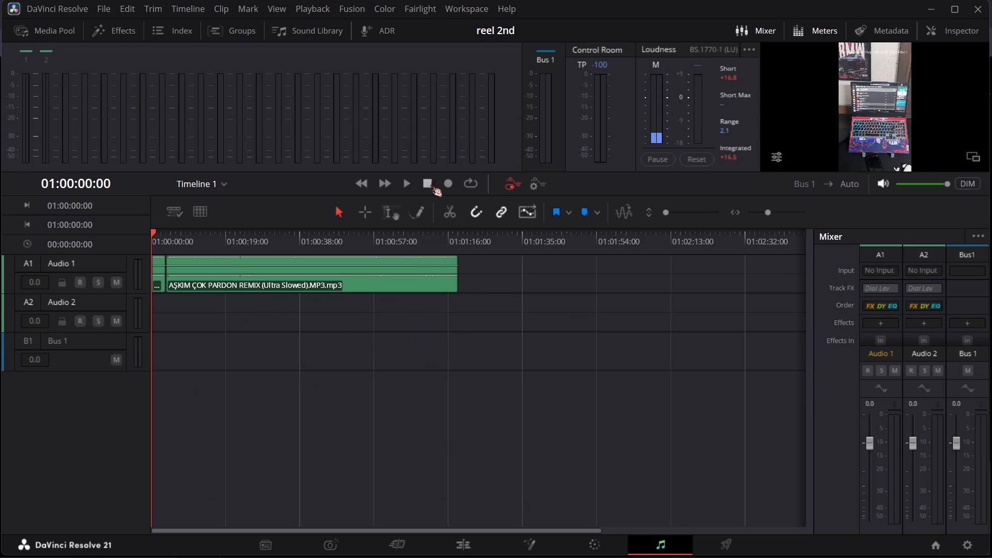
left_click(413, 183)
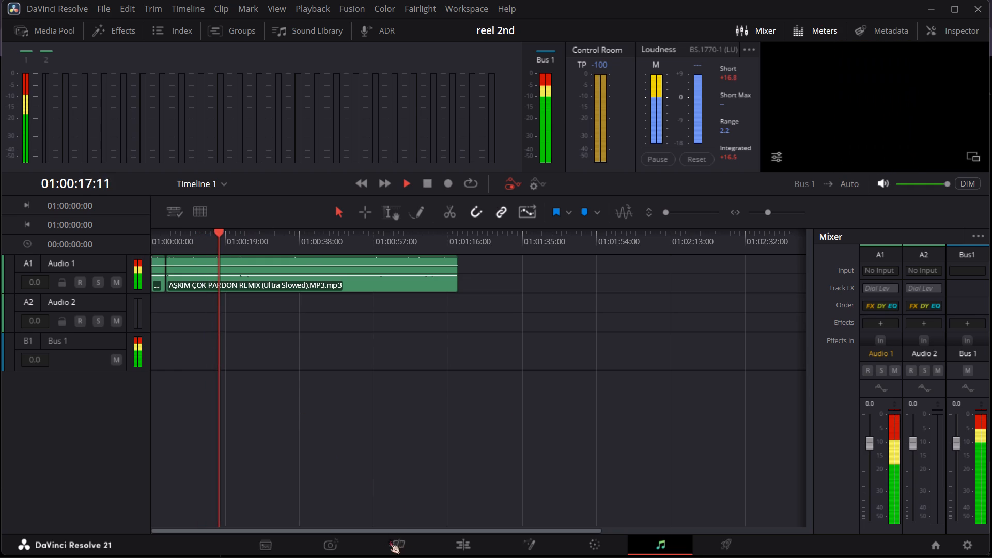
left_click(446, 538)
left_click(458, 538)
left_click(468, 543)
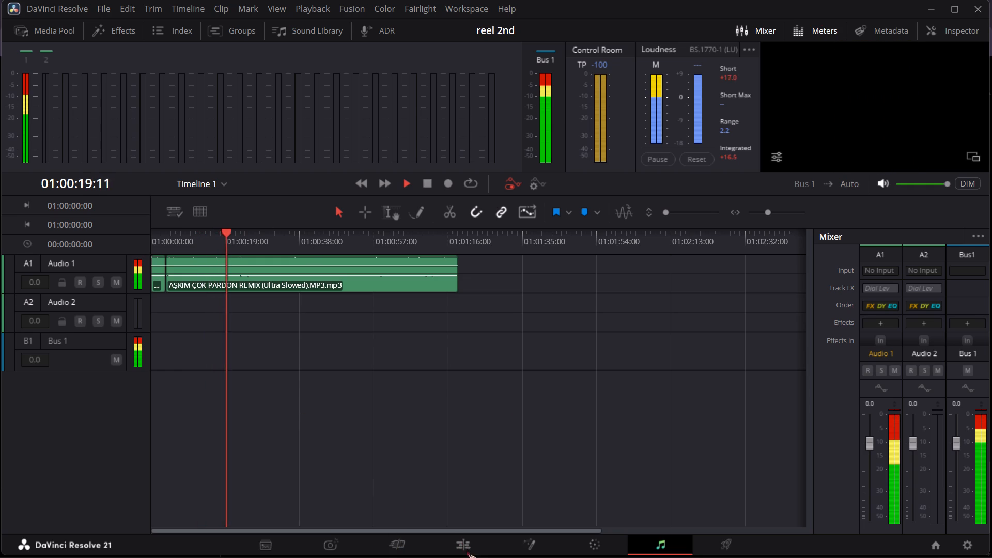
left_click(423, 182)
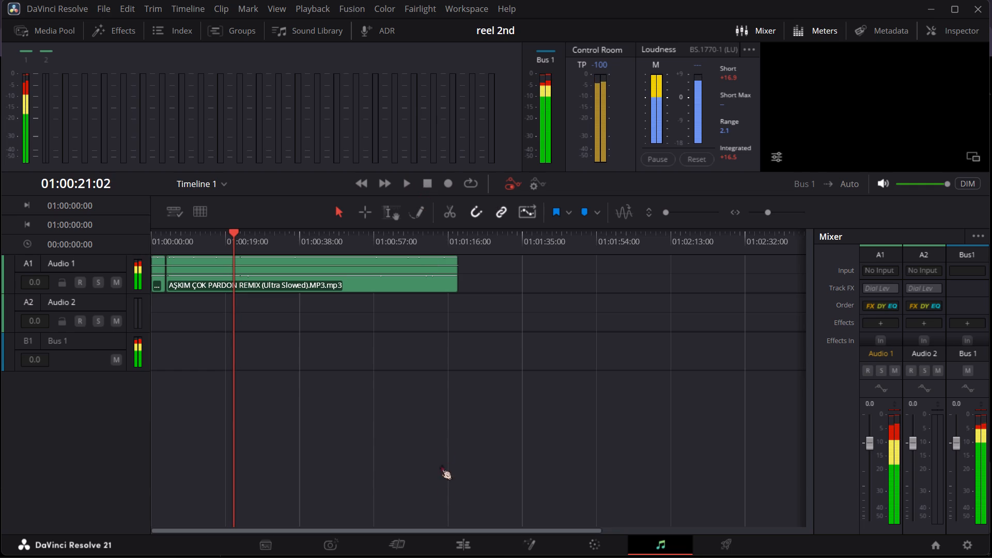
Back in the Edit workspace, split the music at 01:00:16:23, where the last video clip ends, and delete the remainder.
left_click(462, 547)
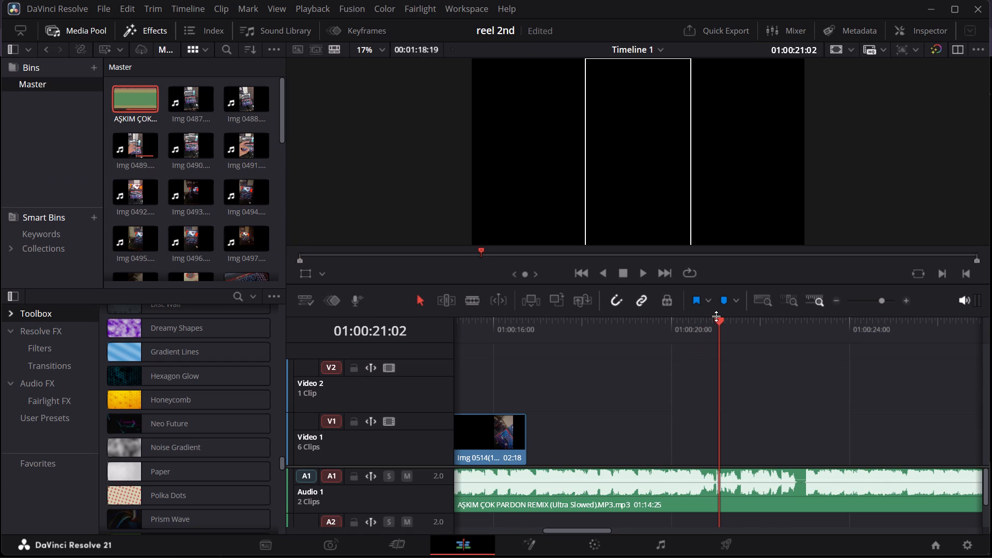
left_click_drag(716, 316, 710, 315)
left_click_drag(718, 321, 518, 347)
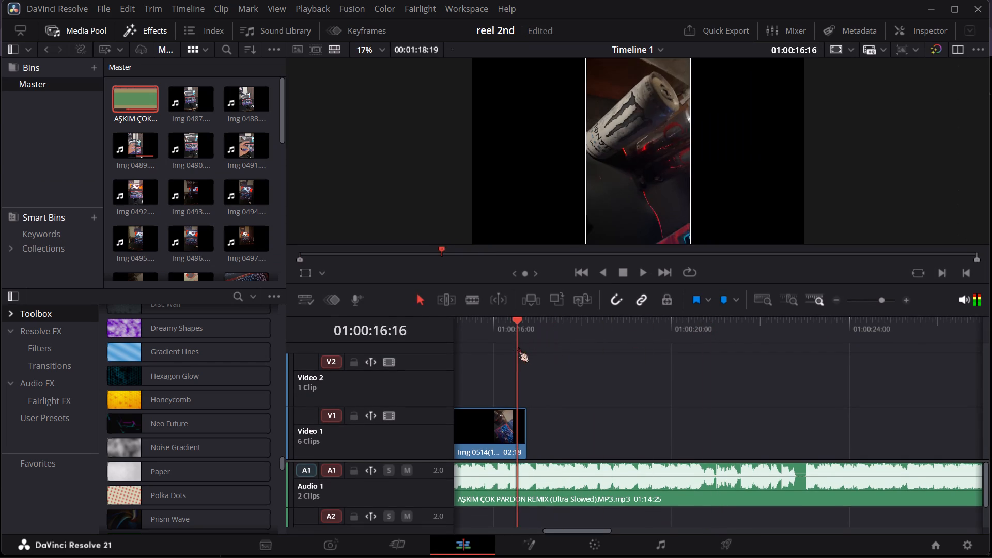
left_click_drag(518, 347, 528, 347)
key("ctrl+b")
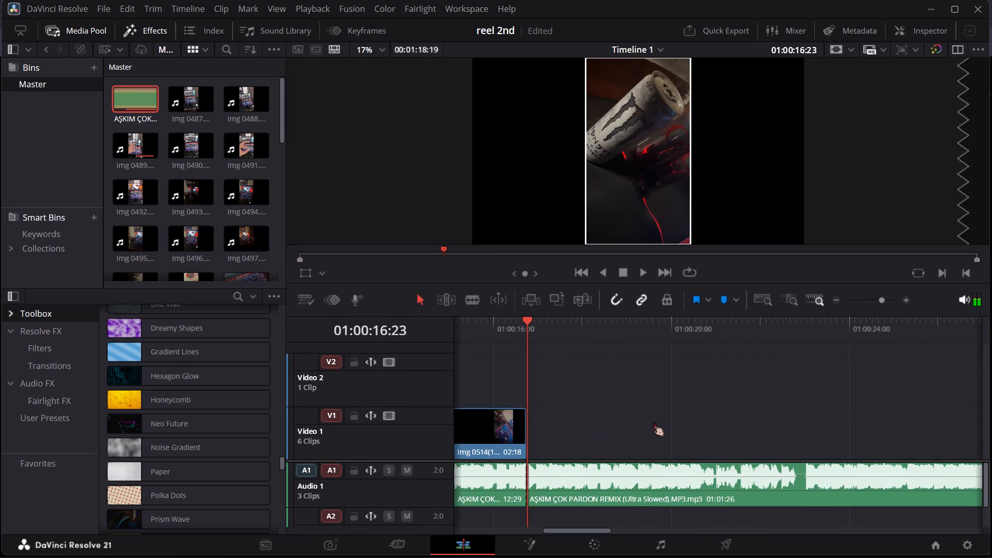
left_click(633, 467)
key("Delete")
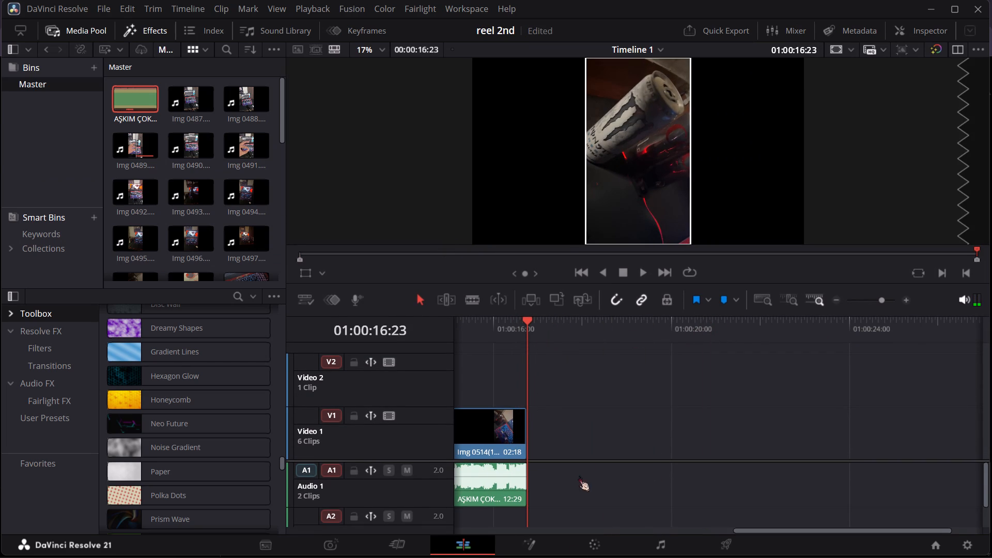
Go to the Deliver workspace and choose the YouTube 1440p export preset in the render settings.
left_click(680, 540)
left_click(725, 539)
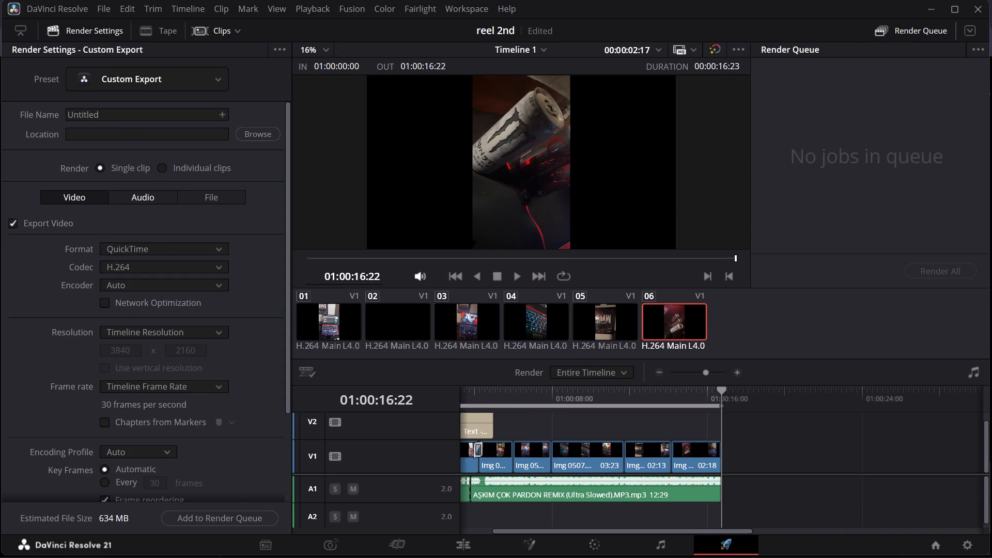
left_click(134, 84)
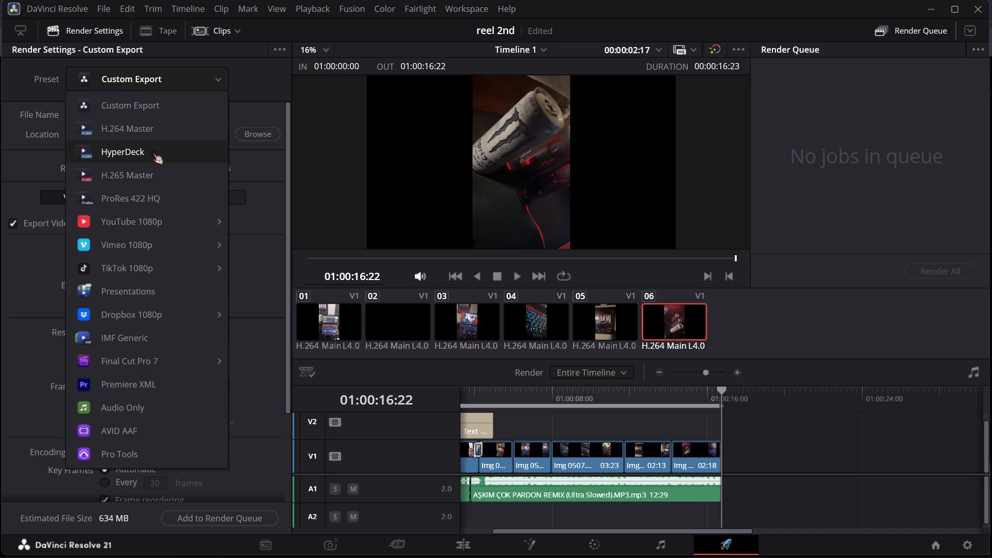
scroll(147, 207, "down", 5)
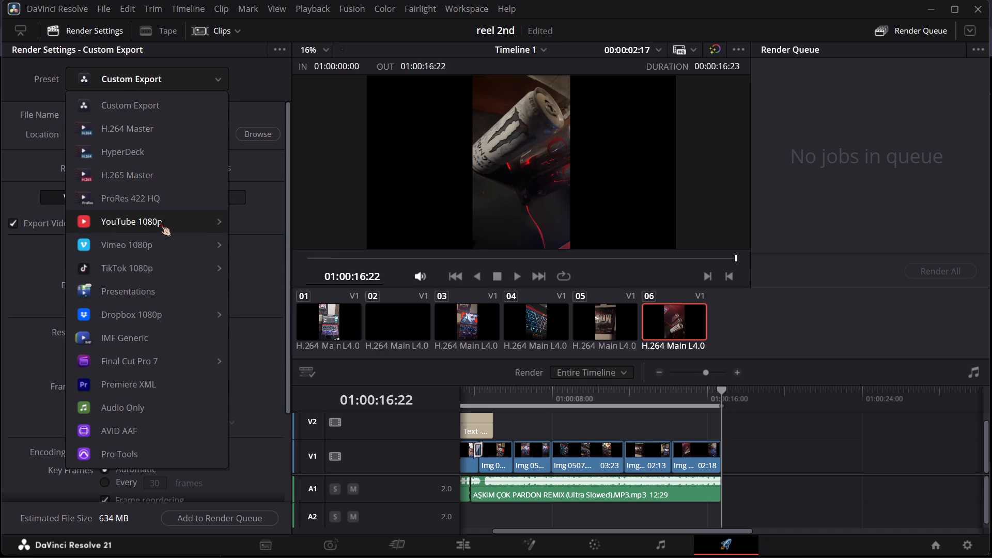
left_click(261, 251)
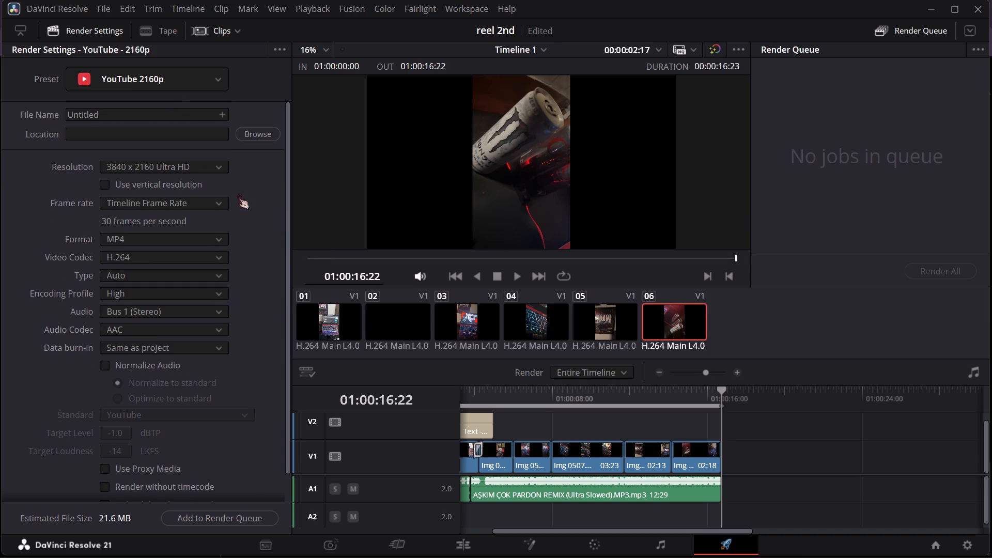
left_click(187, 84)
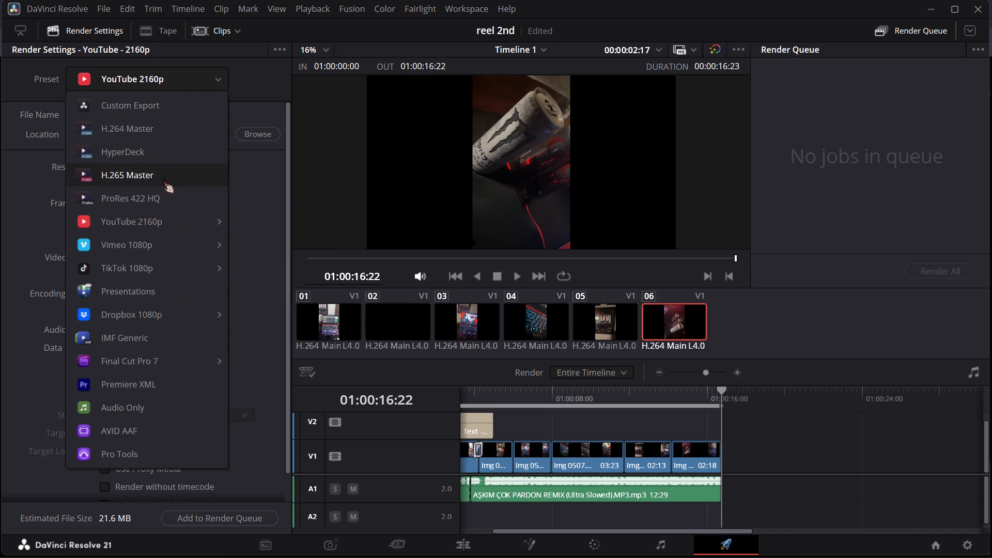
left_click(156, 219)
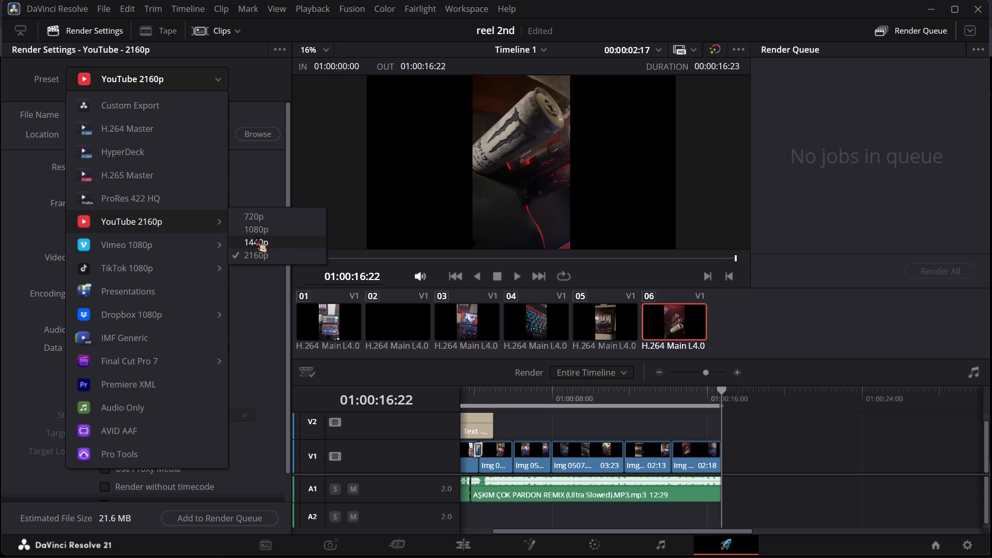
left_click(256, 238)
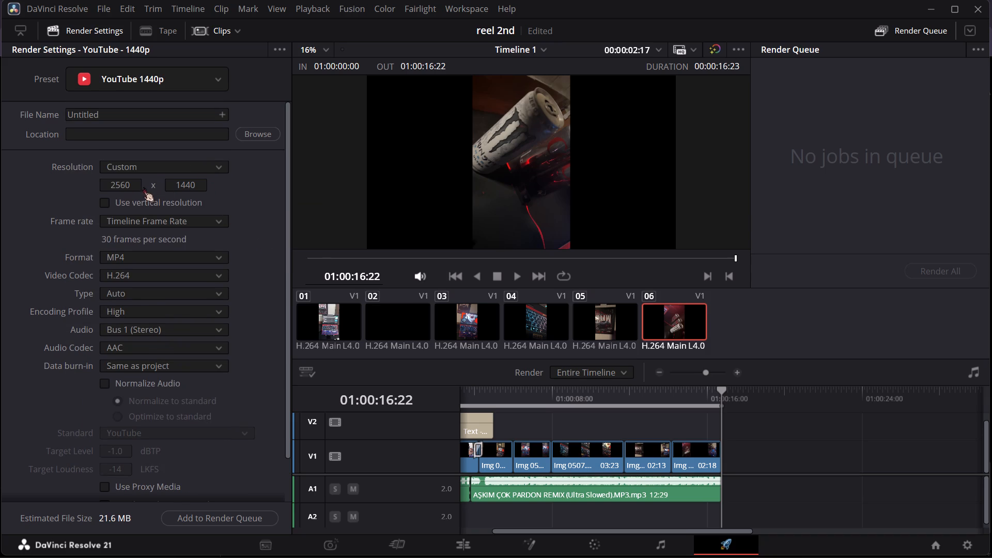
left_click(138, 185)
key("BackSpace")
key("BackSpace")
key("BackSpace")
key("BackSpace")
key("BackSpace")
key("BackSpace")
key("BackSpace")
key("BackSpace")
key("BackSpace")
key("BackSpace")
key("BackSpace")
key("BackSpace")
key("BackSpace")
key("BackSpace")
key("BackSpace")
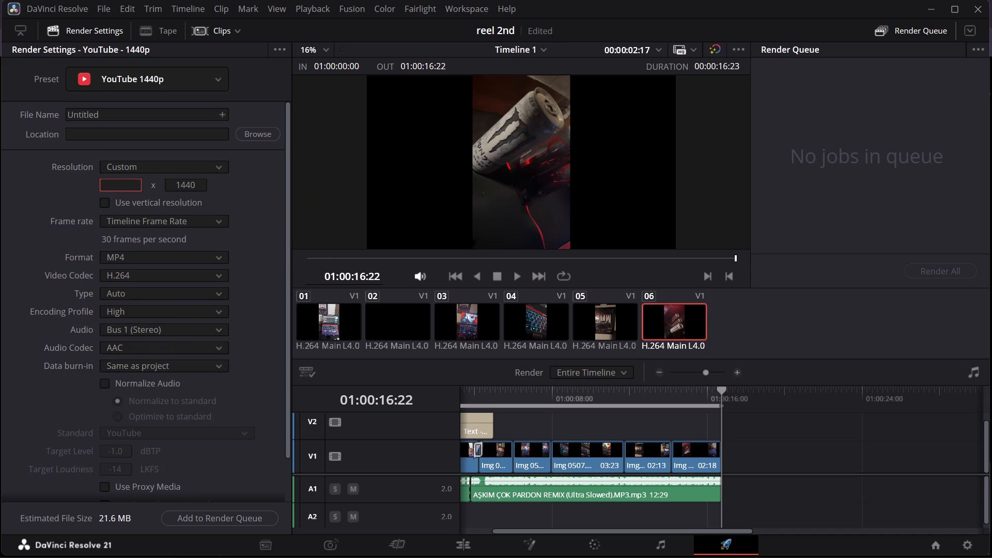
Set the export resolution to 1920 x 1080 HD and enable vertical resolution.
left_click(163, 163)
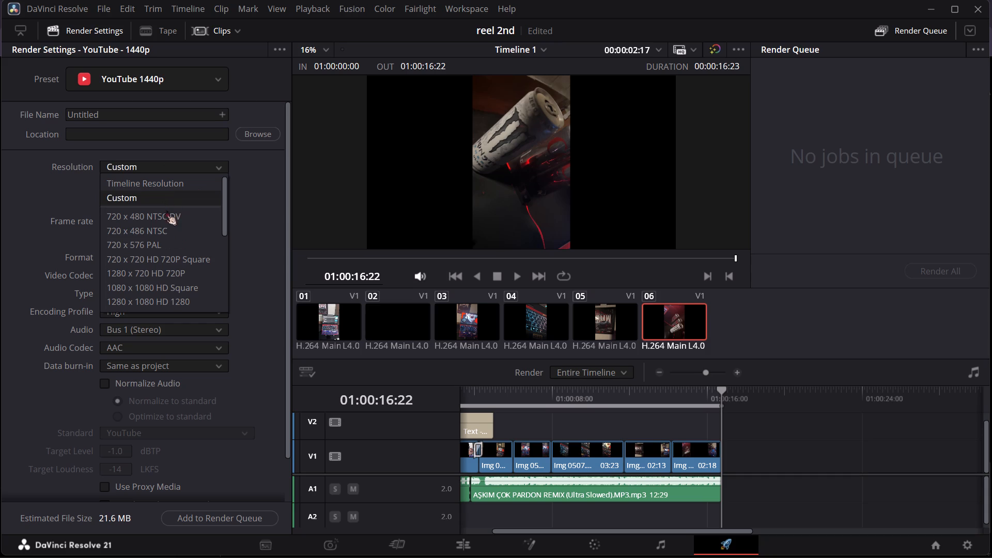
scroll(168, 262, "down", 1)
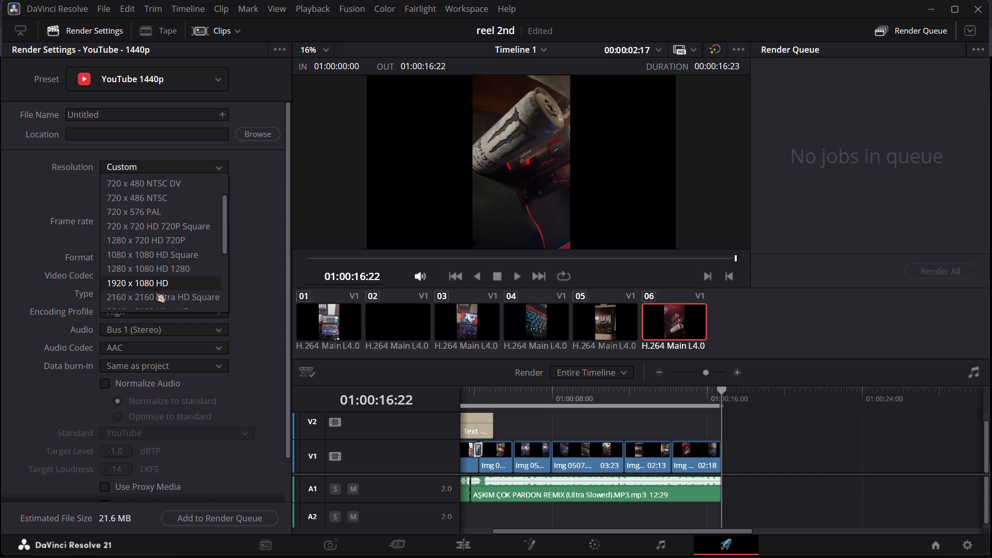
left_click(154, 288)
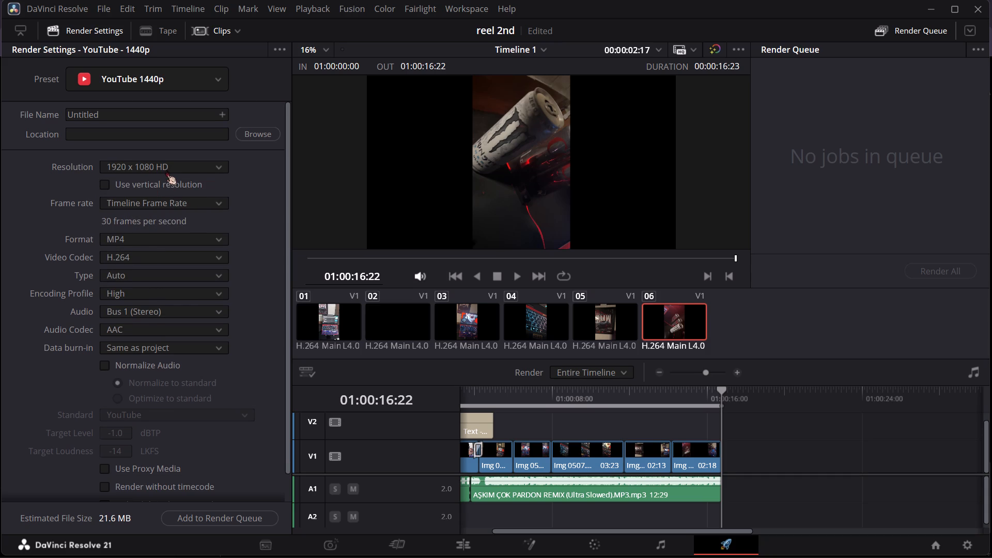
left_click(166, 169)
left_click(87, 179)
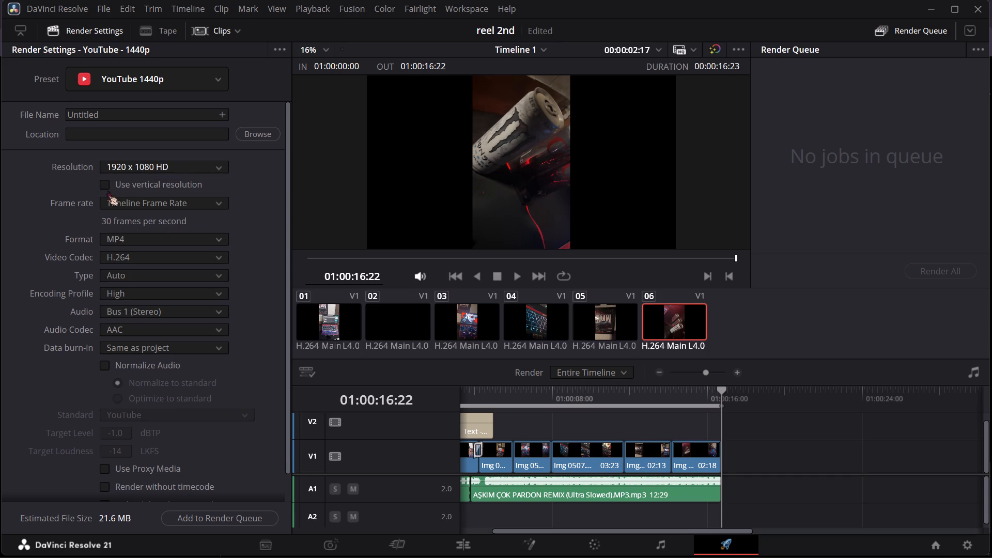
left_click(107, 187)
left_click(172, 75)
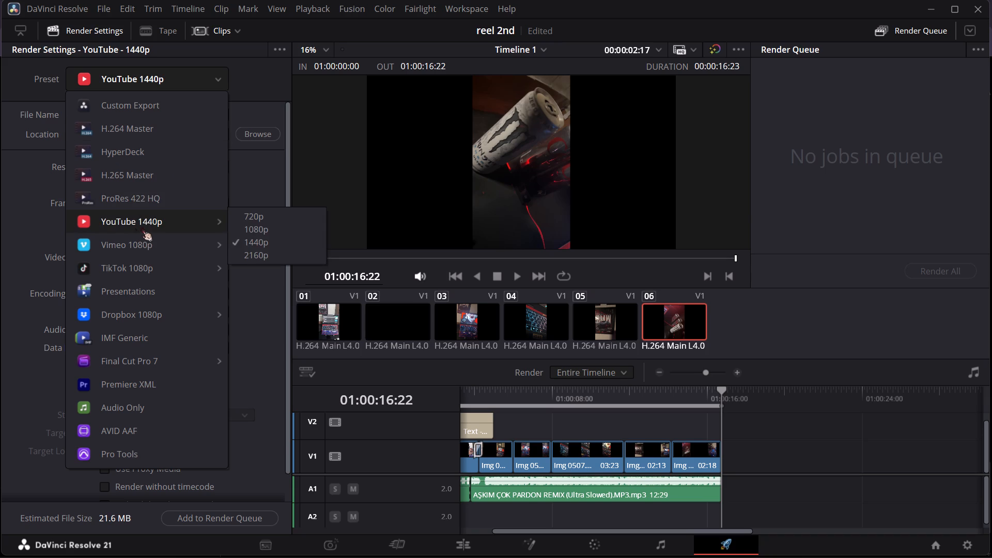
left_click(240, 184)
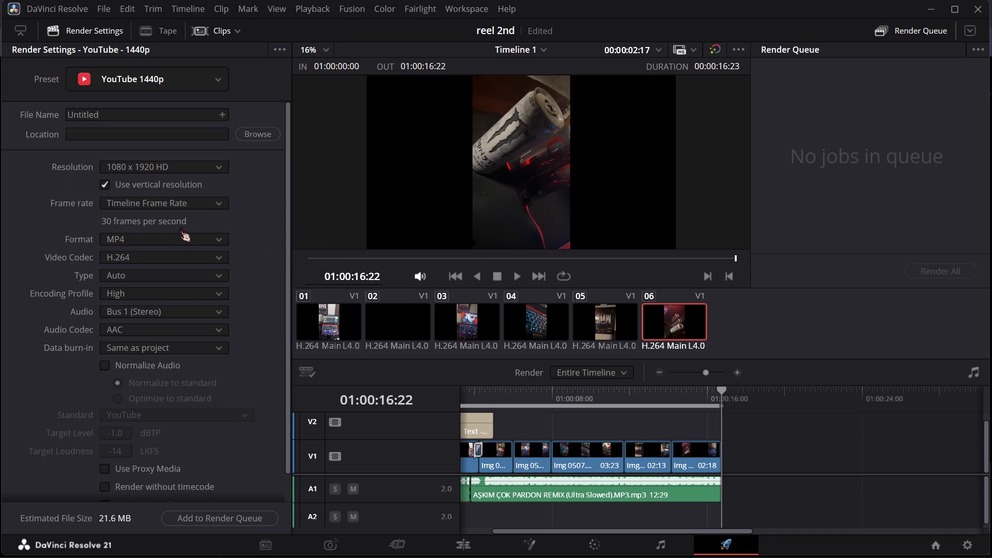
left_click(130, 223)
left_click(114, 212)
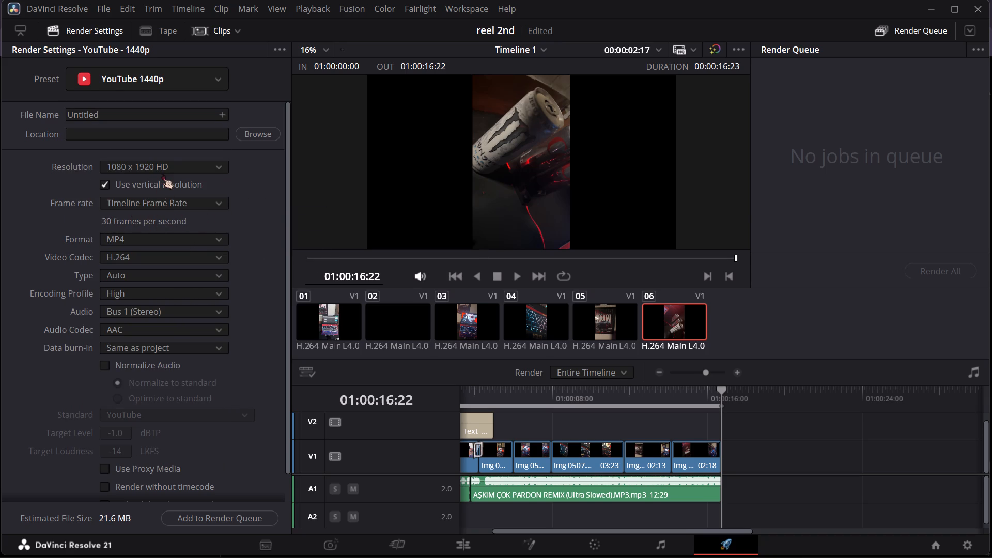
Set the export resolution to 2160 x 3840 Ultra HD and the frame rate to 30.
left_click(162, 174)
left_click(164, 163)
scroll(161, 270, "down", 2)
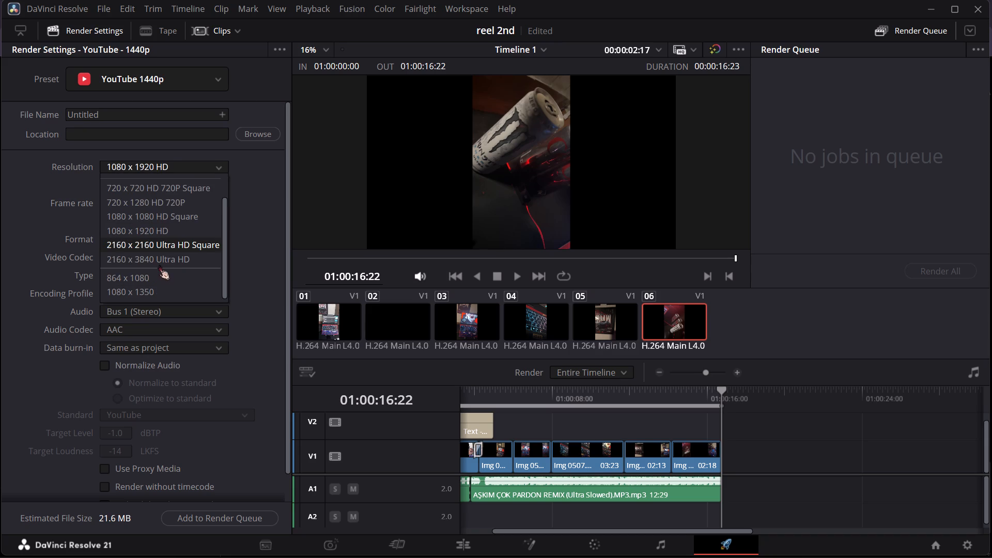
left_click(154, 257)
left_click(159, 204)
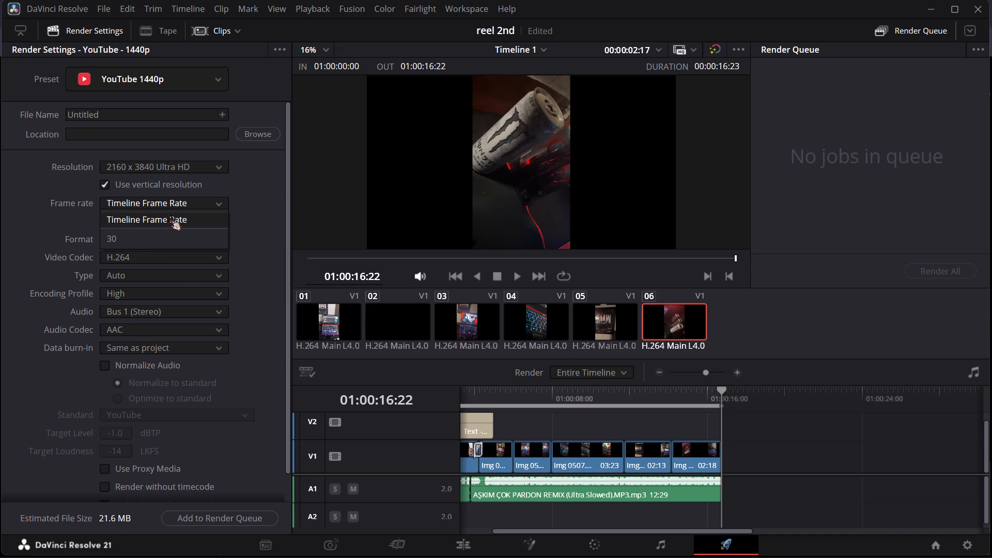
left_click(145, 232)
left_click(147, 201)
scroll(147, 222, "down", 2)
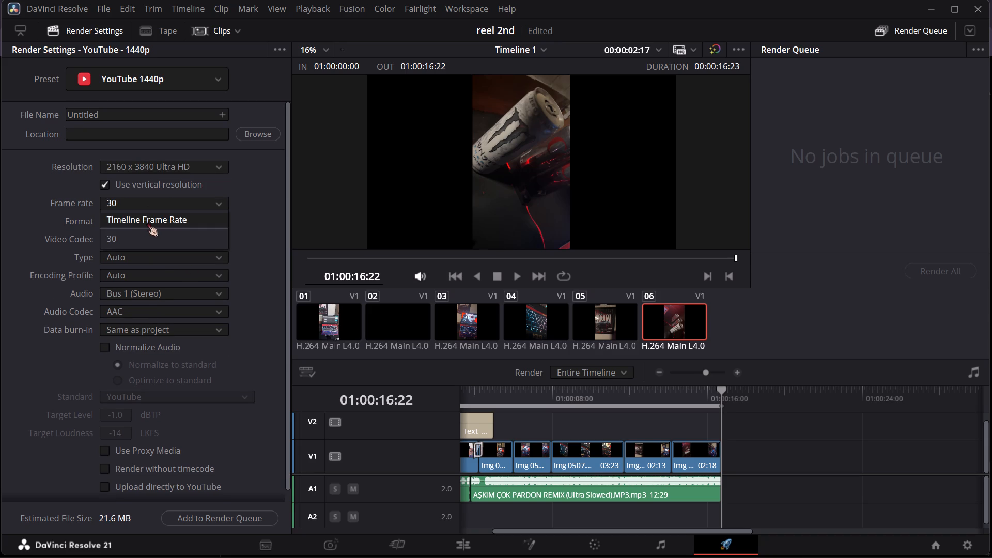
scroll(147, 221, "down", 1)
left_click(141, 235)
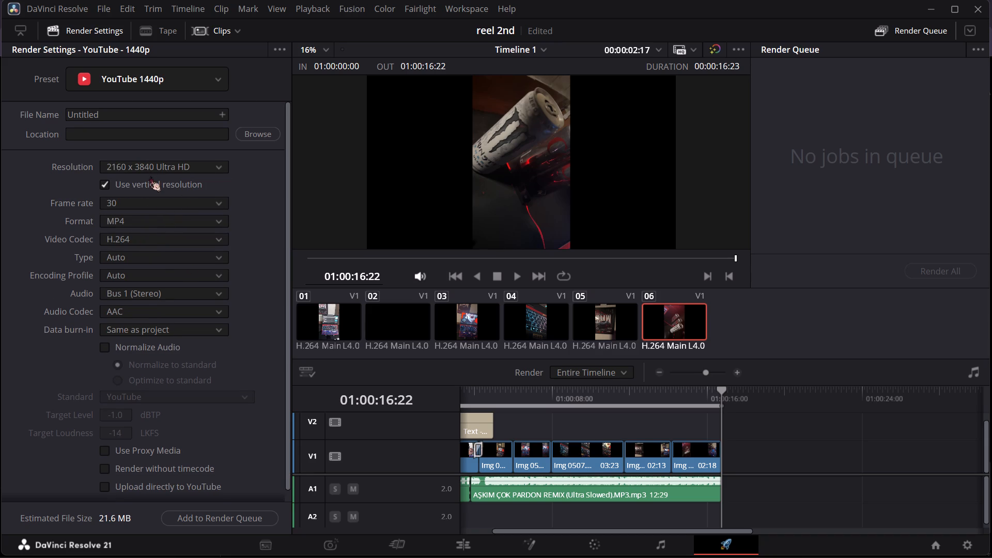
left_click(178, 167)
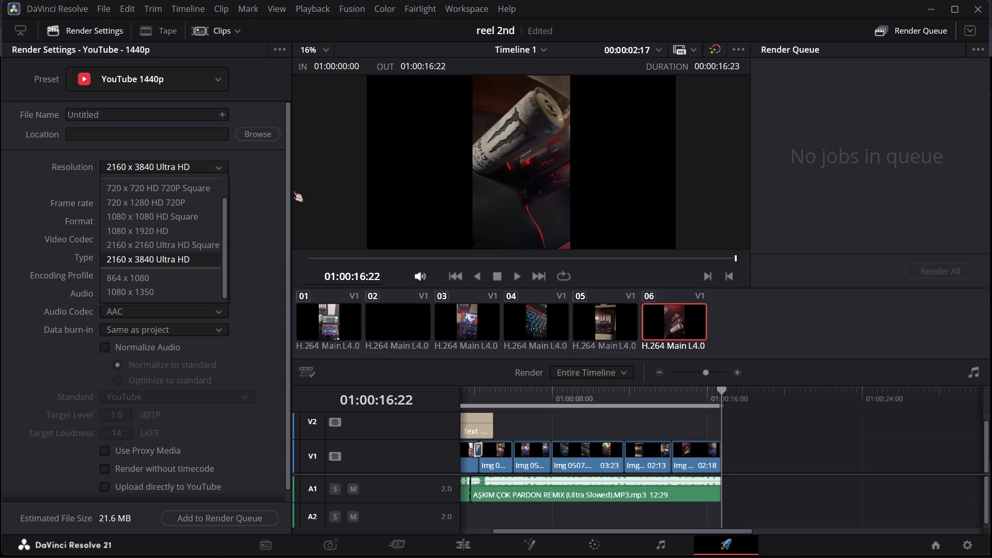
Play back the reel from its start to check it, and return the playhead to 01:00:00:00.
left_click_drag(553, 389, 373, 385)
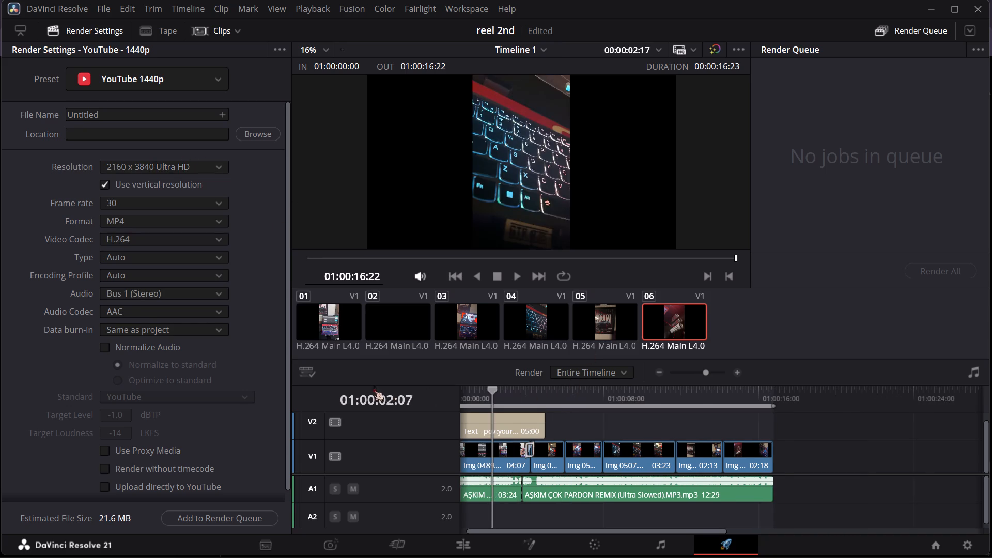
left_click_drag(373, 385, 387, 376)
left_click(517, 278)
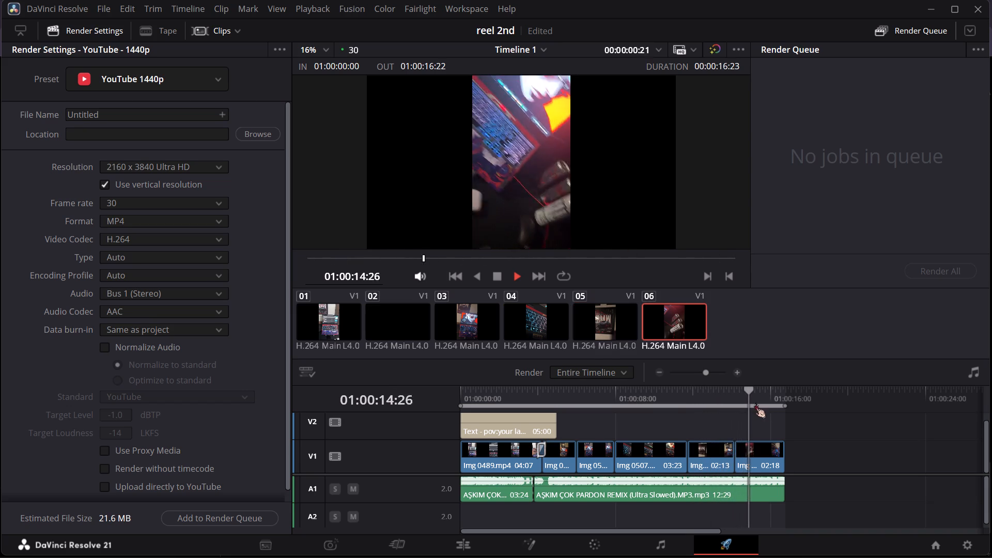
left_click_drag(756, 394, 429, 378)
left_click(492, 272)
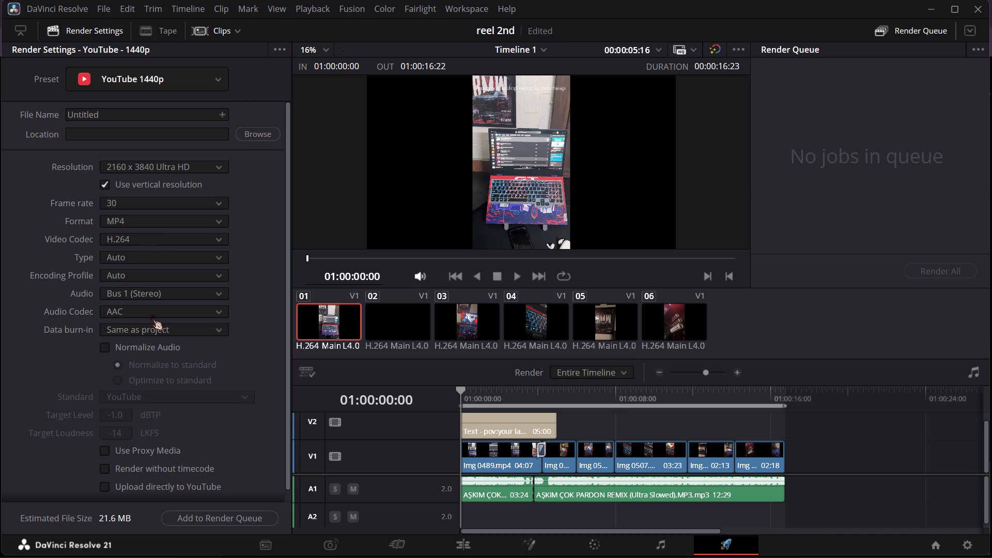
Change the render preset to YouTube 2160p.
scroll(154, 338, "down", 2)
scroll(154, 335, "up", 2)
left_click(151, 83)
left_click(121, 216)
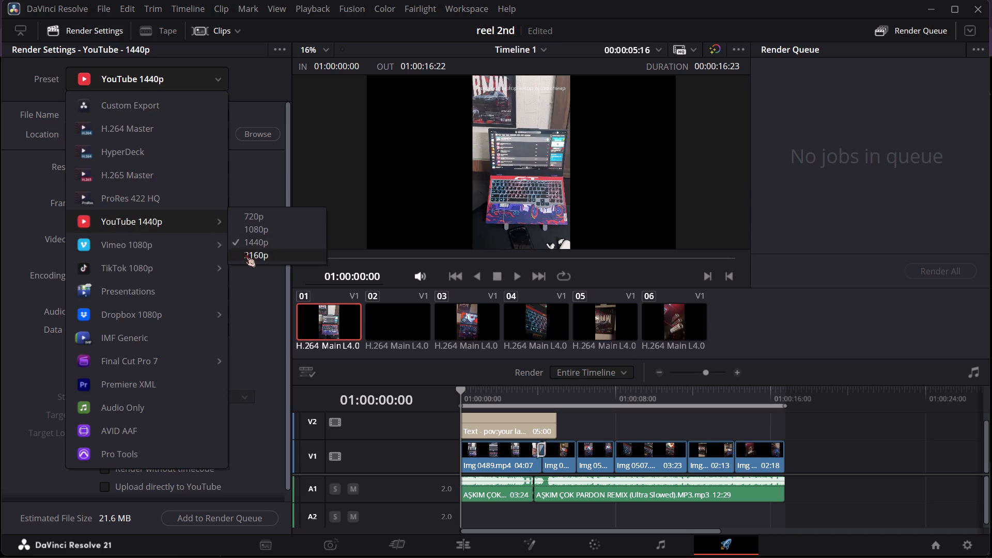
left_click(245, 252)
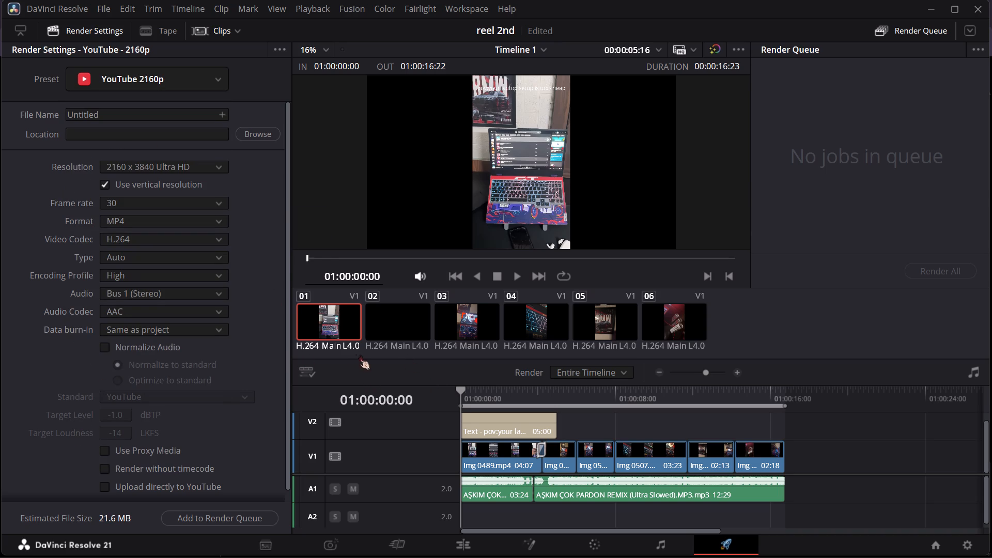
Play back the opening seconds of the reel, and stop with the playhead at the timeline start.
left_click(518, 273)
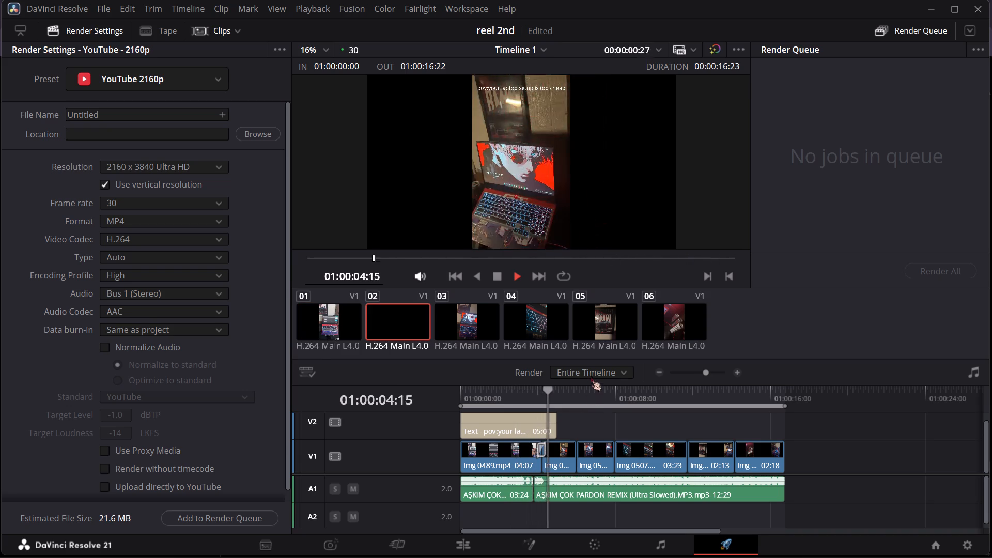
left_click_drag(582, 384, 459, 389)
left_click_drag(547, 393, 432, 384)
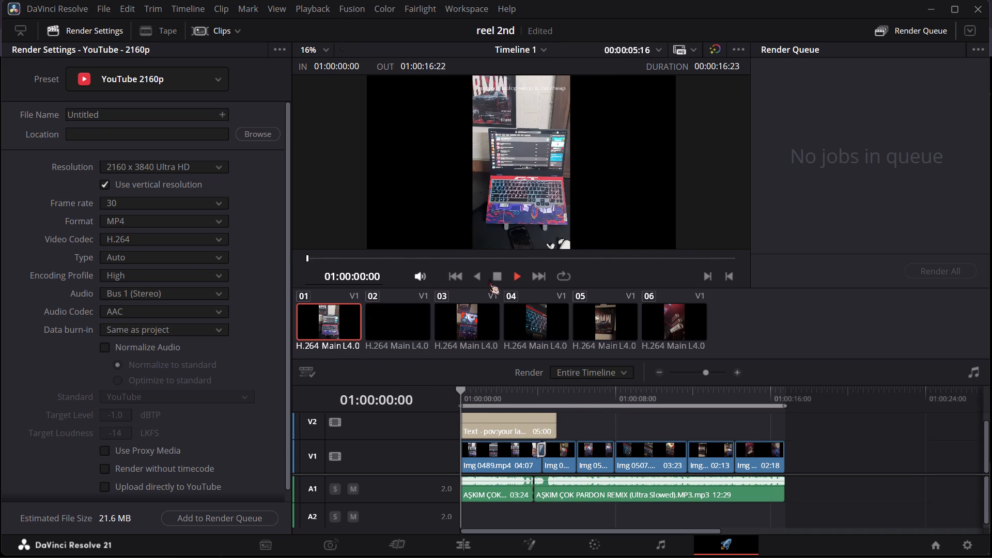
left_click(489, 277)
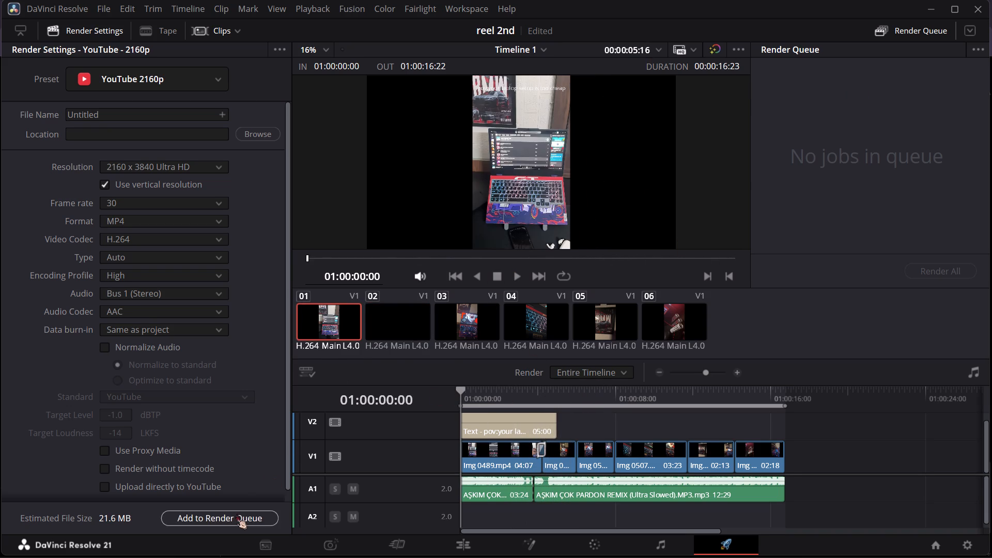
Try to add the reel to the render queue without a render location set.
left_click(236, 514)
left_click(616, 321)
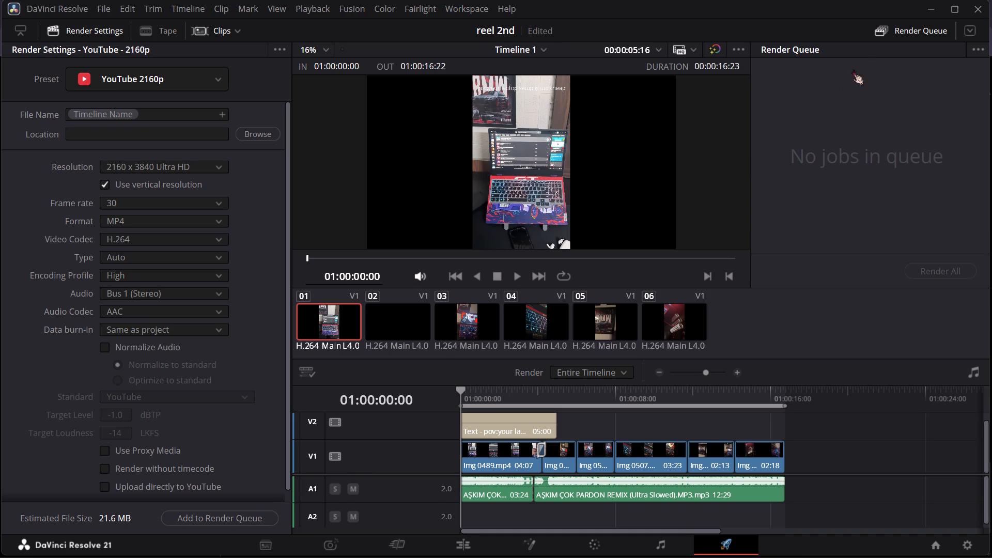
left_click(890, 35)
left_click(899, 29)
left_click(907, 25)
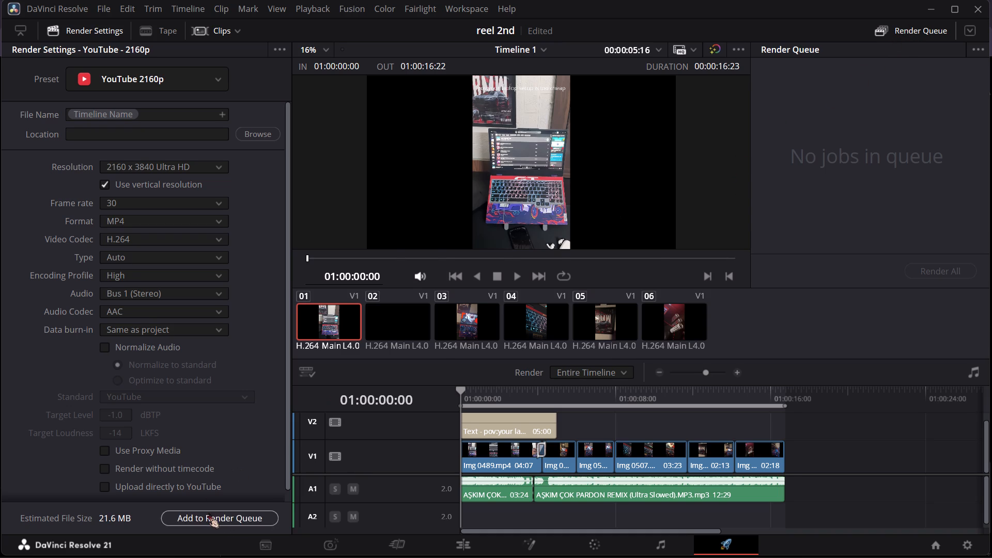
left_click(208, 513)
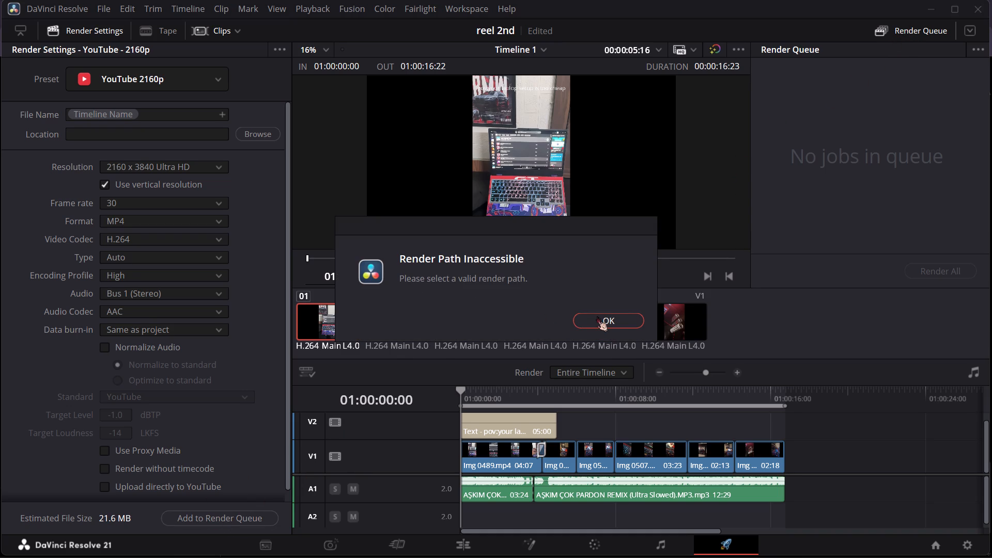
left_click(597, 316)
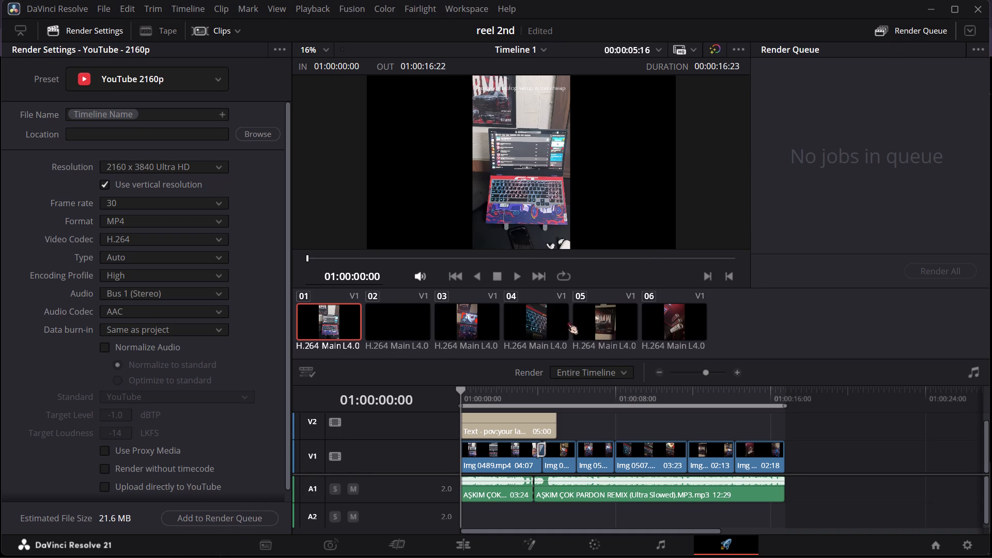
Set the render destination to the exports folder in D:\davinci media, with the file name "2nd reel".
left_click(255, 136)
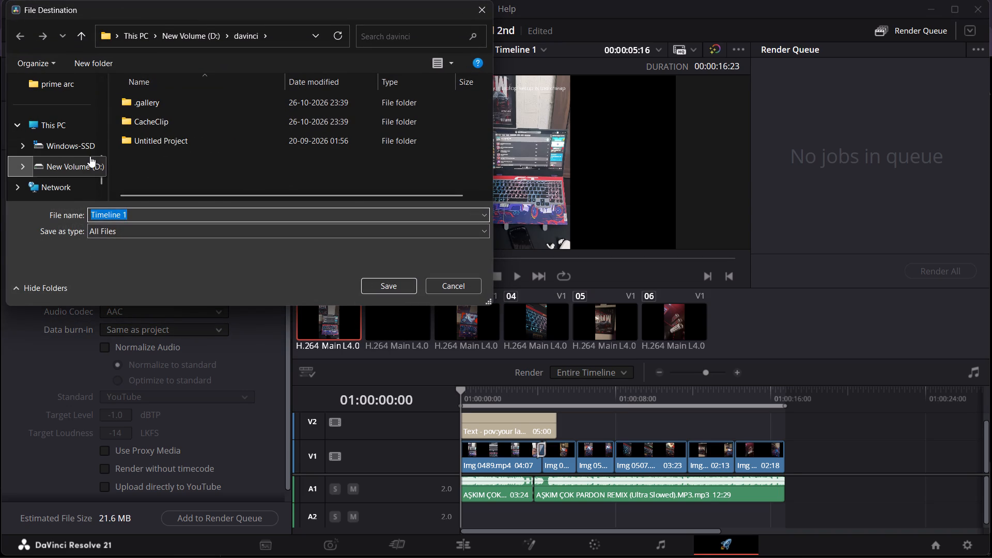
double_click(81, 162)
left_click(188, 137)
double_click(188, 144)
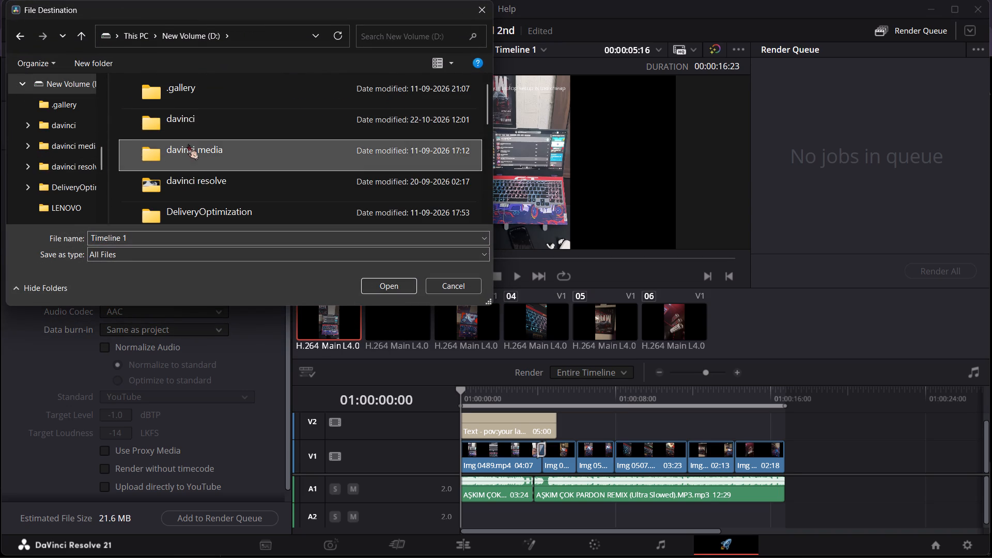
double_click(178, 104)
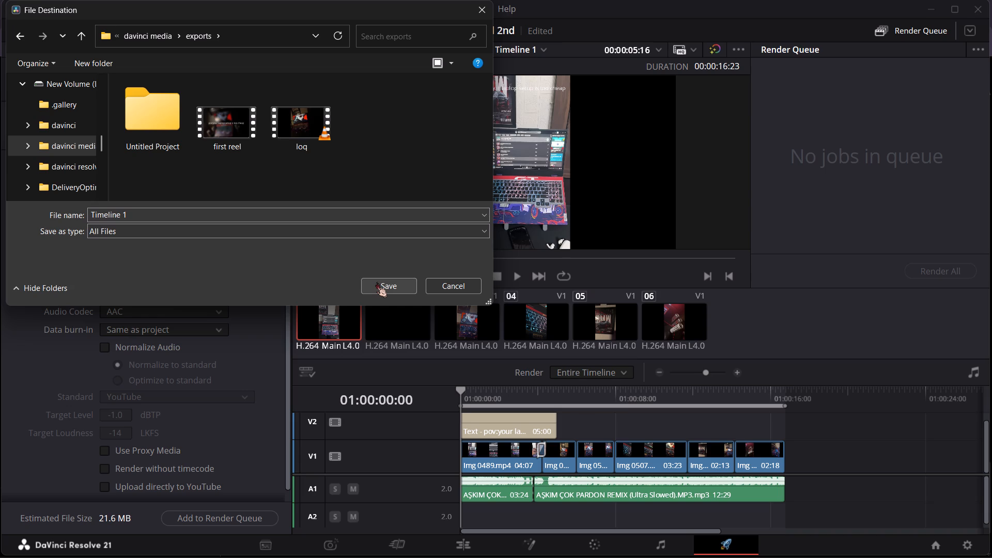
left_click(200, 207)
left_click(196, 210)
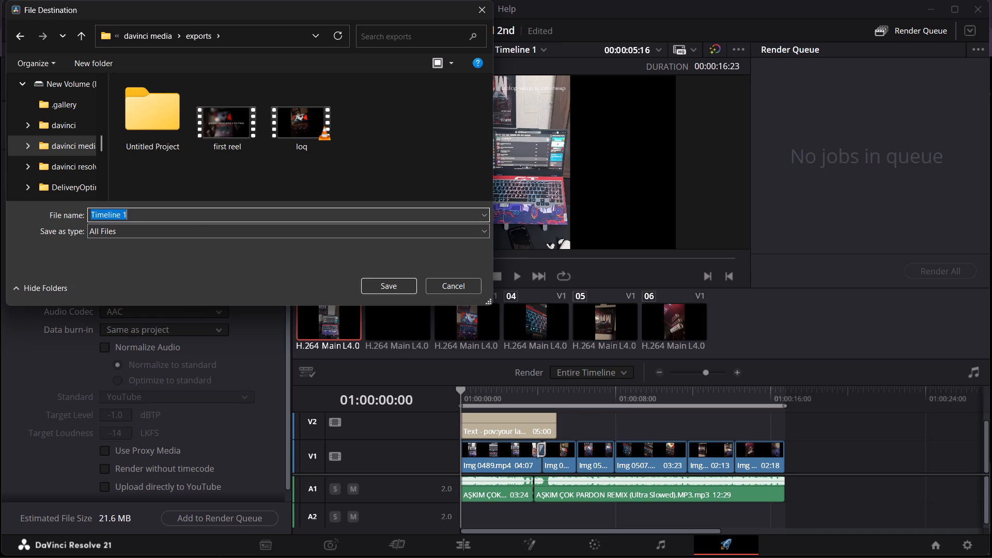
type("2nd ree")
key("l")
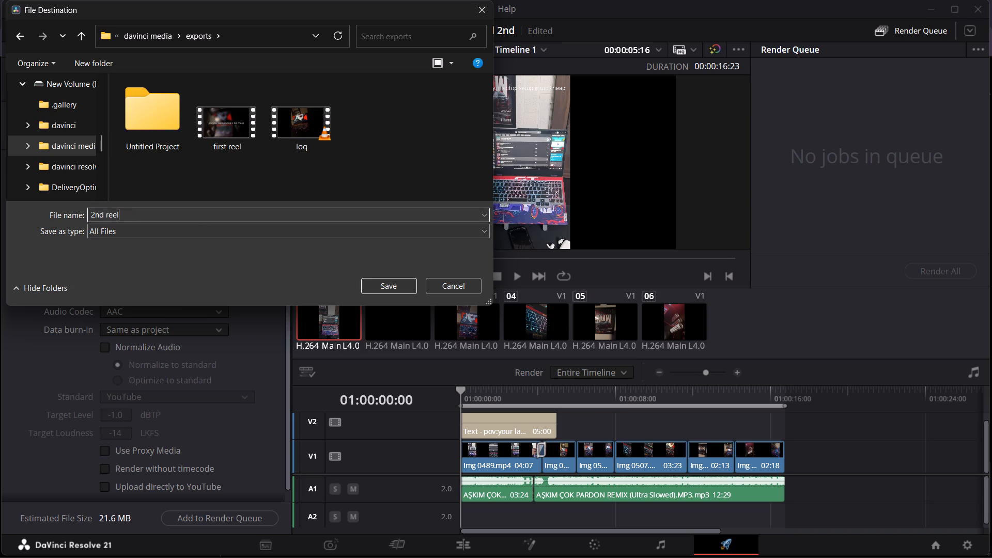
left_click(398, 285)
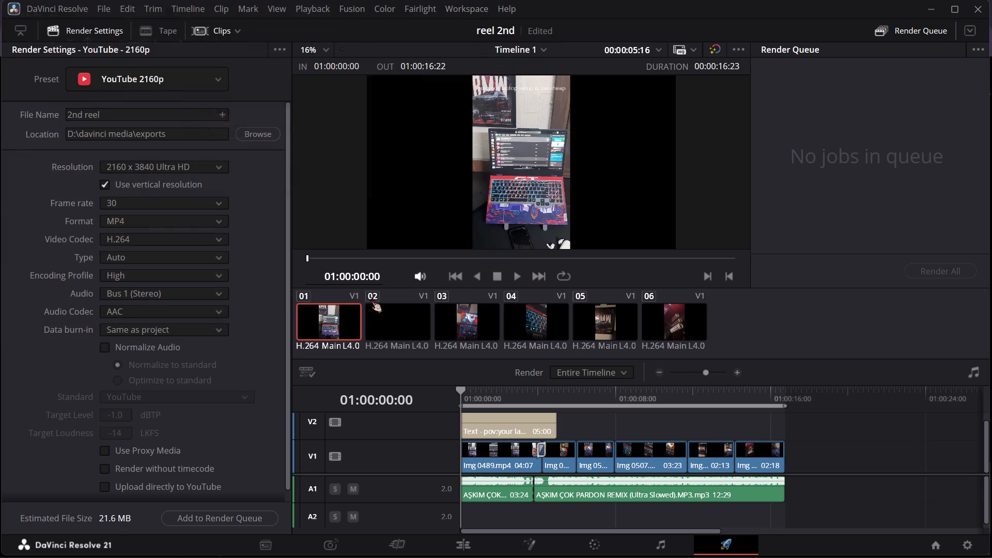
Add the reel to the render queue, accepting the higher-resolution render, and render all queued jobs.
left_click(229, 515)
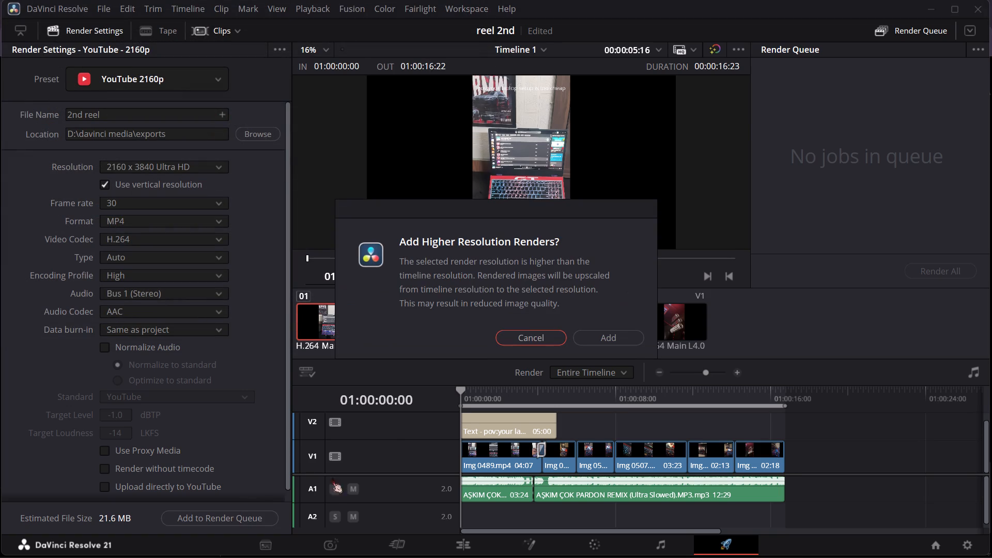
left_click(594, 333)
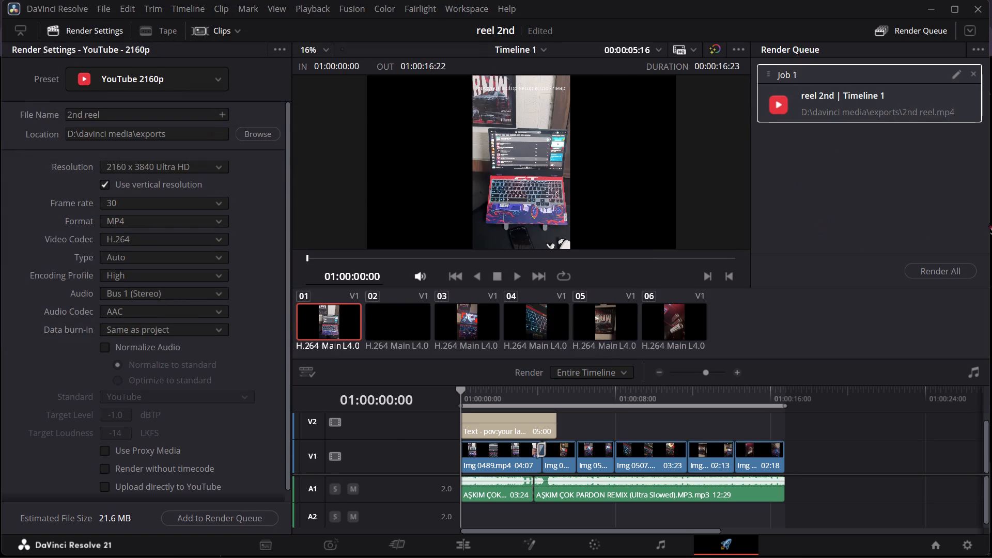
left_click(951, 270)
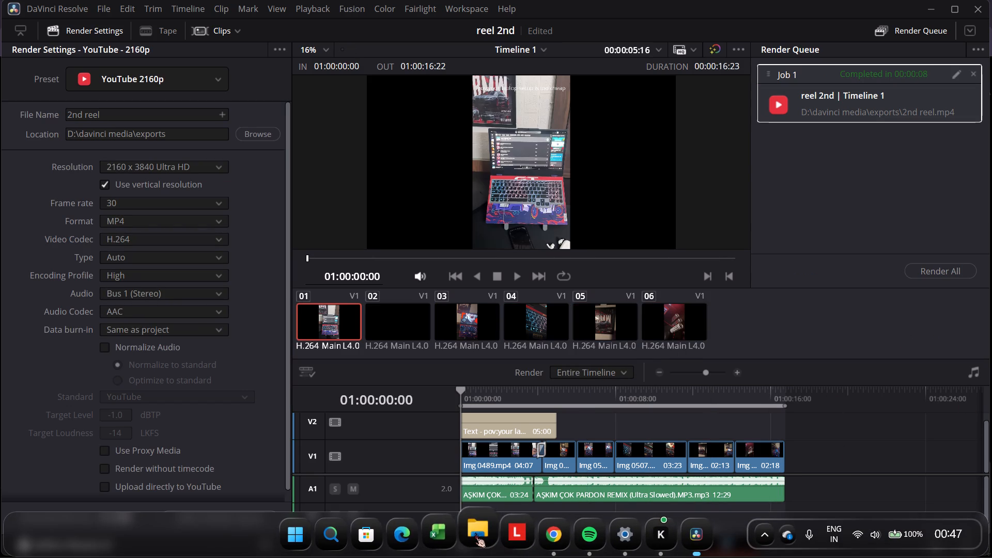
In File Explorer, open D:\davinci media\exports and play the rendered "2nd reel" video to check it, and return to DaVinci Resolve.
left_click(475, 533)
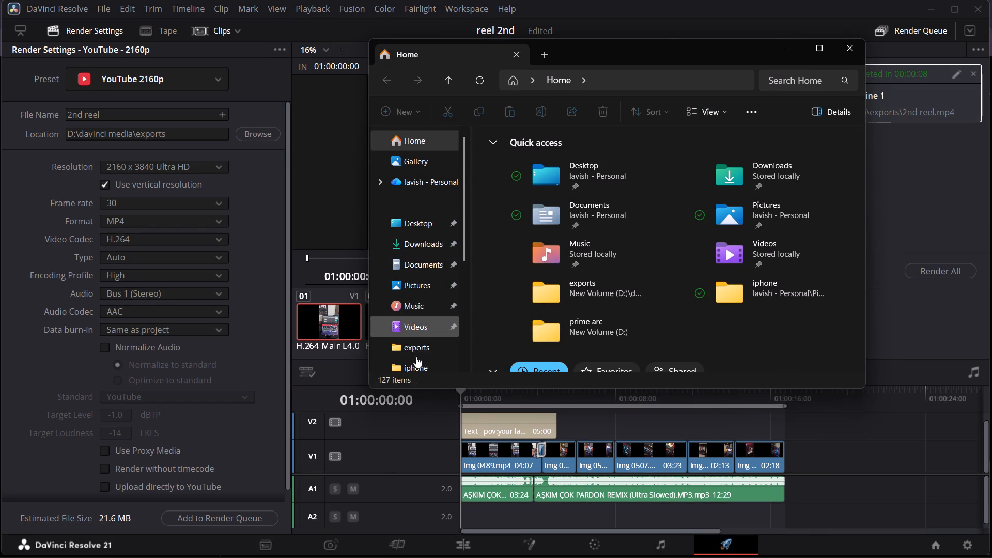
scroll(416, 357, "down", 4)
left_click(437, 299)
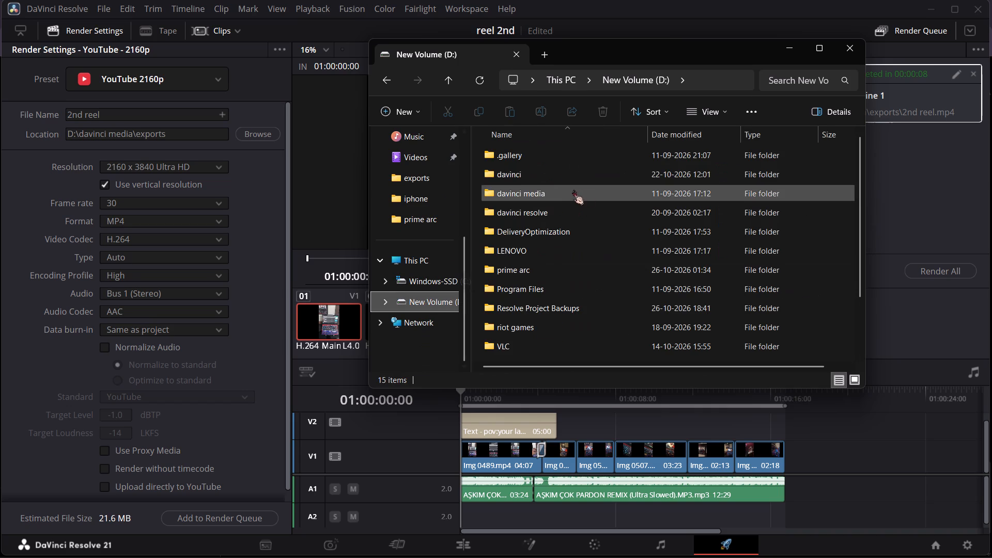
double_click(522, 199)
double_click(526, 177)
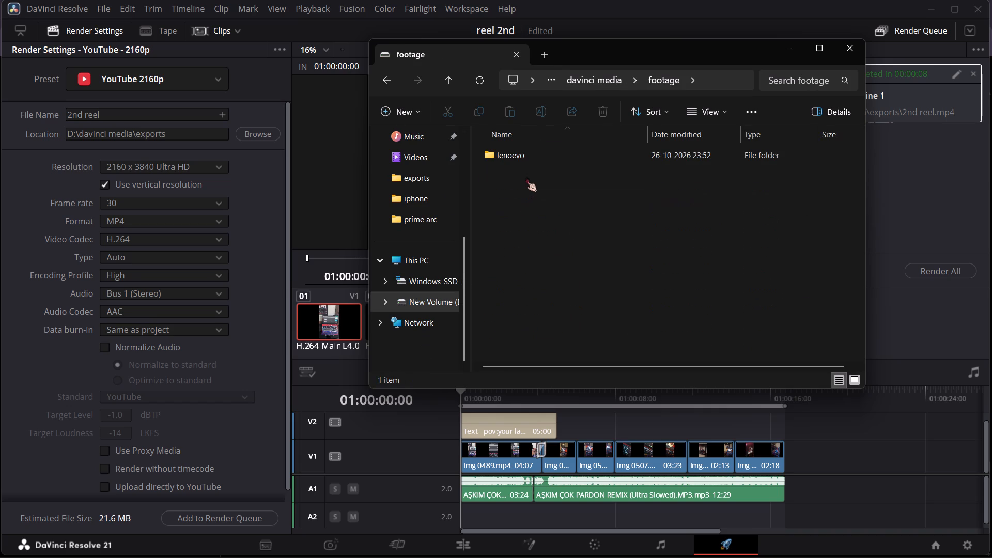
left_click(390, 81)
double_click(569, 160)
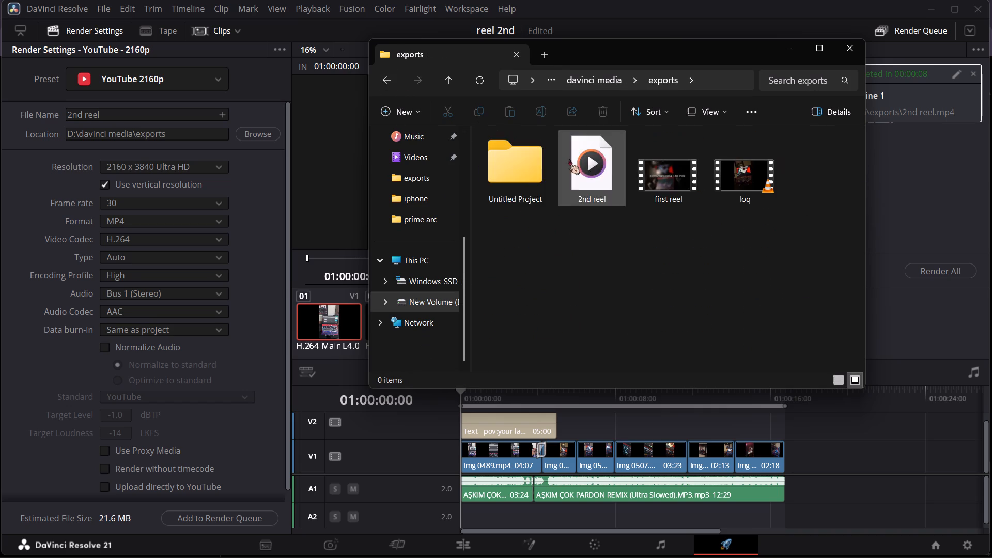
double_click(588, 178)
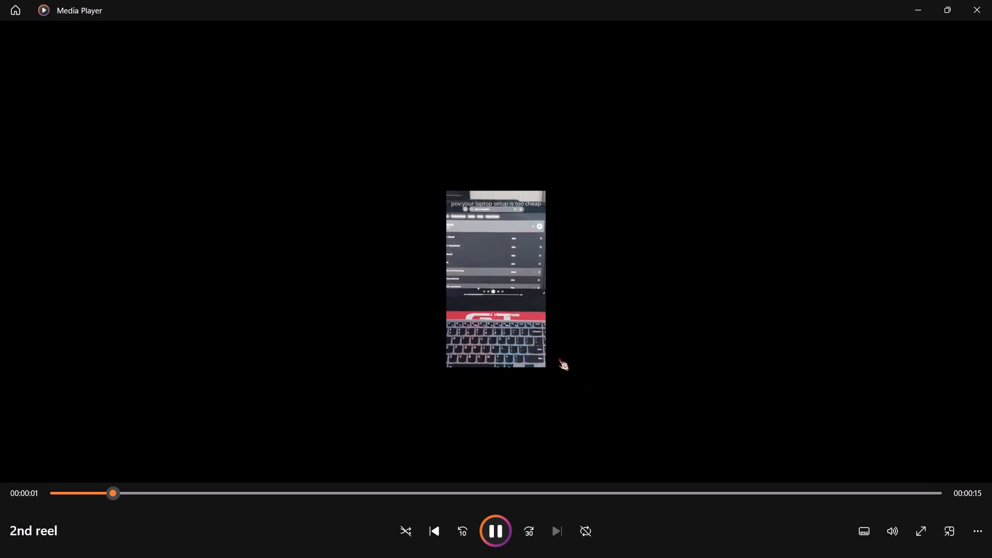
scroll(529, 343, "up", 2)
scroll(529, 342, "down", 5)
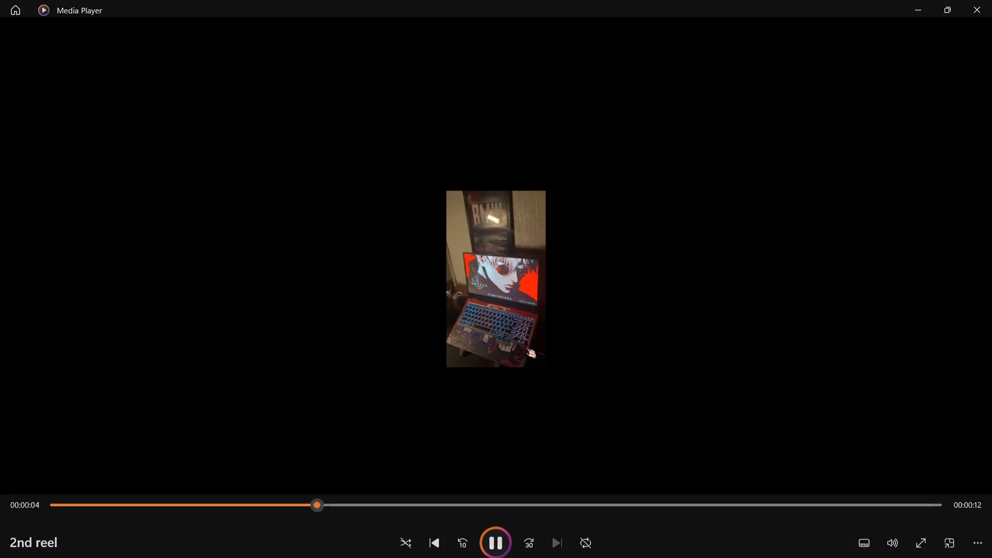
left_click(991, 0)
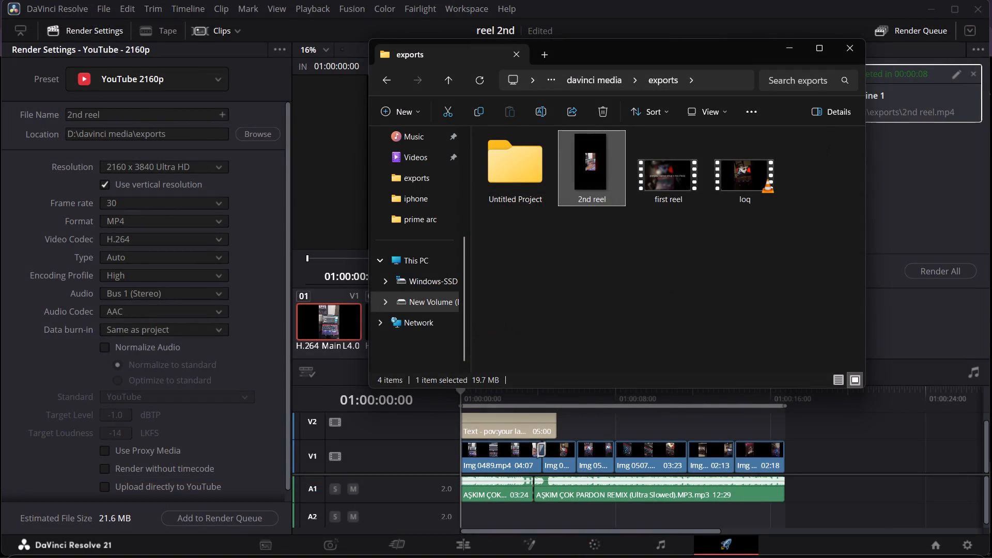
left_click(792, 48)
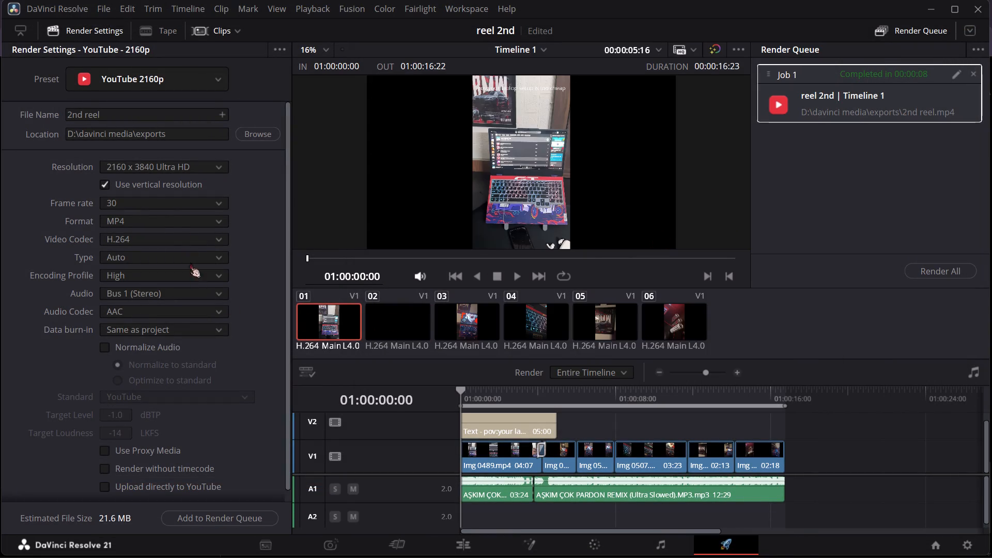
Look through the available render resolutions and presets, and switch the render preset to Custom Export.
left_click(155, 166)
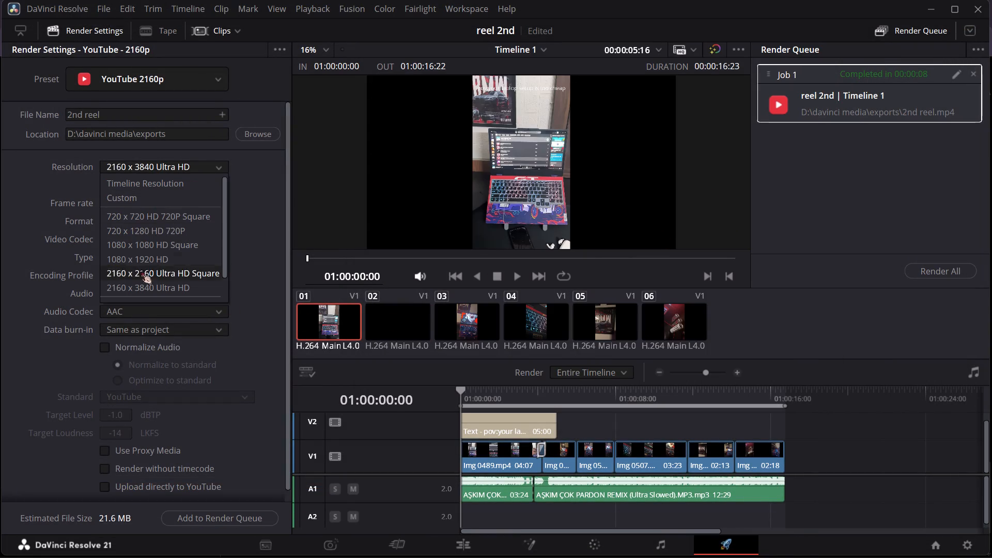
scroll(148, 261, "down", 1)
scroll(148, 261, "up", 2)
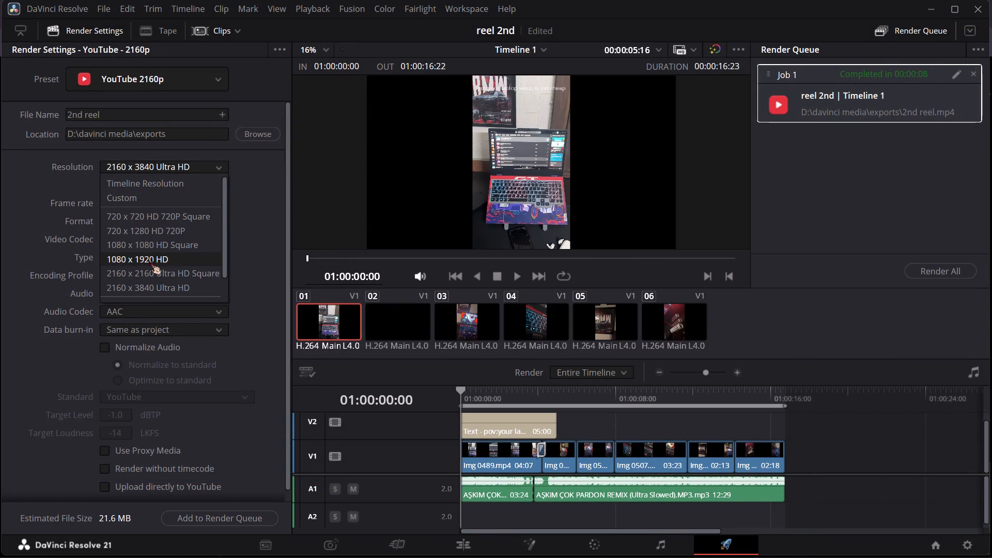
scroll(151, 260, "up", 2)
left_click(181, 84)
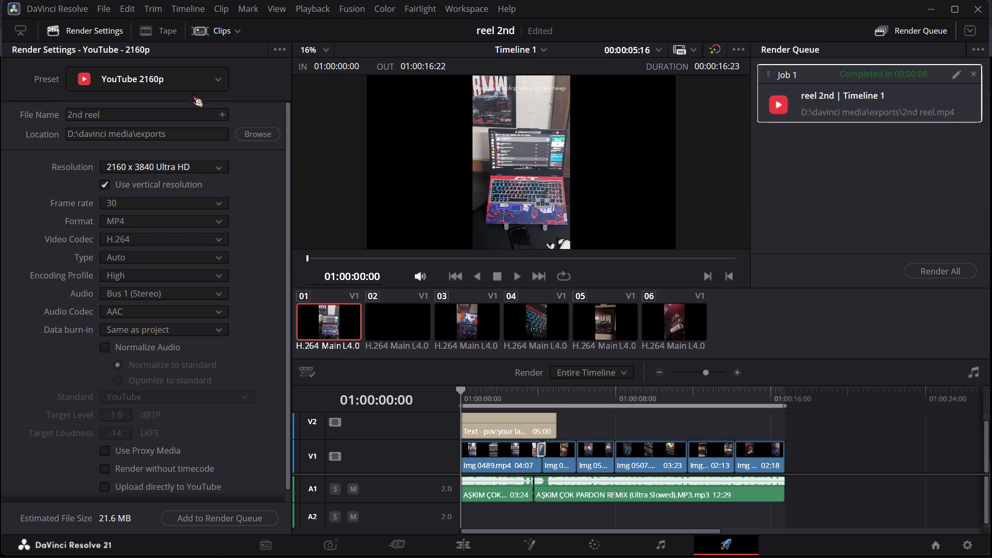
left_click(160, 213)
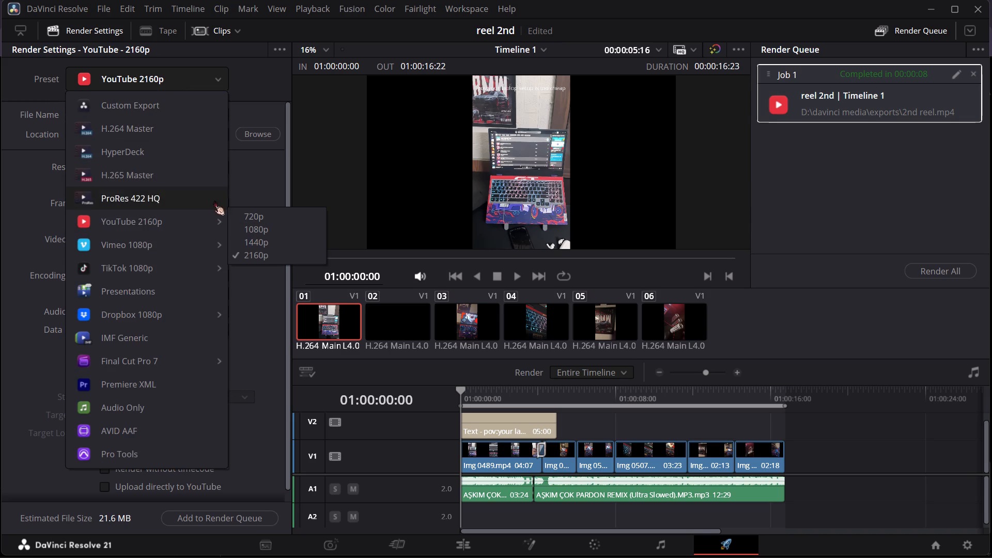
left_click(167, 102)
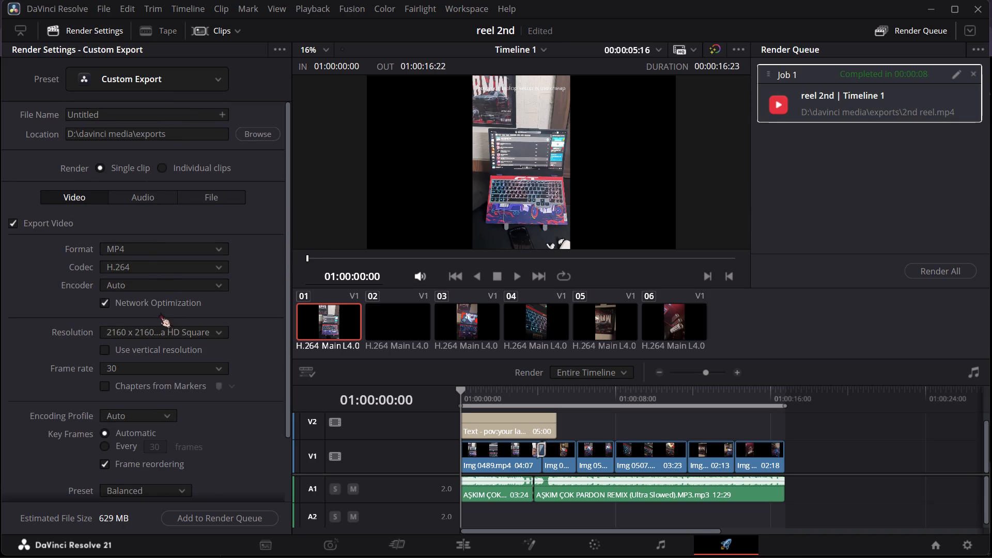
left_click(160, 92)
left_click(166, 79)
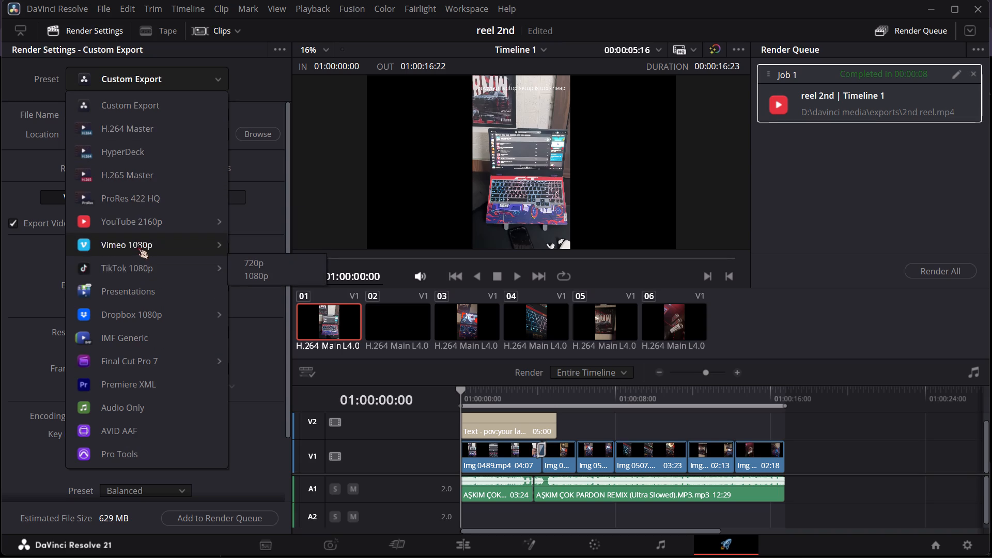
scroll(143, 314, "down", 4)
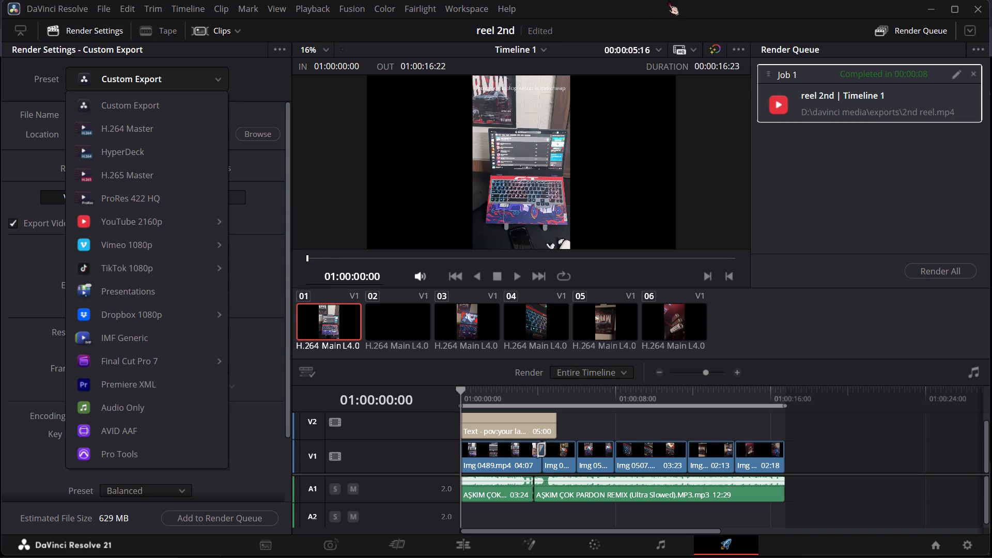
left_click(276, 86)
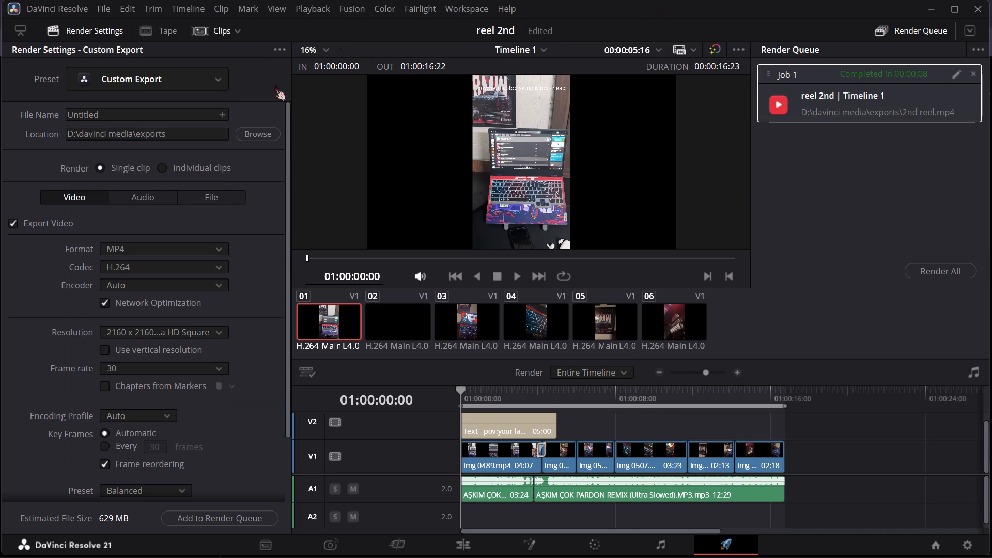
Capture a full-screen screenshot of the render settings with Snipping Tool.
key("shift+super+s")
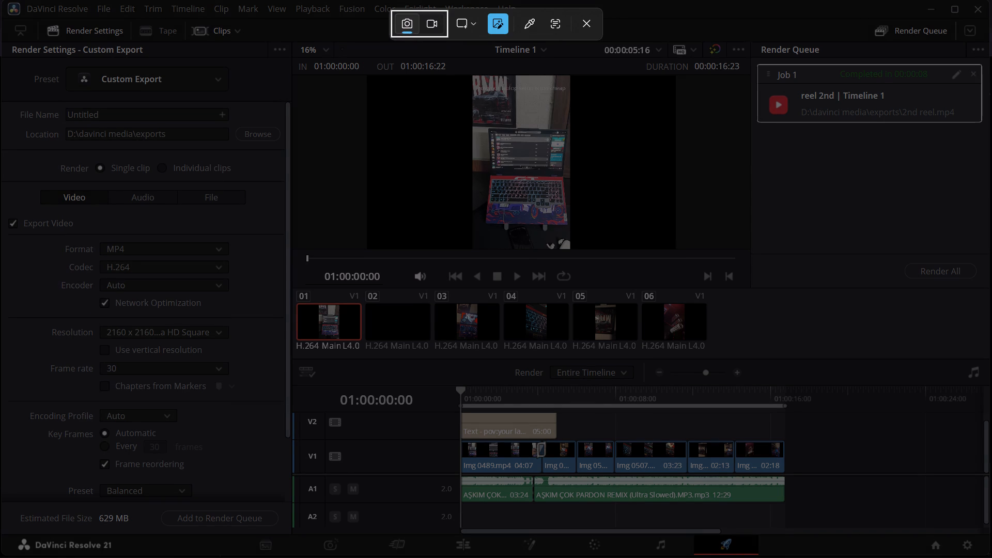
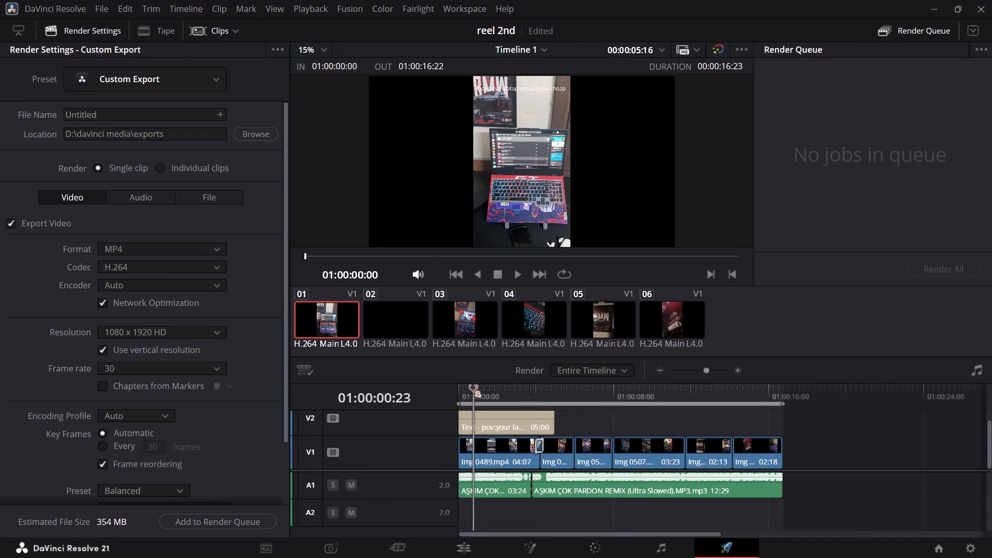
left_click_drag(471, 383, 390, 396)
left_click(132, 368)
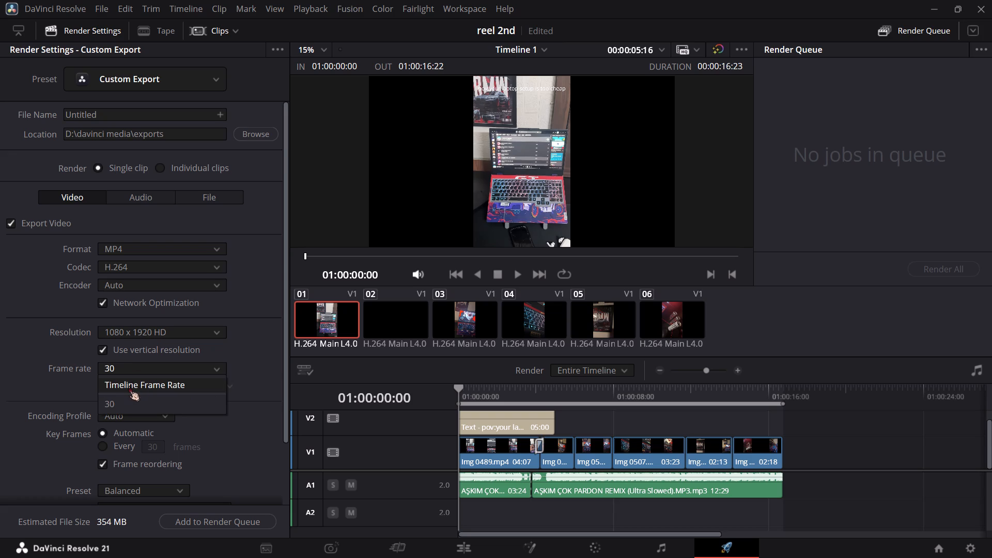
scroll(128, 390, "down", 1)
left_click(126, 400)
triple_click(135, 369)
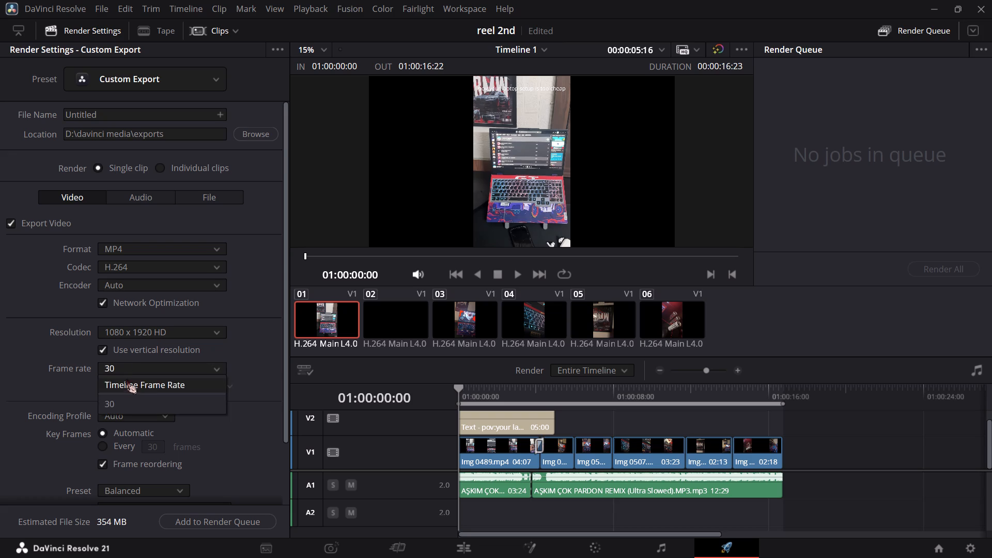
left_click(127, 374)
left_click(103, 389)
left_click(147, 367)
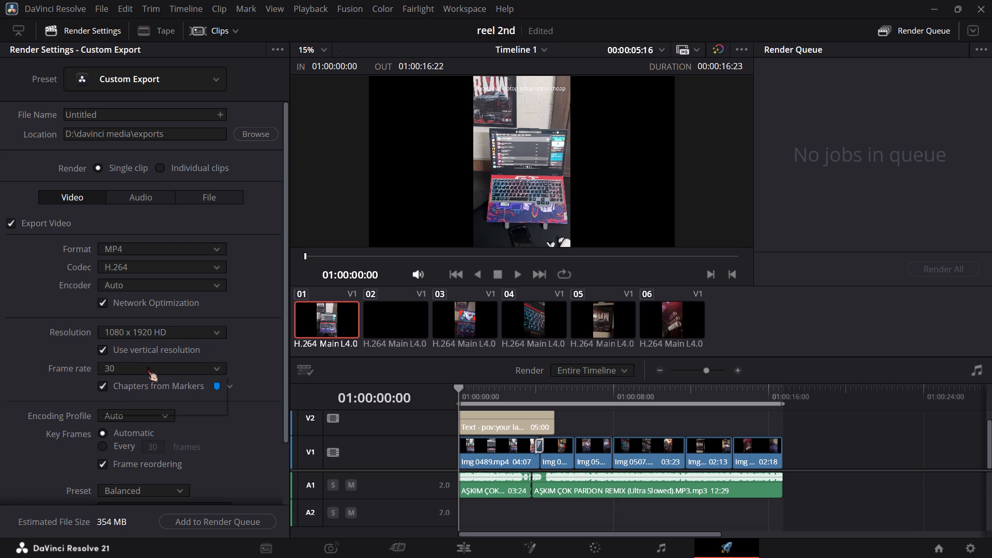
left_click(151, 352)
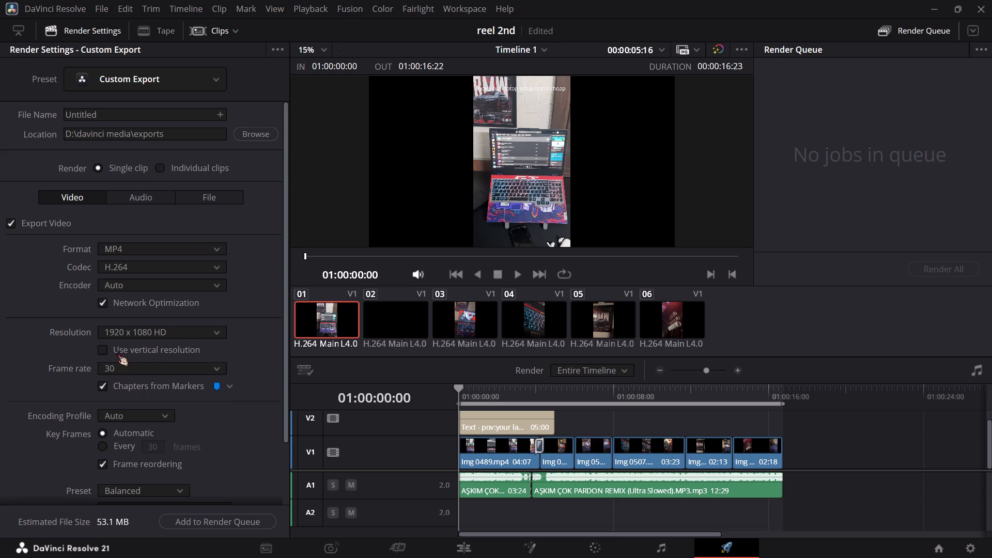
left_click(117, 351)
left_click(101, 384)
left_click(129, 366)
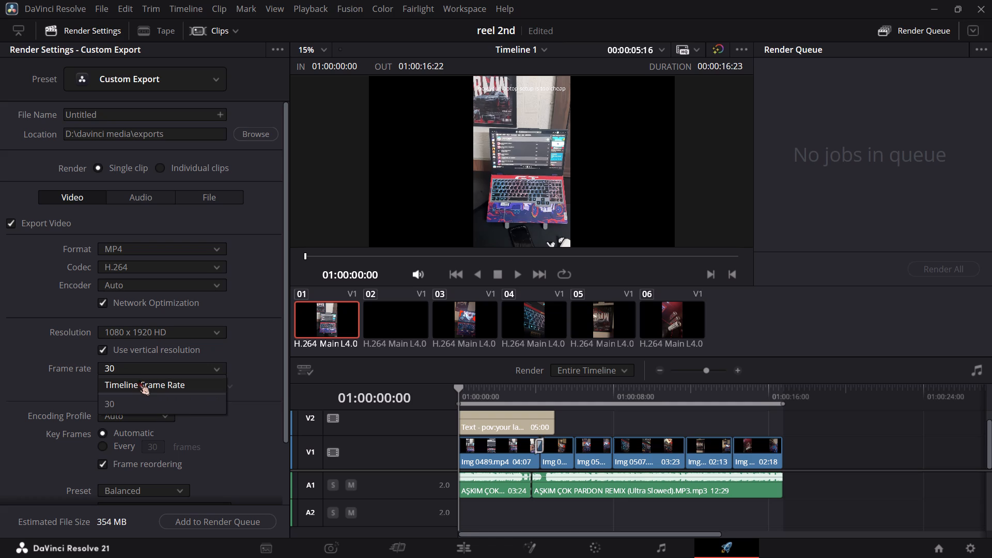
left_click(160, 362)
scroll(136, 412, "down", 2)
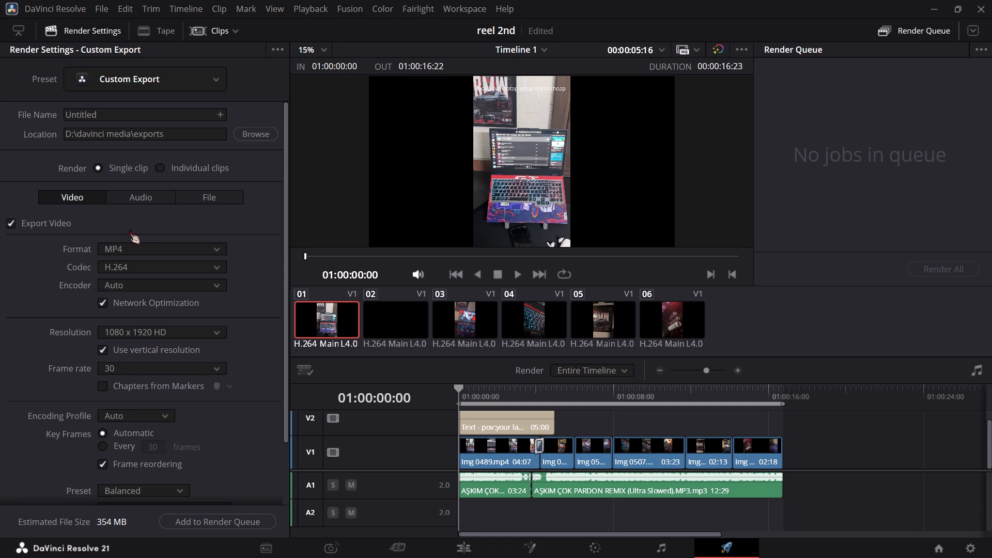
Switch to the ChatGPT chat in Chrome and read its advice on frame rate, quality, bitrate and audio.
left_click(542, 537)
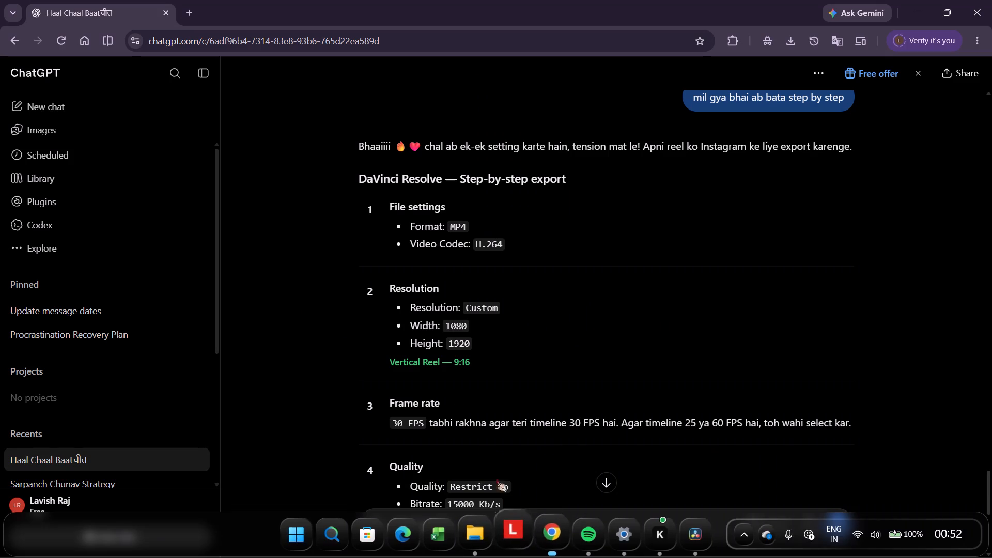
scroll(429, 435, "down", 3)
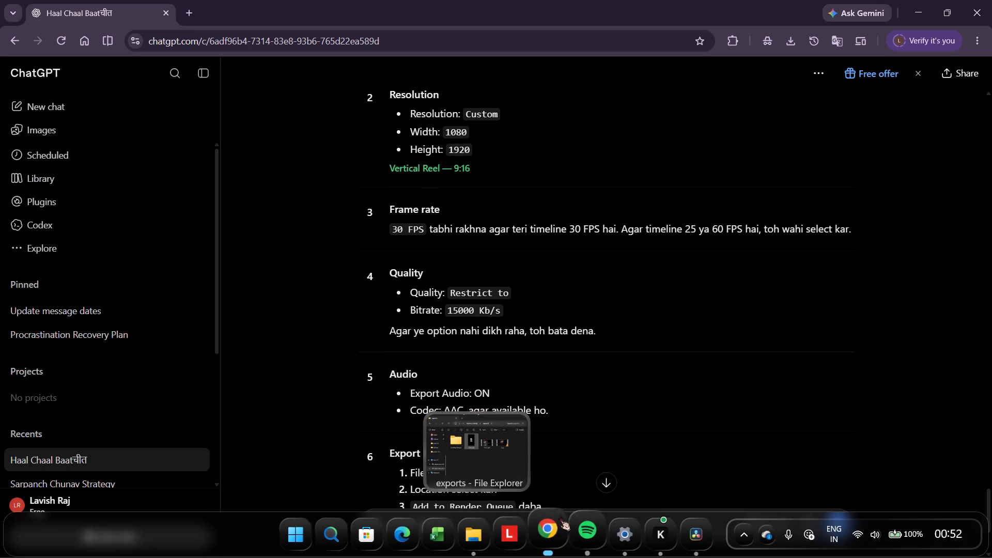
Return to DaVinci Resolve and examine the Rate Control and Quality options for the video render.
left_click(689, 530)
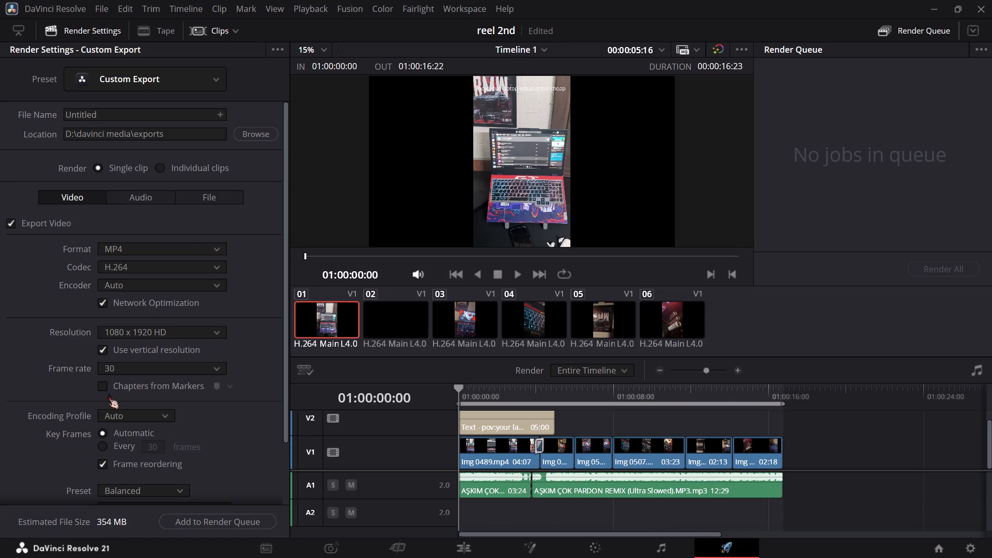
scroll(109, 393, "down", 4)
scroll(150, 455, "down", 3)
scroll(150, 455, "up", 4)
scroll(150, 455, "down", 6)
scroll(151, 453, "up", 4)
scroll(239, 230, "down", 2)
left_click_drag(286, 160, 275, 251)
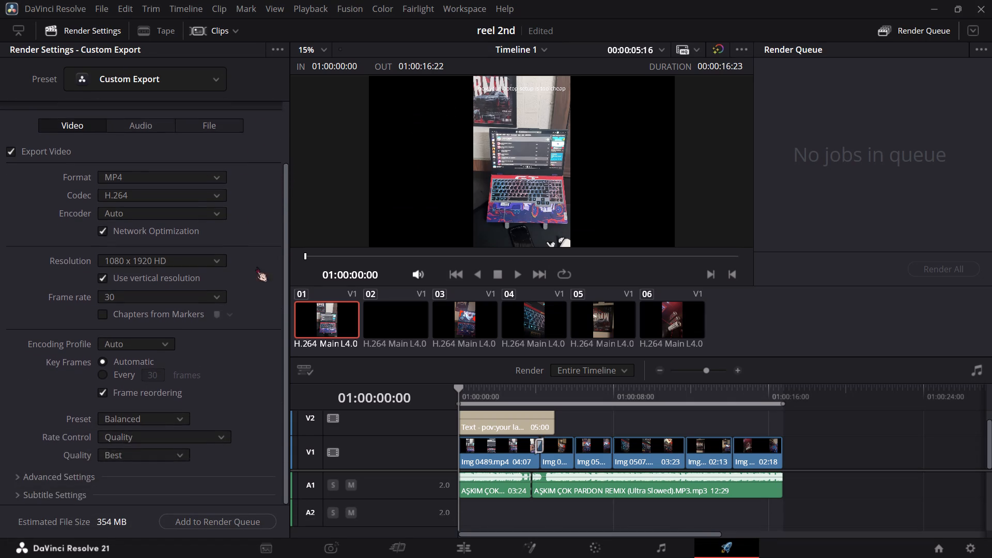
scroll(174, 323, "up", 4)
scroll(174, 323, "down", 6)
left_click(127, 451)
scroll(145, 476, "down", 8)
scroll(143, 493, "up", 4)
scroll(140, 490, "down", 4)
left_click(134, 468)
left_click(143, 438)
left_click(144, 414)
left_click(206, 405)
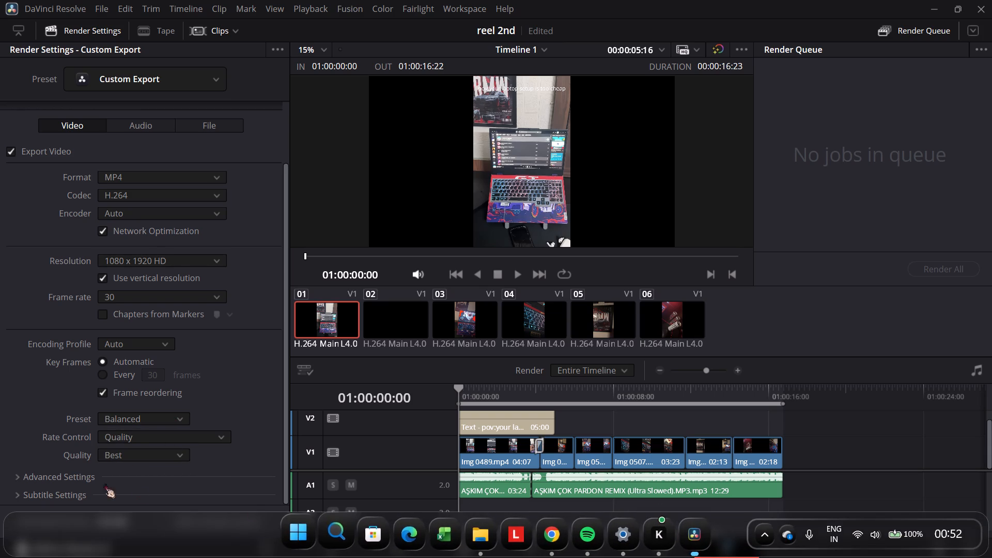
Look through the video render's Advanced Settings and Subtitle Settings, collapsing each section again.
scroll(46, 472, "down", 1)
left_click(50, 472)
scroll(129, 472, "down", 3)
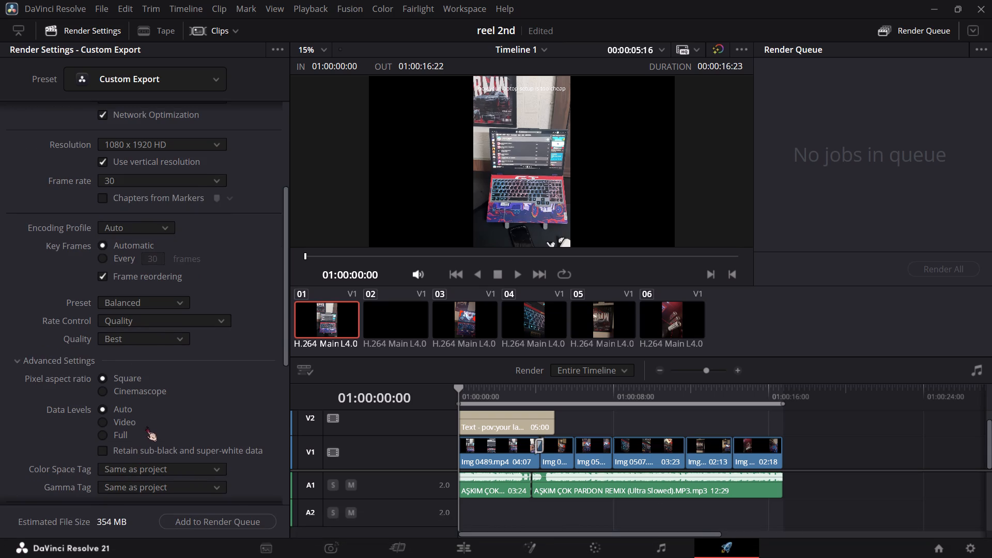
scroll(153, 404, "down", 5)
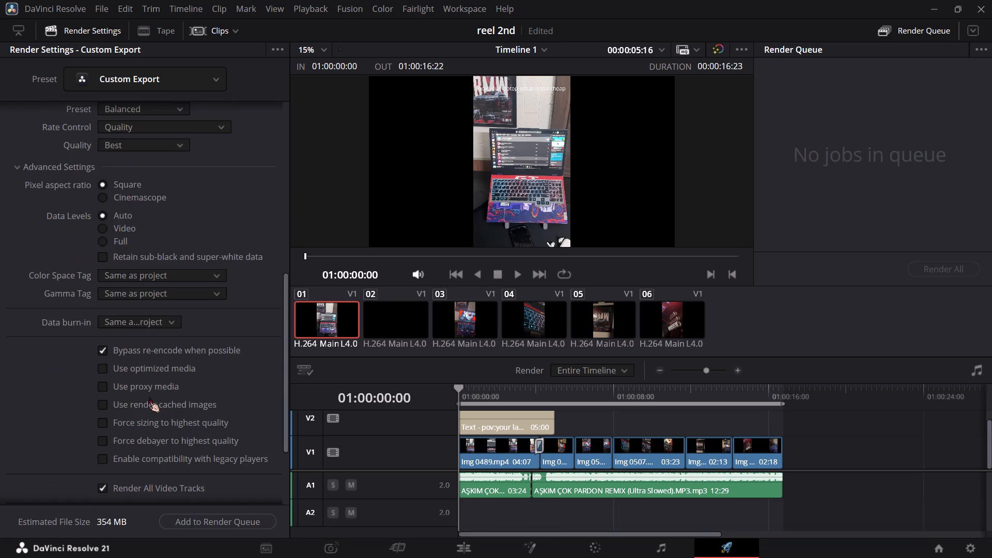
scroll(149, 397, "down", 7)
scroll(149, 395, "up", 5)
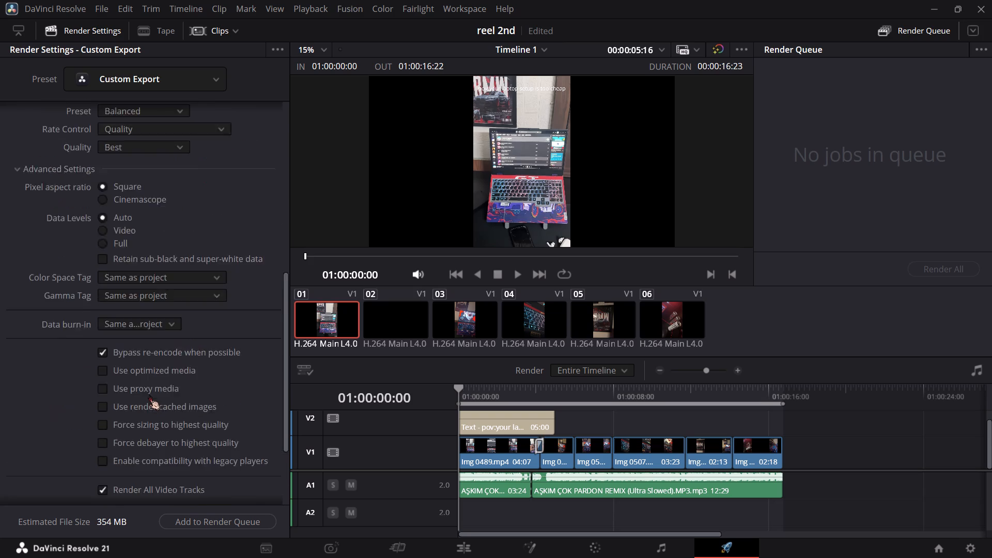
scroll(91, 281, "up", 5)
left_click(34, 438)
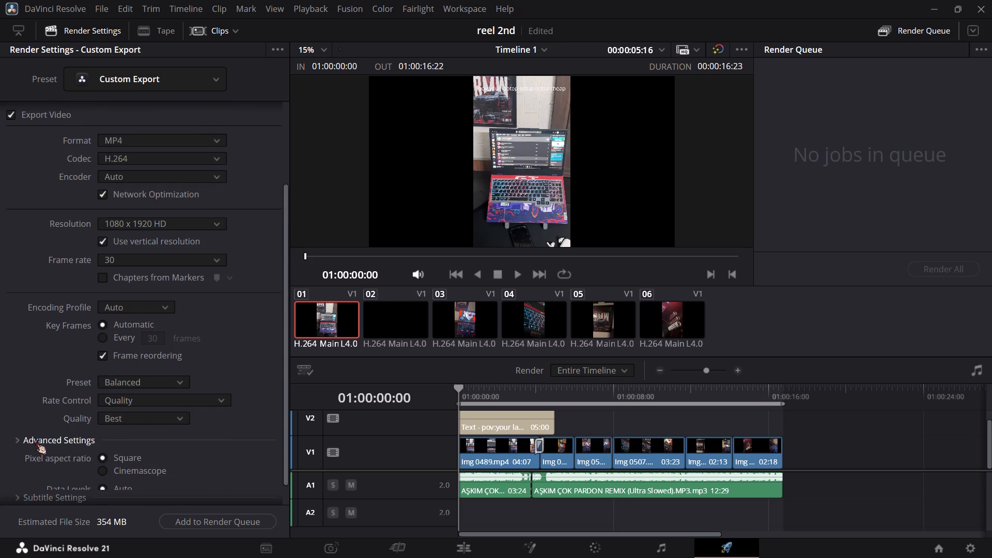
scroll(41, 451, "down", 2)
left_click(39, 492)
scroll(120, 450, "down", 5)
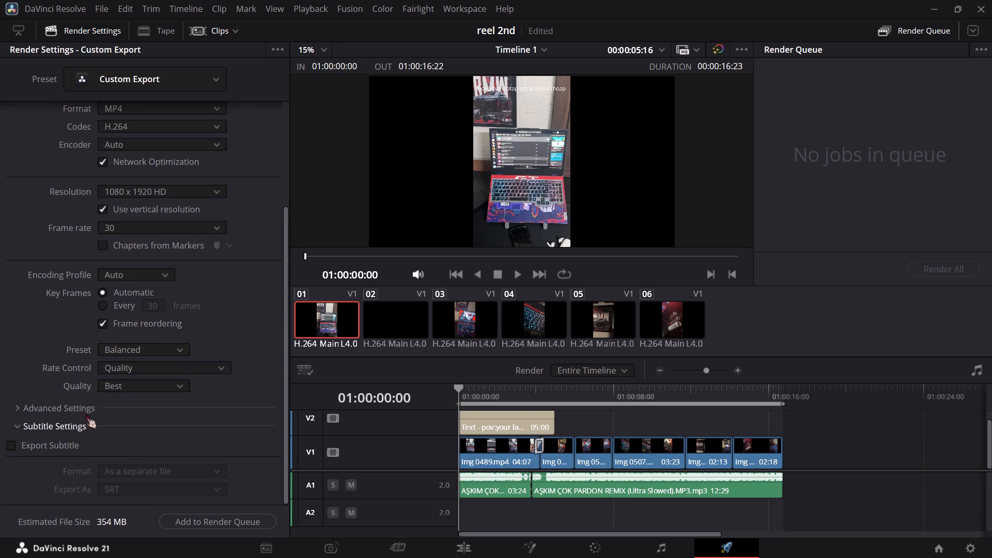
left_click(38, 424)
scroll(38, 424, "up", 4)
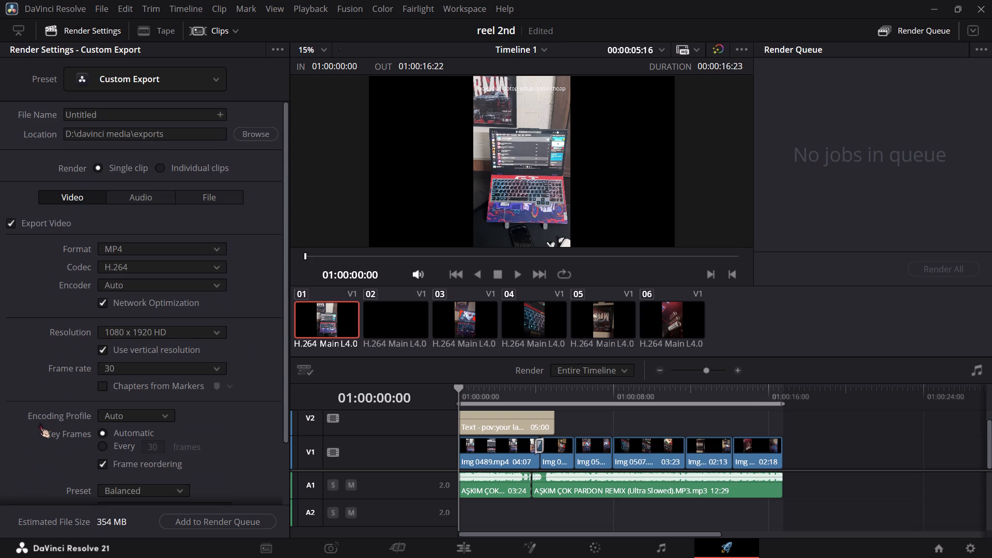
scroll(39, 423, "up", 4)
left_click(118, 191)
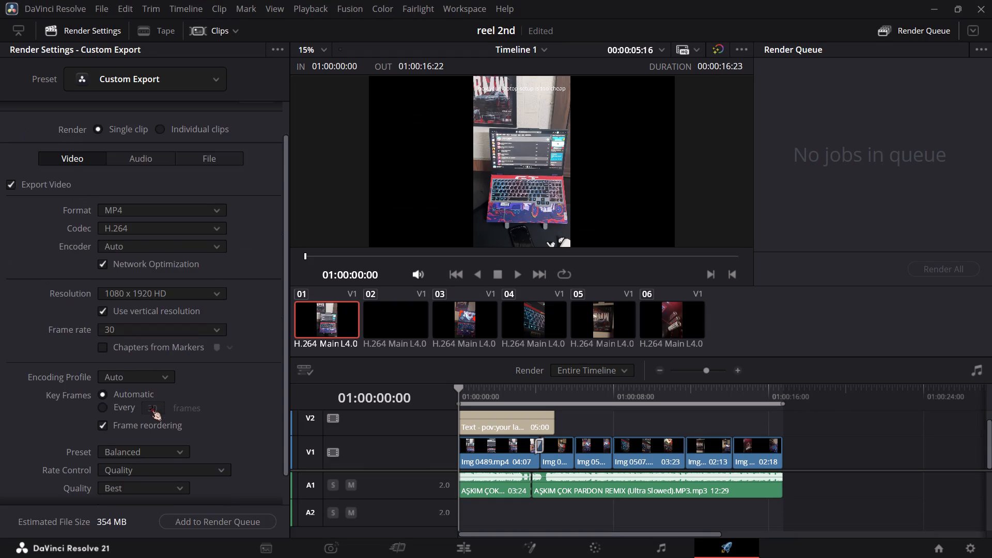
left_click(69, 470)
scroll(111, 419, "down", 3)
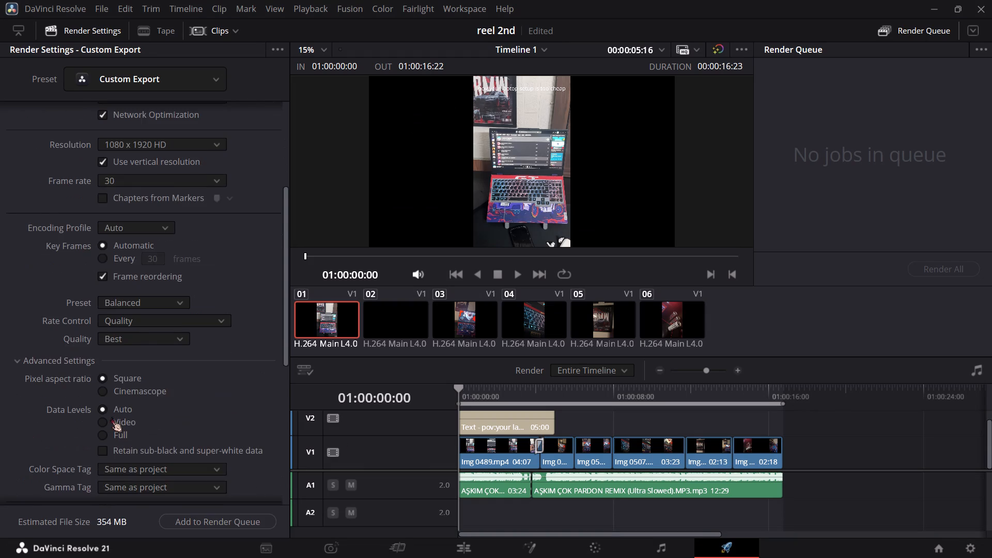
scroll(111, 417, "down", 10)
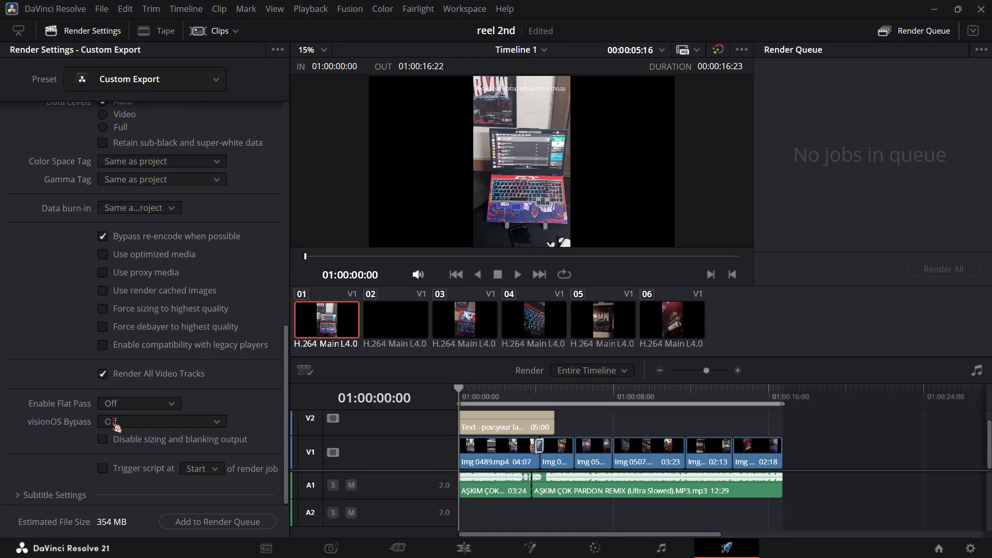
scroll(111, 418, "down", 5)
scroll(159, 388, "up", 4)
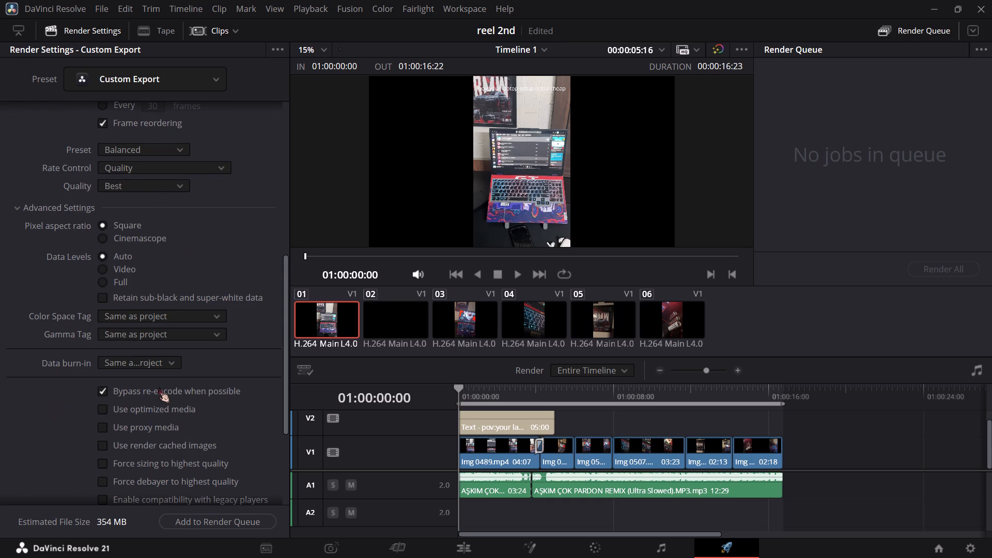
scroll(159, 388, "up", 3)
left_click(71, 317)
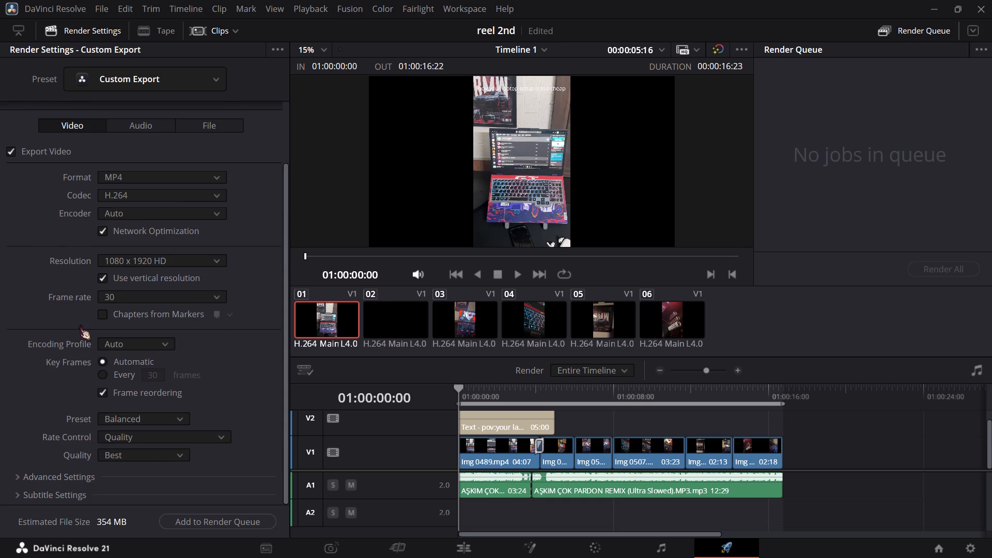
scroll(78, 379, "down", 1)
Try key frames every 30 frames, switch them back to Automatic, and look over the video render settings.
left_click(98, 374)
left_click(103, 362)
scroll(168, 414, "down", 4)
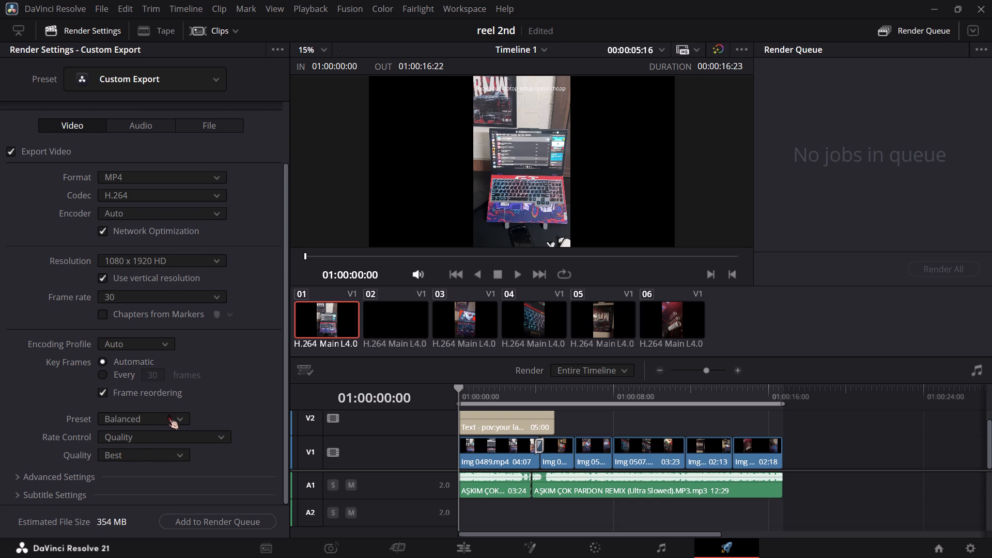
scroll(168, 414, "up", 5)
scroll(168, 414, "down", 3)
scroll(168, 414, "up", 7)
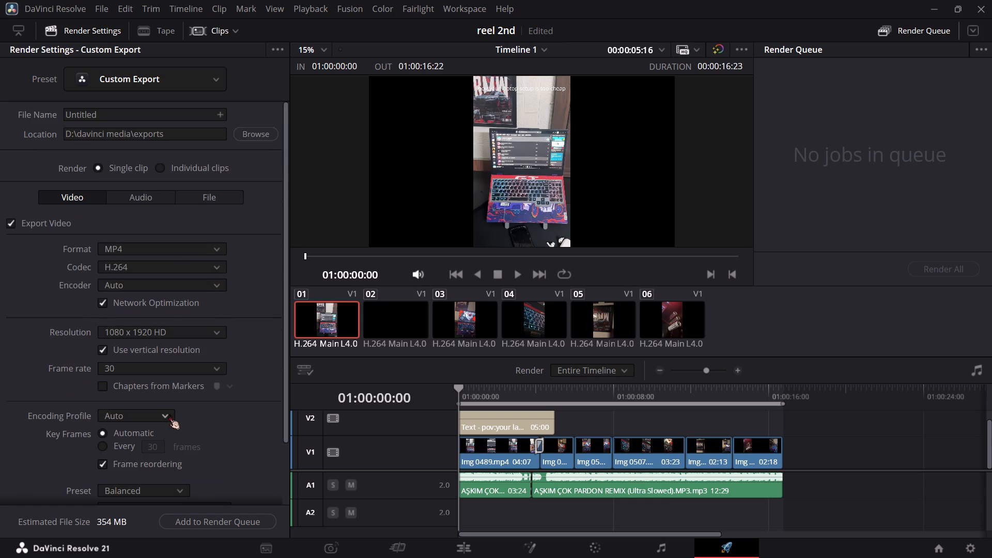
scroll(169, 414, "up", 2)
On the Edit page, scrub and play the timeline around the transition between Img 0489 and Img 0501.
left_click(462, 548)
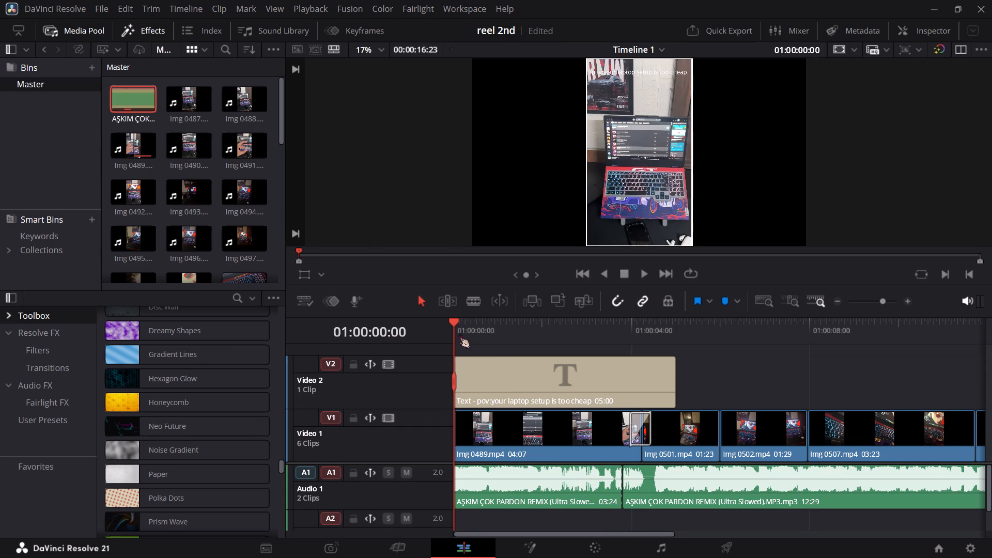
left_click_drag(457, 324, 701, 333)
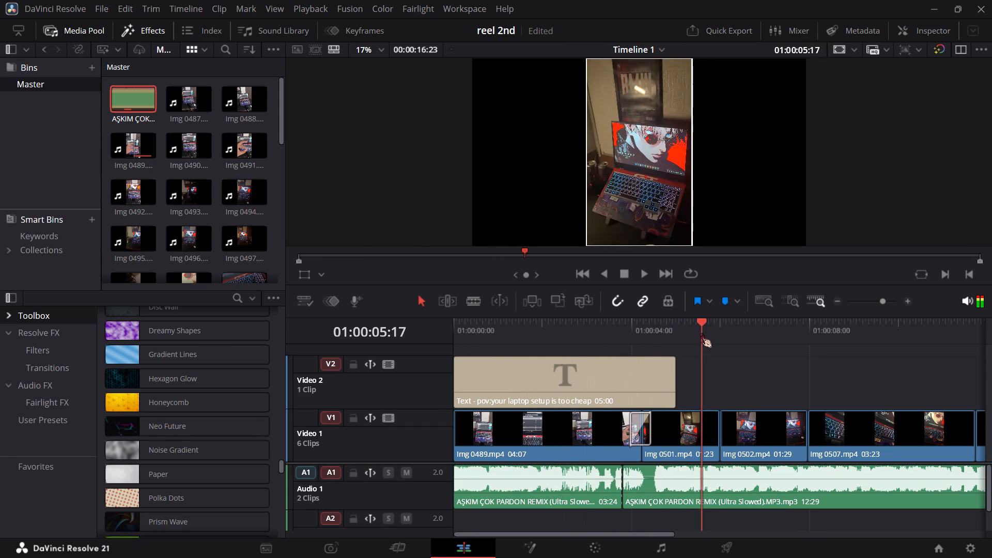
left_click_drag(701, 333, 645, 340)
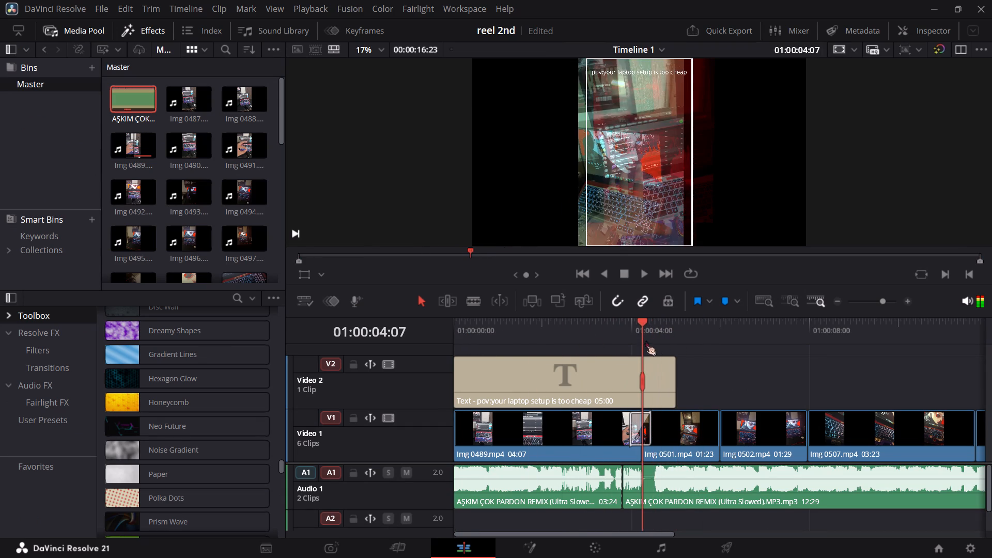
left_click_drag(645, 340, 639, 342)
left_click(645, 274)
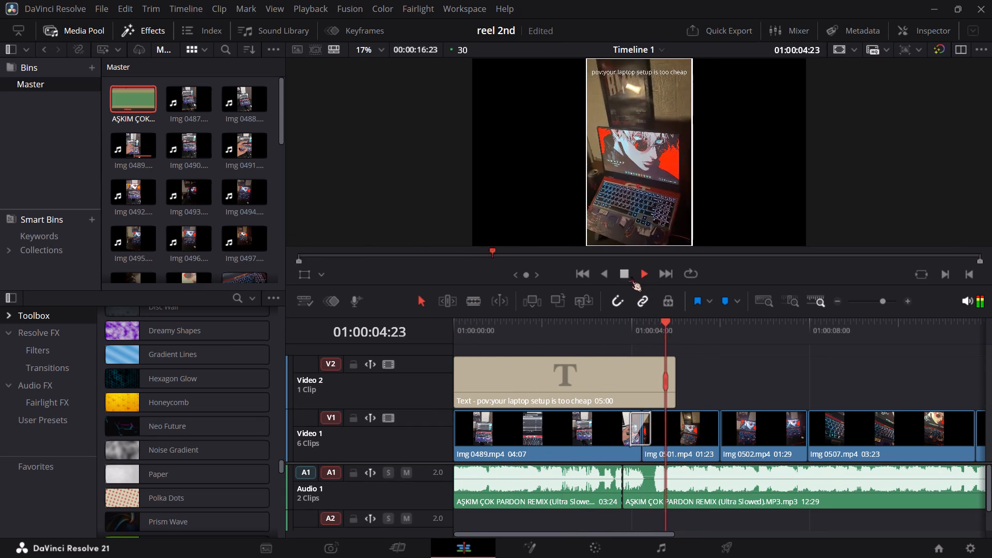
left_click(625, 276)
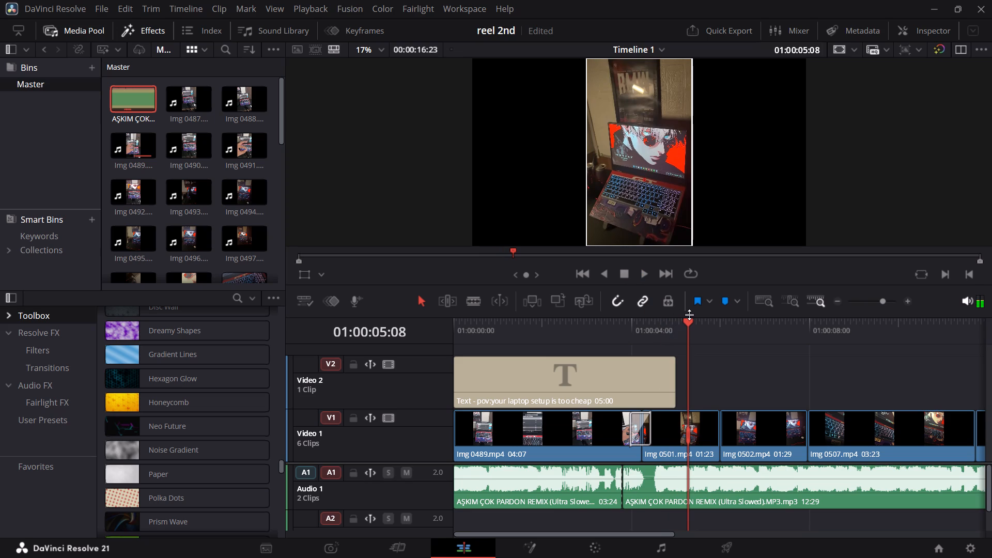
At 01:00:06:00, shift clip Img 0502 horizontally by setting its Position X to -100.
left_click_drag(687, 326, 715, 317)
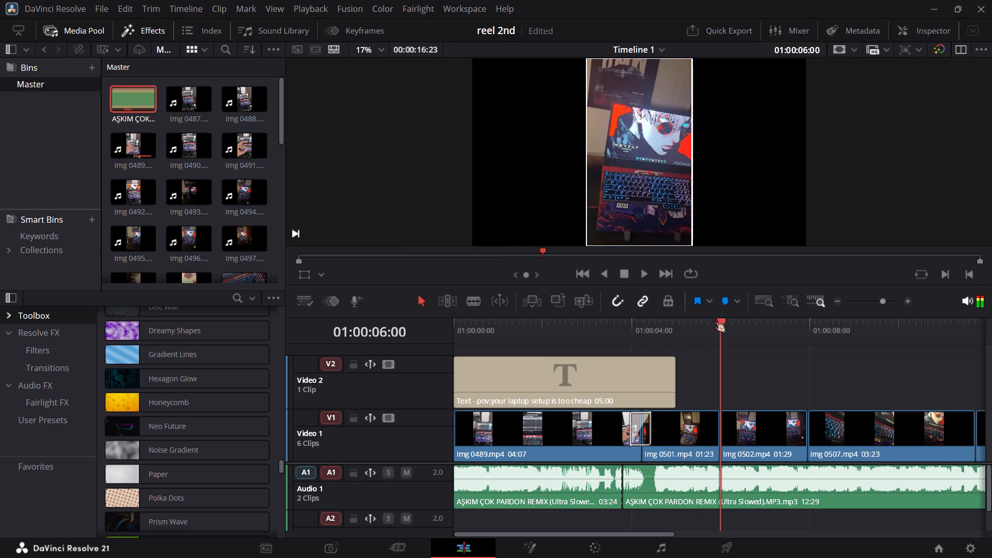
left_click_drag(715, 317, 717, 316)
left_click(919, 23)
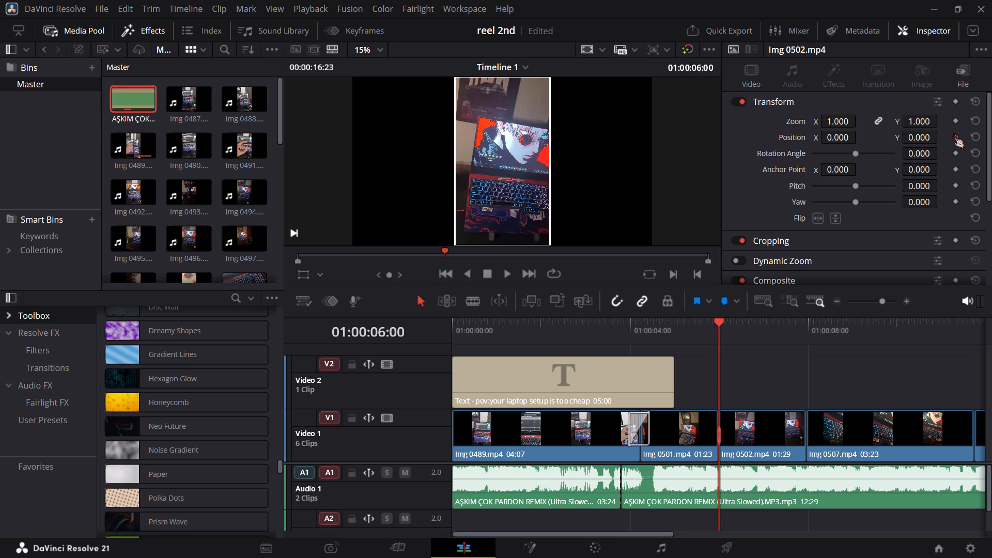
left_click_drag(836, 136, 858, 132)
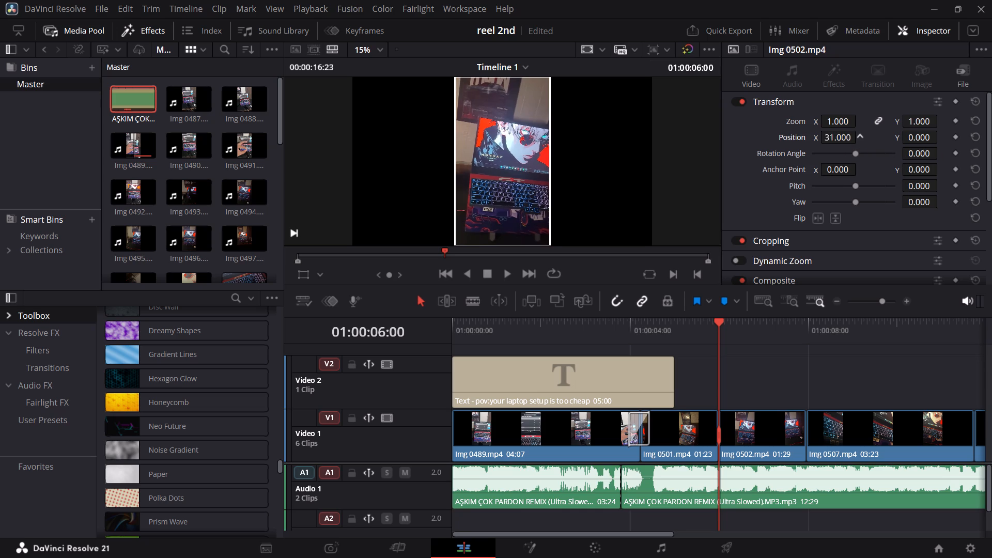
left_click_drag(858, 132, 479, 285)
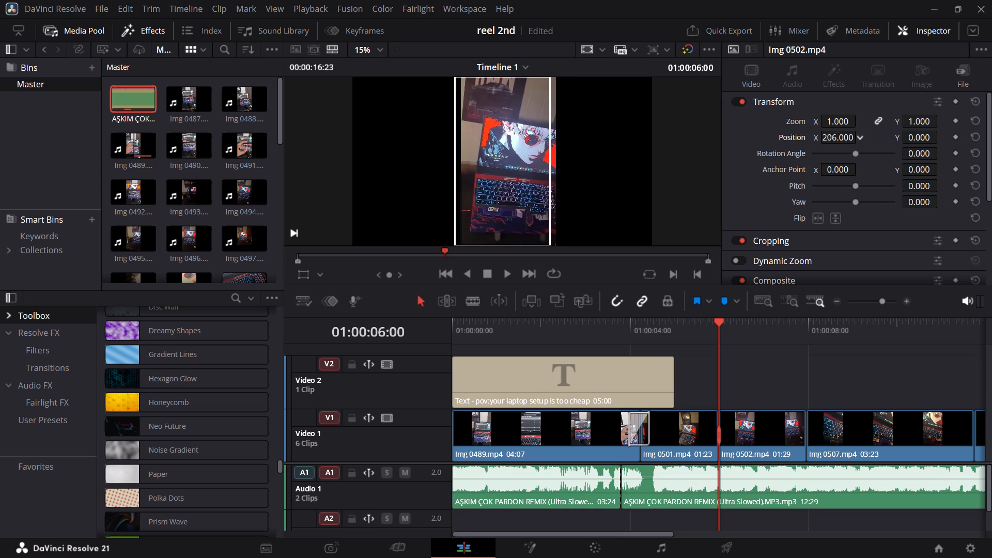
left_click_drag(479, 285, 436, 298)
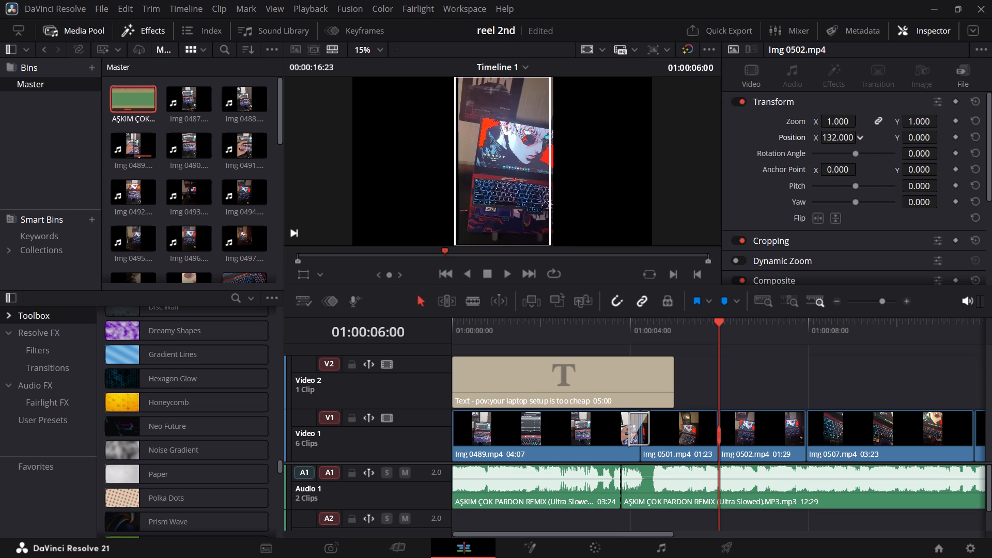
left_click_drag(436, 298, 236, 325)
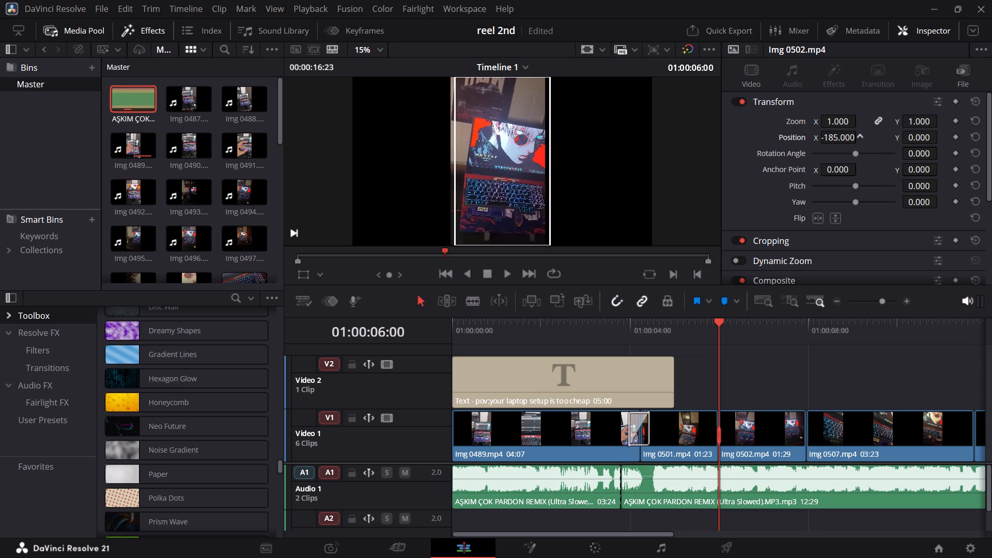
left_click_drag(236, 325, 321, 317)
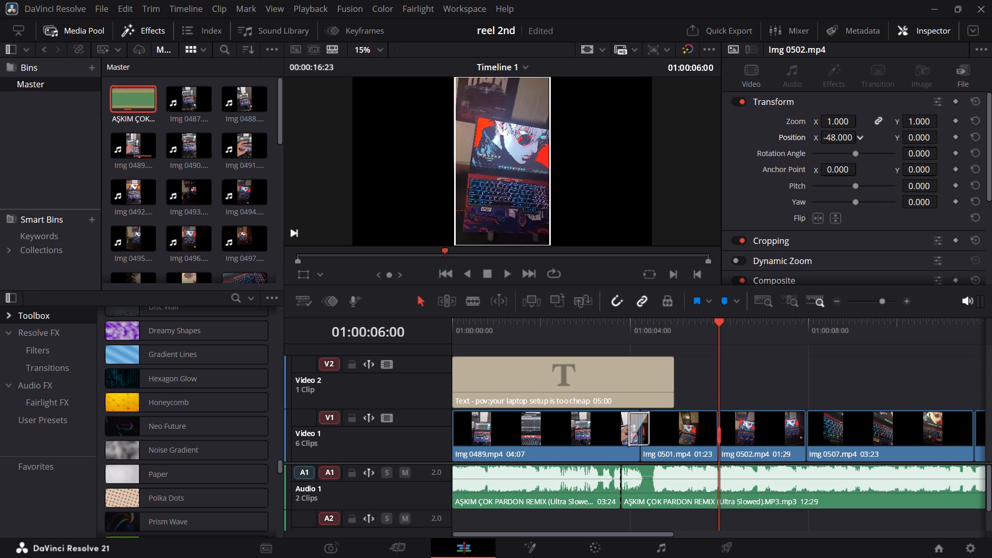
left_click_drag(321, 317, 402, 308)
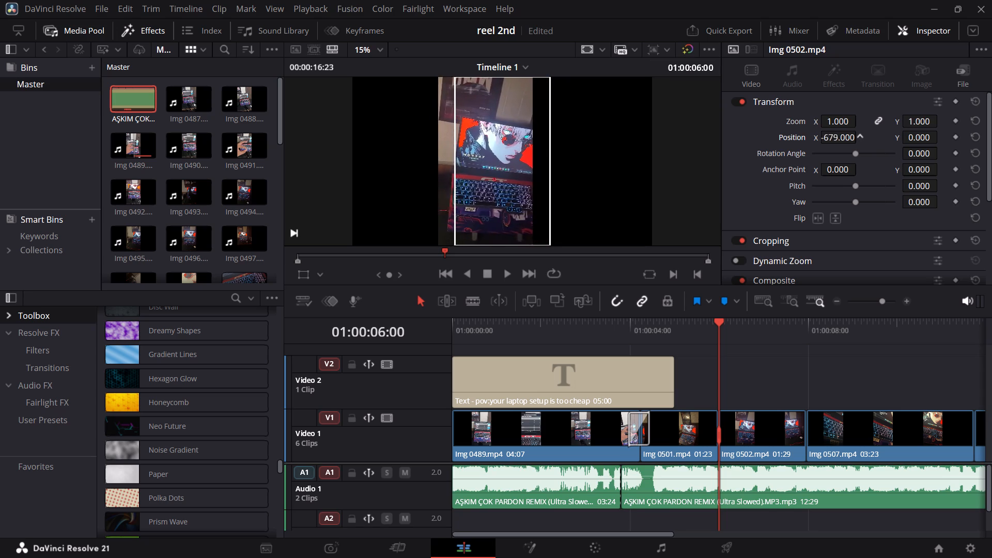
left_click_drag(402, 308, 610, 294)
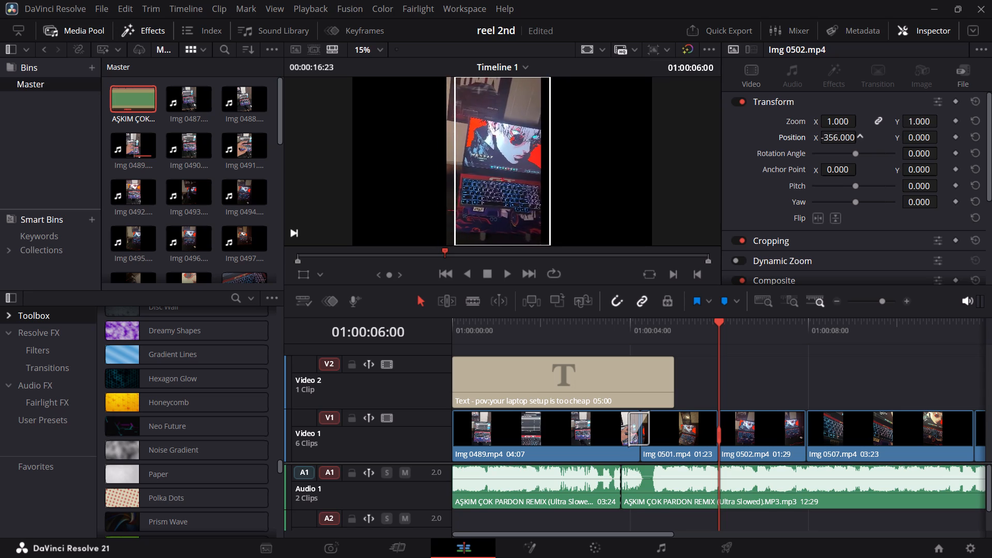
left_click_drag(610, 294, 723, 286)
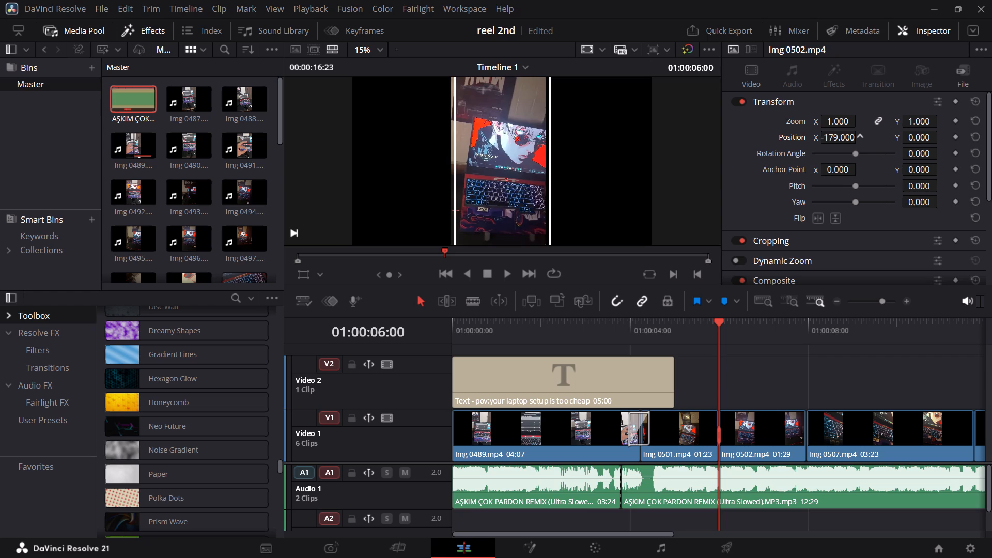
left_click_drag(723, 286, 766, 279)
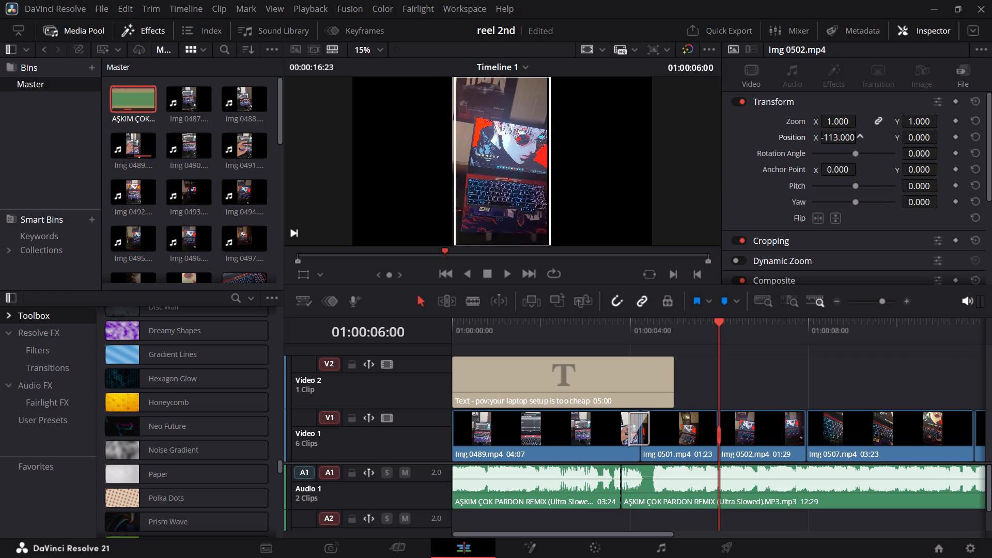
left_click_drag(766, 279, 776, 276)
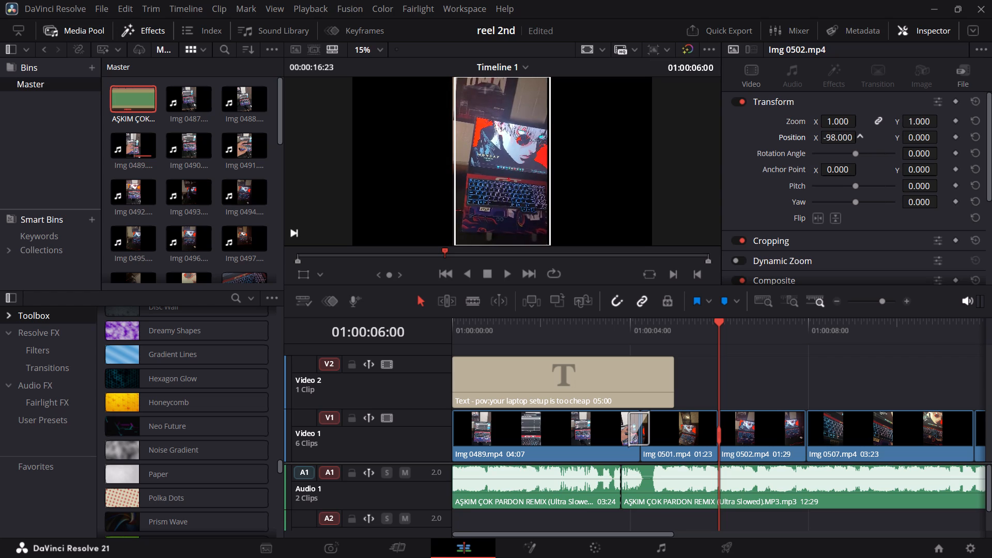
left_click_drag(776, 276, 774, 276)
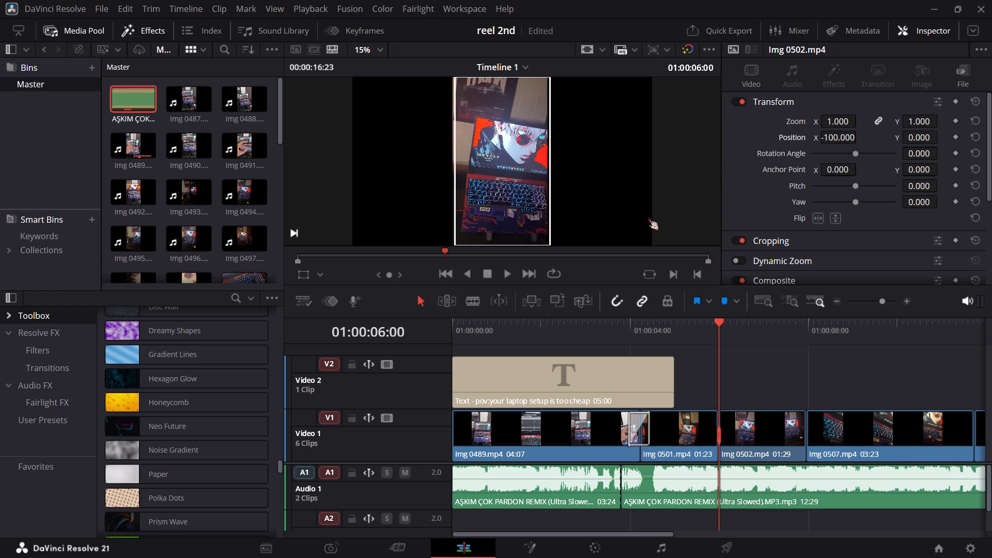
Return to the Deliver page and move the playhead to the start of the timeline at 01:00:00:00.
left_click(722, 548)
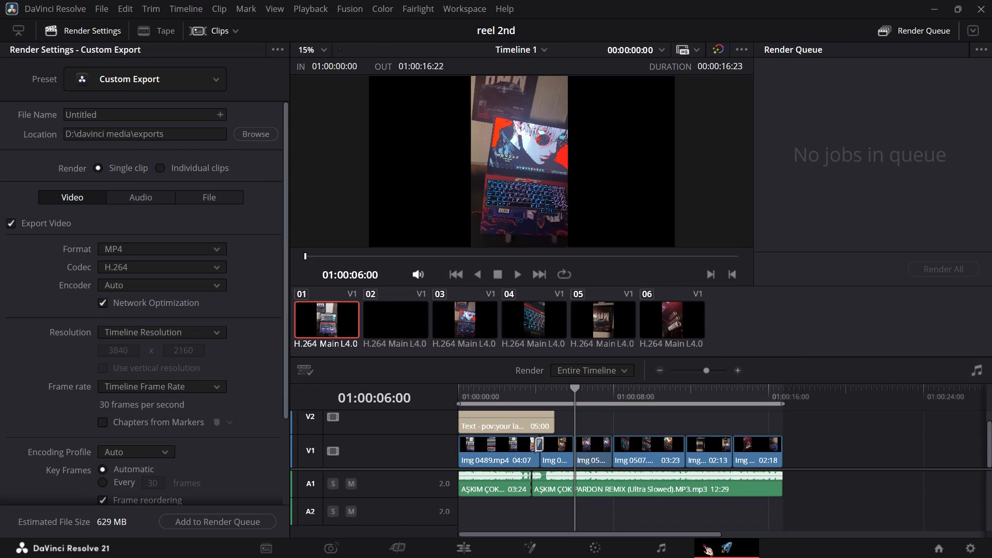
left_click_drag(590, 388, 374, 412)
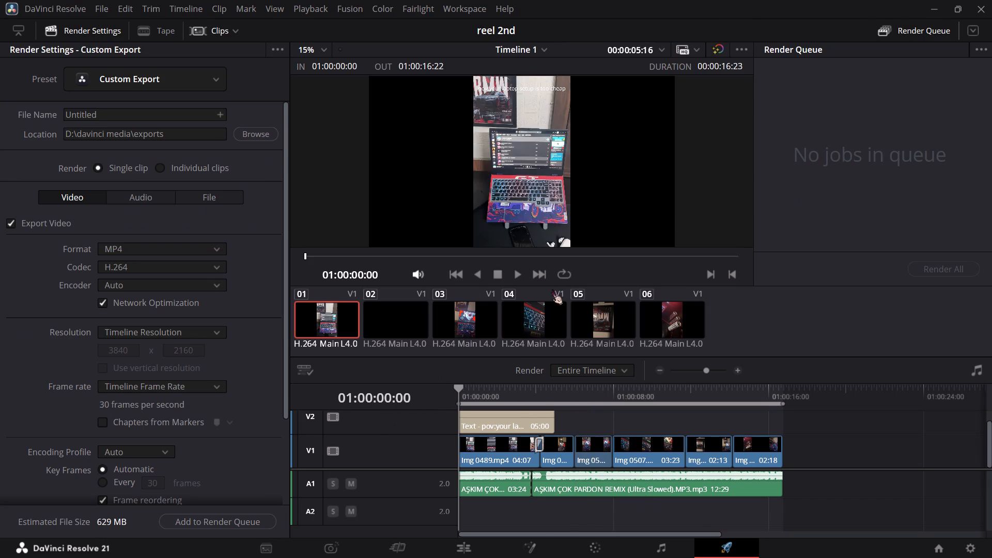
Play the timeline through in the Deliver page preview and return the playhead to 01:00:00:00.
left_click(524, 271)
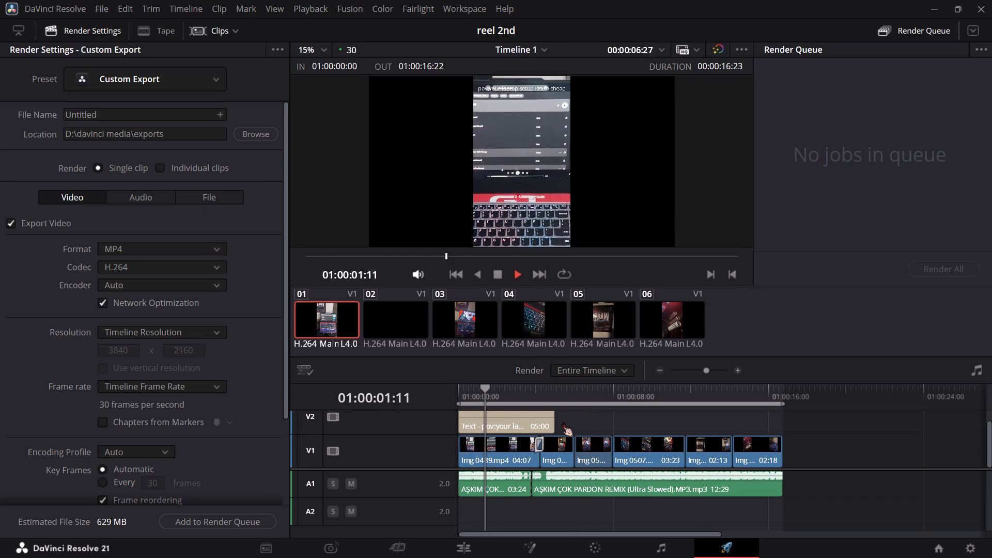
key("l")
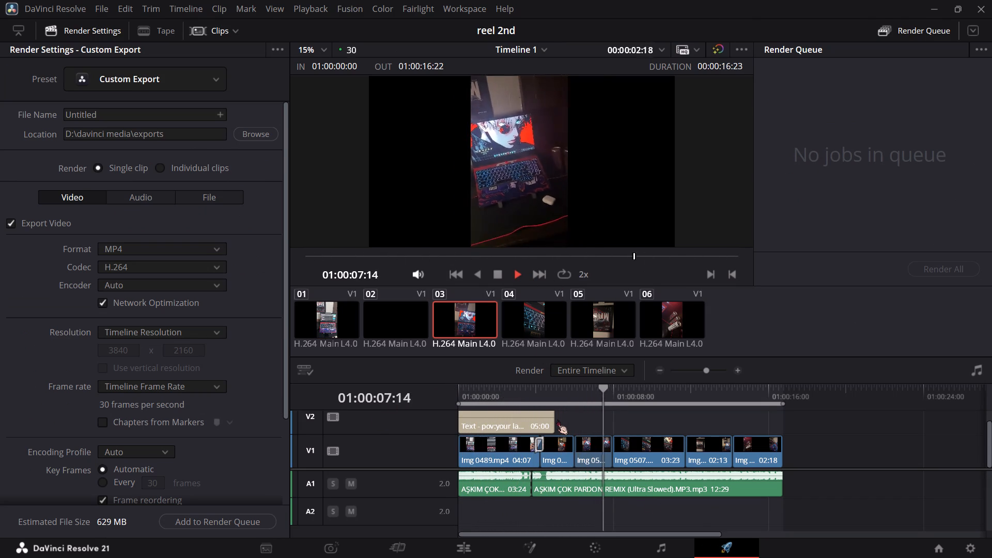
key("j")
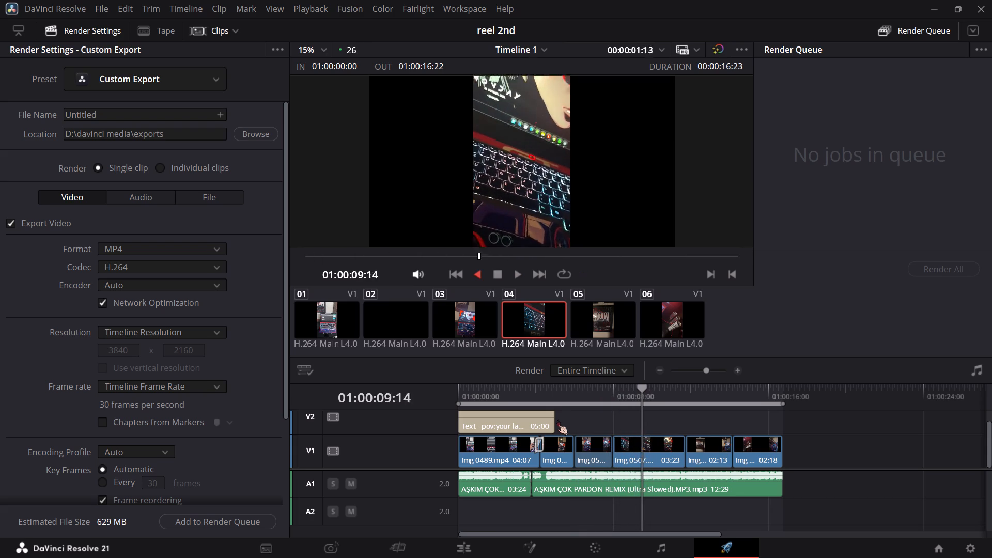
type("kl")
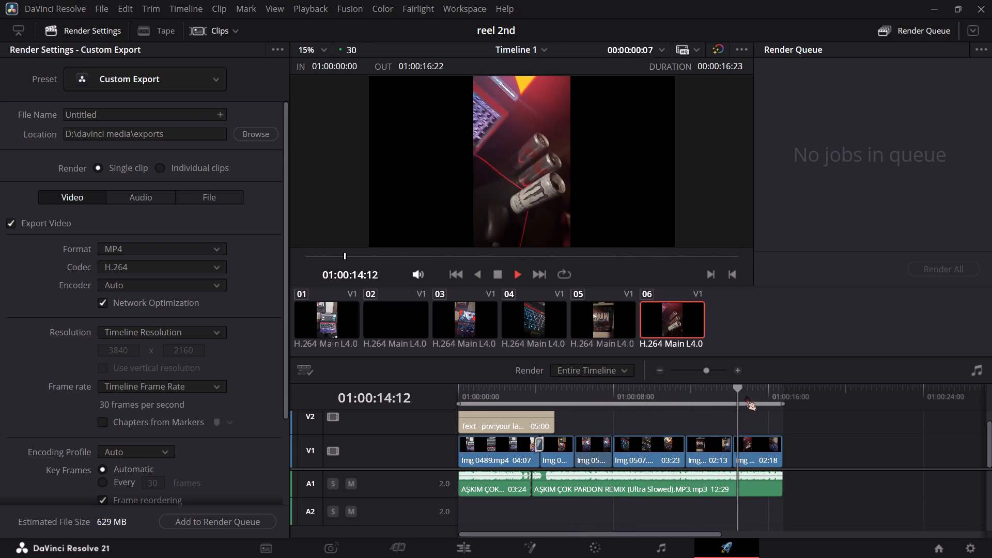
left_click_drag(752, 390, 415, 397)
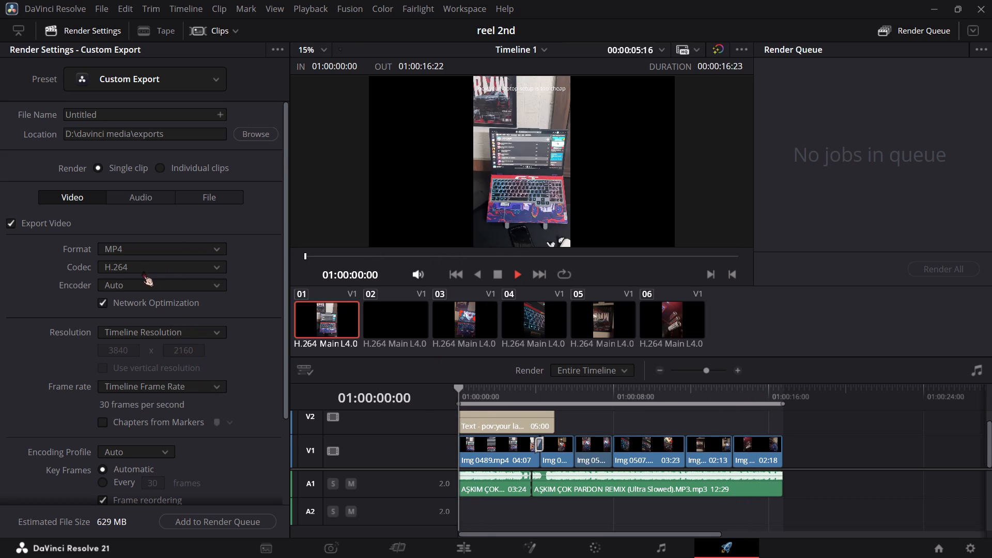
Set the render resolution to vertical 1080 x 1920 HD for the Custom Export.
scroll(143, 271, "up", 3)
left_click(202, 332)
scroll(170, 398, "down", 1)
left_click(209, 328)
left_click(106, 368)
scroll(151, 434, "up", 4)
left_click(132, 84)
left_click(118, 111)
left_click(79, 168)
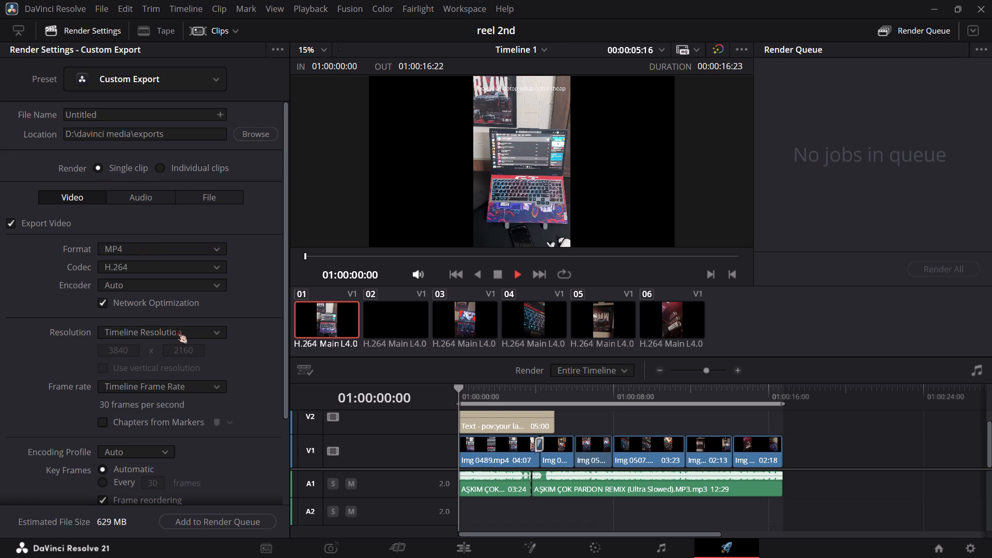
left_click(178, 334)
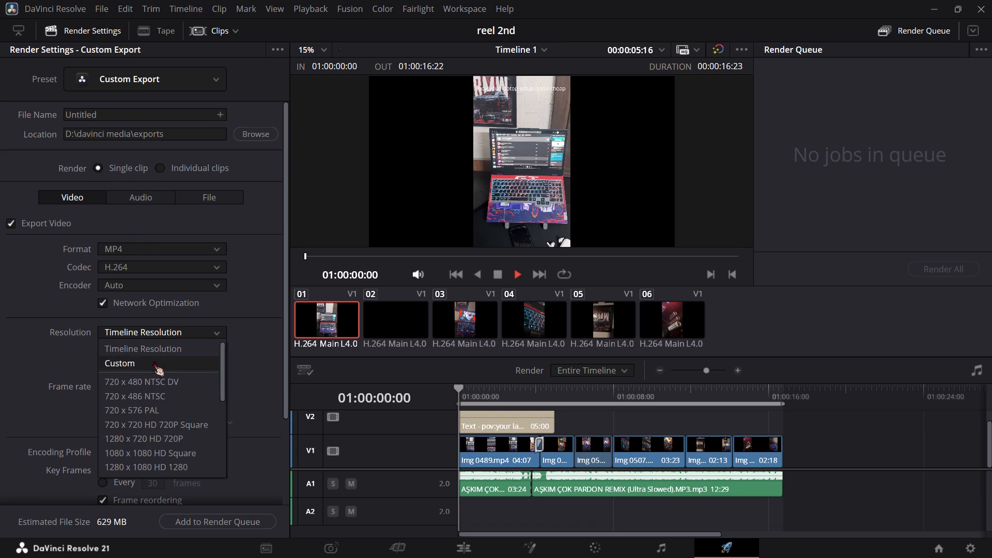
left_click(153, 361)
left_click(102, 371)
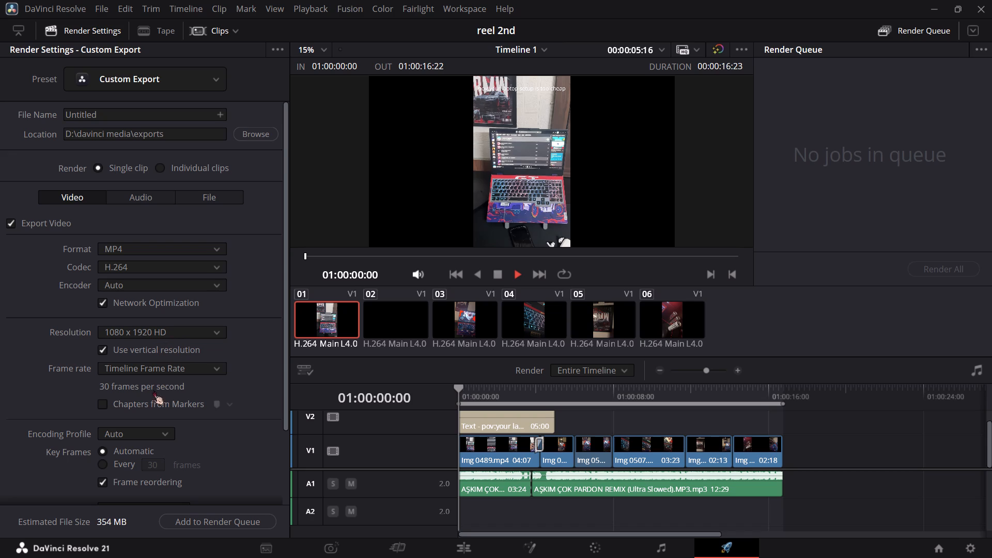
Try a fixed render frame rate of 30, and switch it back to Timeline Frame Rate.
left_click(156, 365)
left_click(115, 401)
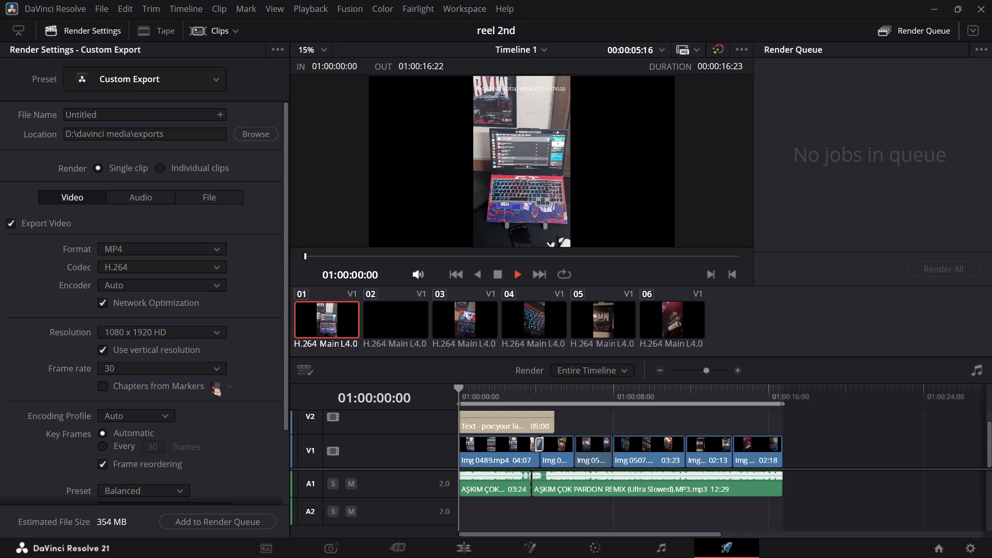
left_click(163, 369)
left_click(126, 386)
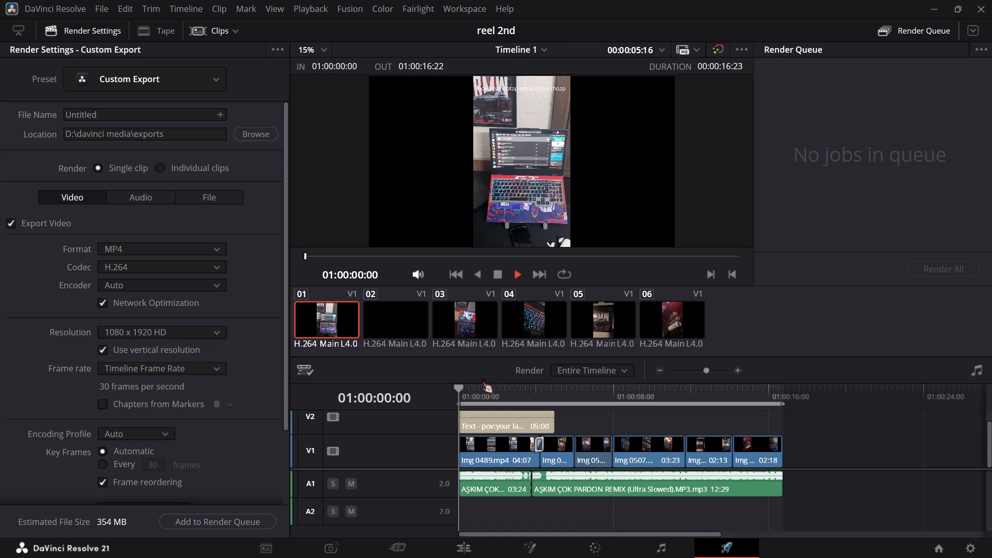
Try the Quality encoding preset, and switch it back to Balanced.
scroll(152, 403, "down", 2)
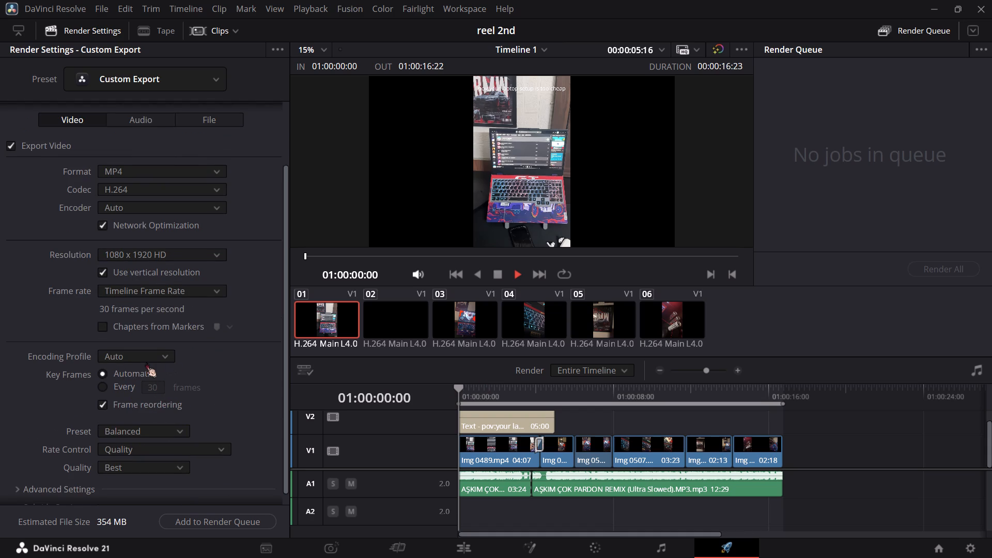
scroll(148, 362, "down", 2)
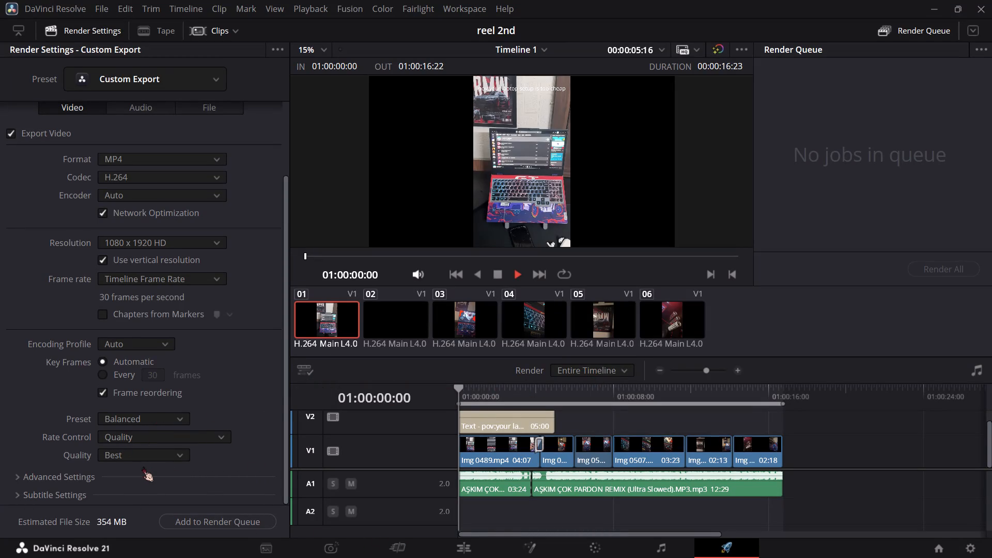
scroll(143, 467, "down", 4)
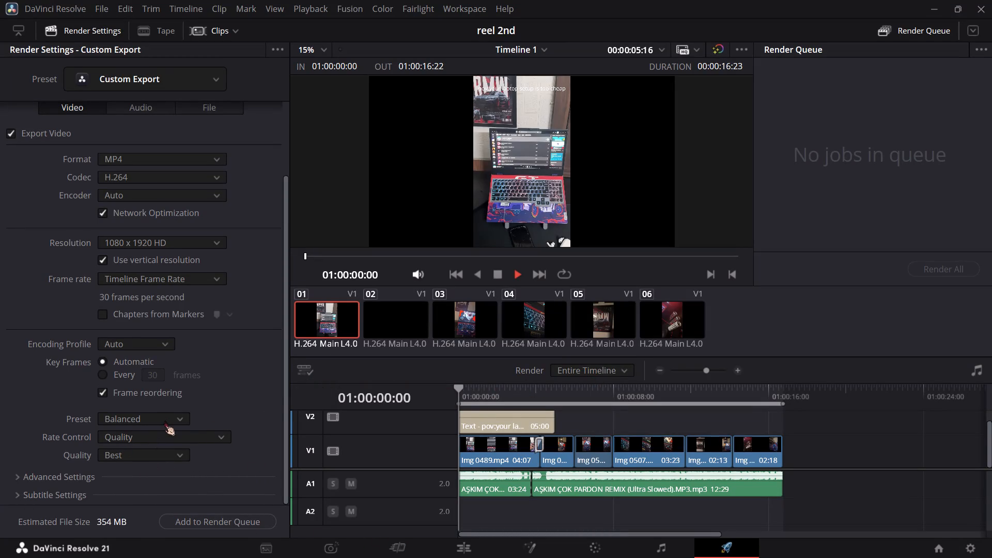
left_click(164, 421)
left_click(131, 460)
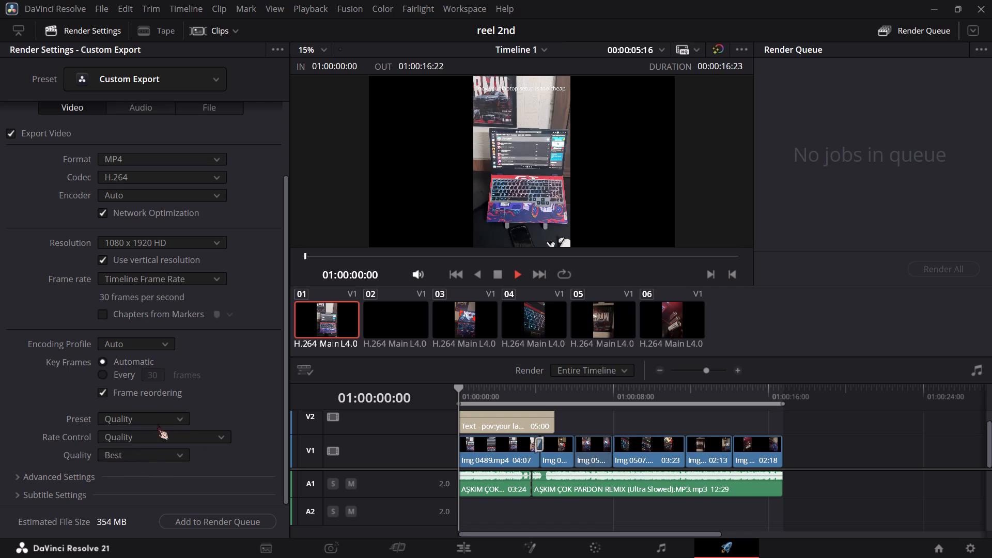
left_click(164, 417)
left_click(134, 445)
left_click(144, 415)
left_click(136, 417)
left_click(135, 441)
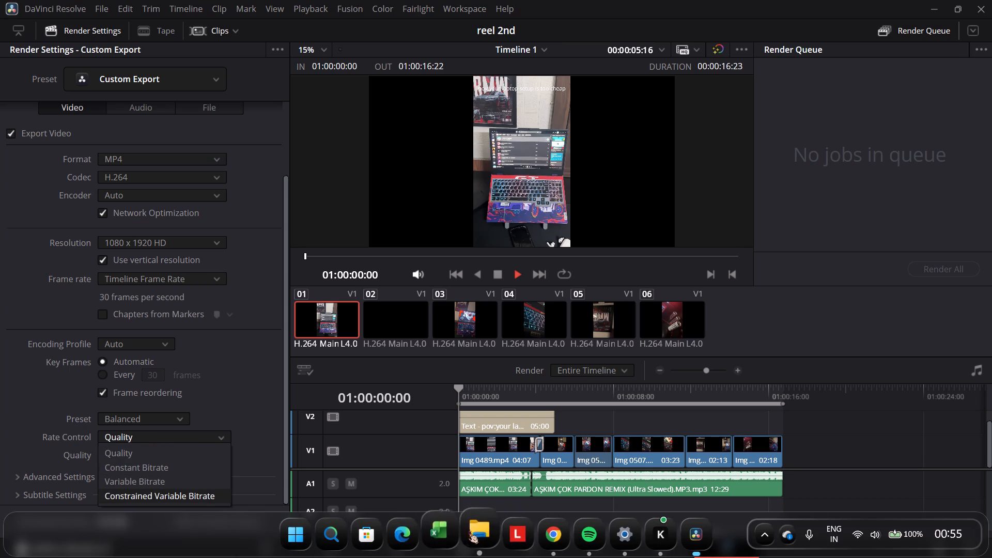
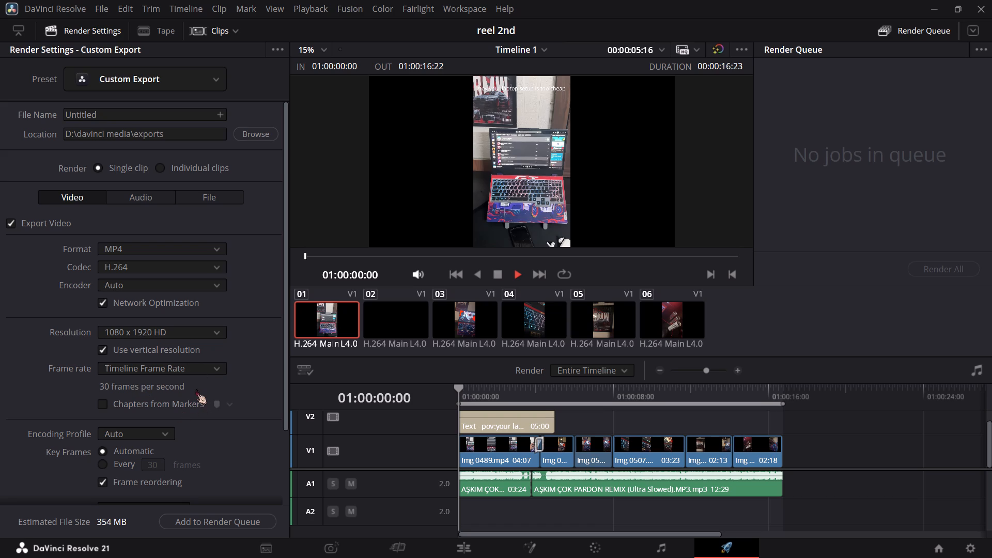
scroll(196, 389, "down", 6)
scroll(196, 394, "up", 4)
left_click(215, 202)
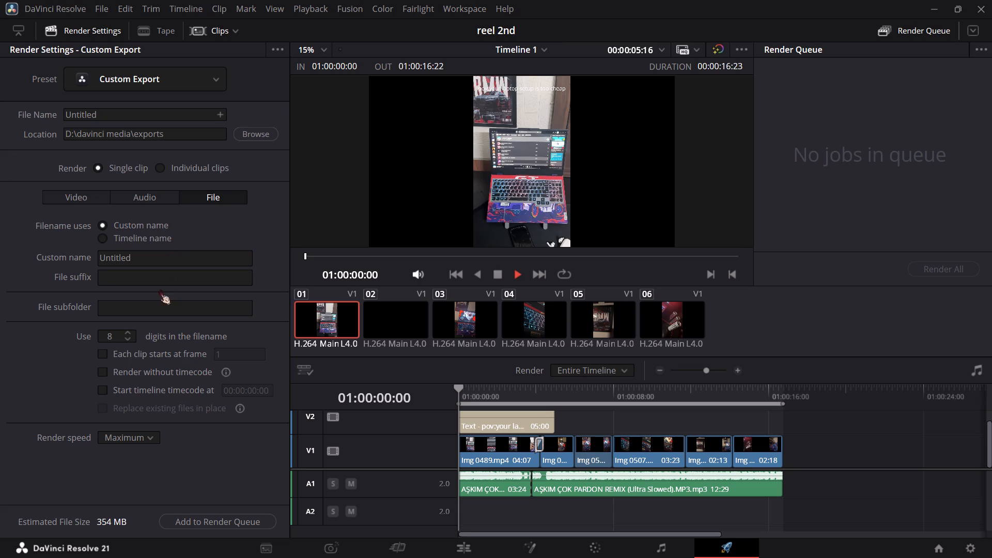
scroll(155, 363, "down", 4)
left_click(89, 200)
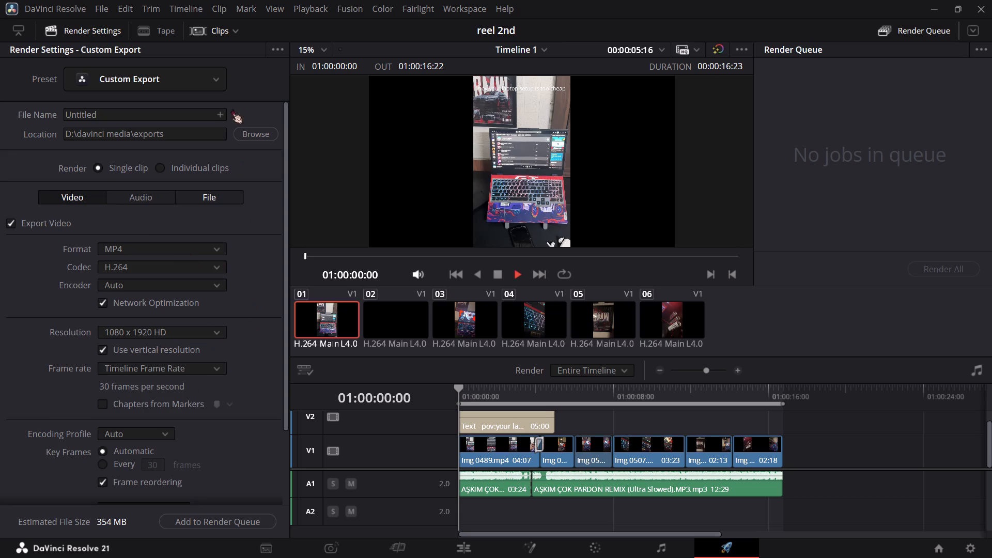
scroll(247, 364, "down", 5)
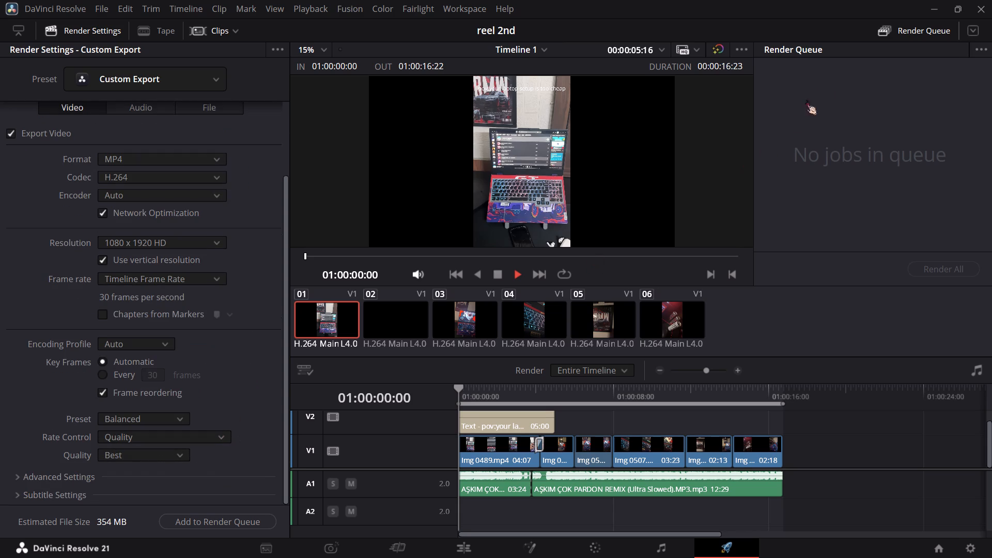
Add Timeline 1 to the render queue as an MP4 H.264 export at 1080 x 1920 and render it.
left_click(902, 27)
left_click(934, 22)
left_click(219, 520)
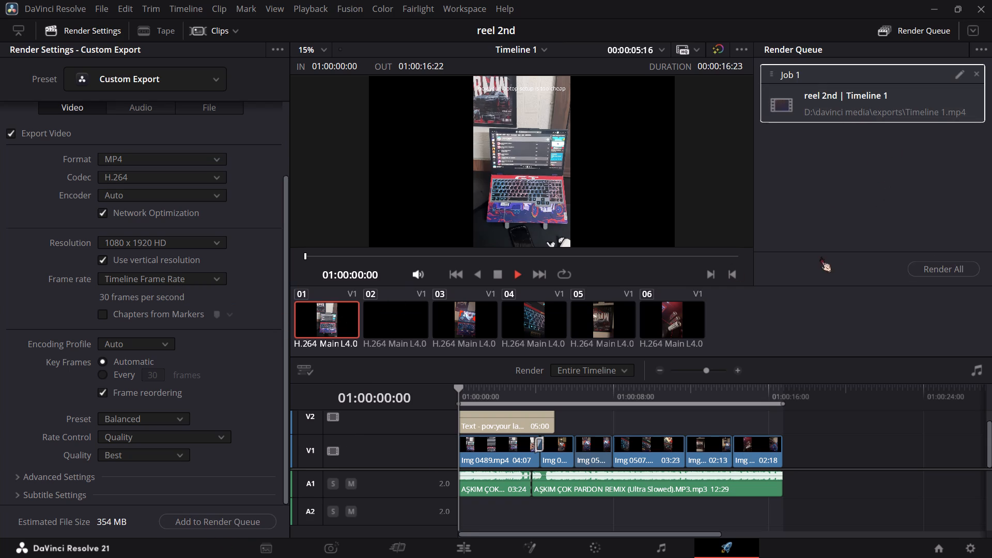
left_click(947, 266)
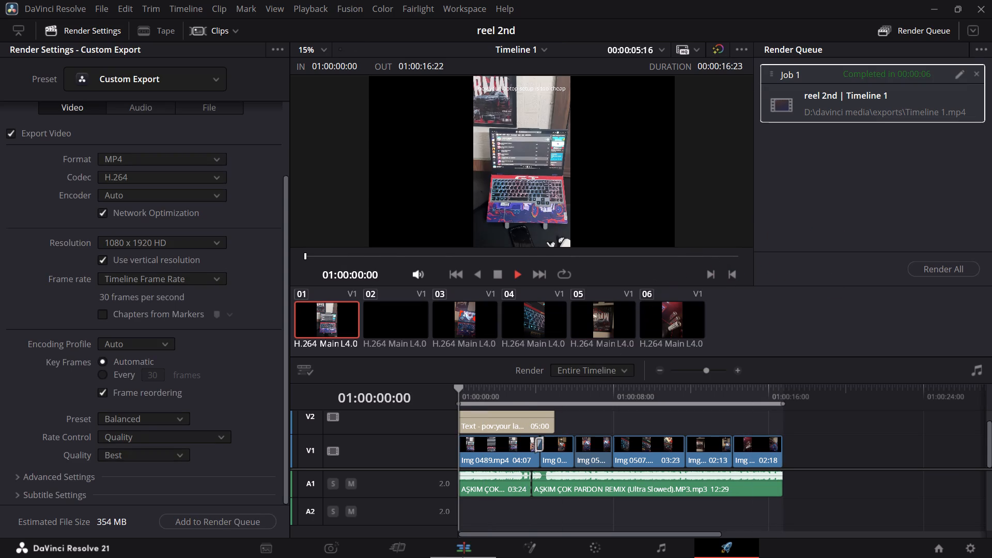
Open the exports folder in File Explorer, play the rendered Timeline 1 video to check its framing, and close the player.
left_click(479, 540)
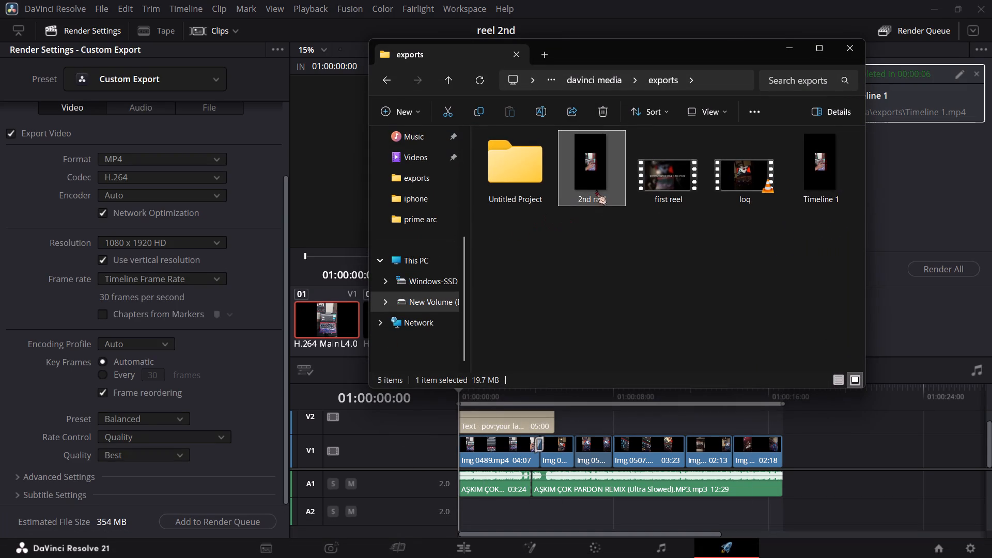
left_click(470, 76)
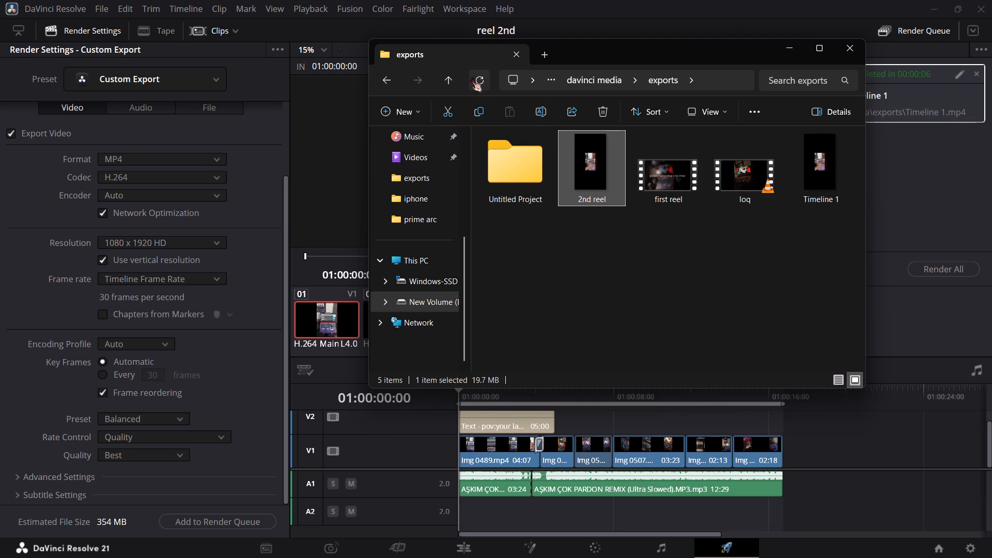
double_click(471, 77)
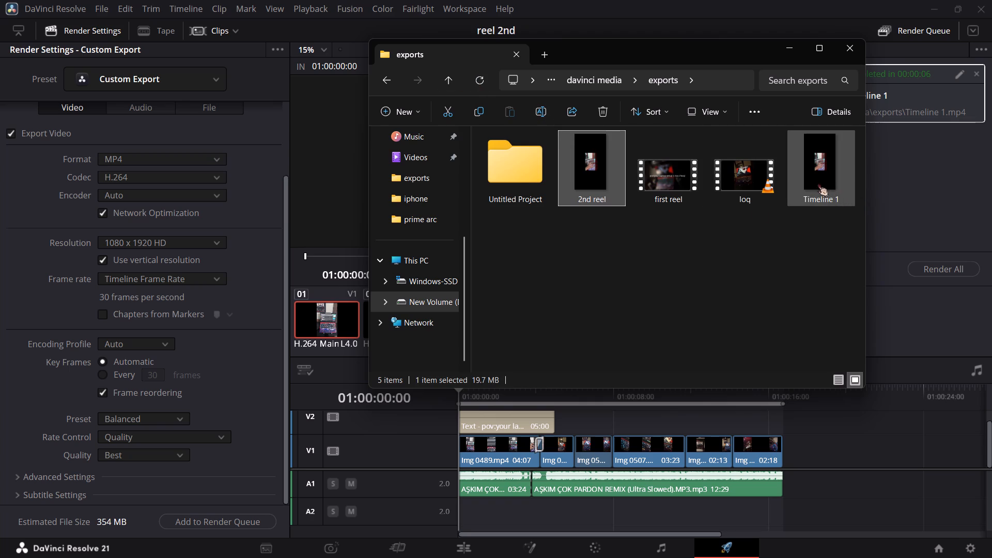
scroll(239, 384, "up", 6)
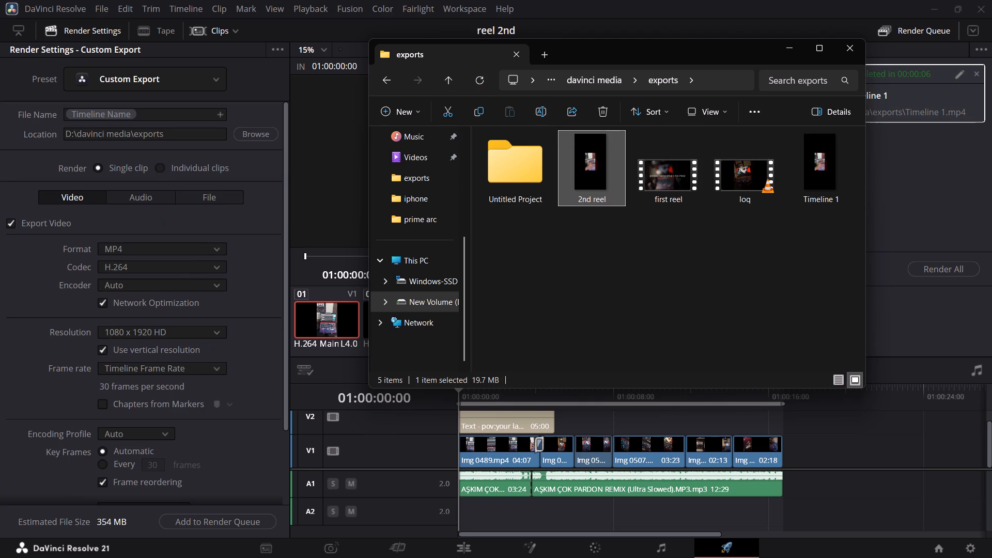
double_click(789, 165)
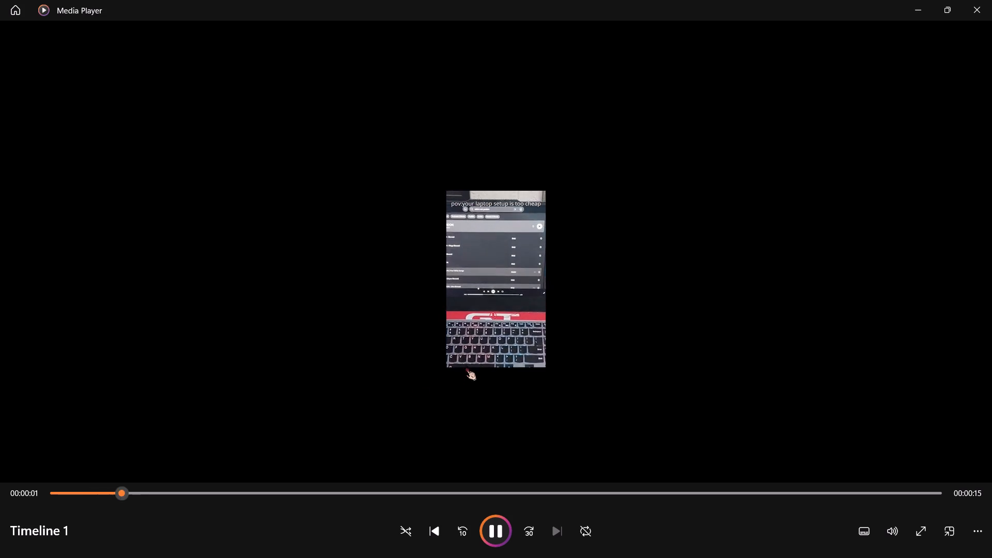
scroll(465, 365, "up", 3)
scroll(465, 365, "down", 5)
scroll(464, 366, "up", 5)
scroll(464, 366, "down", 5)
scroll(464, 366, "up", 5)
scroll(464, 366, "down", 5)
scroll(464, 367, "up", 2)
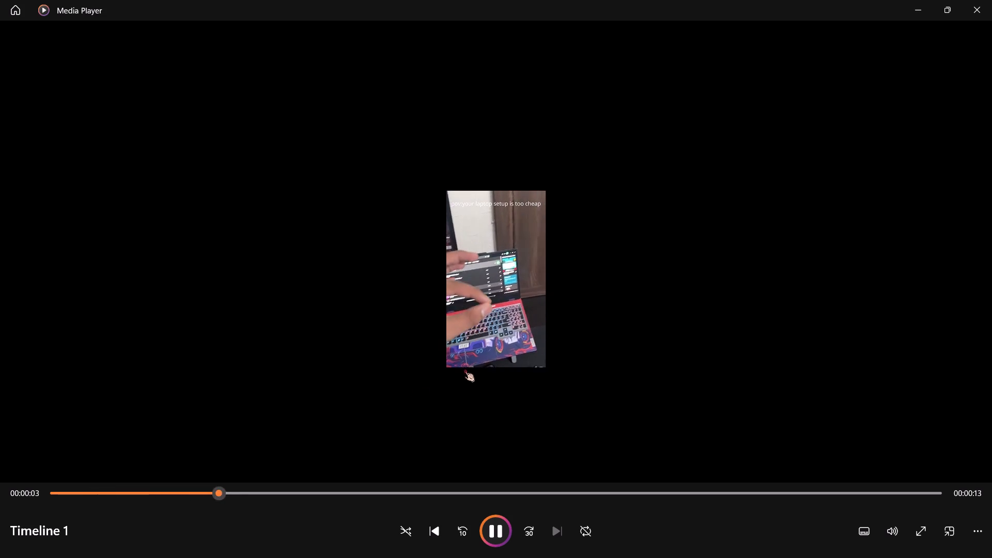
scroll(464, 367, "up", 1)
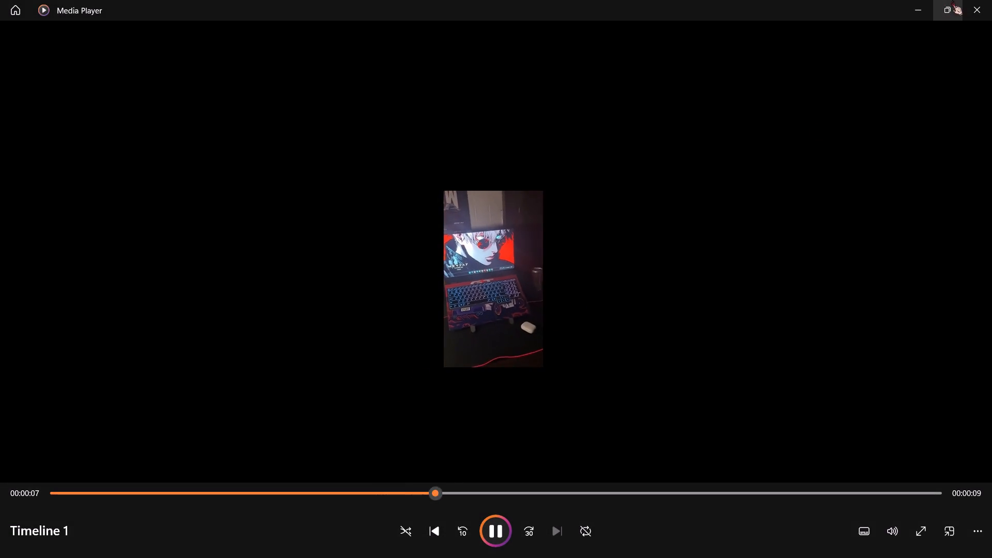
scroll(575, 315, "up", 1)
scroll(636, 288, "down", 1)
left_click(991, 0)
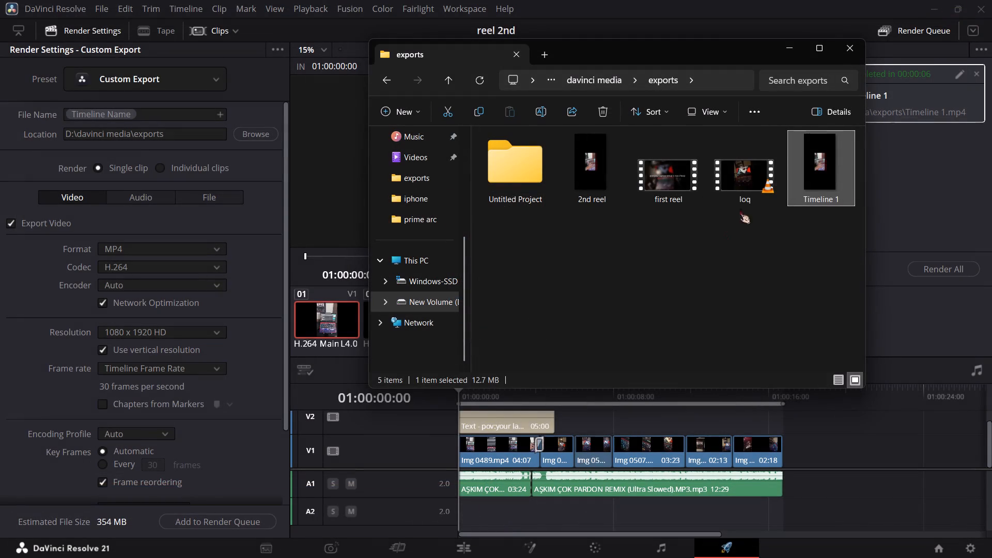
Minimize the exports folder, switch to Chrome and open your own Instagram profile to view its posts.
left_click(794, 49)
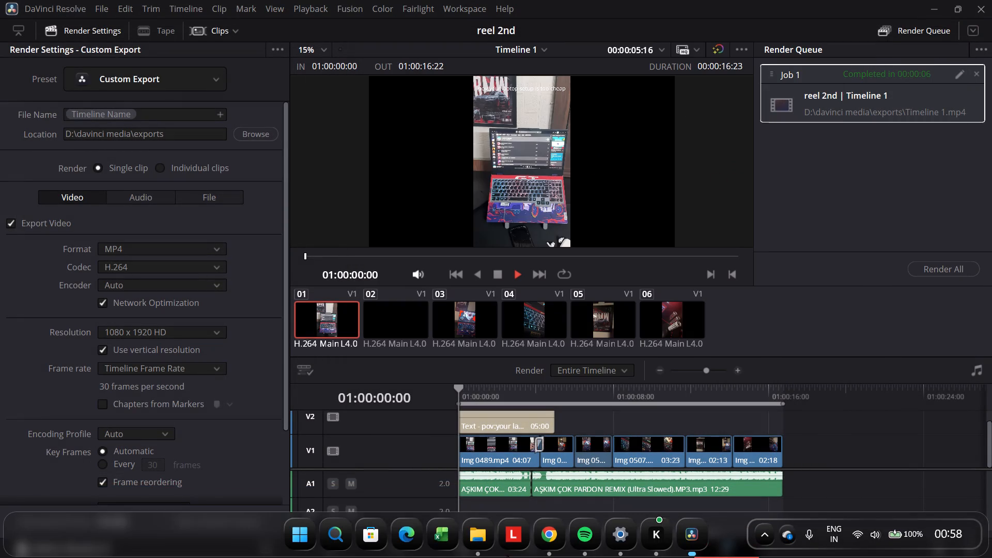
left_click(552, 534)
left_click(193, 14)
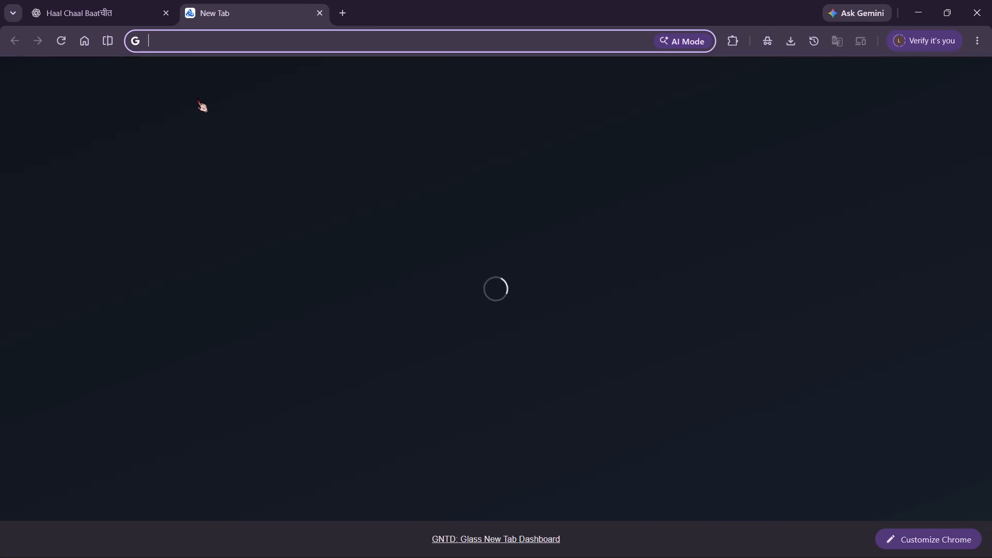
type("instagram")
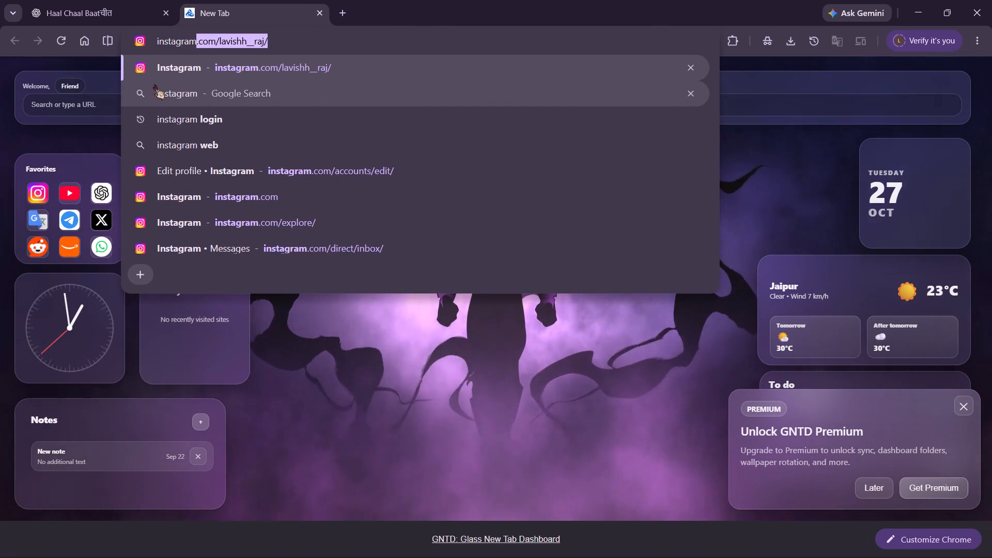
left_click(176, 37)
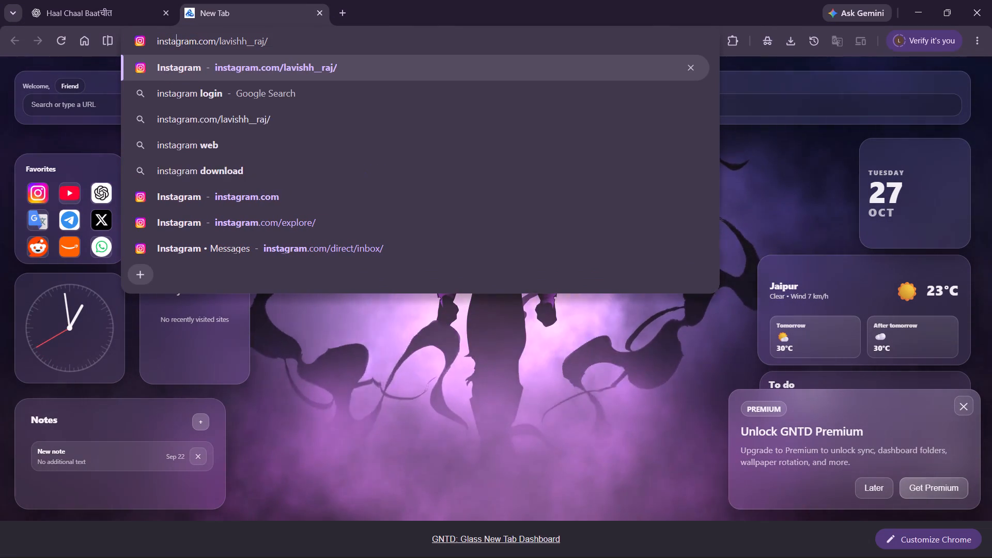
key("Return")
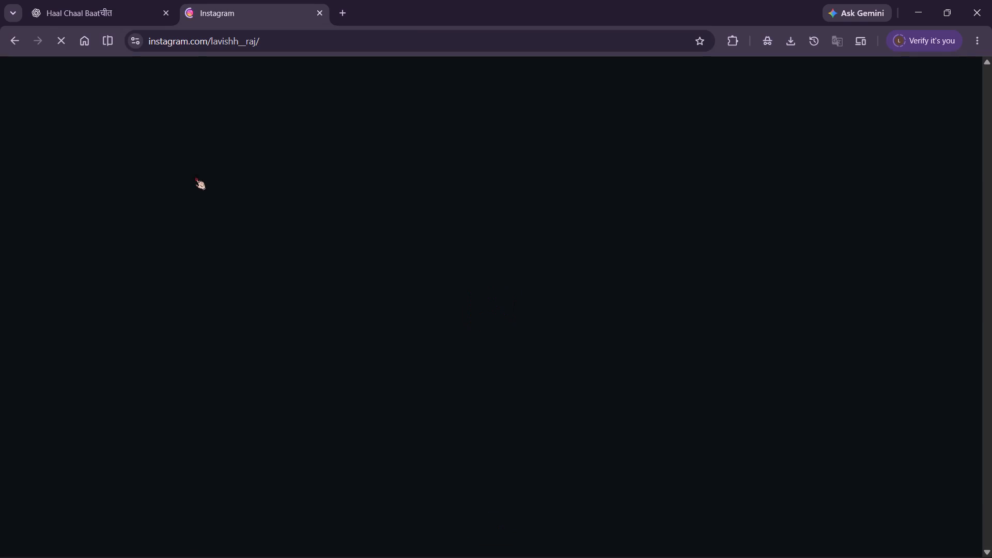
left_click(33, 408)
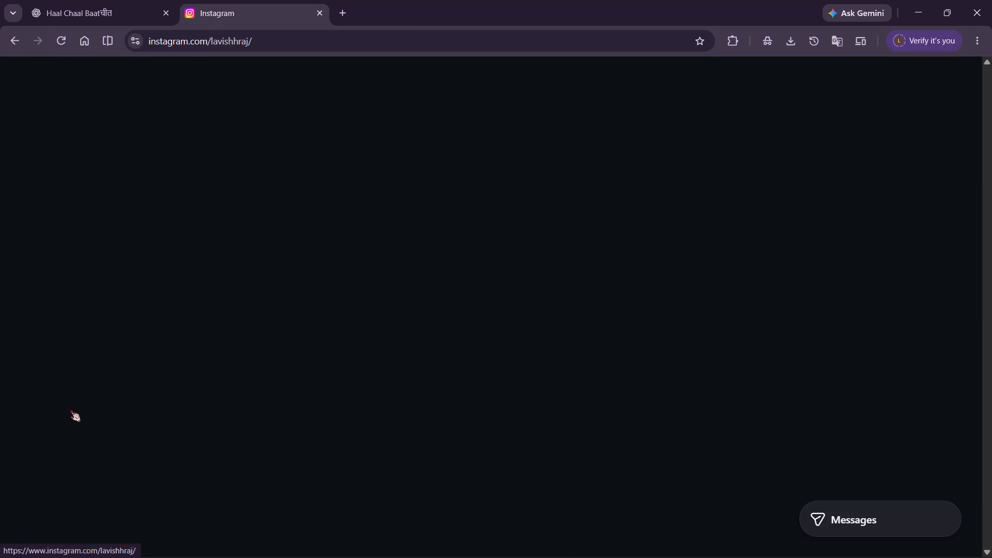
scroll(314, 405, "down", 2)
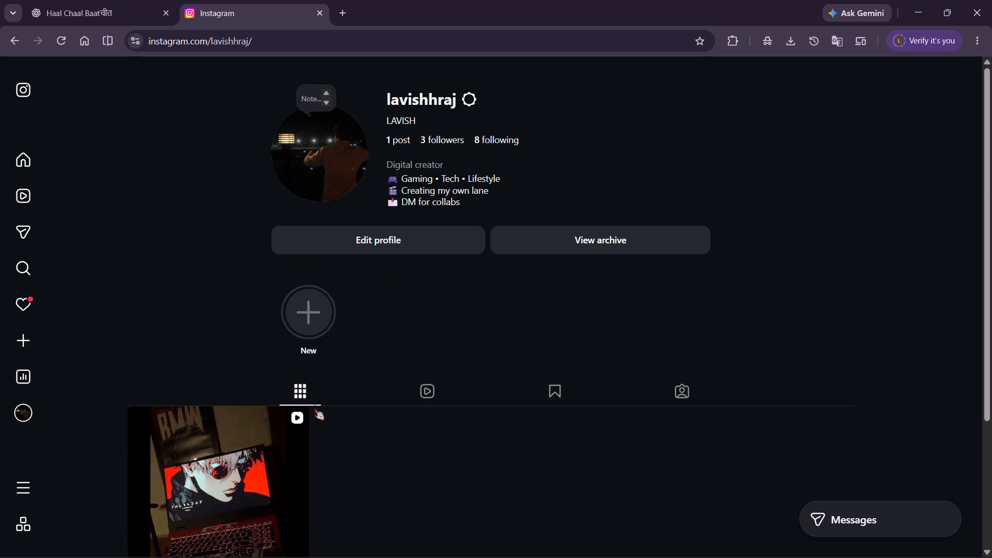
scroll(314, 405, "down", 2)
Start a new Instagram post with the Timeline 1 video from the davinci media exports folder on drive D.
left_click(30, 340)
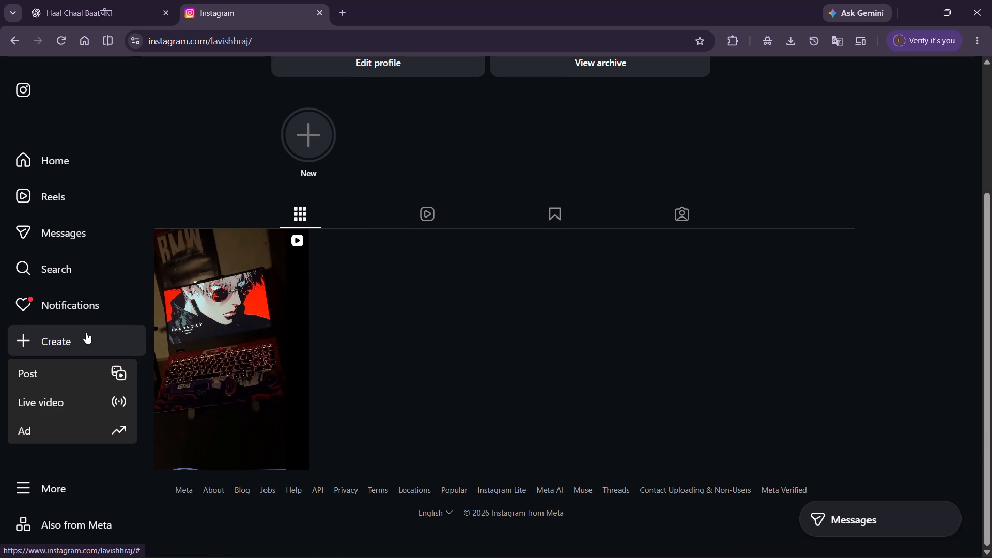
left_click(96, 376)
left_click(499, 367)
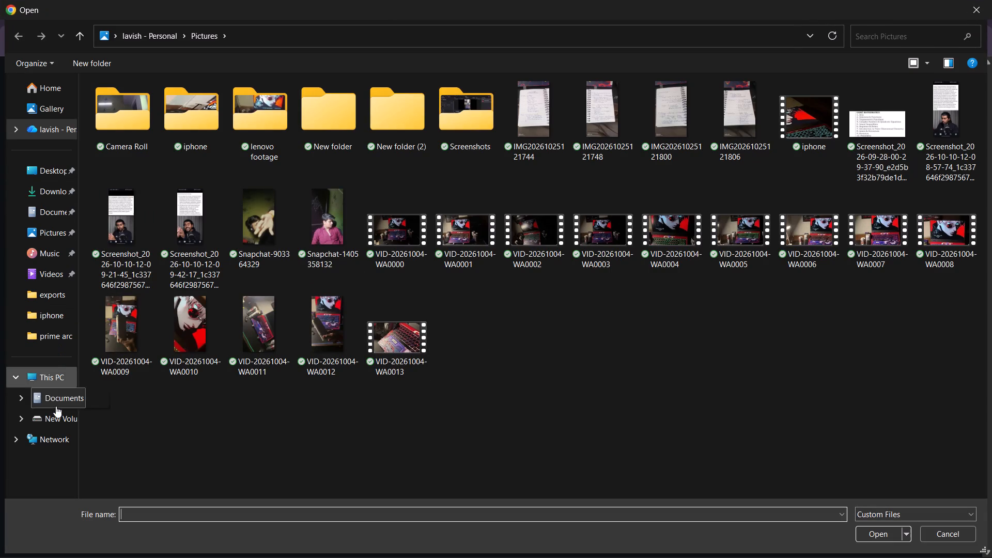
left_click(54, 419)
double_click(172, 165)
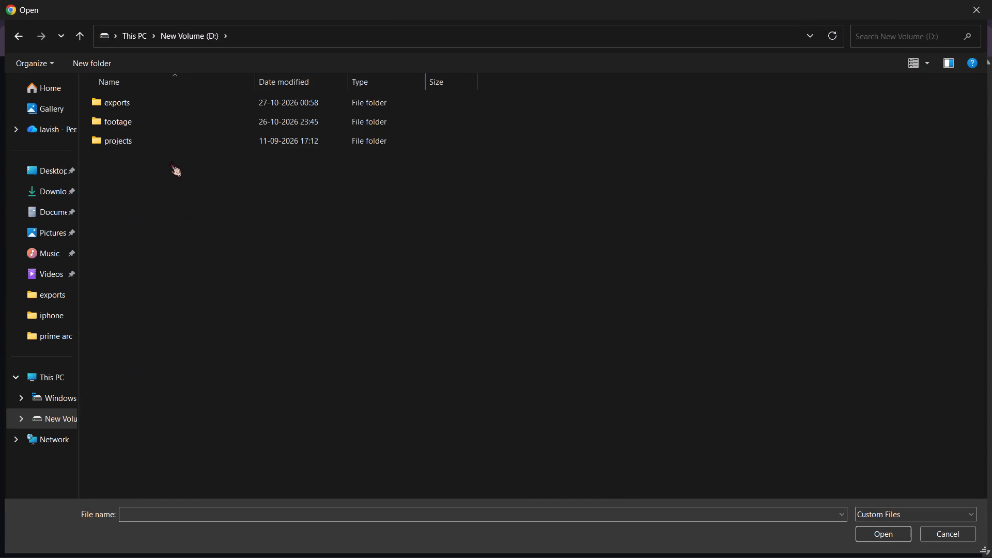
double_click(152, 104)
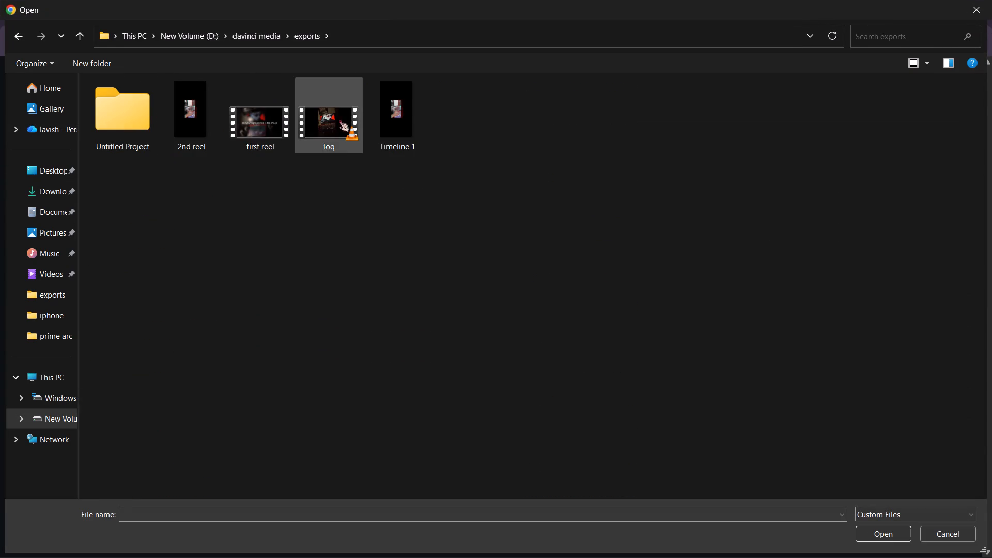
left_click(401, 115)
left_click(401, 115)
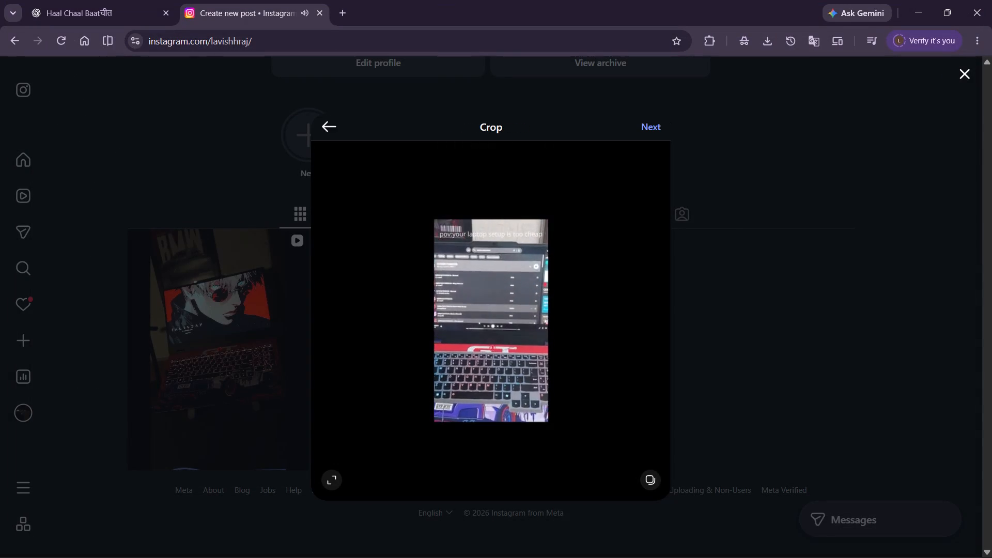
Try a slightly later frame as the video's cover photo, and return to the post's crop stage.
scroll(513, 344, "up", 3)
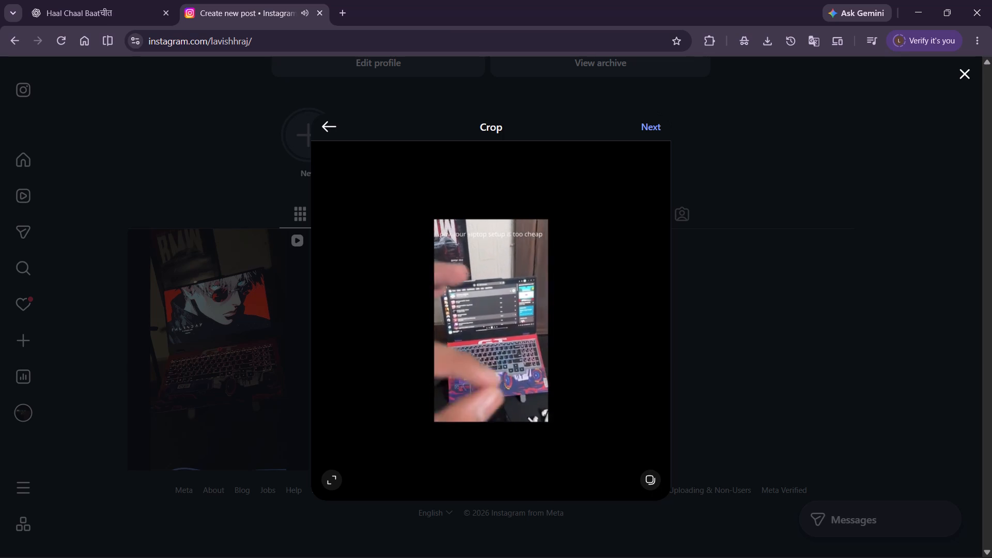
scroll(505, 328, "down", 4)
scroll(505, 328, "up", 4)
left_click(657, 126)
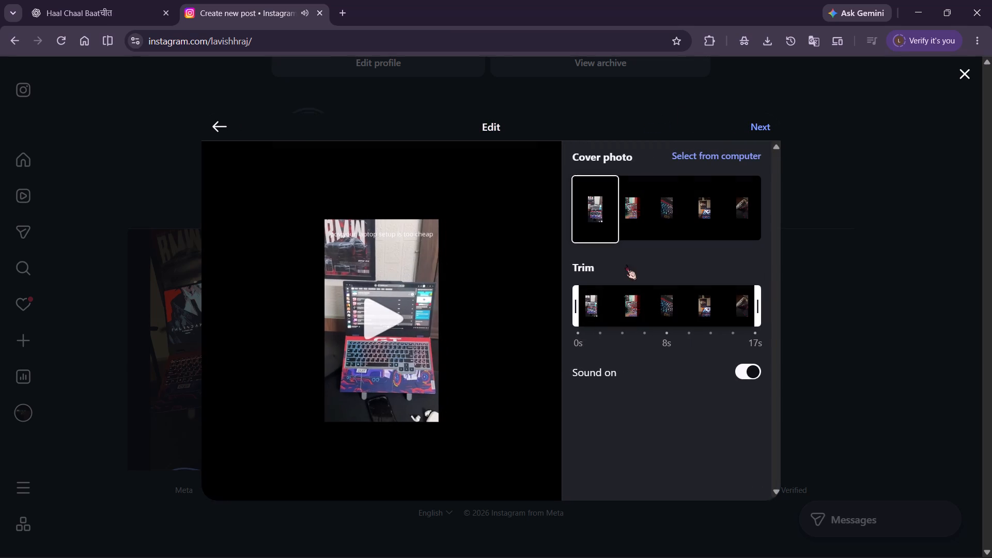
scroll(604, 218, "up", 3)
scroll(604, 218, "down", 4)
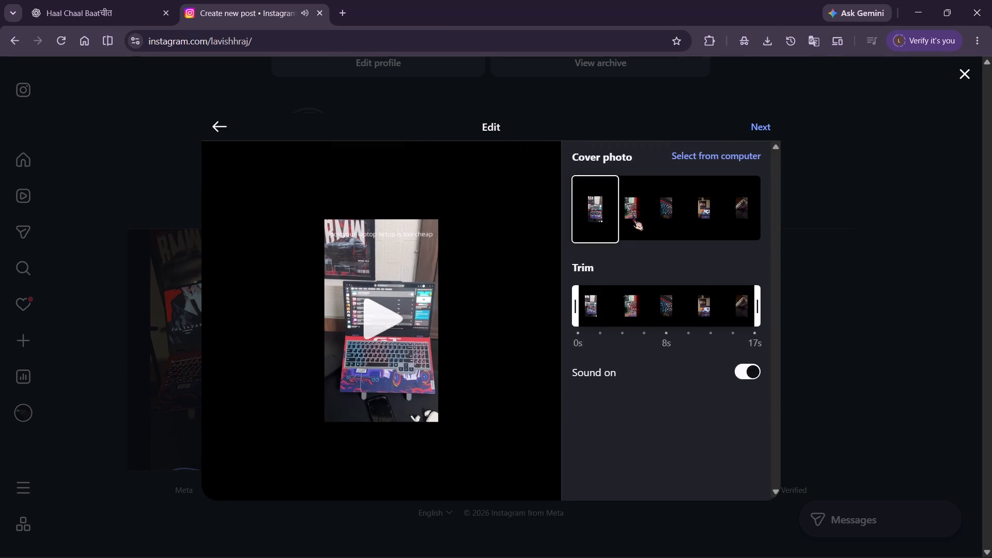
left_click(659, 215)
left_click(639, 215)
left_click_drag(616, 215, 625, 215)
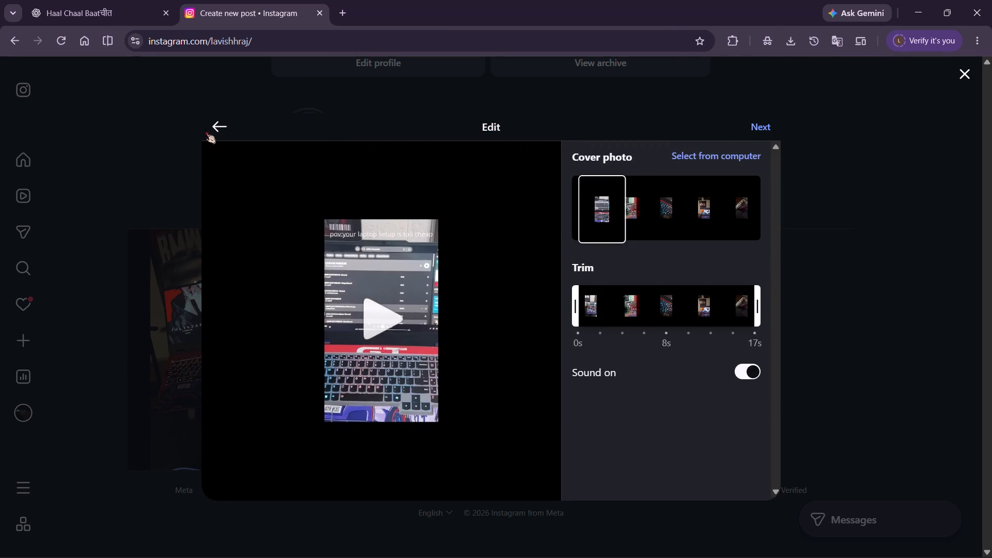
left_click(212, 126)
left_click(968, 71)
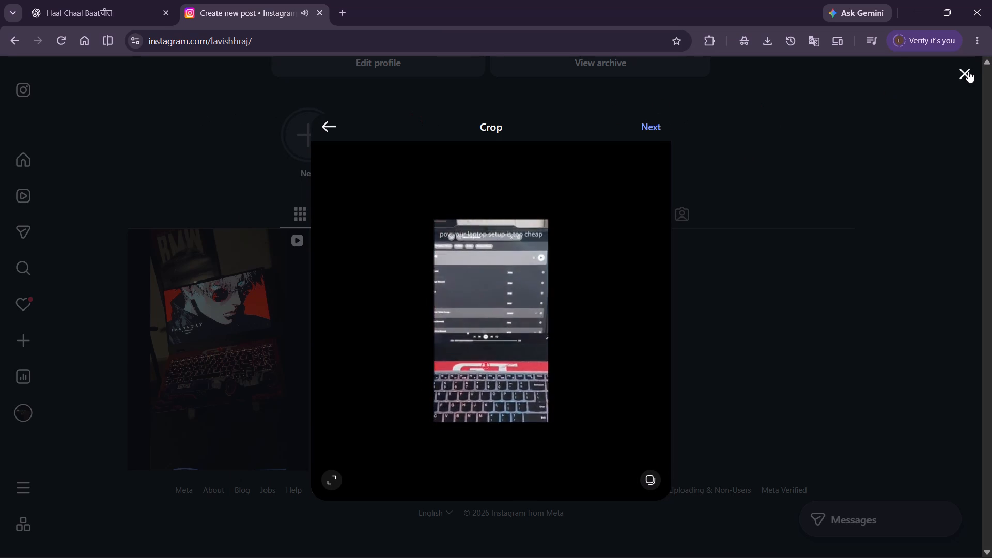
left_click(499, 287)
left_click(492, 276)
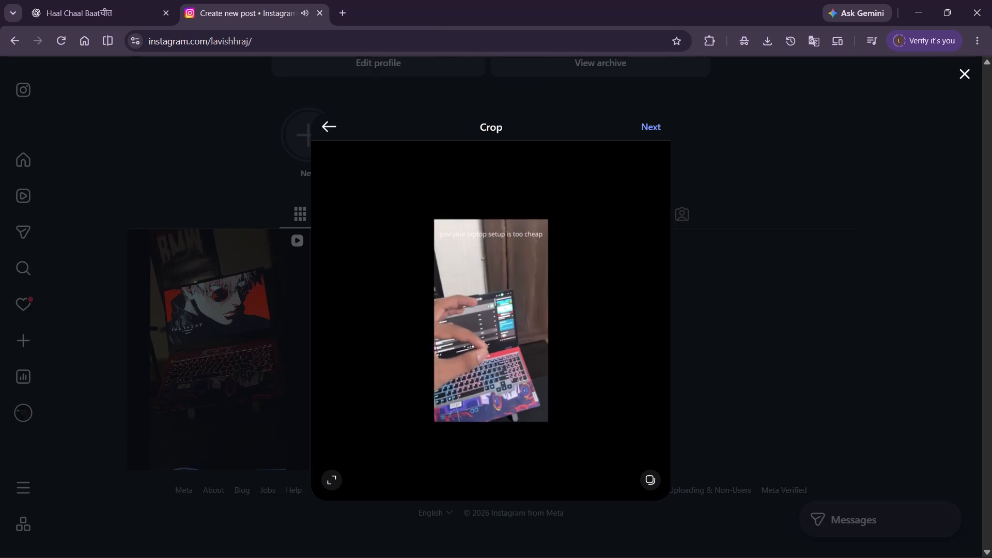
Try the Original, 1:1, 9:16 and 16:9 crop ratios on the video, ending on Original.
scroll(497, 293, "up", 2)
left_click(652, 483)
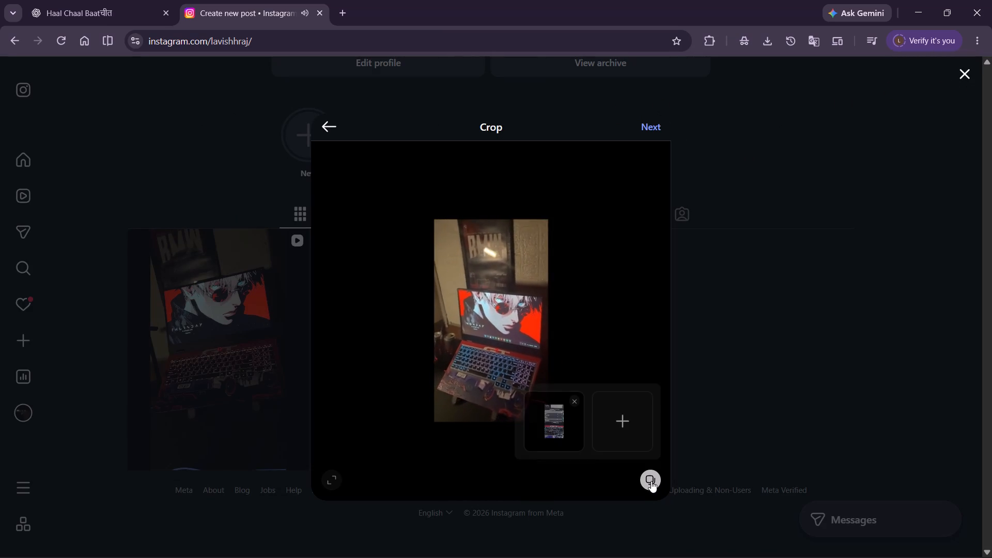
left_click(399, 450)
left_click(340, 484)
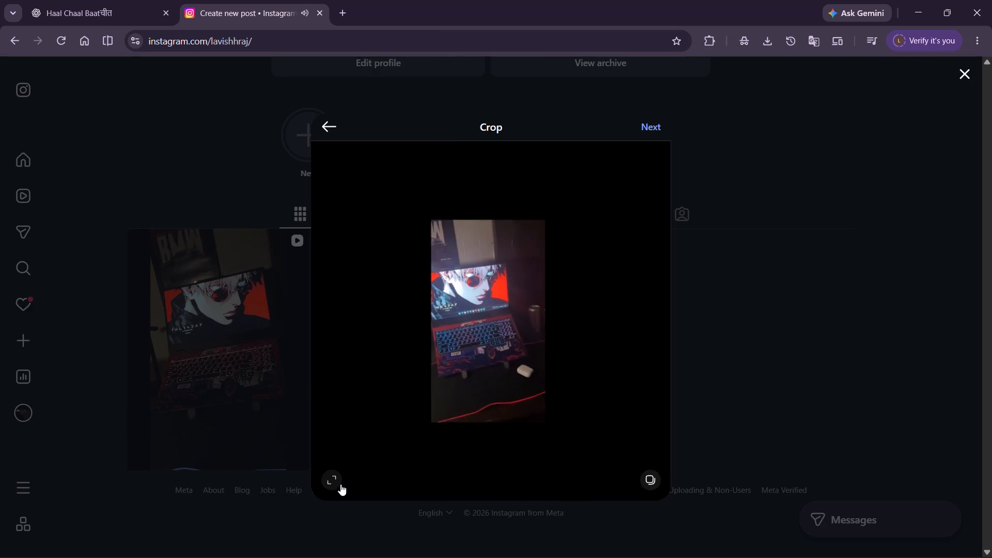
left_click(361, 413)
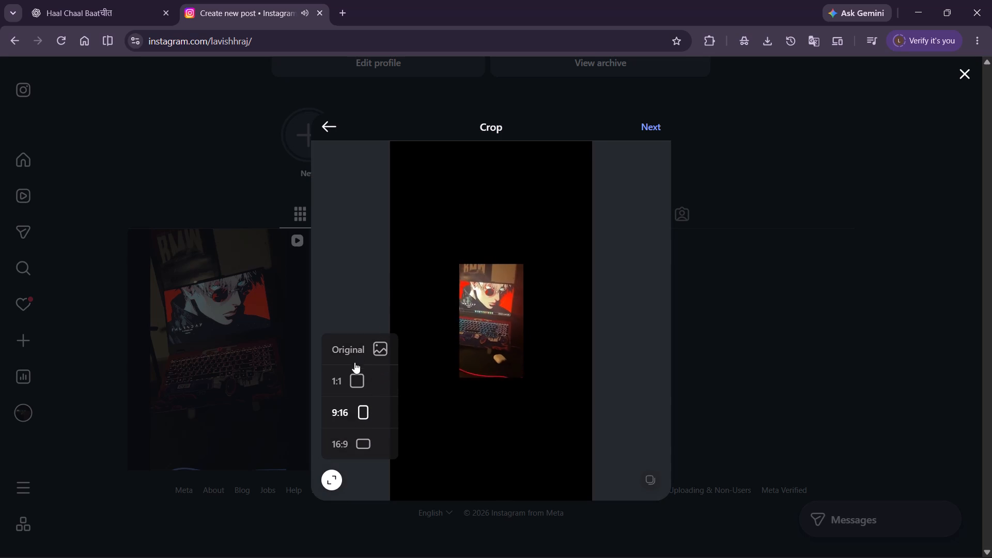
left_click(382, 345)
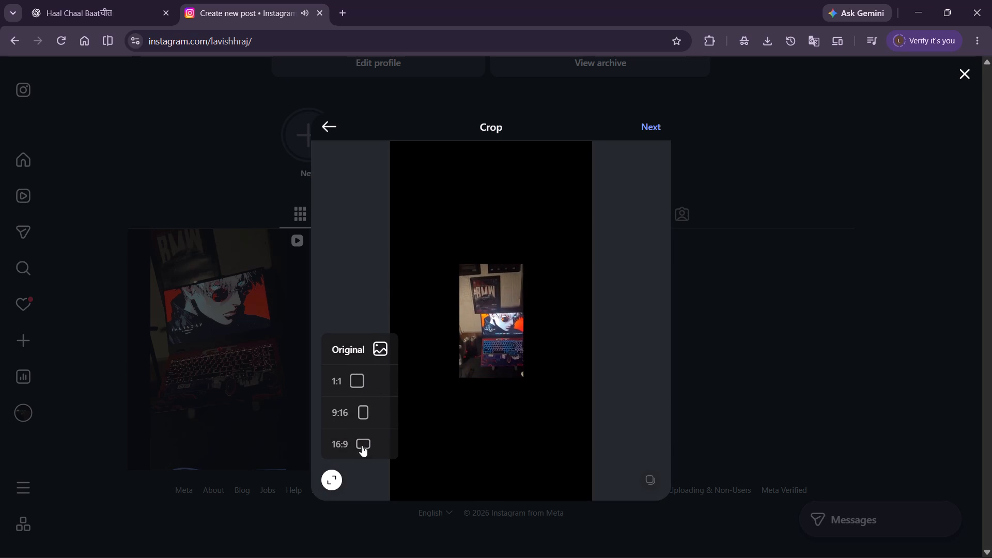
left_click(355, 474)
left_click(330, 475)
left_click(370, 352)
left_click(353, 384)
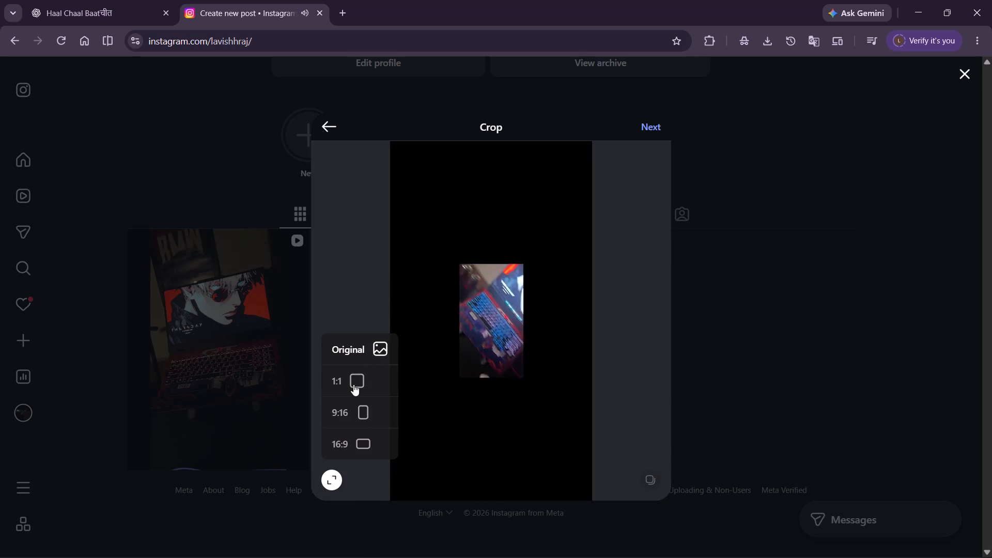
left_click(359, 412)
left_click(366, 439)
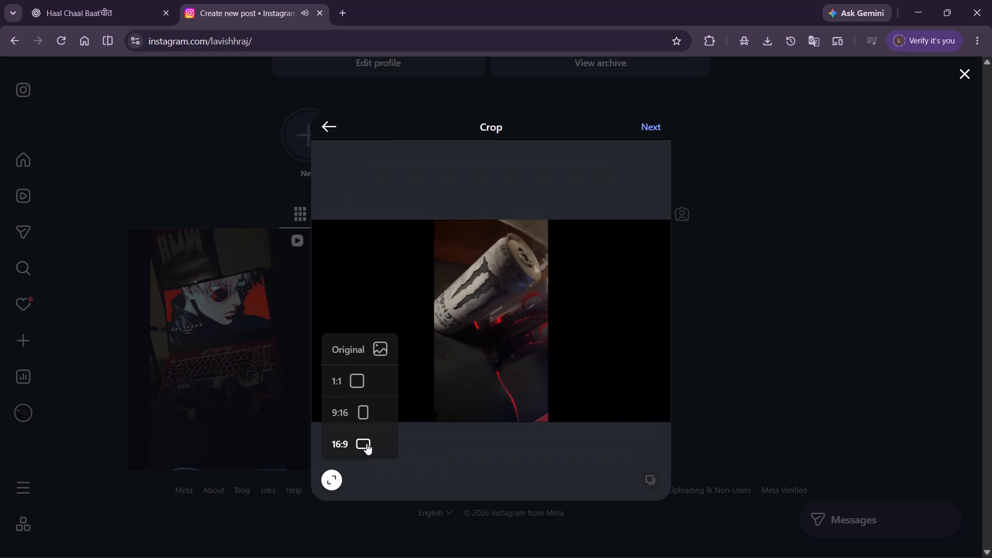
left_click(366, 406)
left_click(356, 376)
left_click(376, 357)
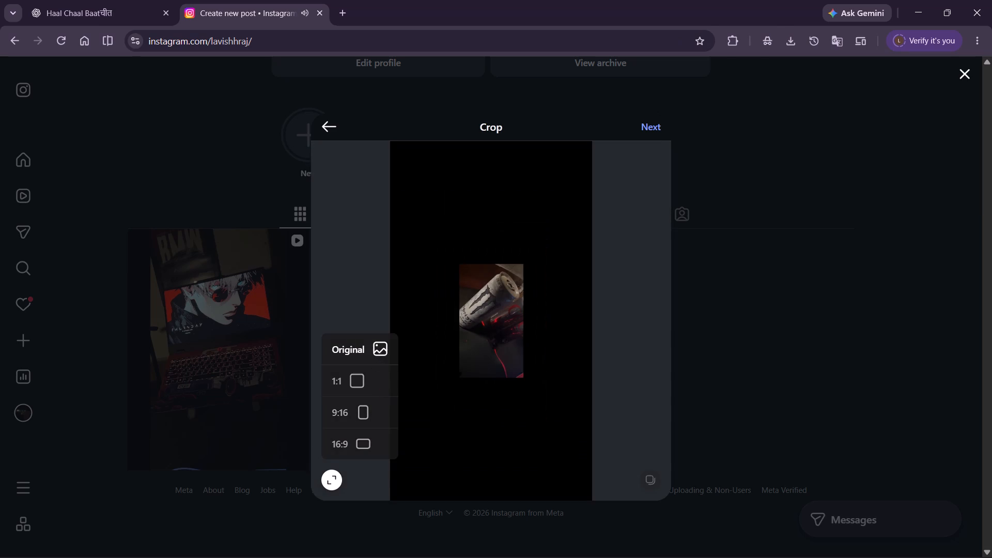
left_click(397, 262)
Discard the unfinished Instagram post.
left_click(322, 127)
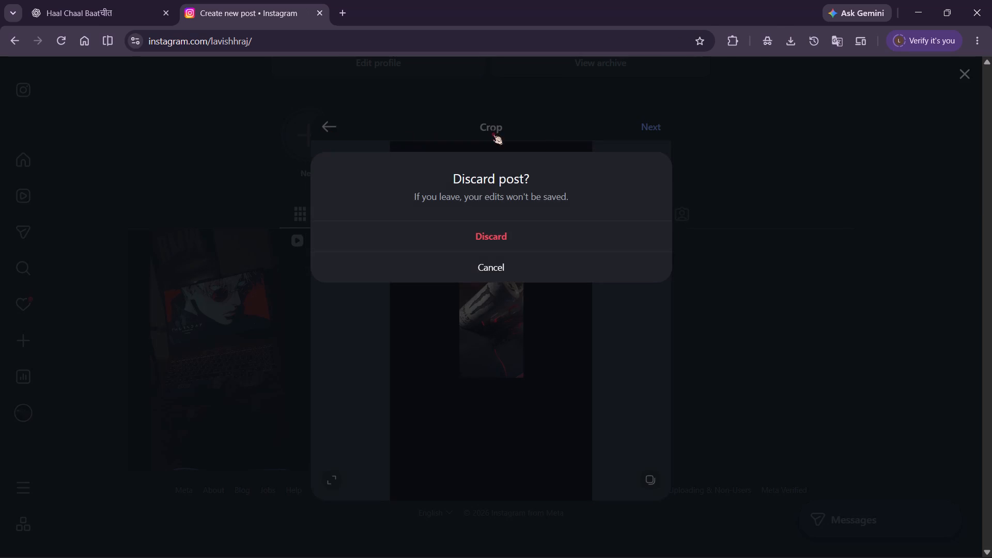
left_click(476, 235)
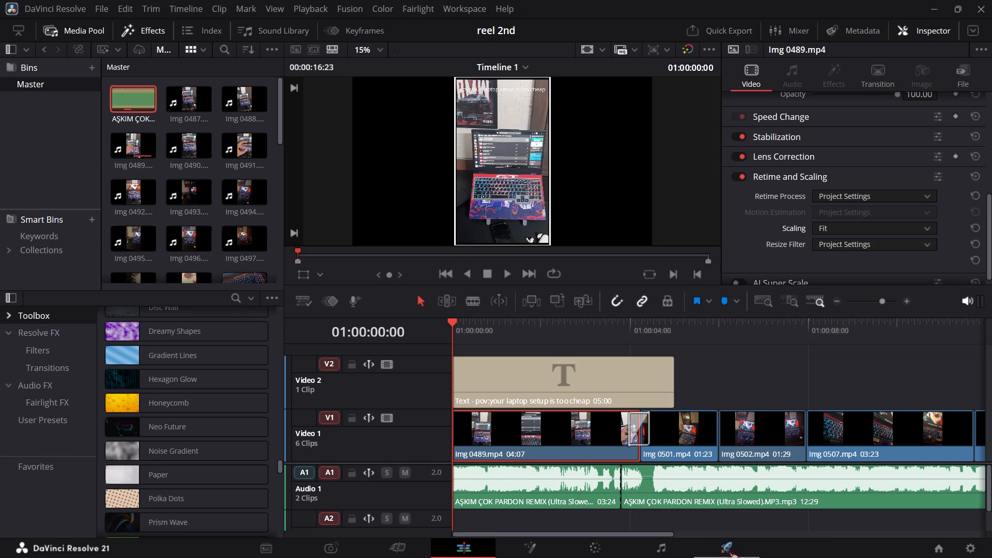
left_click(737, 551)
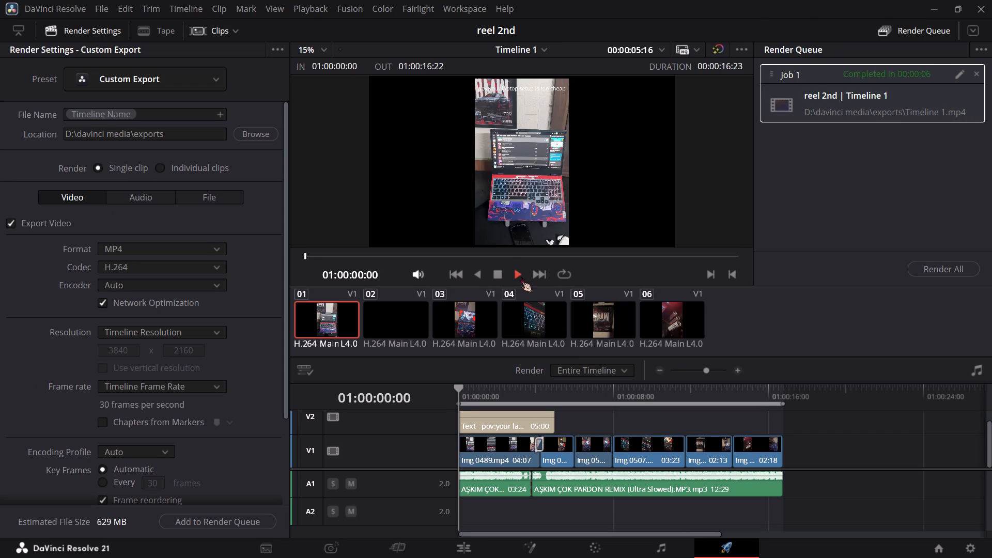
left_click(521, 277)
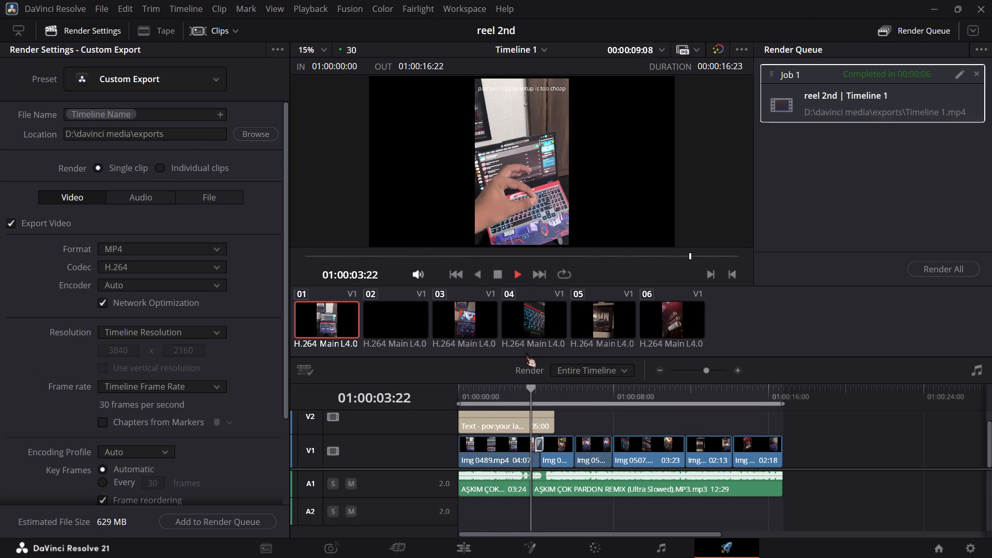
left_click(977, 70)
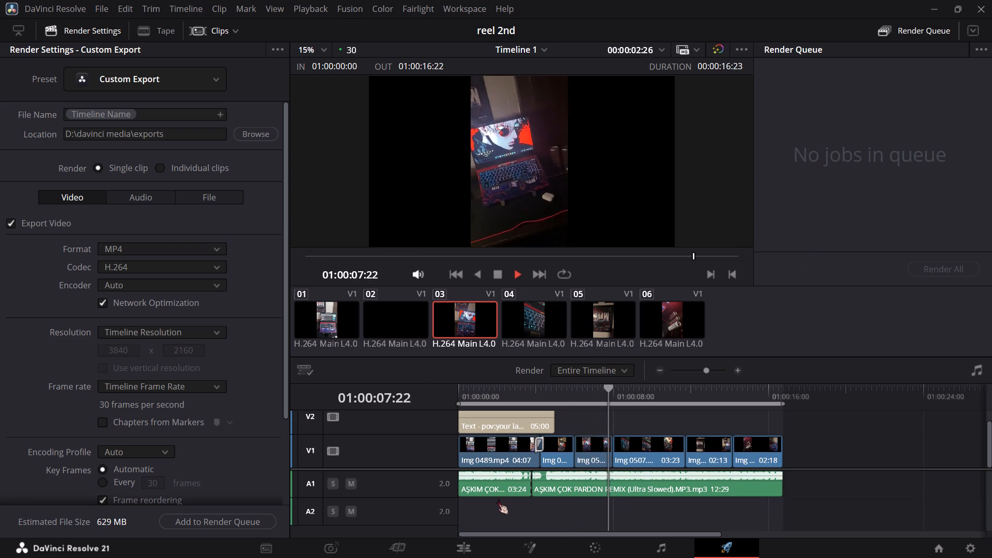
Back on the Edit page, set the Scaling of the Img 0507.mp4 clip to Fit and review its Inspector settings.
left_click(453, 542)
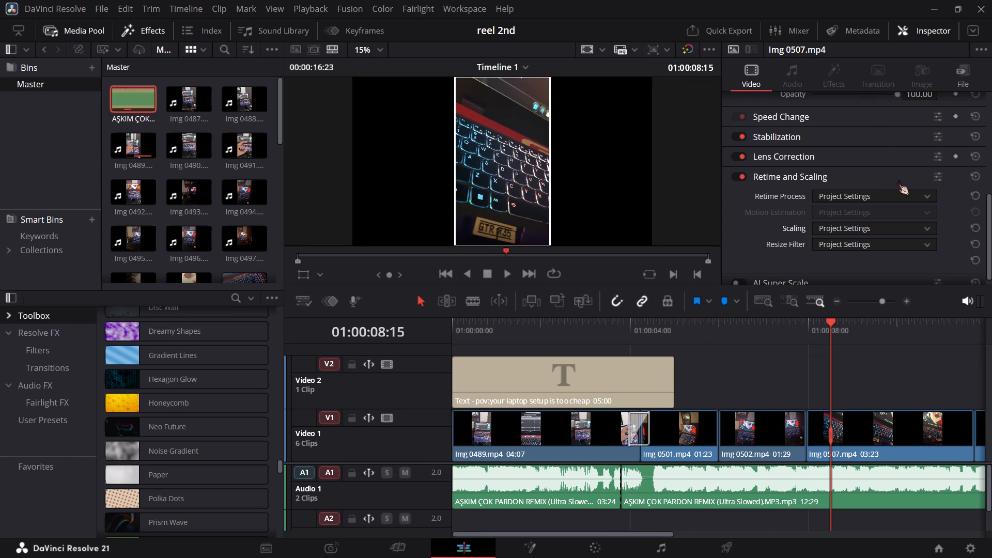
left_click(891, 193)
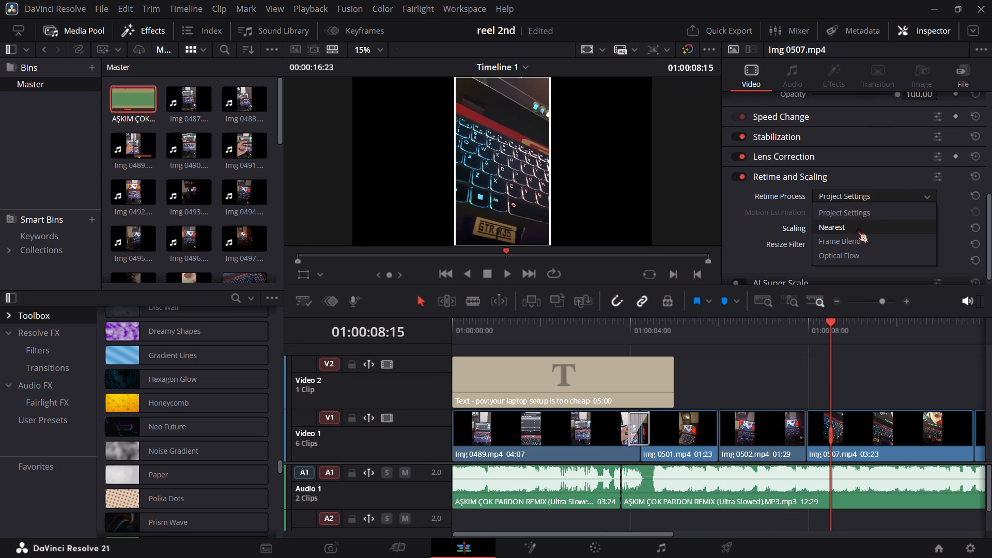
left_click(797, 210)
left_click(834, 225)
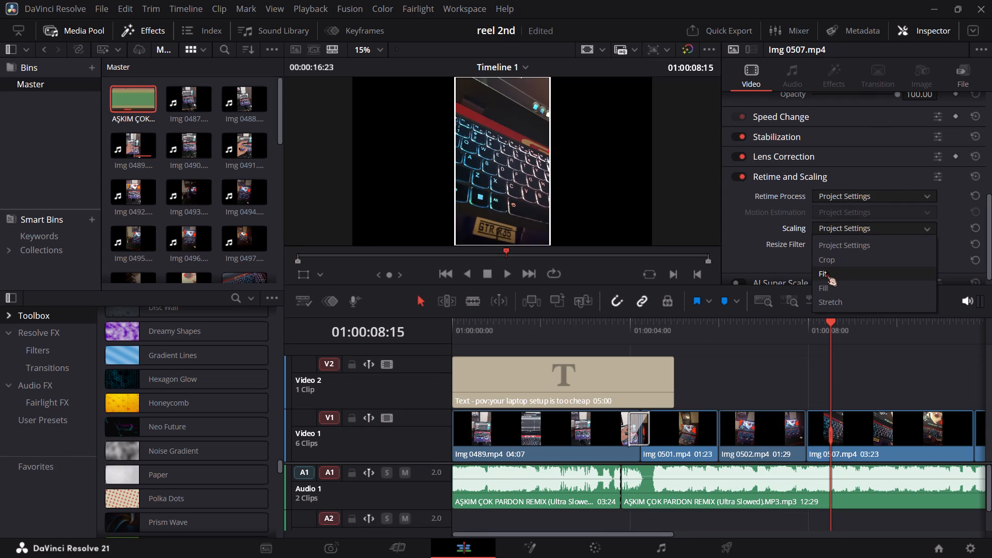
left_click(826, 271)
scroll(858, 220, "down", 5)
scroll(860, 216, "up", 6)
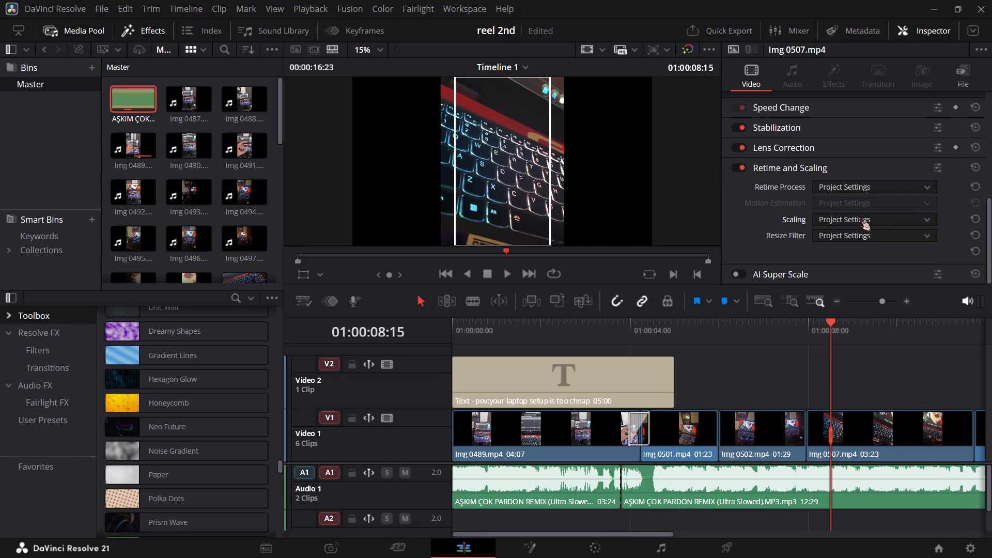
scroll(860, 216, "down", 3)
scroll(860, 216, "up", 1)
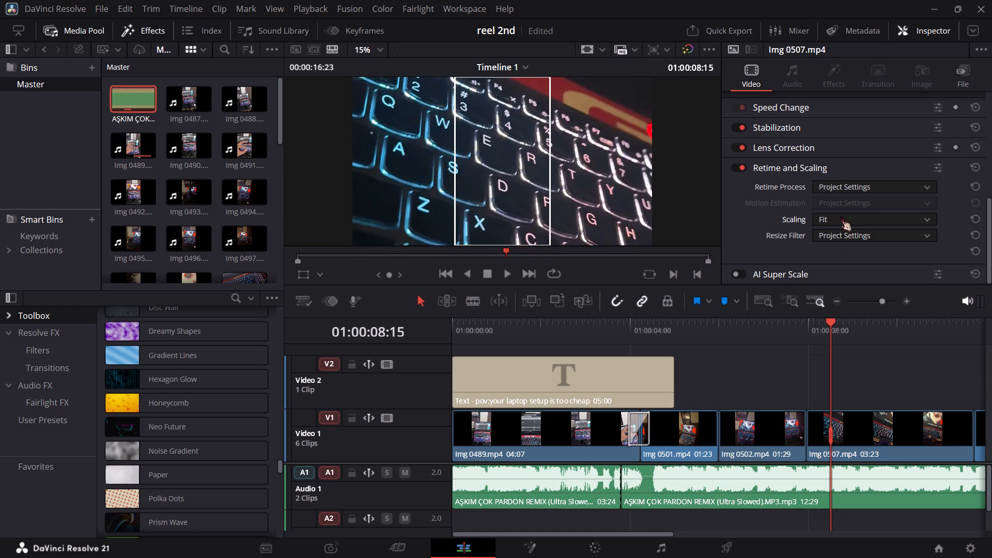
scroll(752, 214, "up", 12)
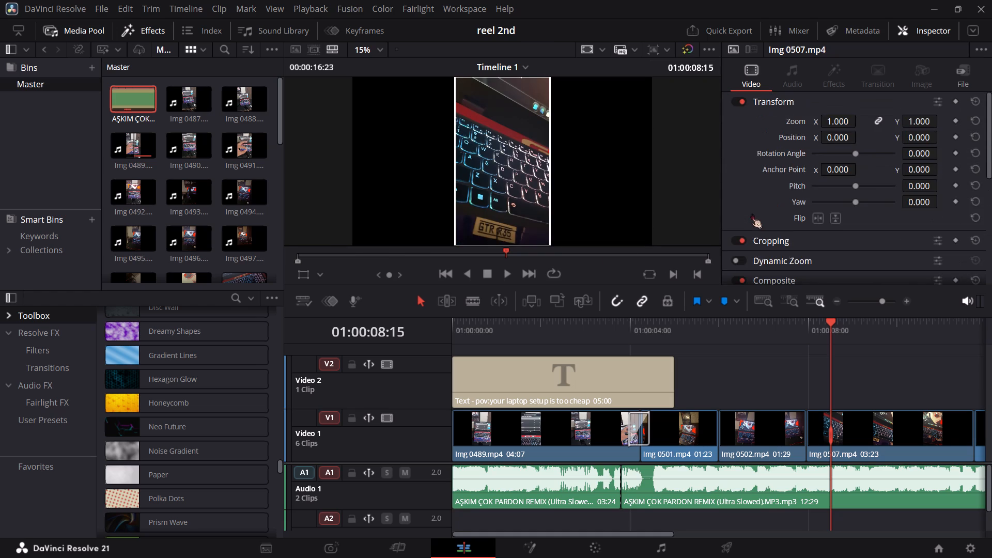
scroll(751, 213, "down", 10)
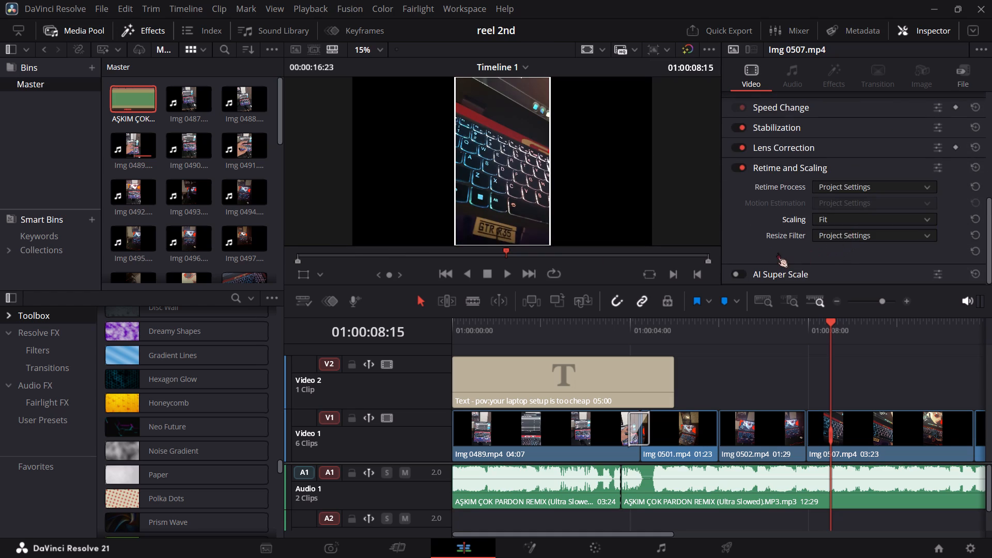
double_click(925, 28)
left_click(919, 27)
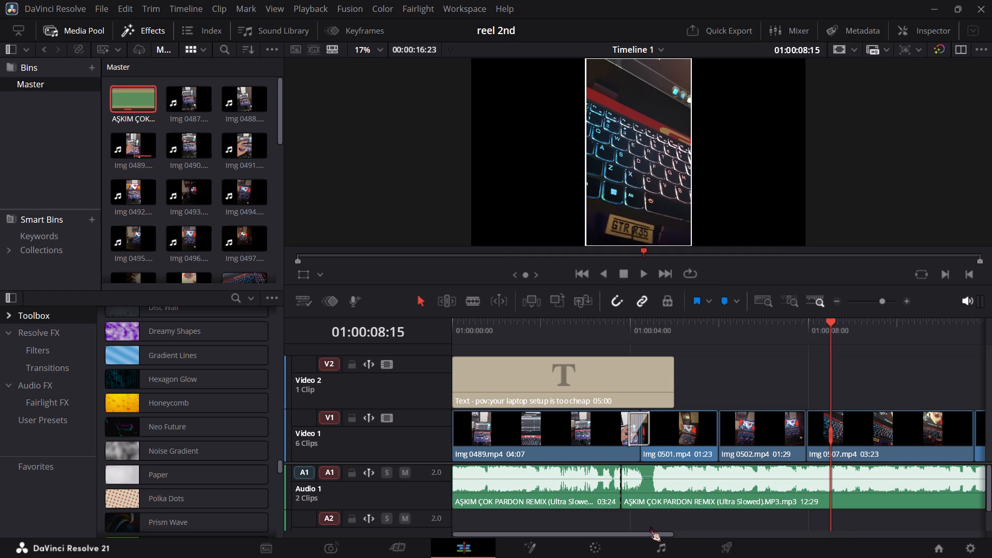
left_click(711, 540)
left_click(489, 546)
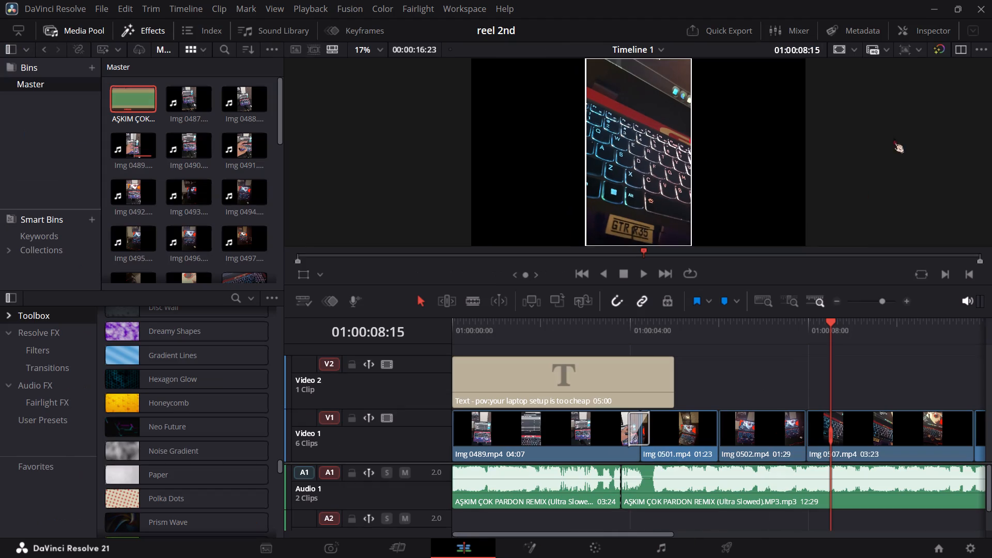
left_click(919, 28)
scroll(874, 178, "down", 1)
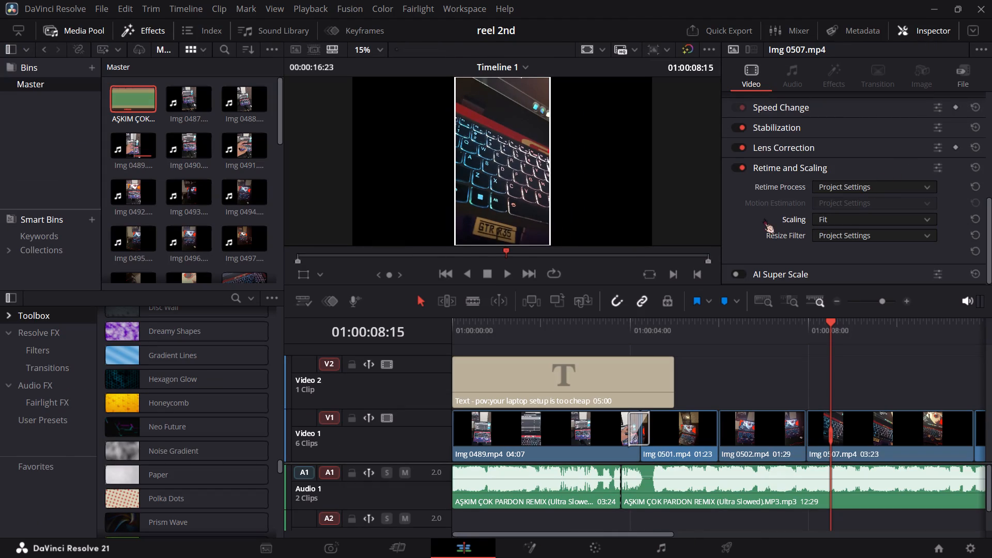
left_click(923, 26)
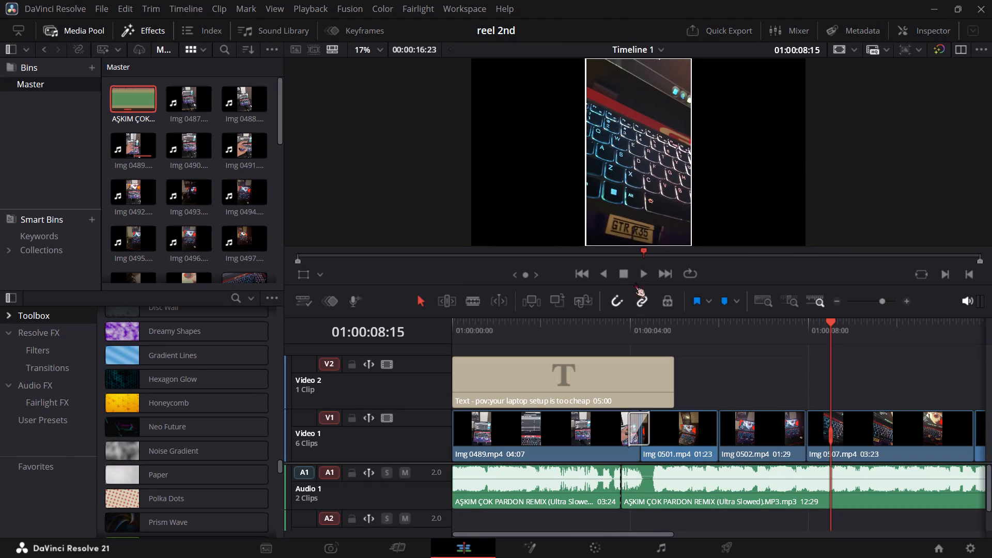
Play Timeline 1 from the beginning on the Edit page to check the clips' framing, stopping playback during the Img 0513.mp4 clip.
left_click_drag(713, 328, 406, 329)
left_click(644, 276)
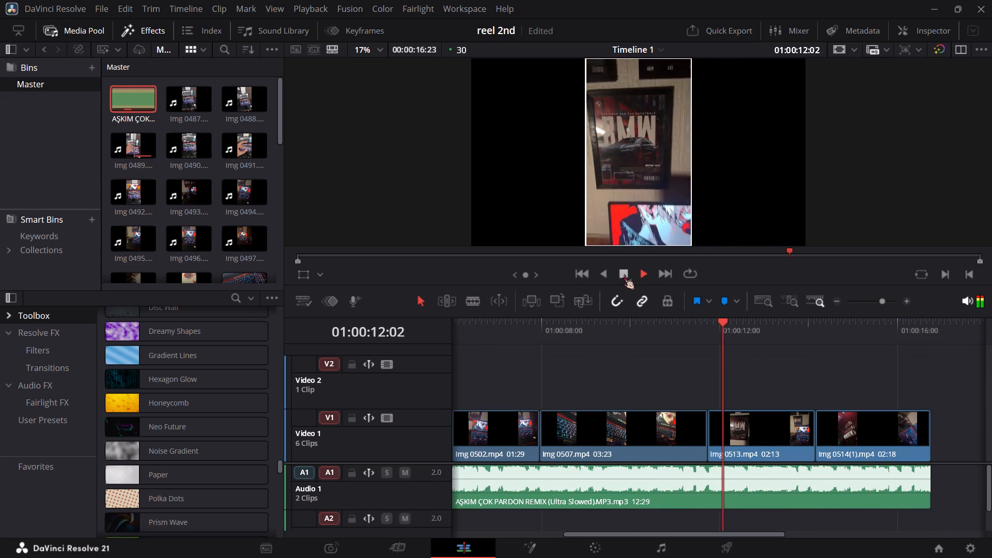
left_click(624, 274)
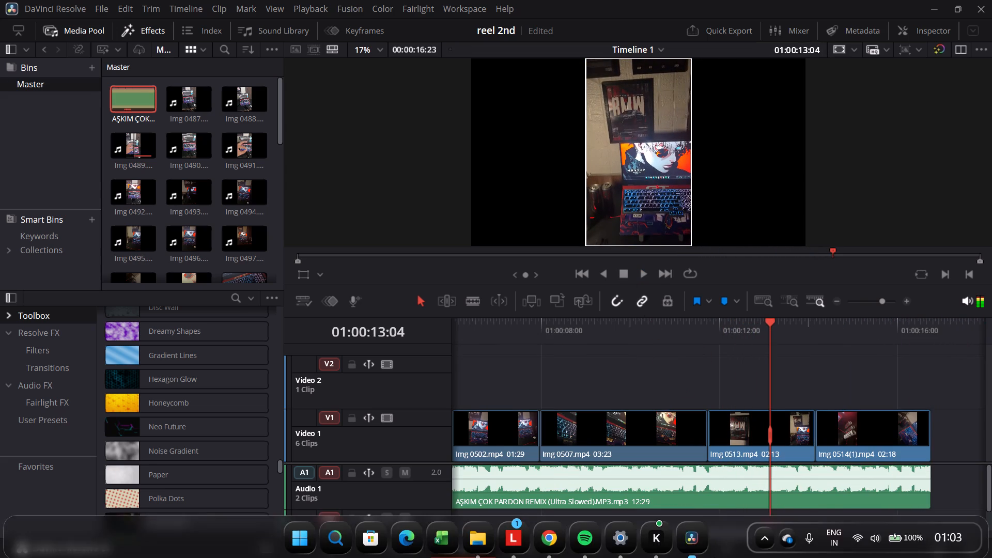
On the Deliver page, return the playhead to the timeline start and set the render resolution to 1080 x 1920 HD with vertical resolution enabled.
left_click(729, 543)
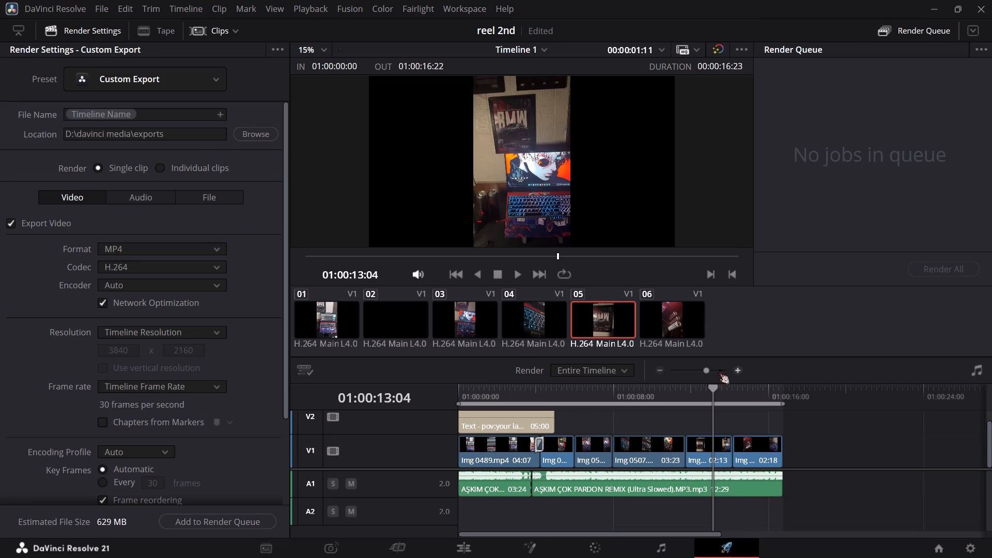
left_click_drag(558, 389, 415, 395)
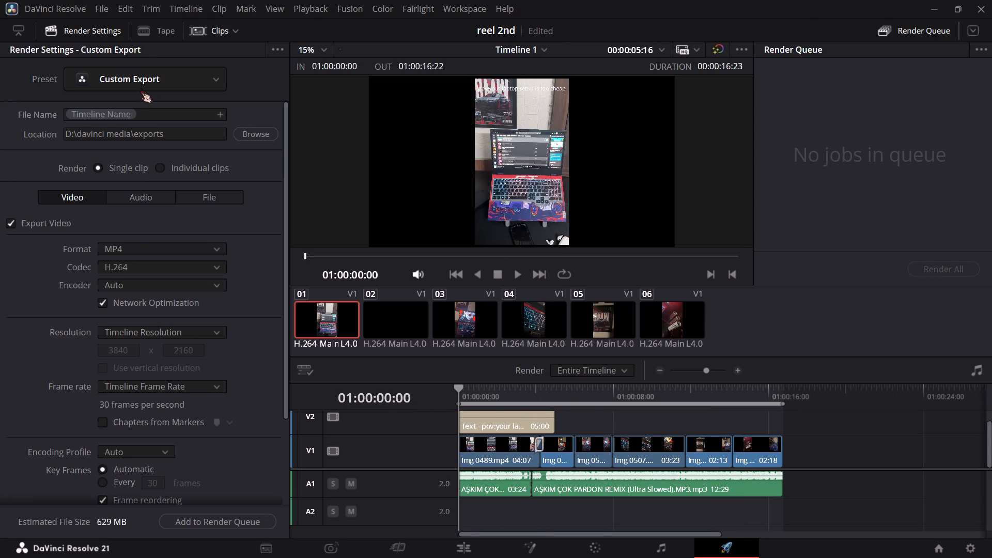
left_click(170, 331)
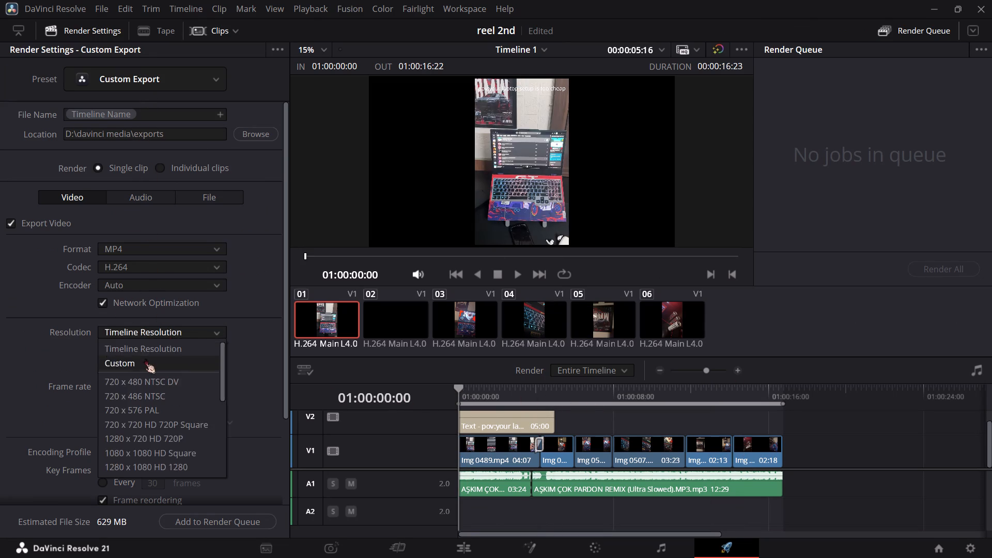
left_click(145, 359)
left_click(100, 368)
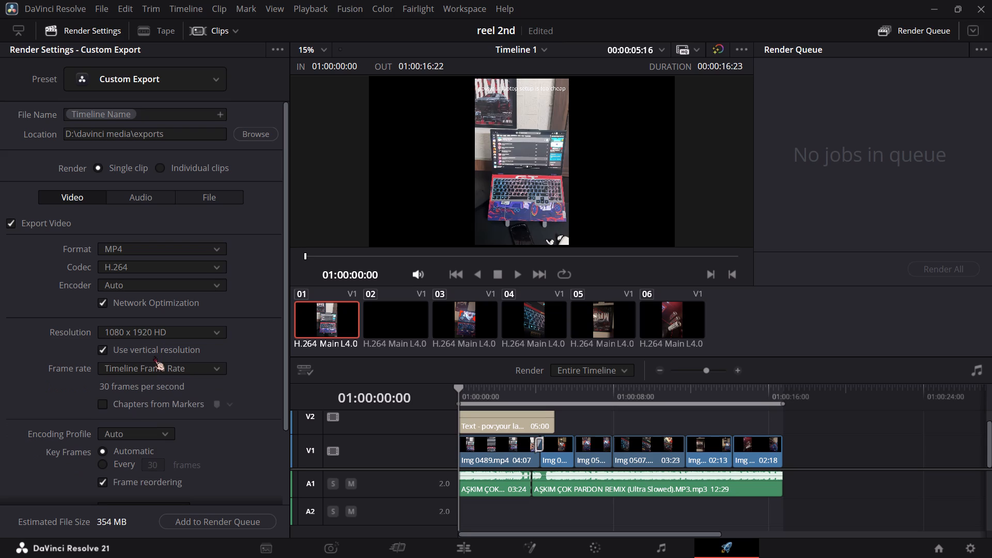
Add Timeline 1 to the render queue under the new file name reel 2 in the exports folder, and render the job.
scroll(198, 424, "down", 2)
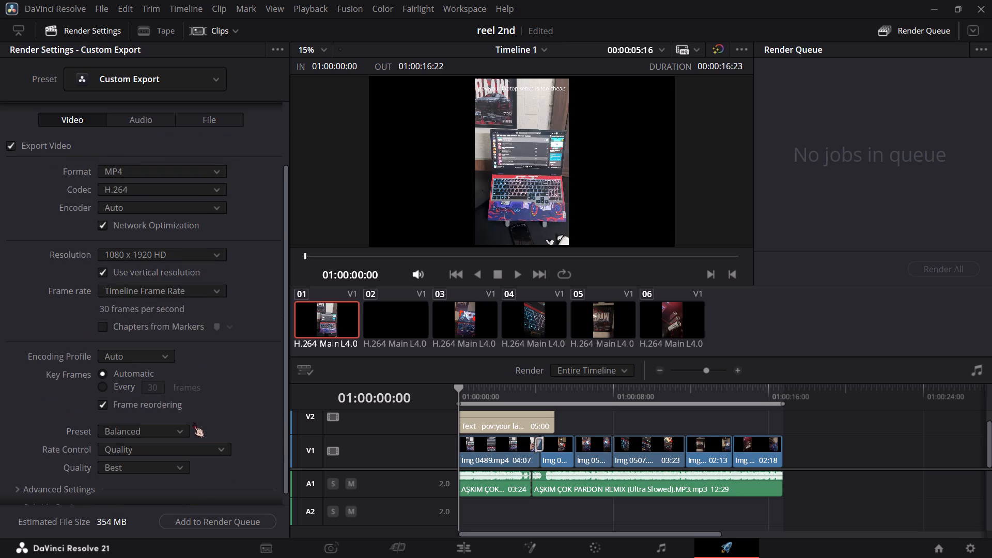
scroll(128, 404, "down", 2)
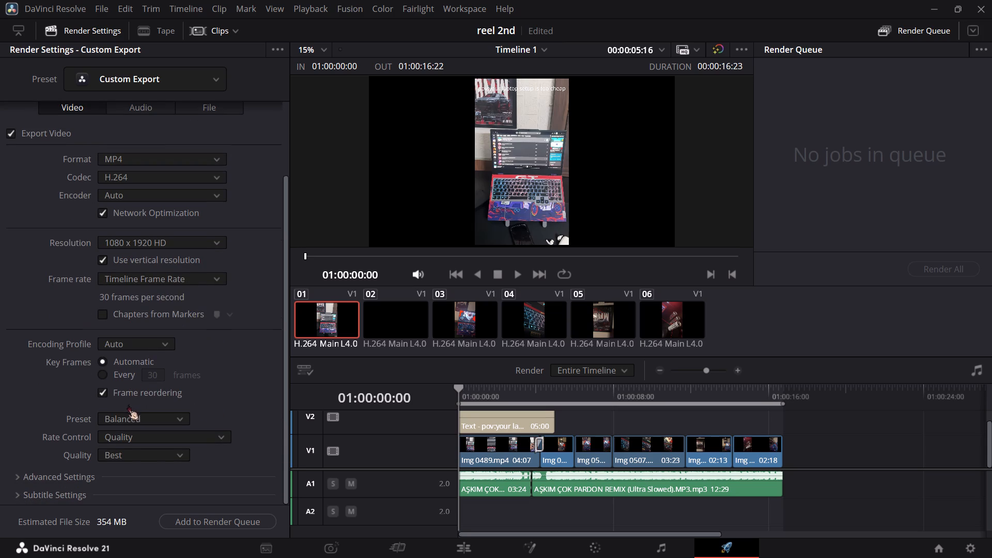
scroll(144, 446, "down", 1)
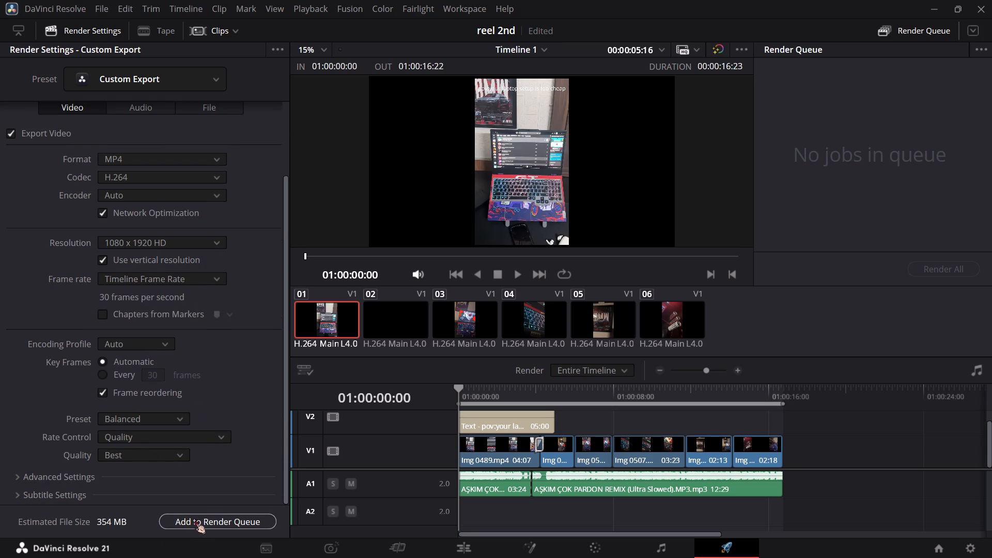
left_click(195, 519)
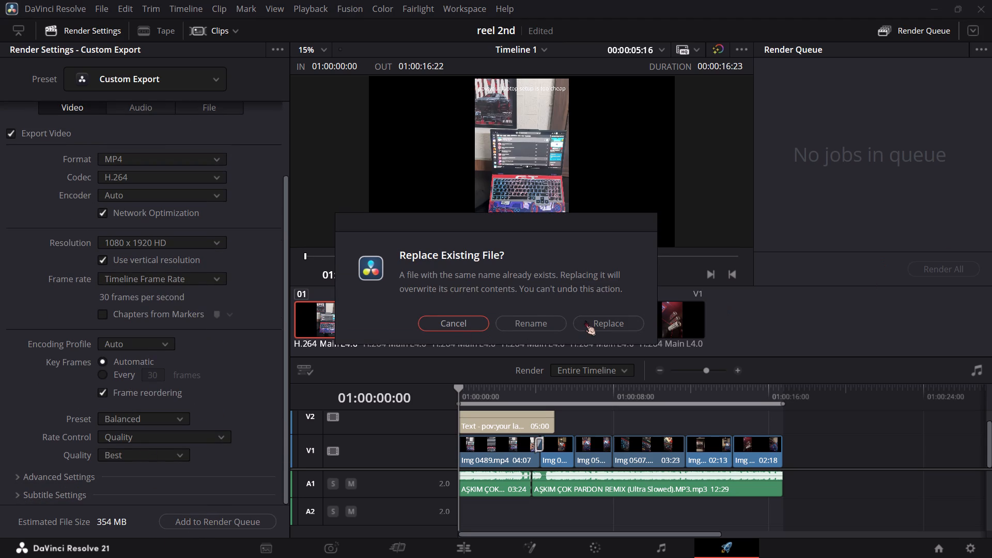
left_click(563, 327)
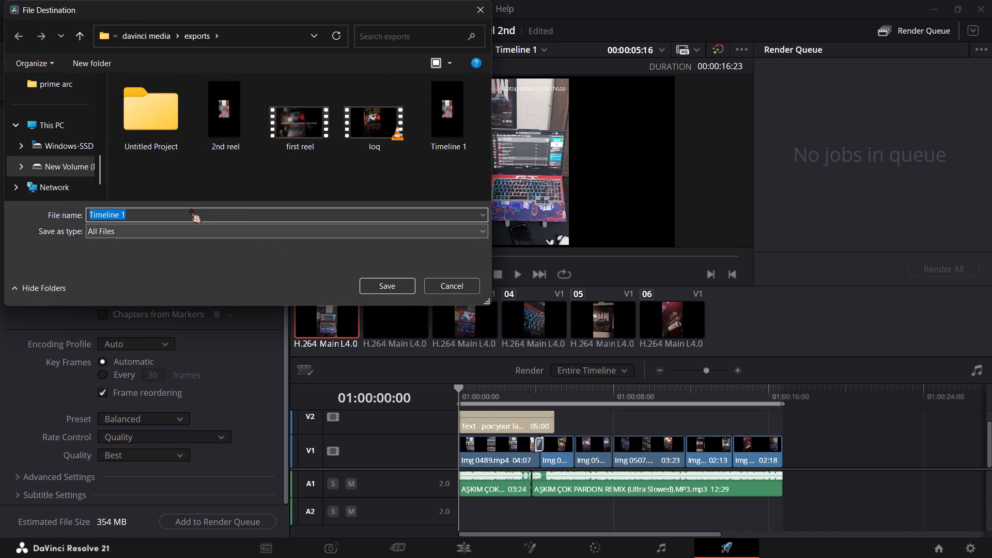
type("reel 2")
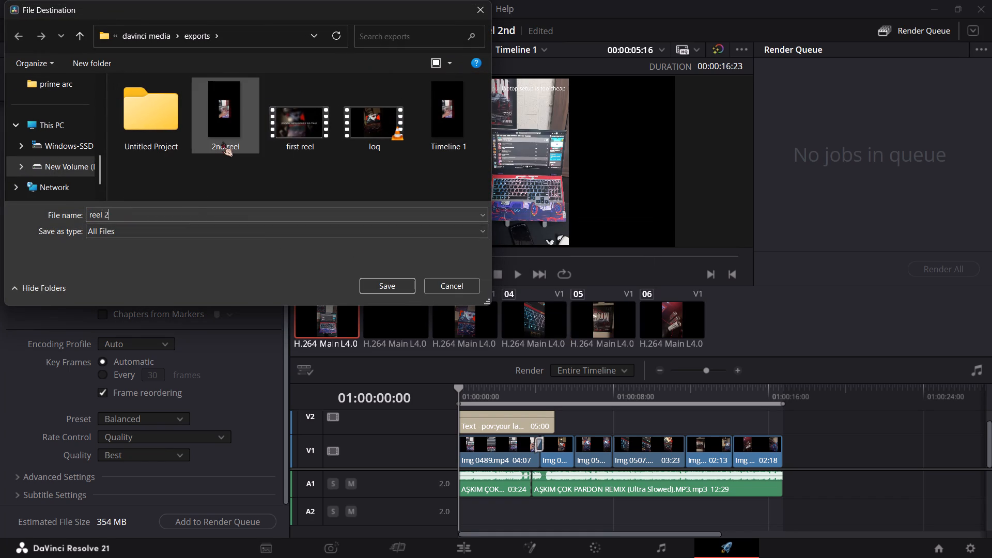
left_click(386, 286)
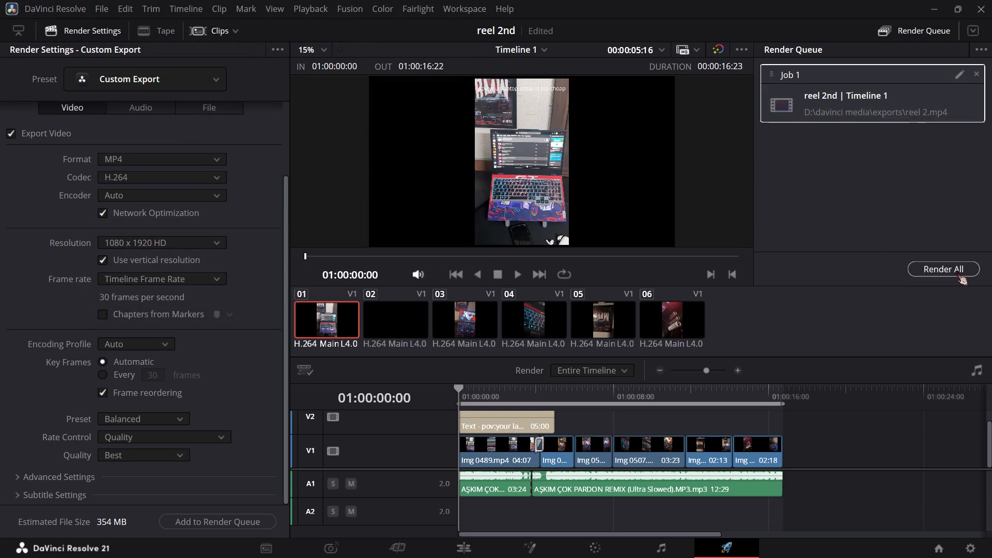
left_click(955, 269)
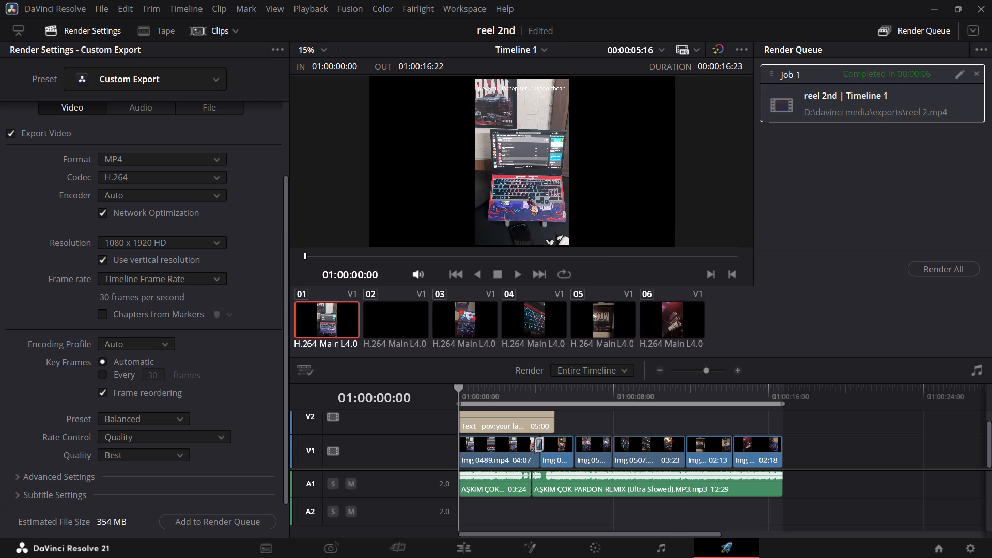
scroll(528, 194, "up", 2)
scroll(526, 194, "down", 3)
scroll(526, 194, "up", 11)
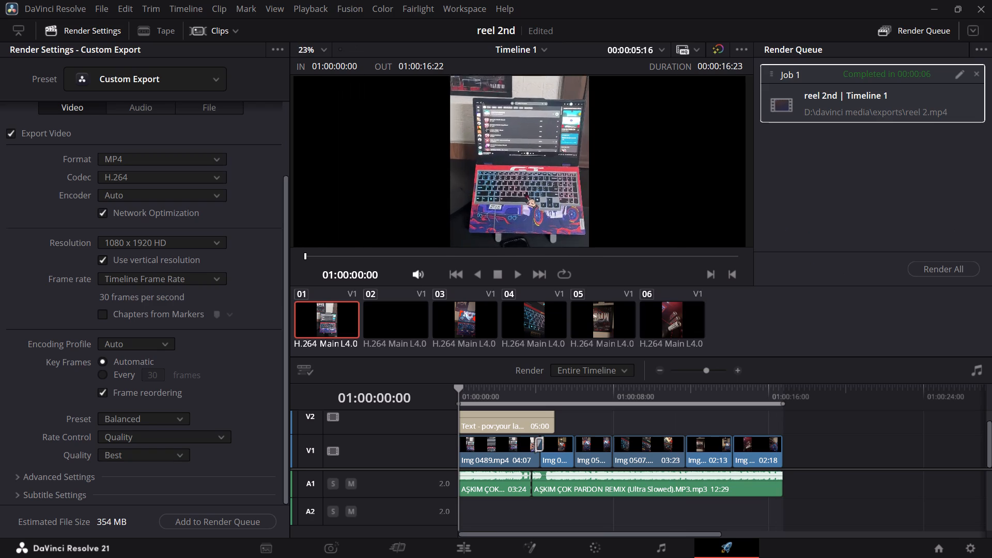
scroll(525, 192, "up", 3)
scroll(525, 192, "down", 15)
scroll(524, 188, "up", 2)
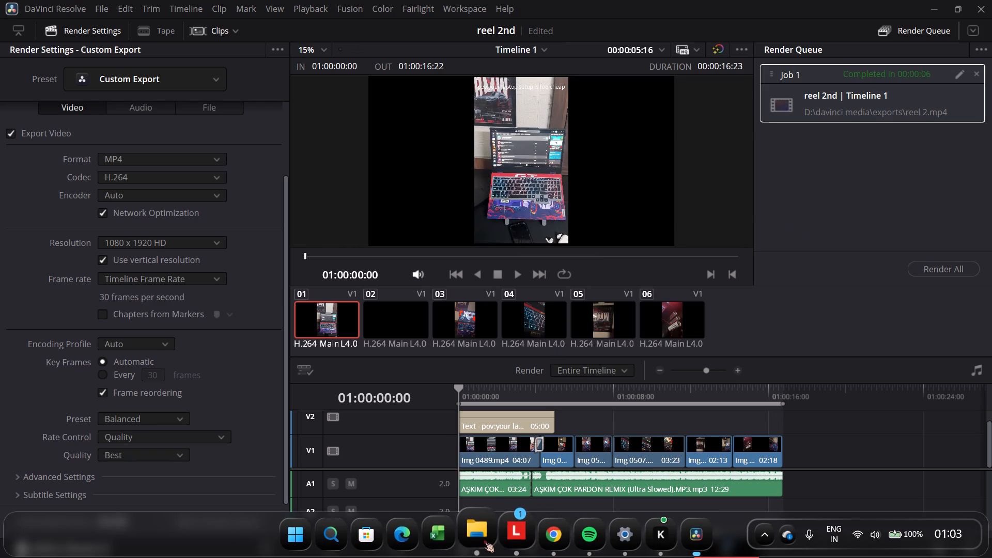
Open the exported reel 2 video from File Explorer in Media Player, check its framing, and pause playback.
left_click(484, 537)
double_click(532, 256)
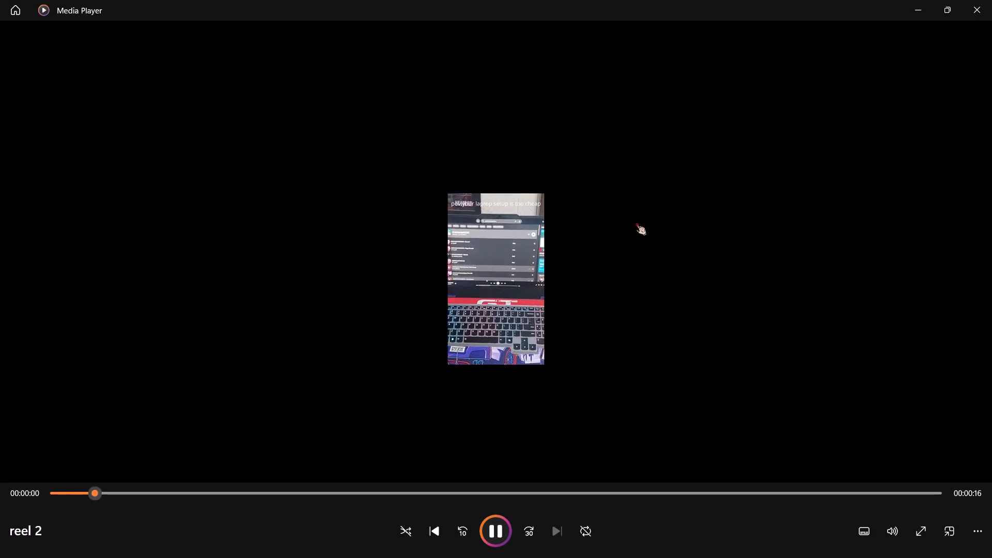
key("space")
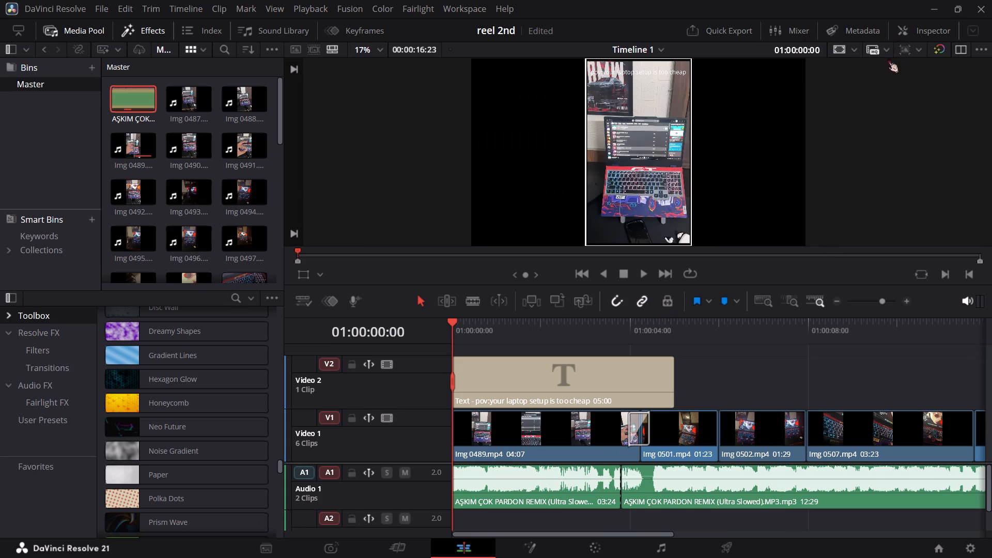
left_click(903, 22)
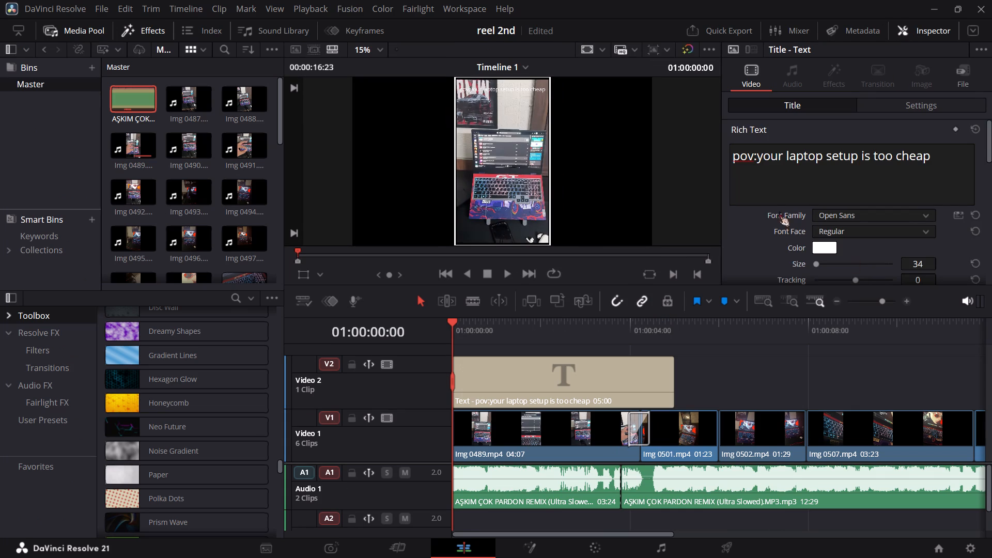
scroll(747, 242, "down", 4)
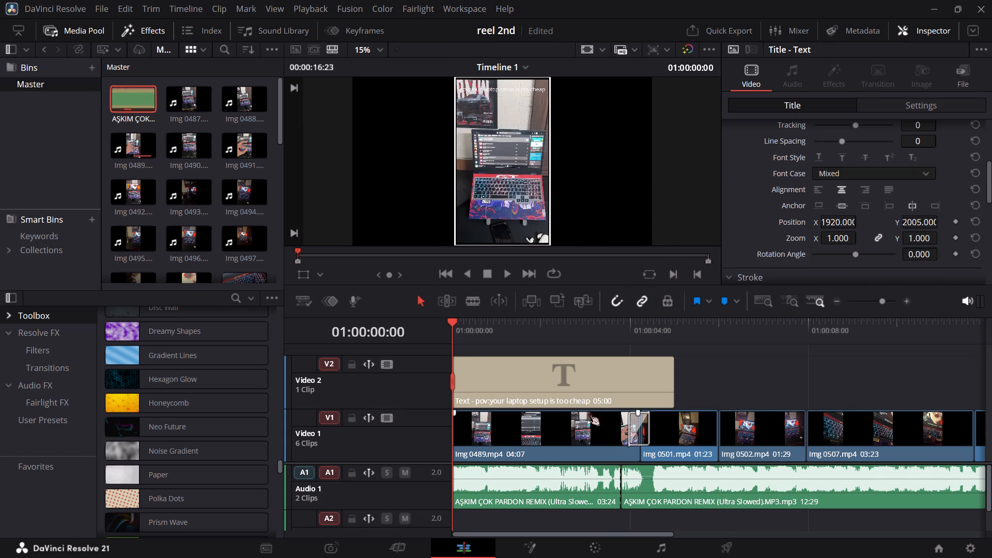
left_click(573, 422)
left_click(841, 219)
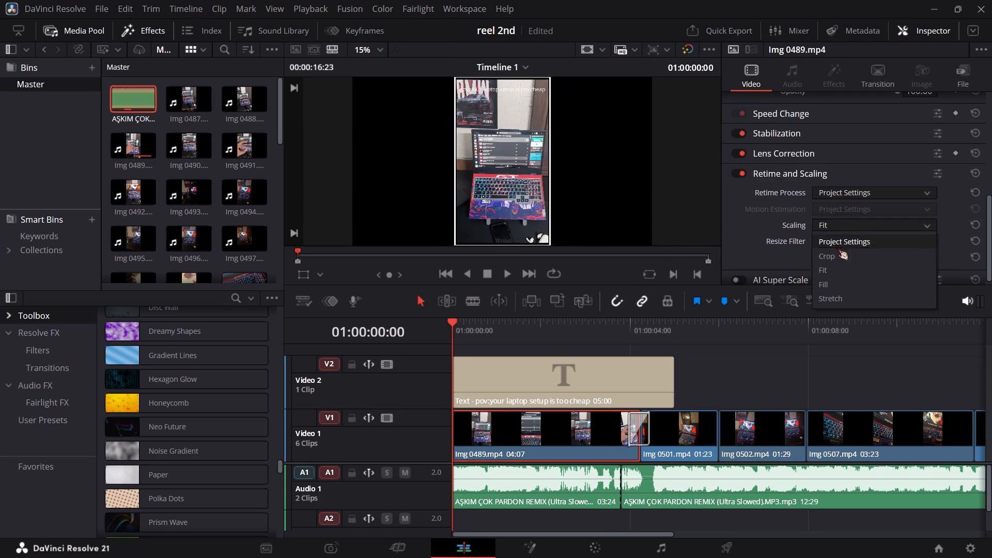
left_click(828, 281)
left_click(737, 226)
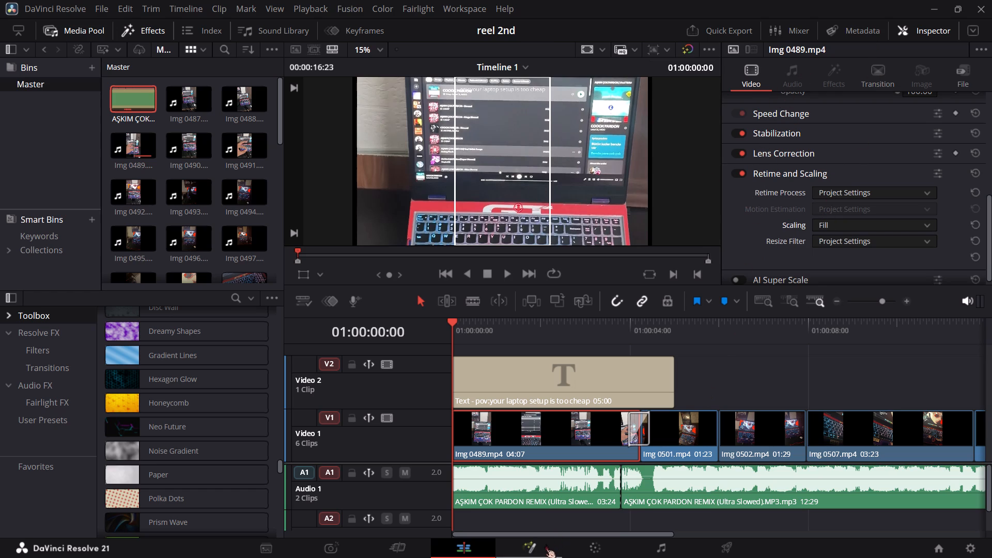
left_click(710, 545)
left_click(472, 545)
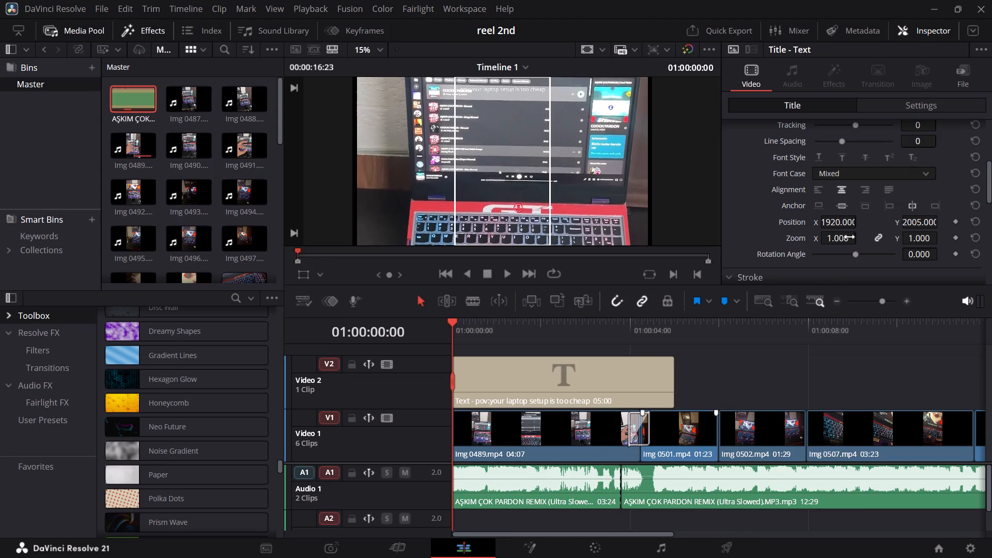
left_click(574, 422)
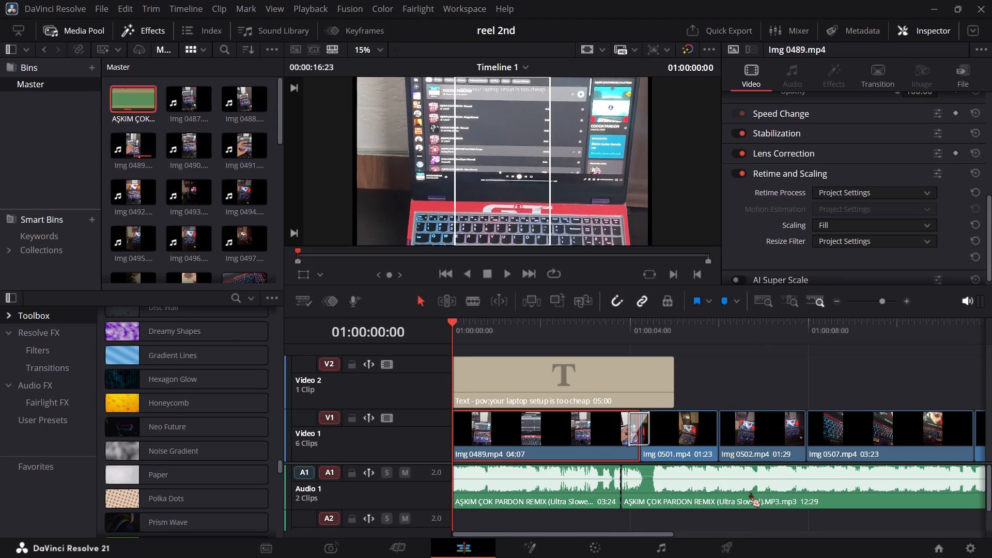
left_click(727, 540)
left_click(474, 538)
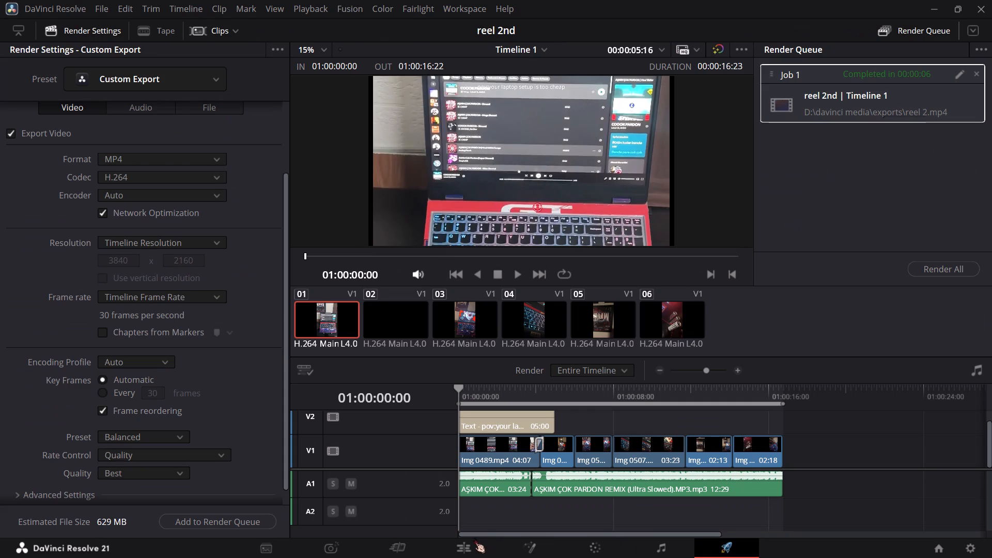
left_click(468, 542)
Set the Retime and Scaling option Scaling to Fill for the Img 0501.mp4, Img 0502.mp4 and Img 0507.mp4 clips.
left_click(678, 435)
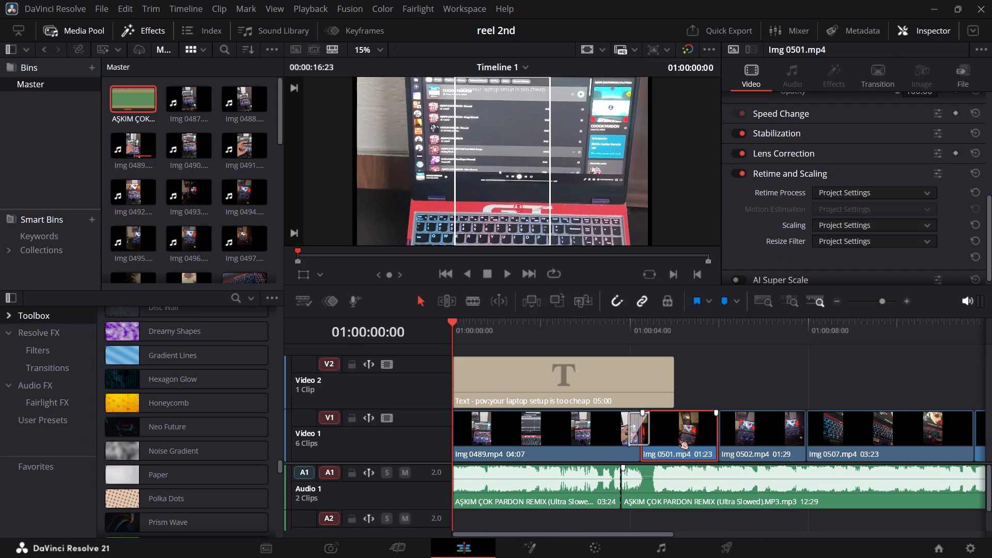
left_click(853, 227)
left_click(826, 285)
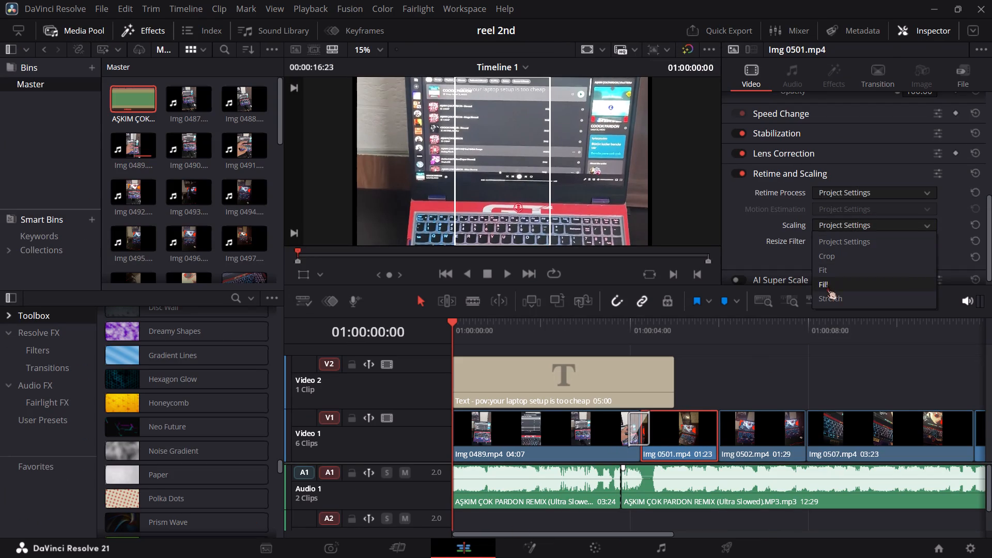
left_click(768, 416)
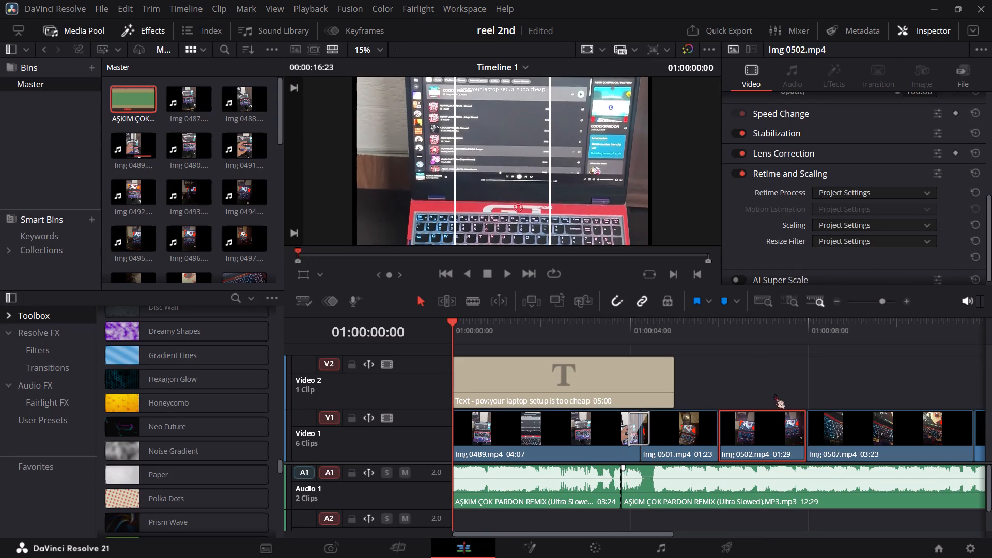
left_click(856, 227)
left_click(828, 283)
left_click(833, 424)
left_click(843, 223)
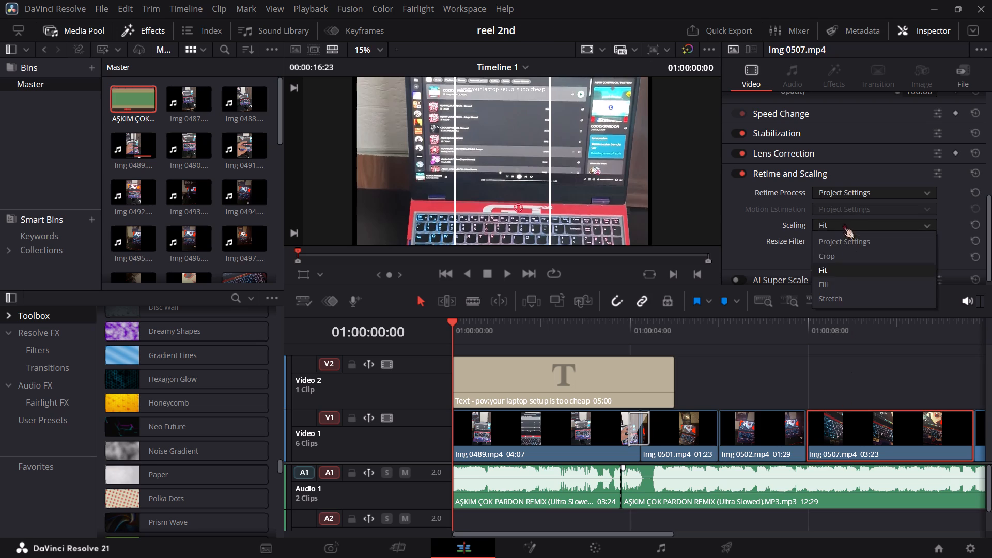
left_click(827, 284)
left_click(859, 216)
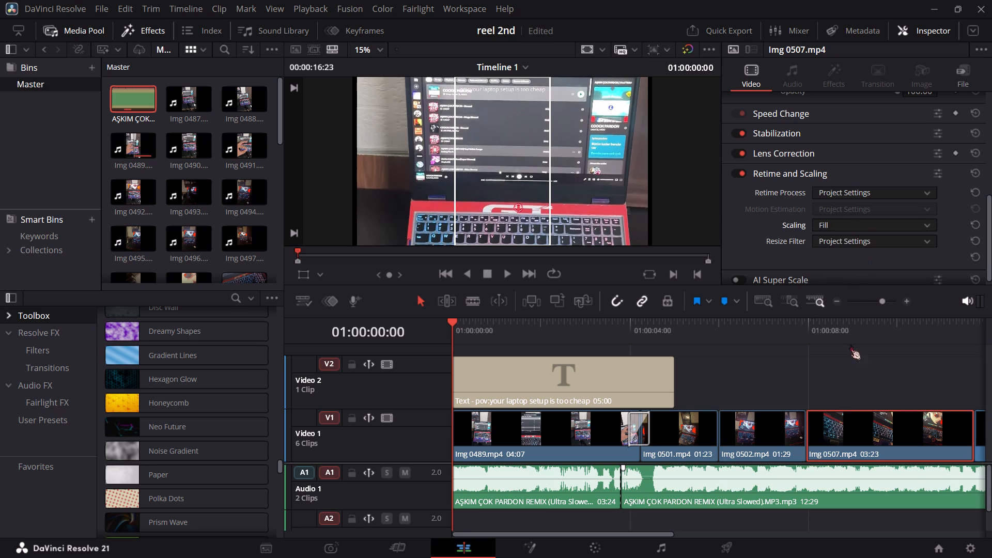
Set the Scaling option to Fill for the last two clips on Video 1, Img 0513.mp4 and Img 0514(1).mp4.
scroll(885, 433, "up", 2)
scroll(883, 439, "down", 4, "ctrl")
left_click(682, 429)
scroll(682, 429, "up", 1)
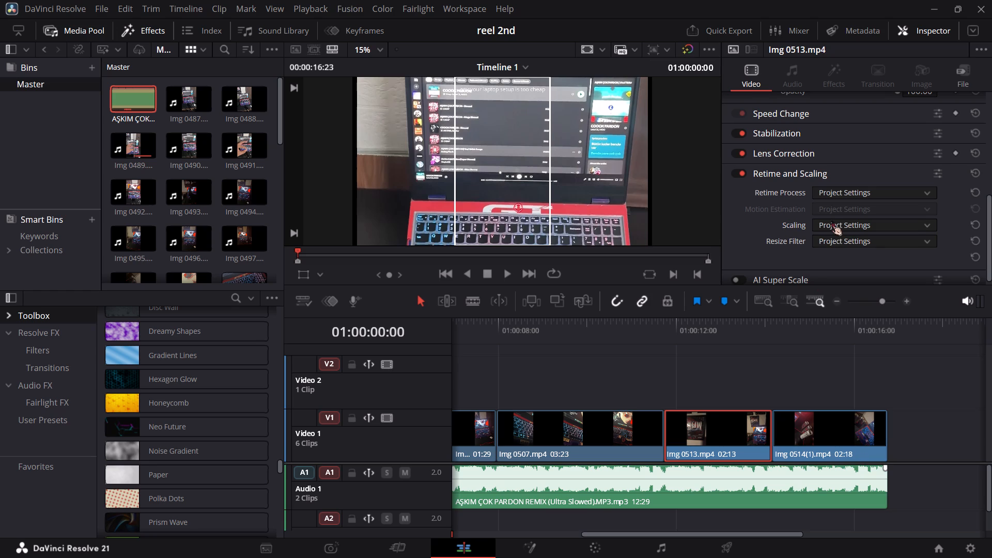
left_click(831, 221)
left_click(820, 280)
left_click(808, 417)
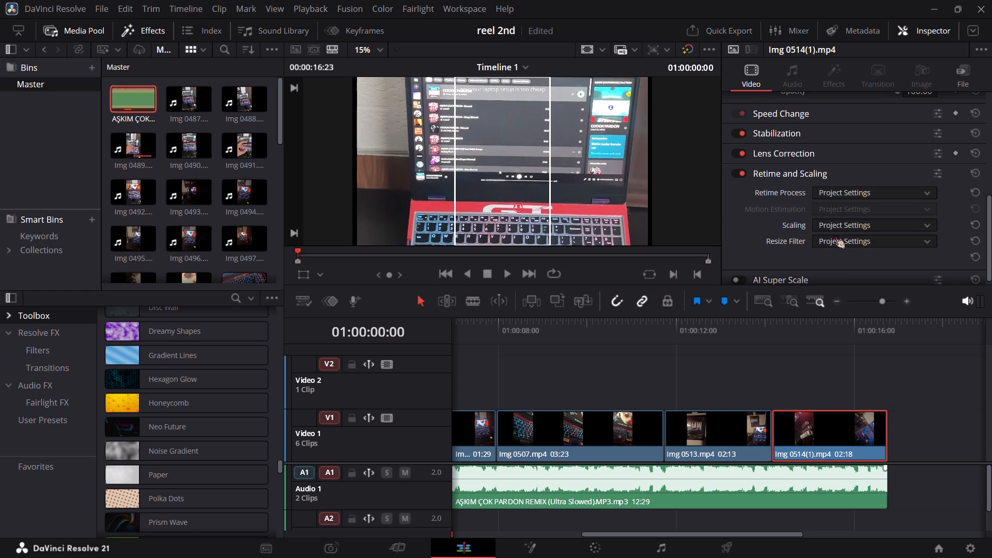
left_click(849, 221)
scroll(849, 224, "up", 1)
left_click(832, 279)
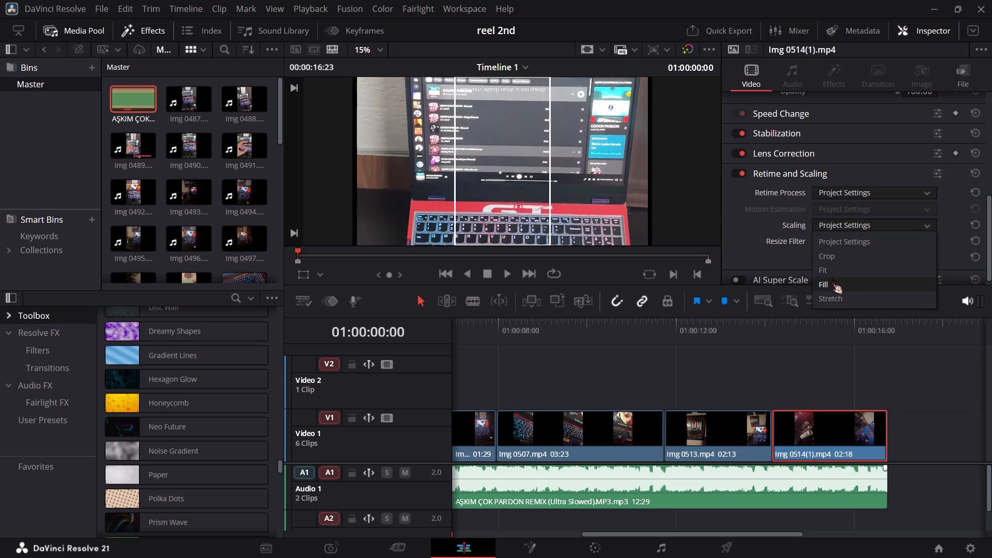
Play Timeline 1 from its start to check how the clips fill the vertical frame, and stop playback in Img 0501.mp4.
left_click_drag(561, 328, 370, 333)
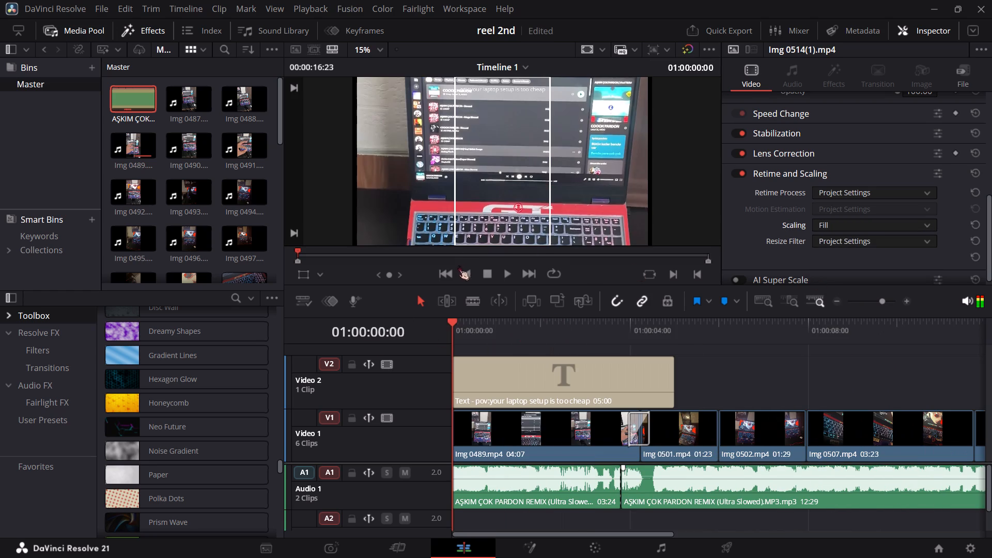
left_click(507, 274)
scroll(523, 277, "up", 1)
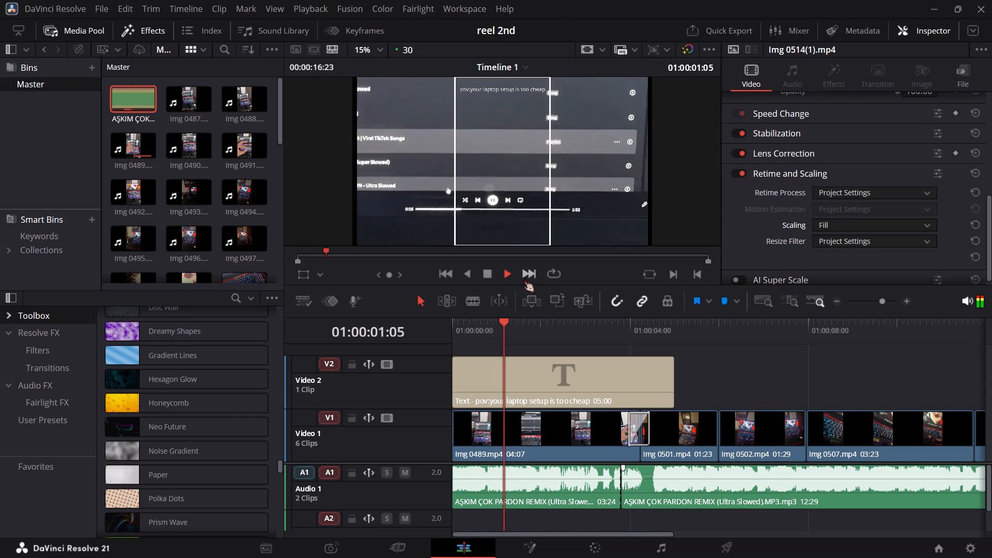
scroll(523, 277, "up", 1)
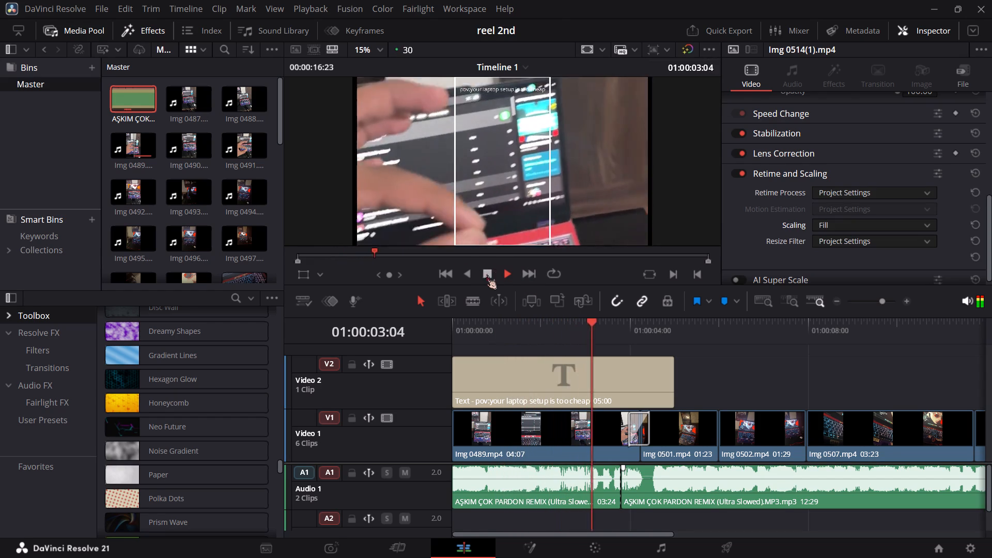
left_click(484, 273)
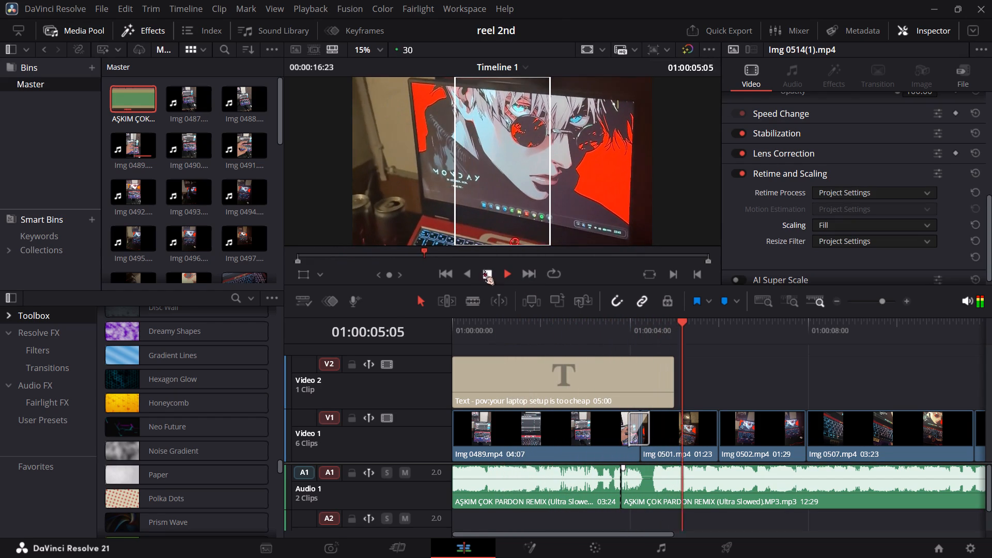
Set the Retime and Scaling option Scaling to Fit for the Img 0514(1).mp4 and Img 0489.mp4 clips.
left_click(821, 221)
left_click(830, 267)
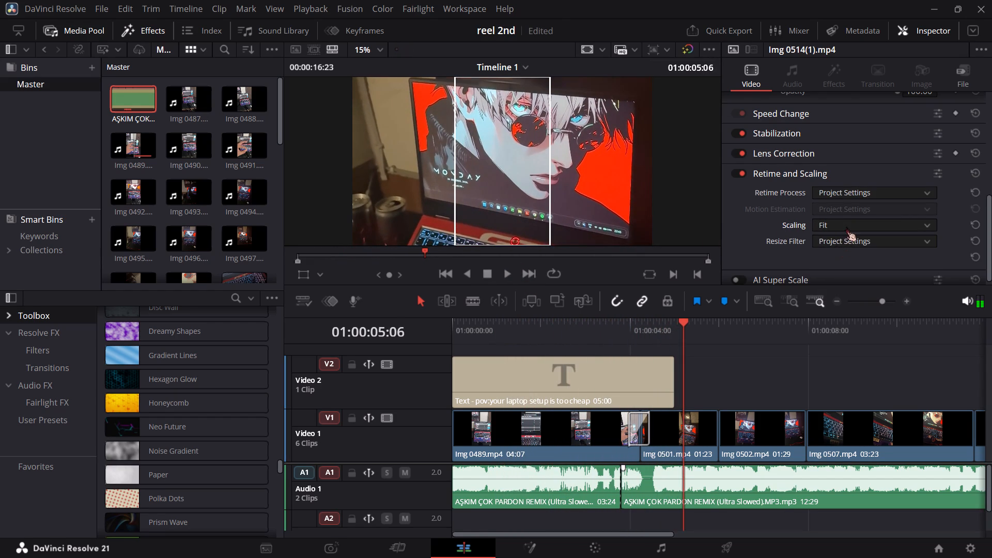
left_click(563, 435)
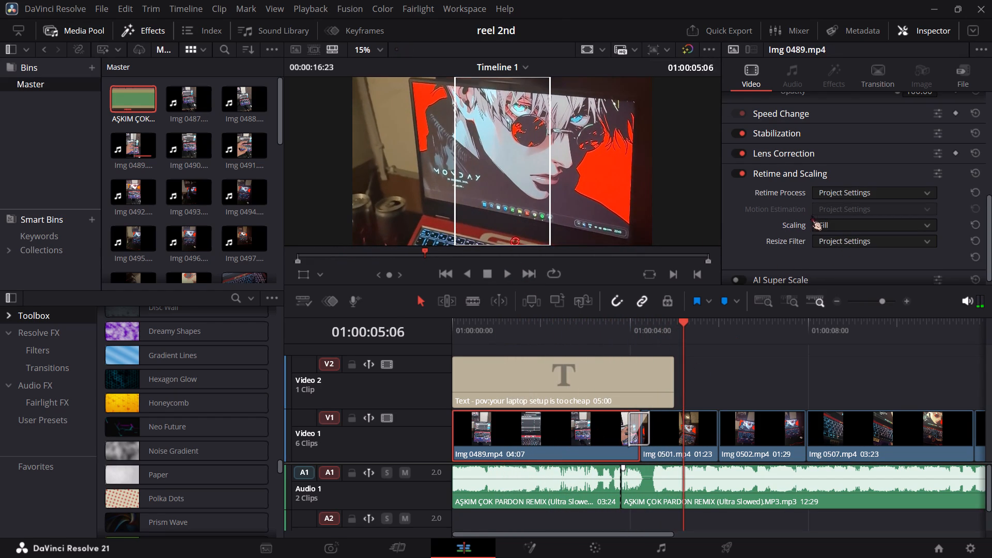
left_click(816, 219)
left_click(833, 269)
scroll(849, 223, "down", 1)
scroll(849, 223, "up", 1)
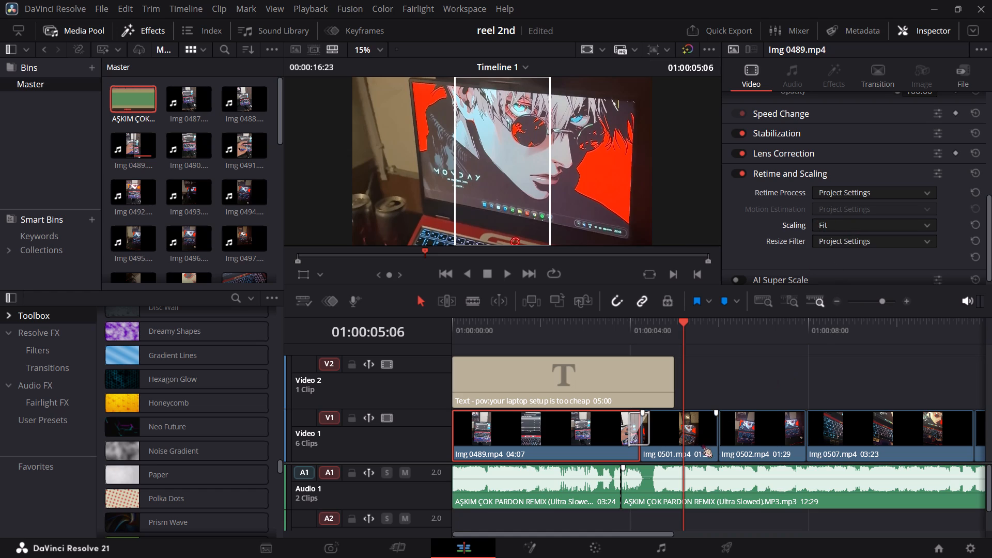
Set the Scaling option to Fit for the Img 0501.mp4 and Img 0502.mp4 clips.
left_click(699, 442)
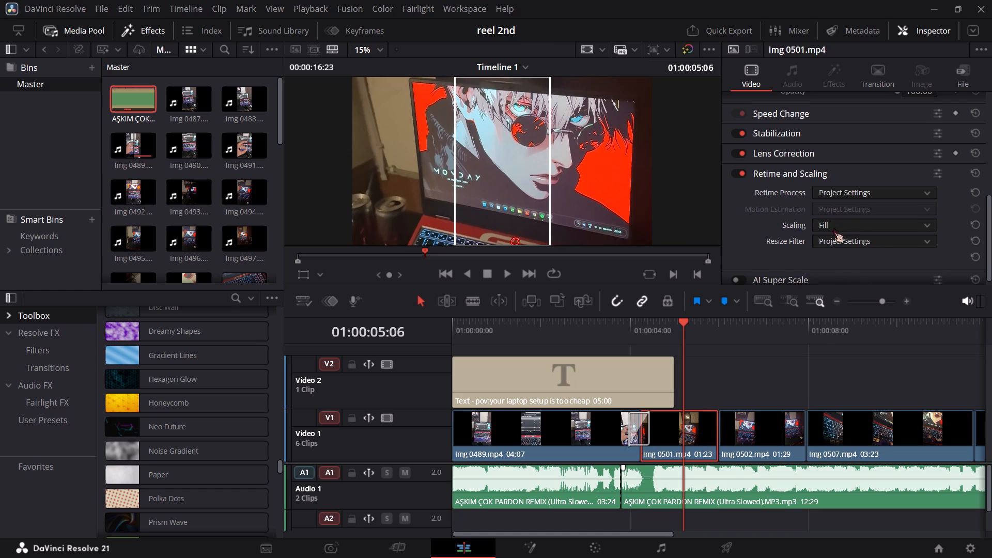
scroll(833, 228, "down", 1)
scroll(833, 218, "up", 1)
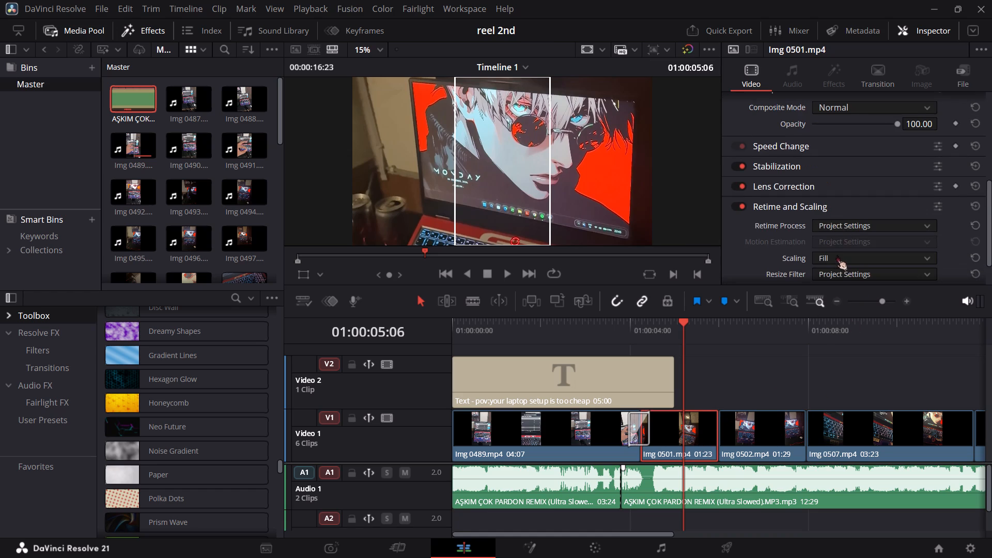
left_click(836, 255)
scroll(835, 258, "up", 1)
scroll(835, 258, "down", 2)
left_click(839, 297)
left_click(555, 421)
left_click(748, 411)
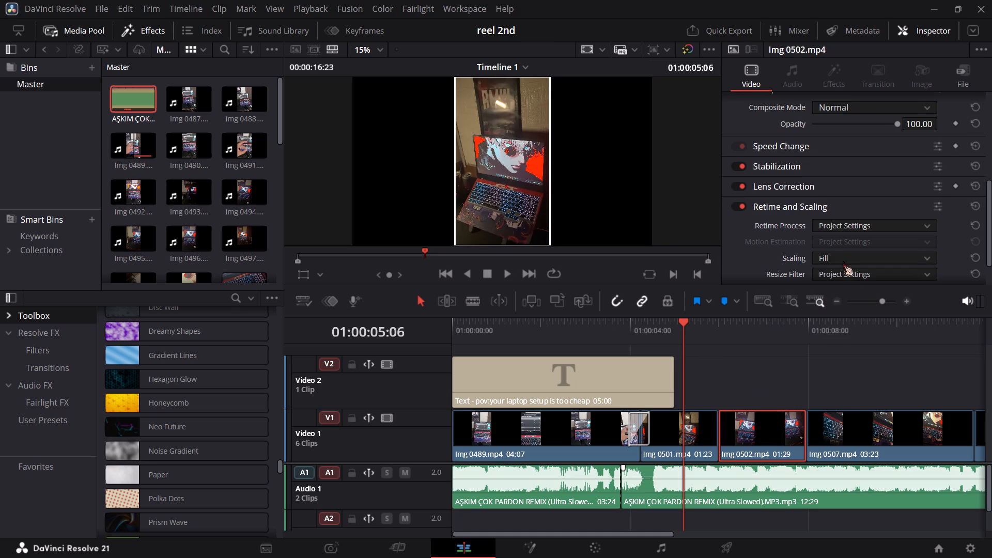
scroll(844, 258, "down", 1)
left_click(836, 216)
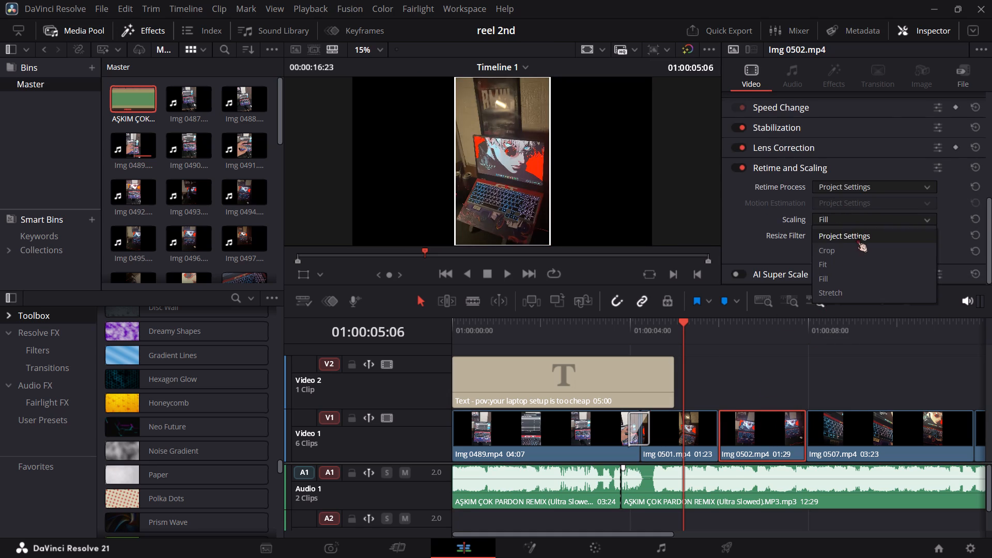
left_click(832, 259)
Set the Scaling option to Fit for the Img 0507.mp4 and Img 0513.mp4 clips.
left_click(828, 413)
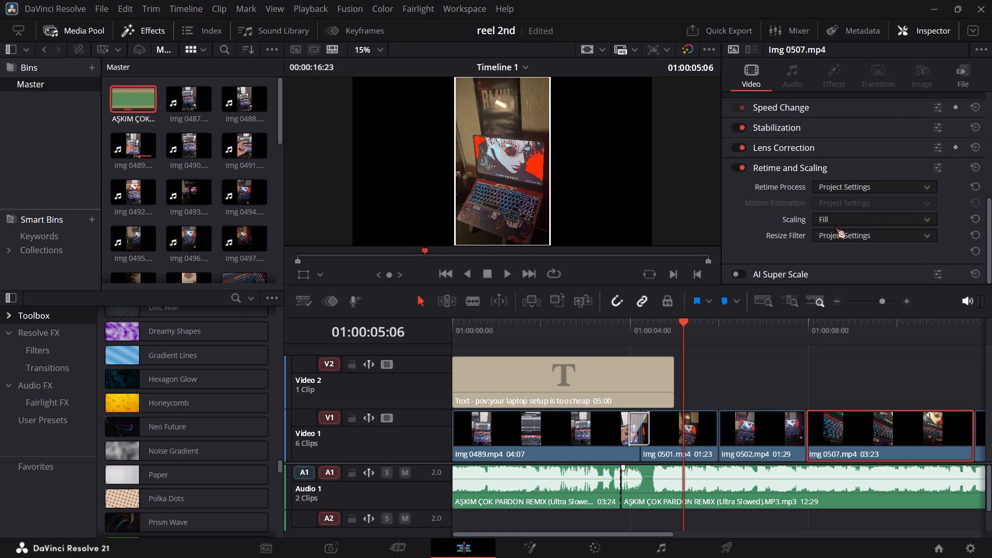
left_click(835, 220)
left_click(823, 260)
scroll(823, 260, "up", 1)
scroll(978, 422, "up", 1, "ctrl")
scroll(957, 428, "down", 2, "ctrl")
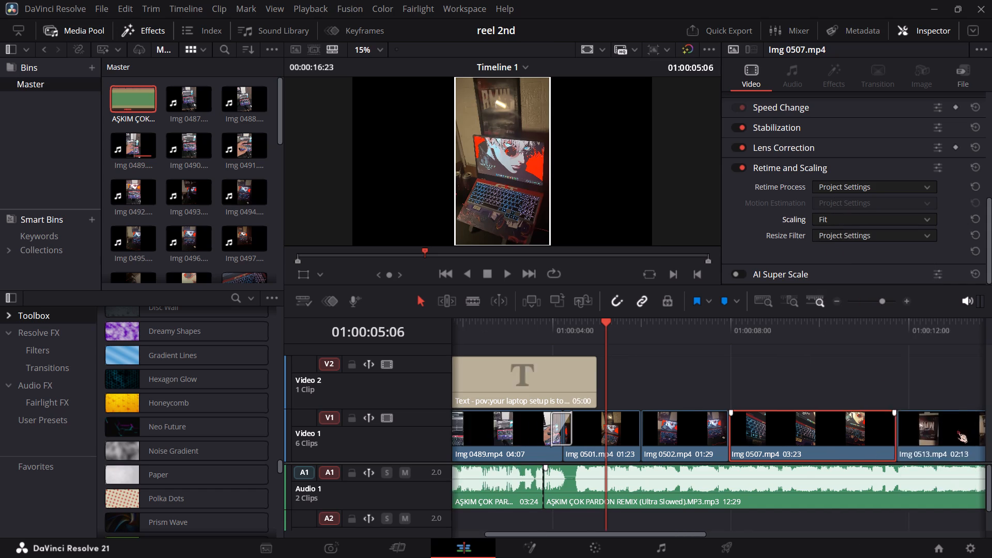
scroll(901, 431, "up", 1, "ctrl")
left_click(901, 431, "ctrl")
left_click(835, 216)
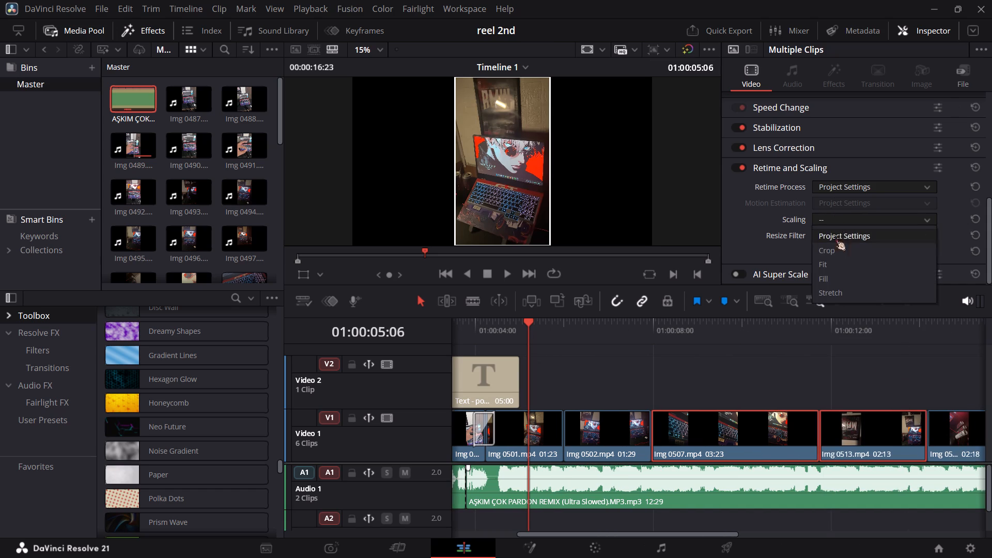
left_click(835, 263)
Check the Scaling option of the final clips on Video 1, including Img 0514(1).mp4 and Img 0513.mp4.
scroll(898, 364, "up", 1, "ctrl")
scroll(931, 400, "down", 1, "ctrl")
scroll(932, 400, "up", 1, "ctrl")
scroll(932, 400, "down", 1, "ctrl")
scroll(935, 401, "up", 1, "ctrl")
left_click(793, 419)
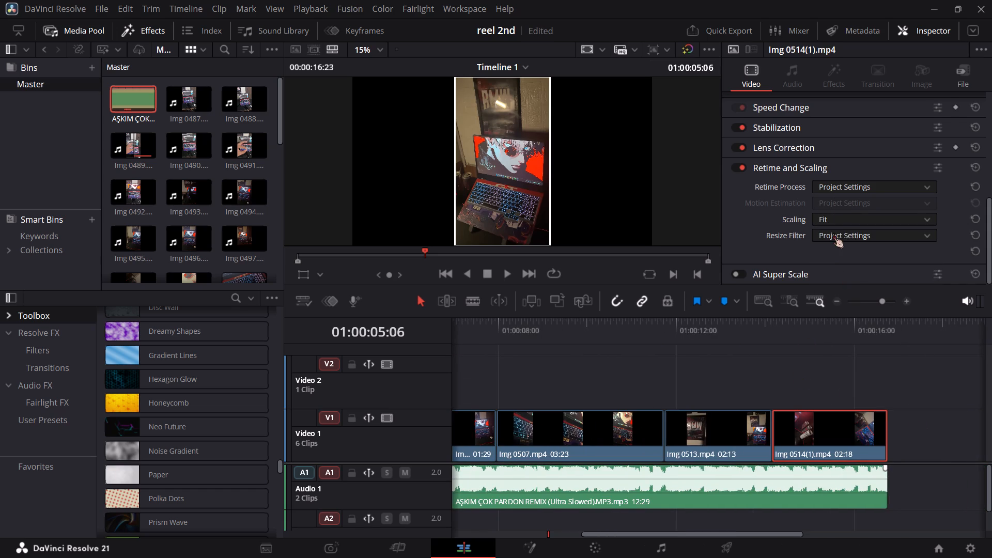
left_click(737, 428)
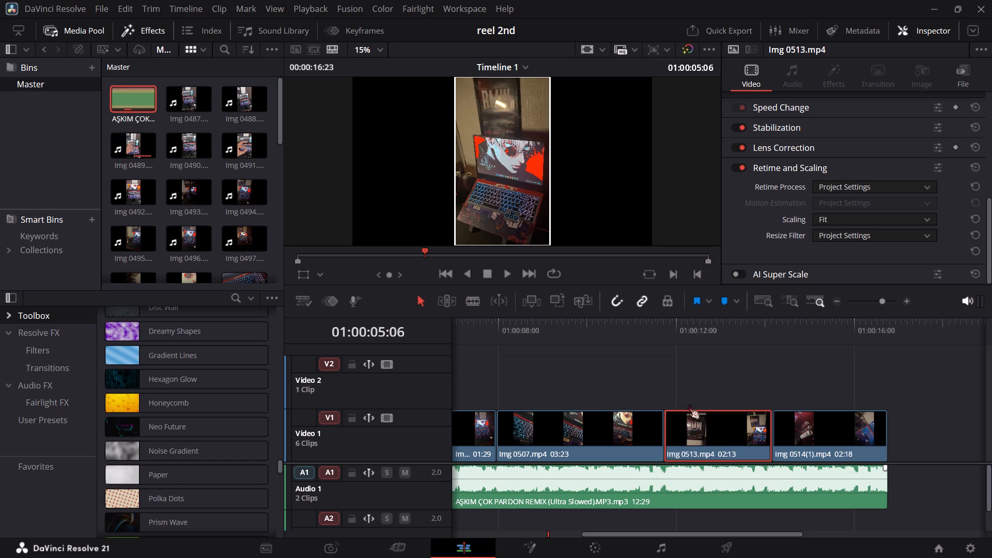
left_click(633, 409)
scroll(535, 532, "up", 1)
On the Deliver page, return the playhead to the timeline start and set the render resolution to 1080 x 1920 HD with vertical resolution enabled.
left_click(535, 541)
left_click(594, 544)
left_click(659, 548)
left_click(720, 548)
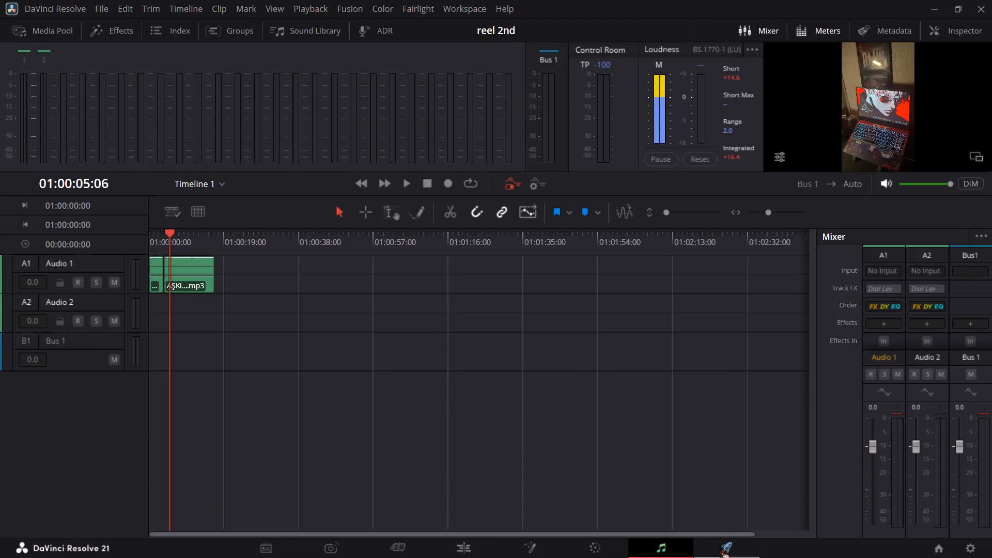
scroll(697, 504, "up", 1)
left_click_drag(540, 389, 337, 389)
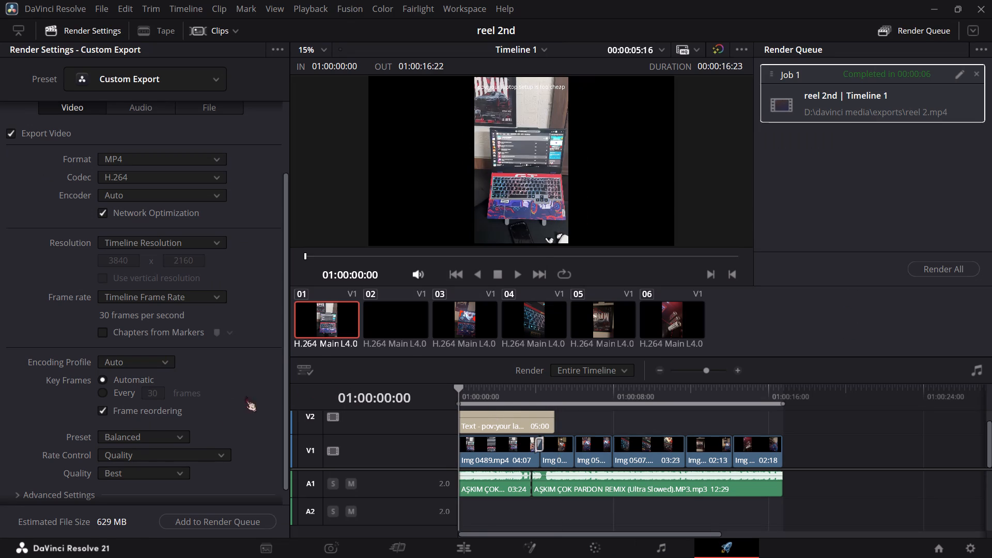
scroll(169, 454, "up", 1)
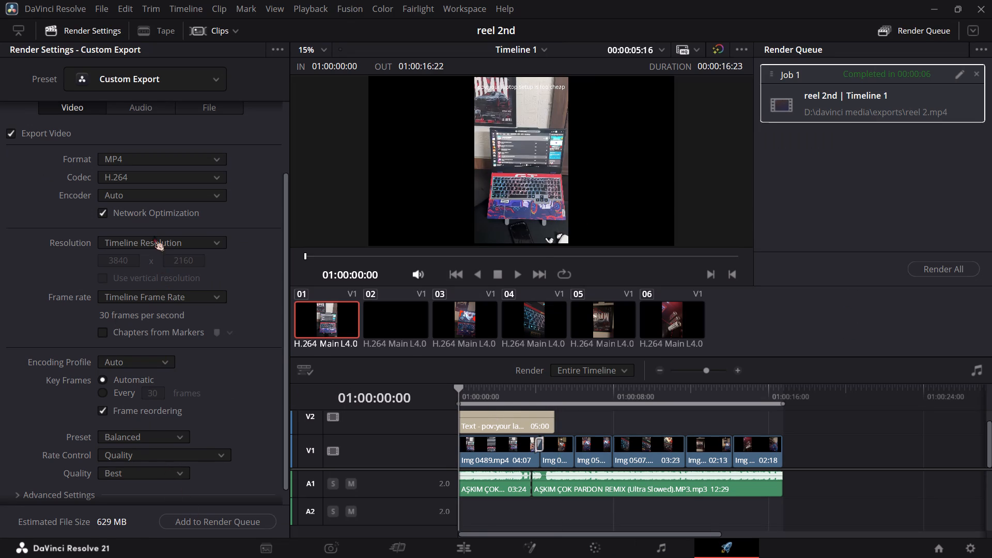
left_click(153, 236)
left_click(142, 268)
left_click(119, 280)
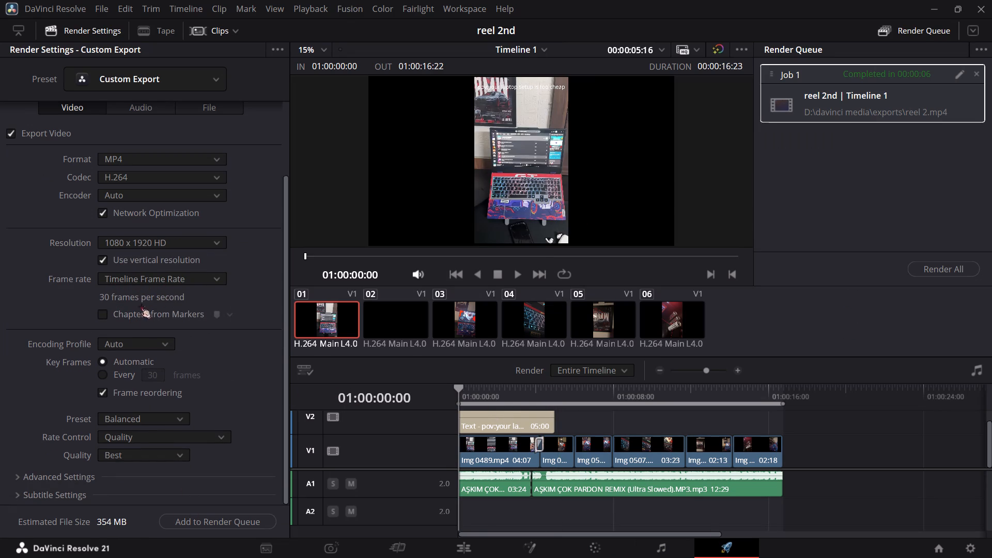
Add the timeline to the render queue as a new file named "reel 2 1" in the exports folder.
scroll(159, 385, "down", 1)
scroll(189, 444, "down", 1)
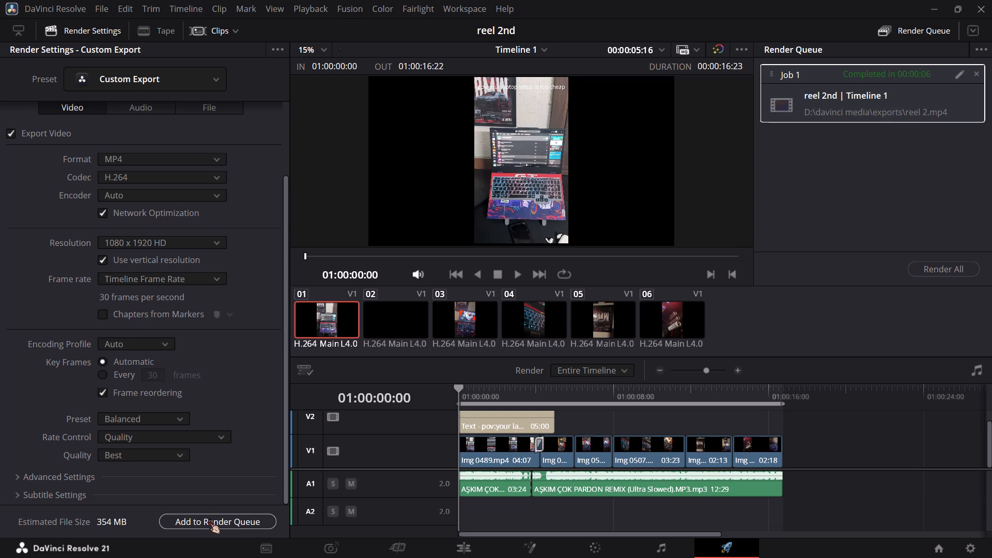
left_click(209, 519)
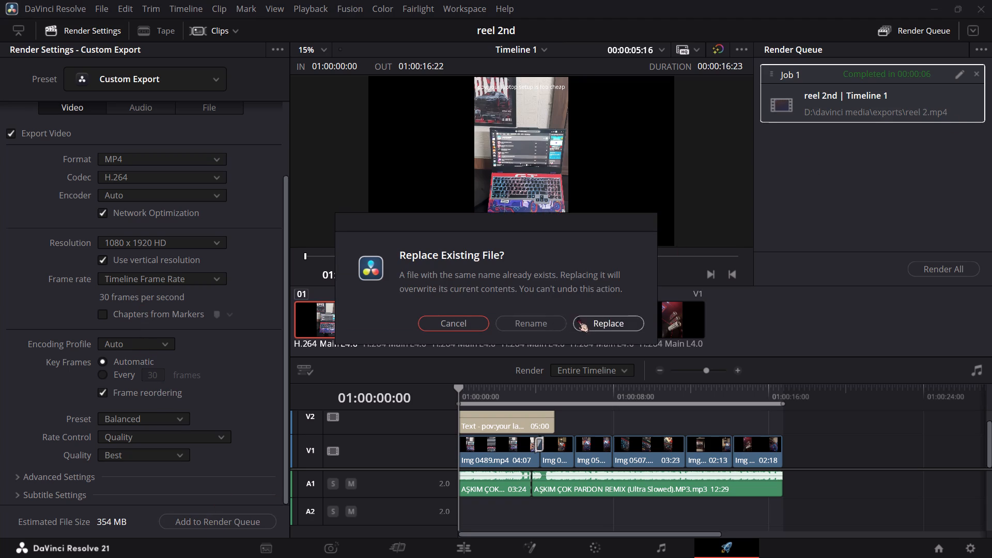
left_click(535, 323)
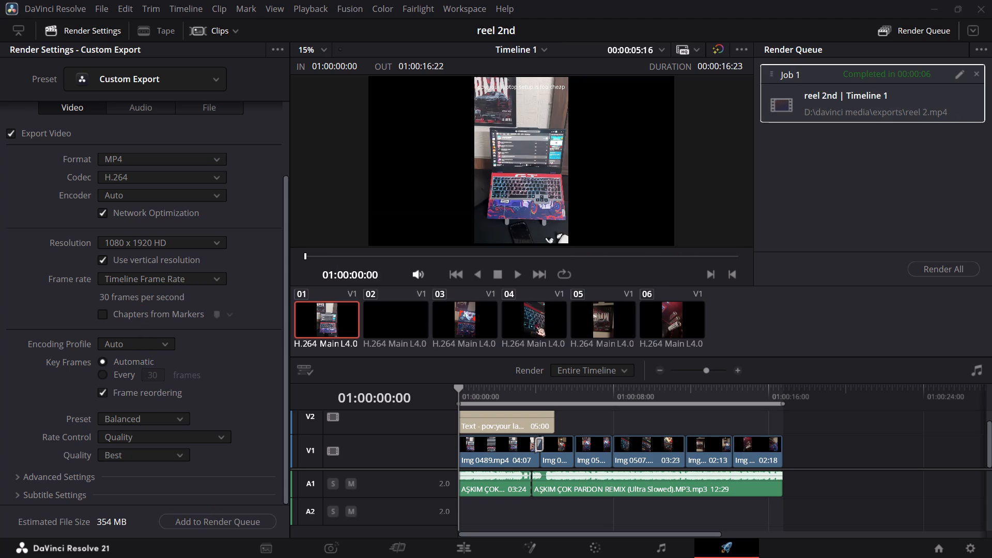
scroll(362, 257, "up", 2)
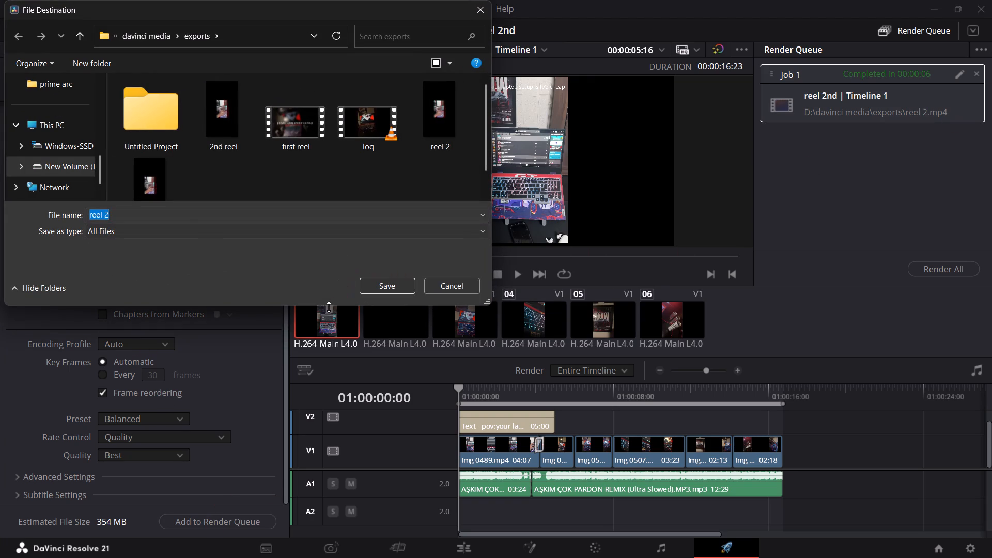
scroll(329, 307, "up", 1)
left_click(182, 218)
scroll(182, 216, "up", 1)
key("space")
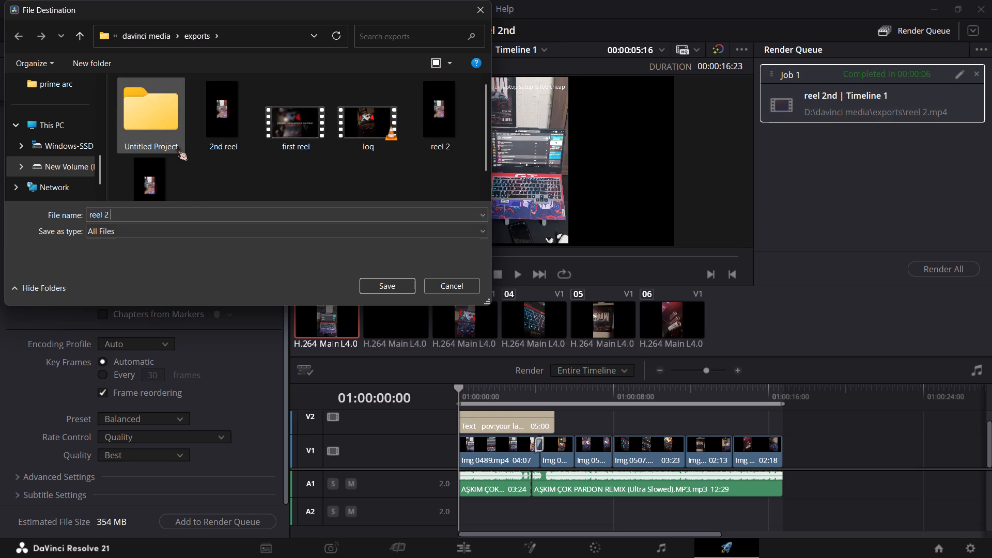
key("1")
left_click(398, 286)
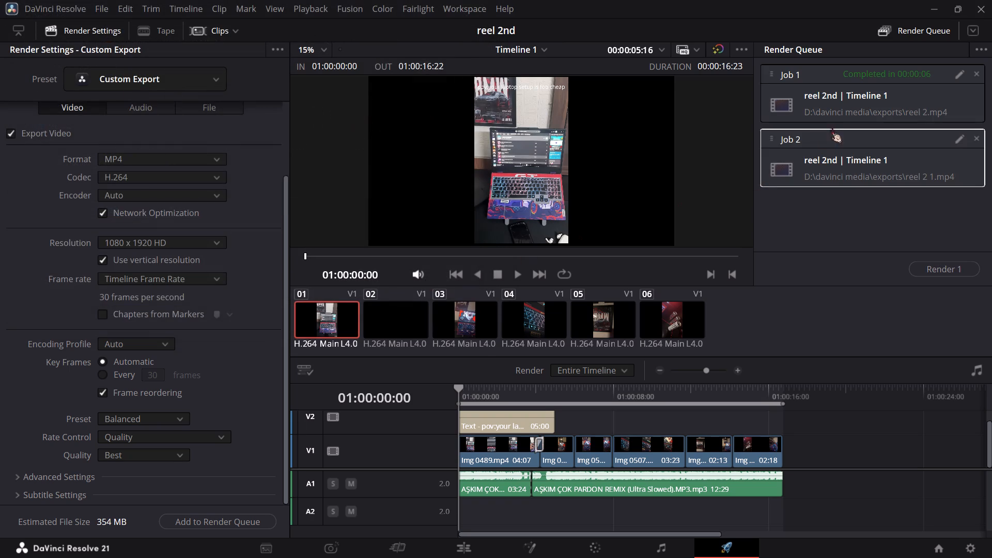
Remove the completed reel 2.mp4 job from the render queue and render the reel 2 1.mp4 job.
left_click(977, 74)
left_click(938, 263)
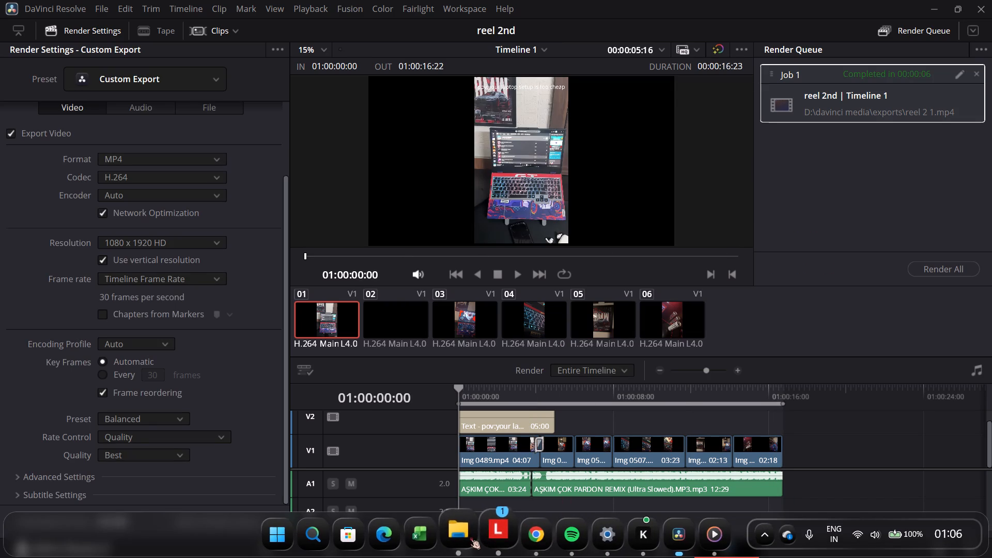
Switch to File Explorer to view the exported reel.
left_click(469, 534)
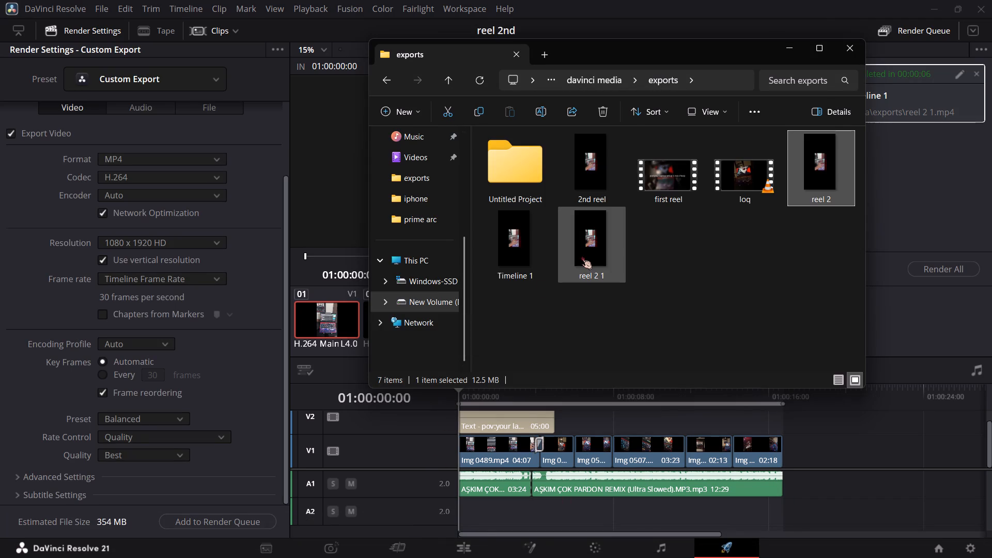
Play the exported "reel 2 1" video to check its framing, then close the player and put the exports folder away.
double_click(581, 254)
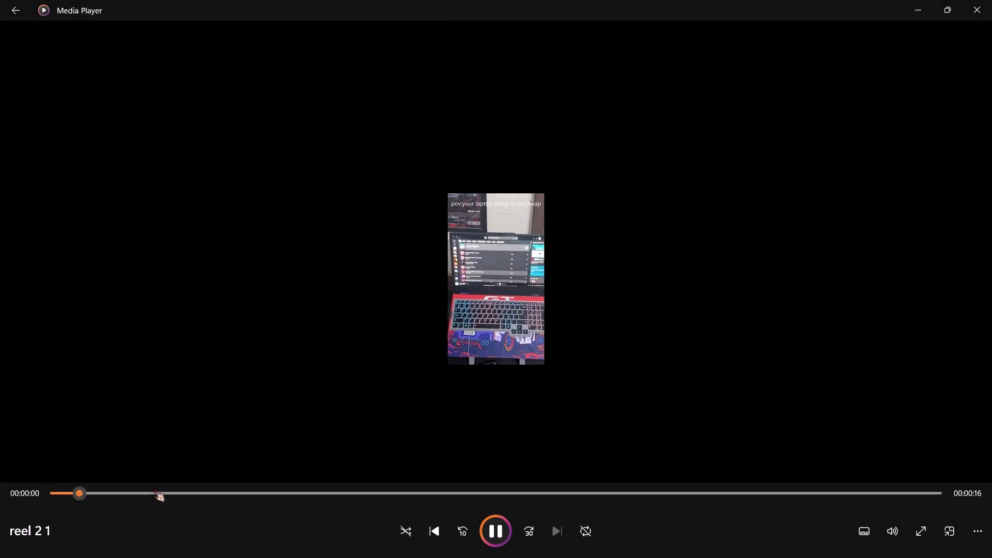
left_click(991, 0)
left_click(784, 50)
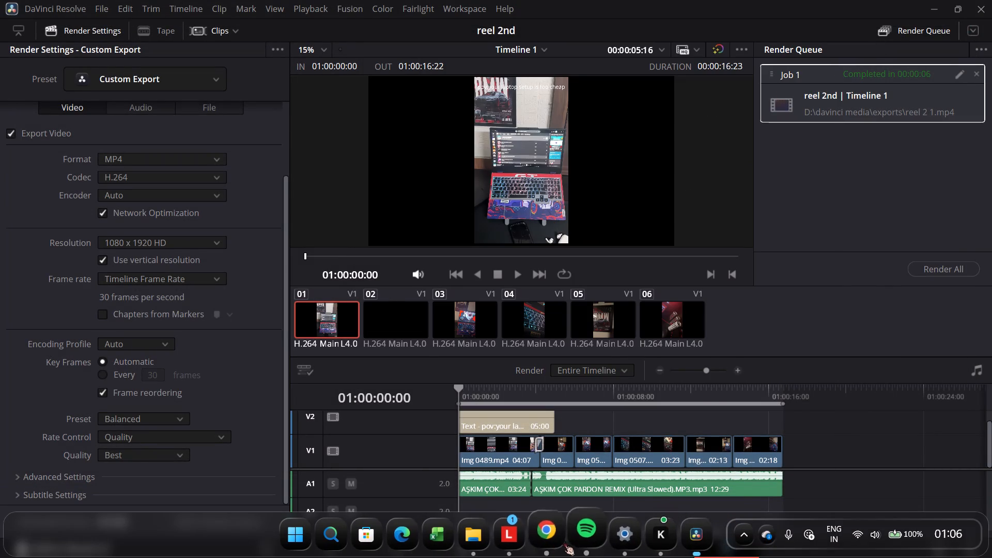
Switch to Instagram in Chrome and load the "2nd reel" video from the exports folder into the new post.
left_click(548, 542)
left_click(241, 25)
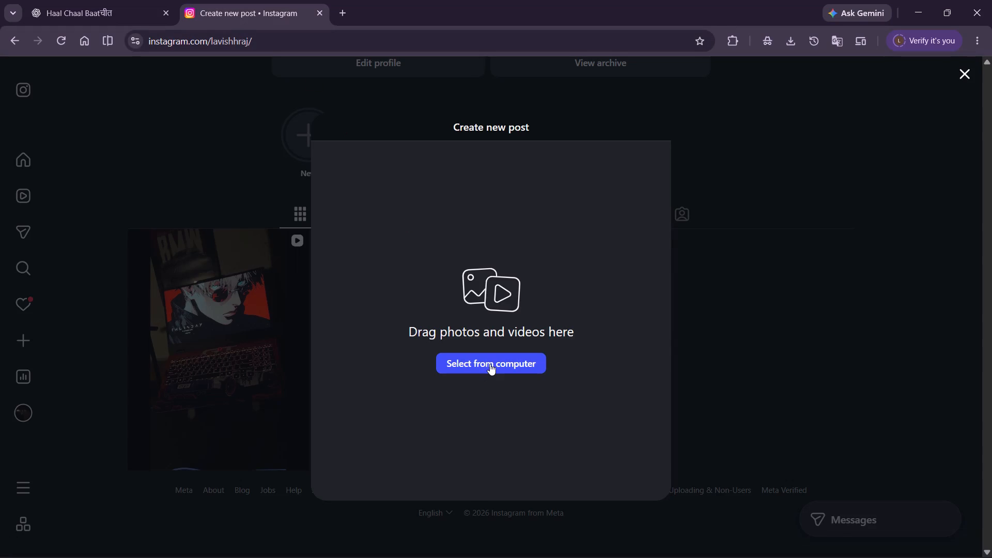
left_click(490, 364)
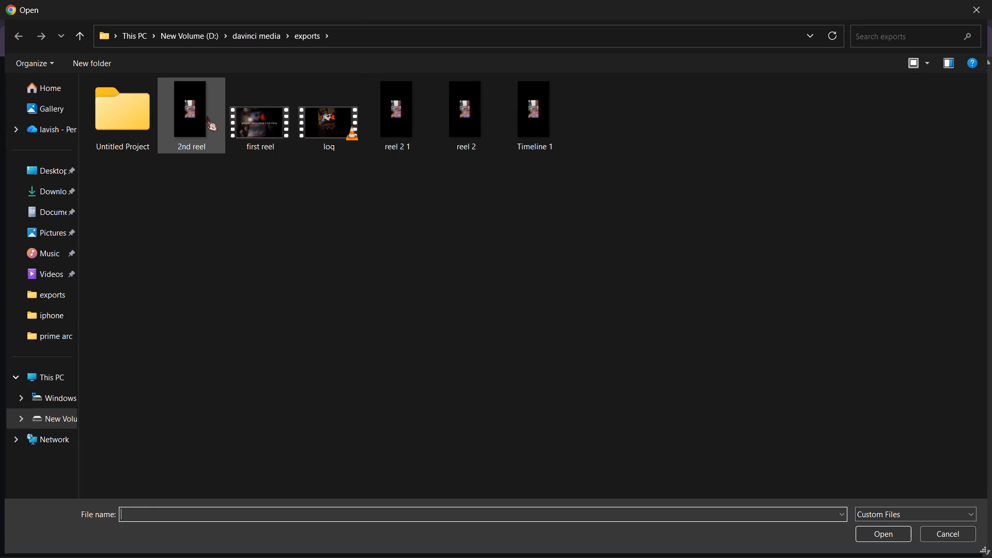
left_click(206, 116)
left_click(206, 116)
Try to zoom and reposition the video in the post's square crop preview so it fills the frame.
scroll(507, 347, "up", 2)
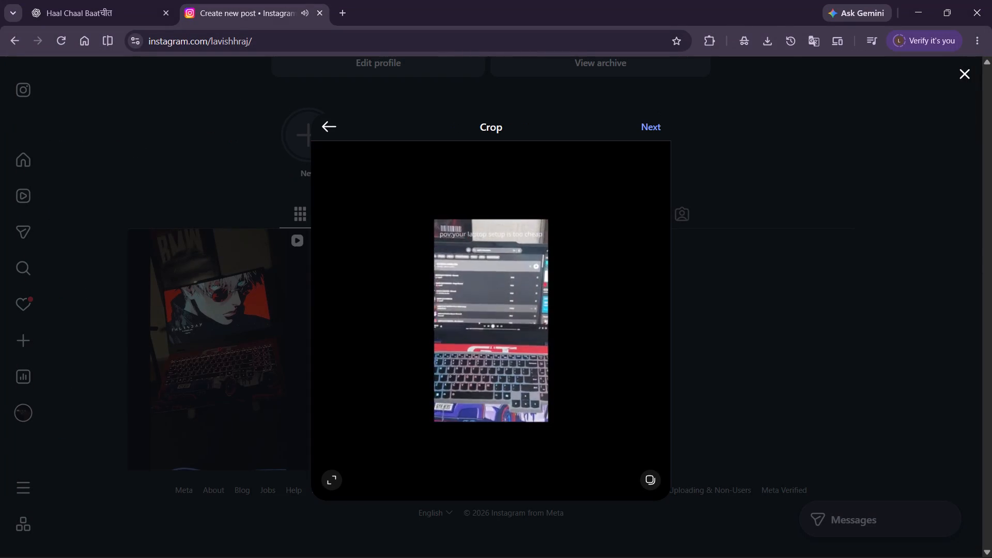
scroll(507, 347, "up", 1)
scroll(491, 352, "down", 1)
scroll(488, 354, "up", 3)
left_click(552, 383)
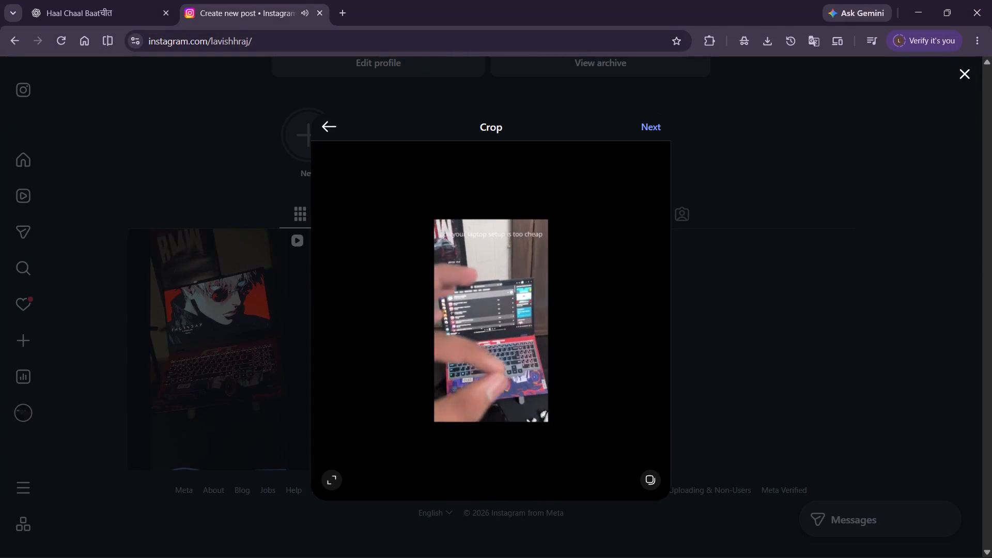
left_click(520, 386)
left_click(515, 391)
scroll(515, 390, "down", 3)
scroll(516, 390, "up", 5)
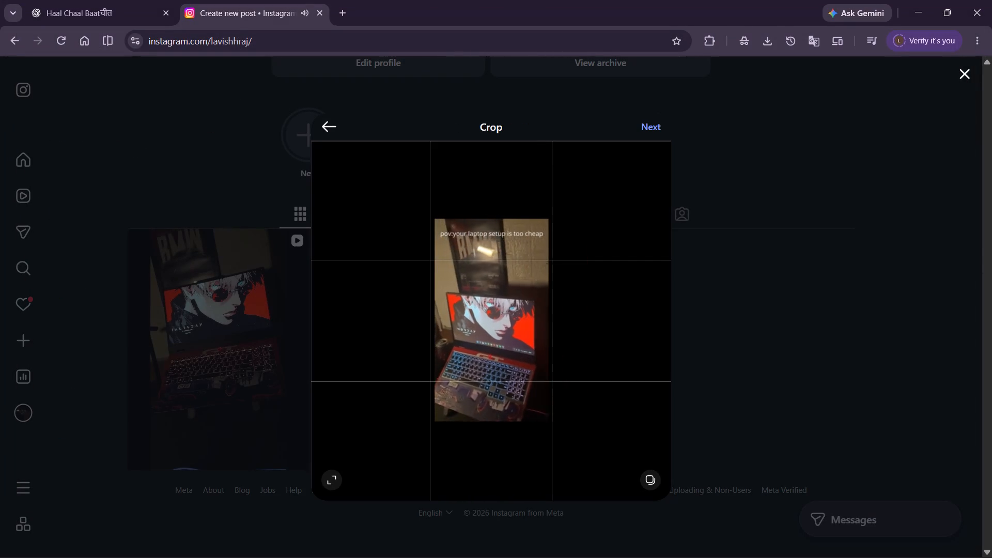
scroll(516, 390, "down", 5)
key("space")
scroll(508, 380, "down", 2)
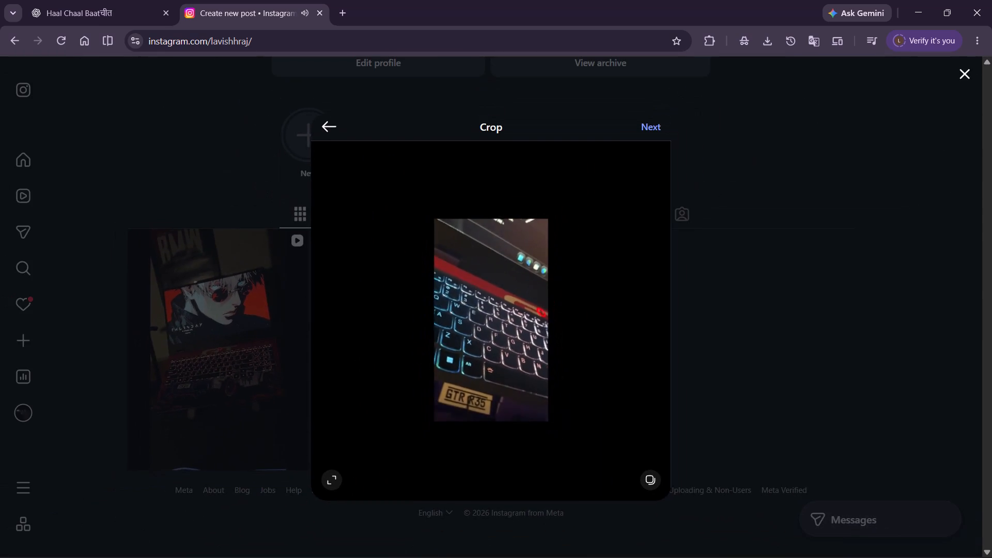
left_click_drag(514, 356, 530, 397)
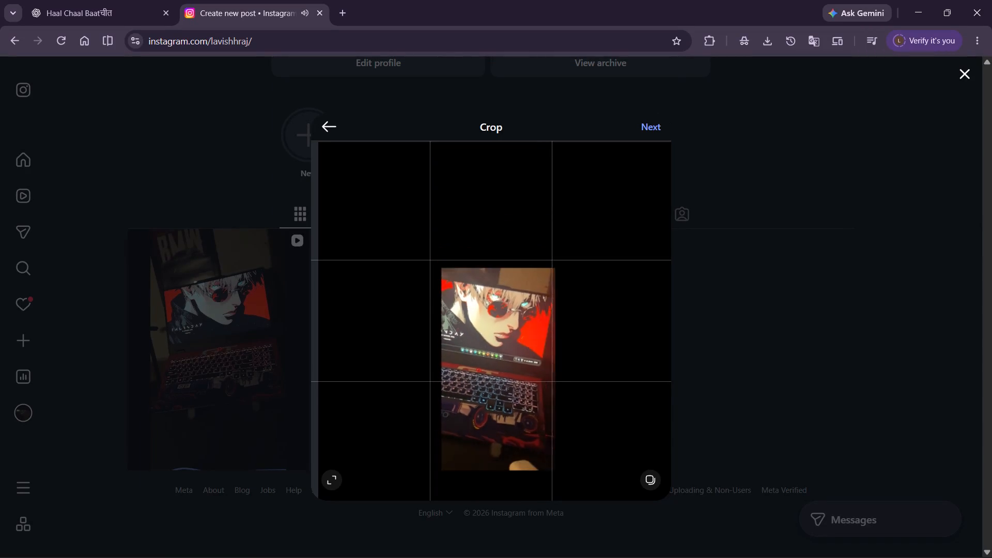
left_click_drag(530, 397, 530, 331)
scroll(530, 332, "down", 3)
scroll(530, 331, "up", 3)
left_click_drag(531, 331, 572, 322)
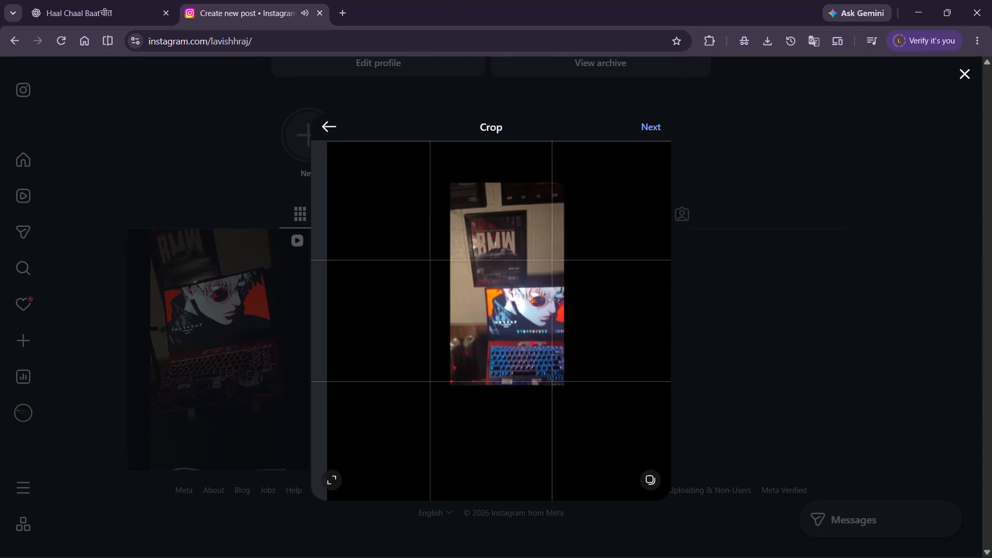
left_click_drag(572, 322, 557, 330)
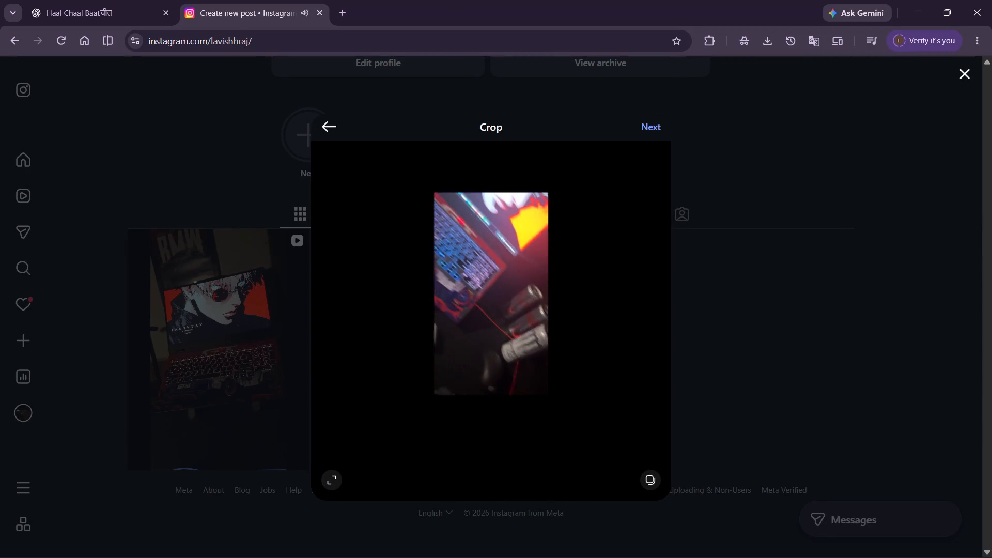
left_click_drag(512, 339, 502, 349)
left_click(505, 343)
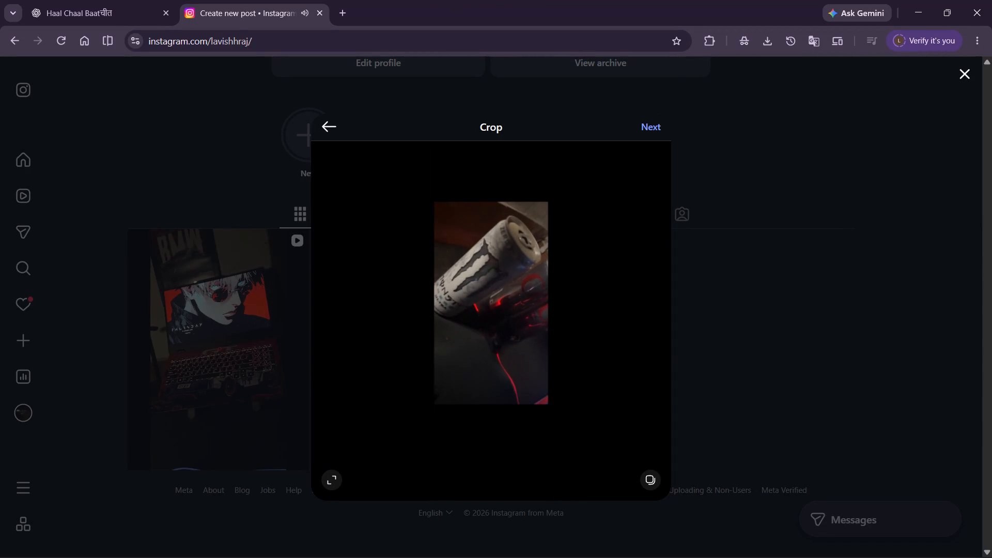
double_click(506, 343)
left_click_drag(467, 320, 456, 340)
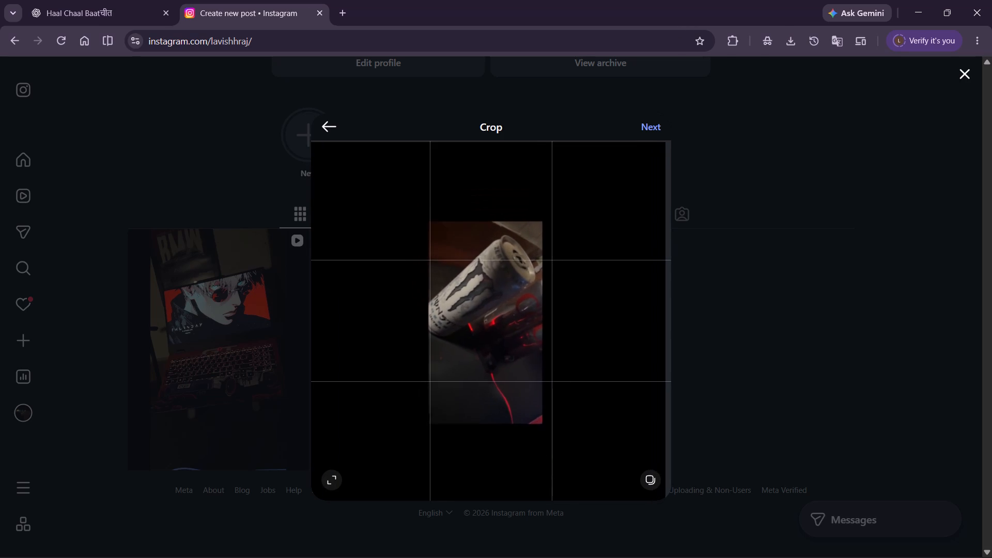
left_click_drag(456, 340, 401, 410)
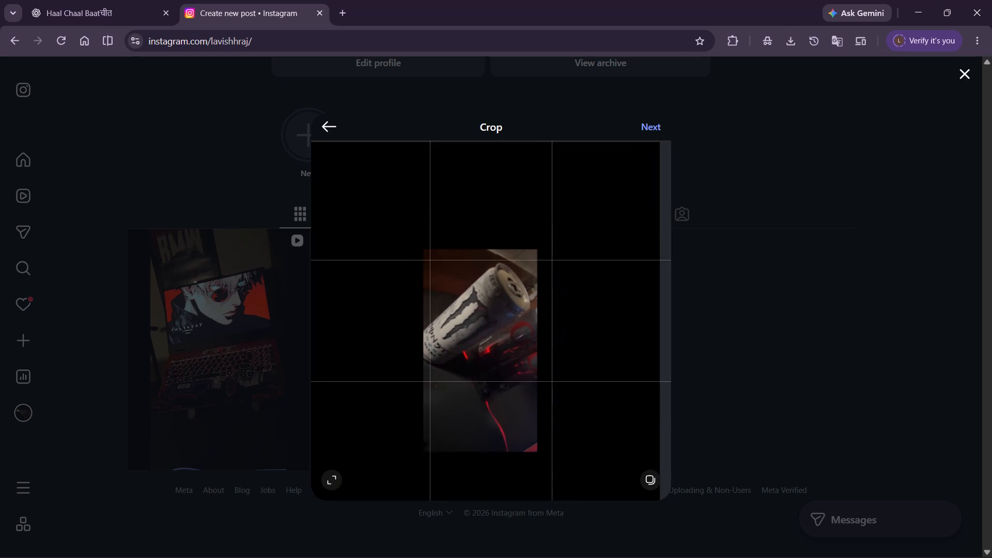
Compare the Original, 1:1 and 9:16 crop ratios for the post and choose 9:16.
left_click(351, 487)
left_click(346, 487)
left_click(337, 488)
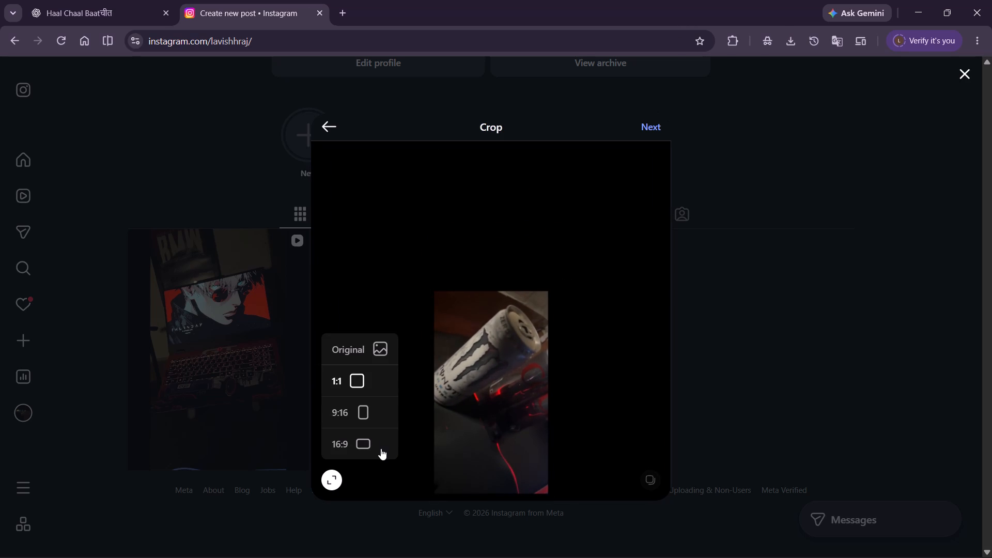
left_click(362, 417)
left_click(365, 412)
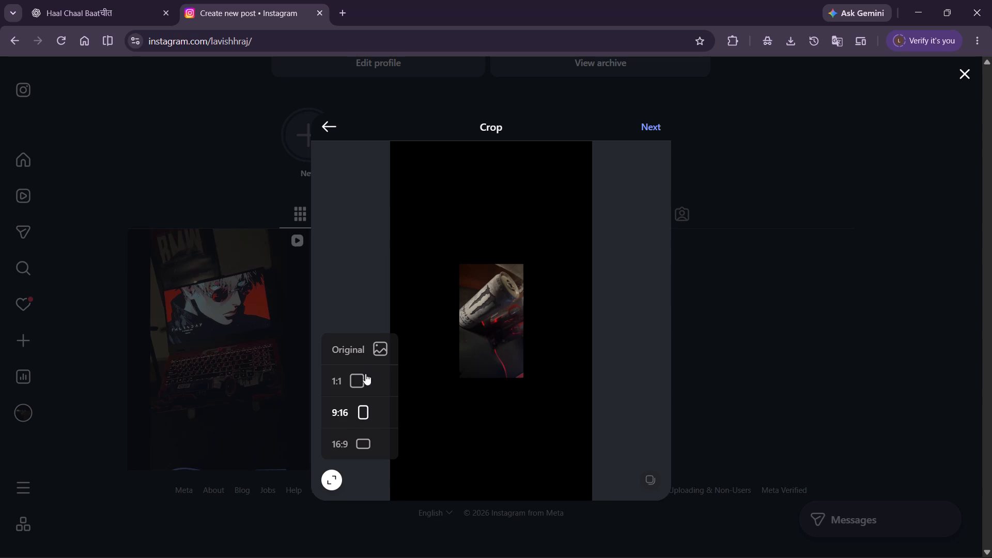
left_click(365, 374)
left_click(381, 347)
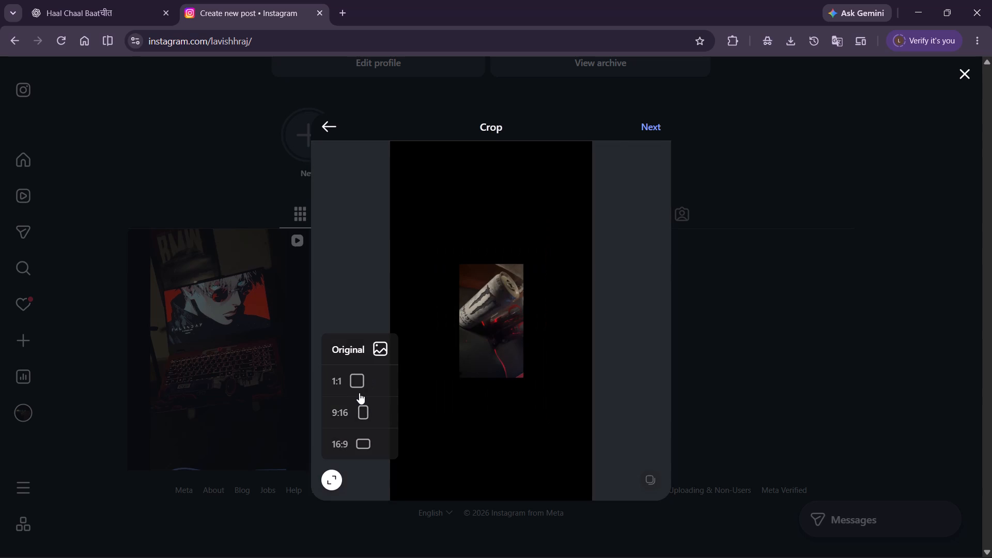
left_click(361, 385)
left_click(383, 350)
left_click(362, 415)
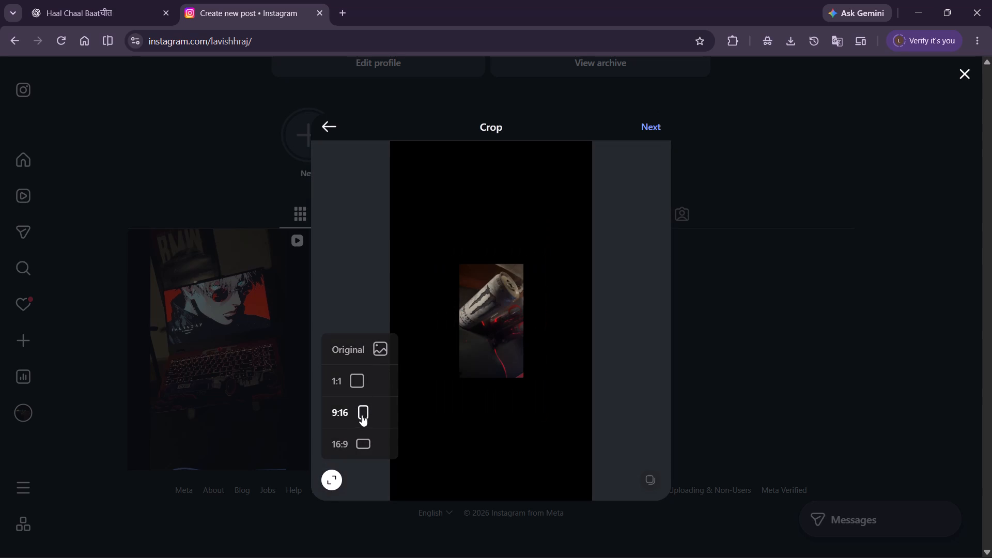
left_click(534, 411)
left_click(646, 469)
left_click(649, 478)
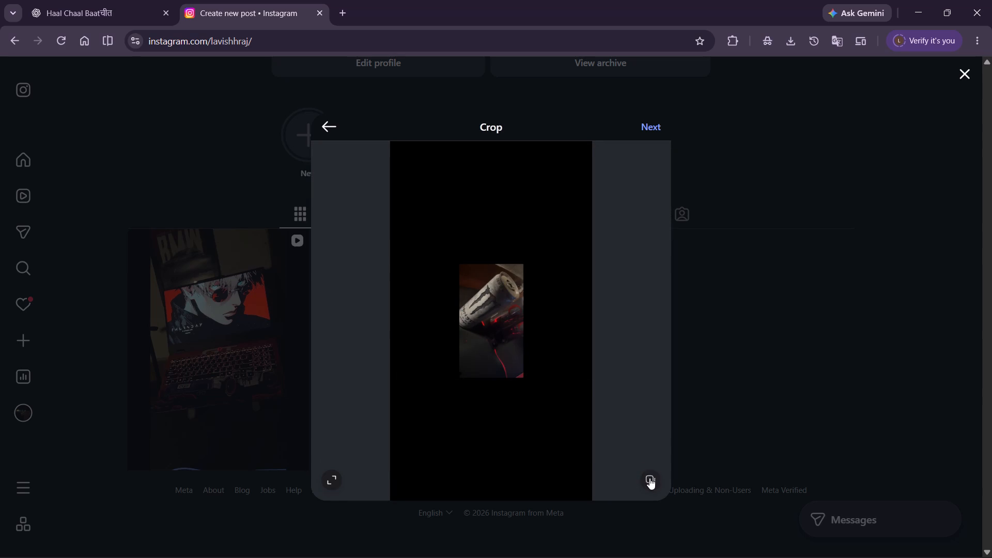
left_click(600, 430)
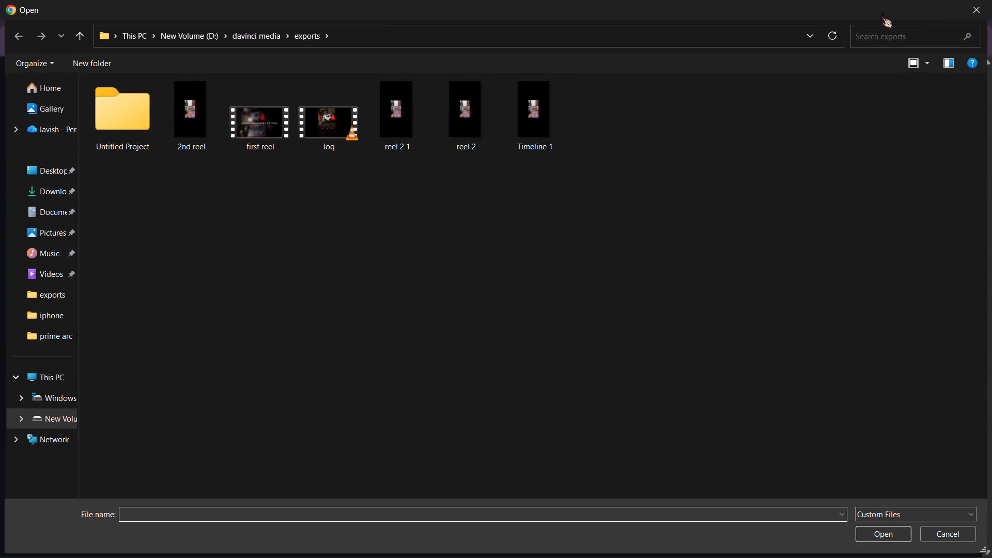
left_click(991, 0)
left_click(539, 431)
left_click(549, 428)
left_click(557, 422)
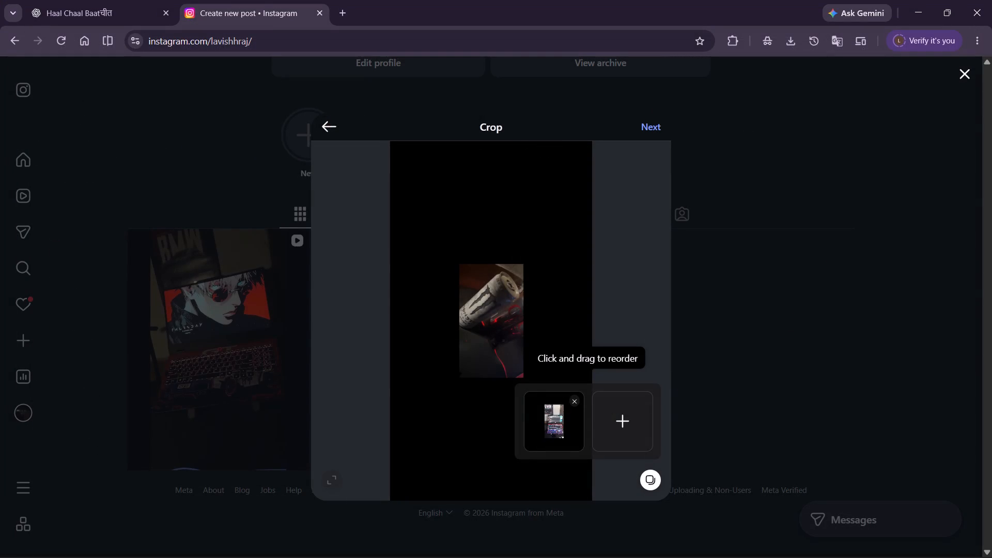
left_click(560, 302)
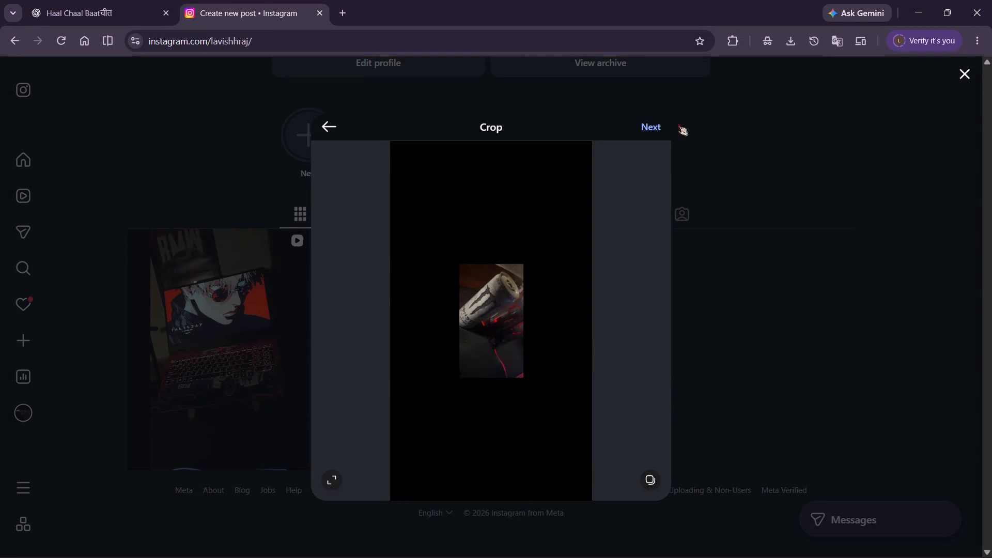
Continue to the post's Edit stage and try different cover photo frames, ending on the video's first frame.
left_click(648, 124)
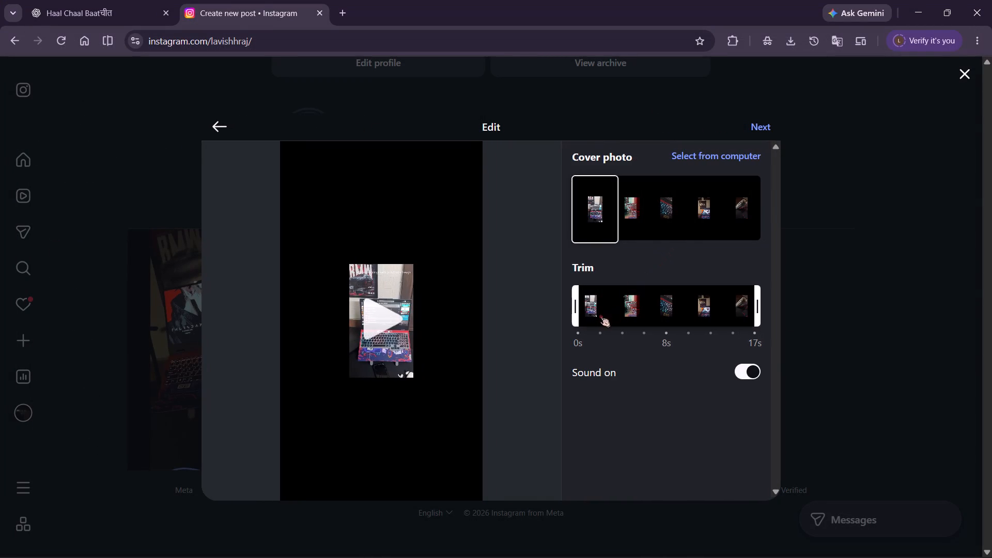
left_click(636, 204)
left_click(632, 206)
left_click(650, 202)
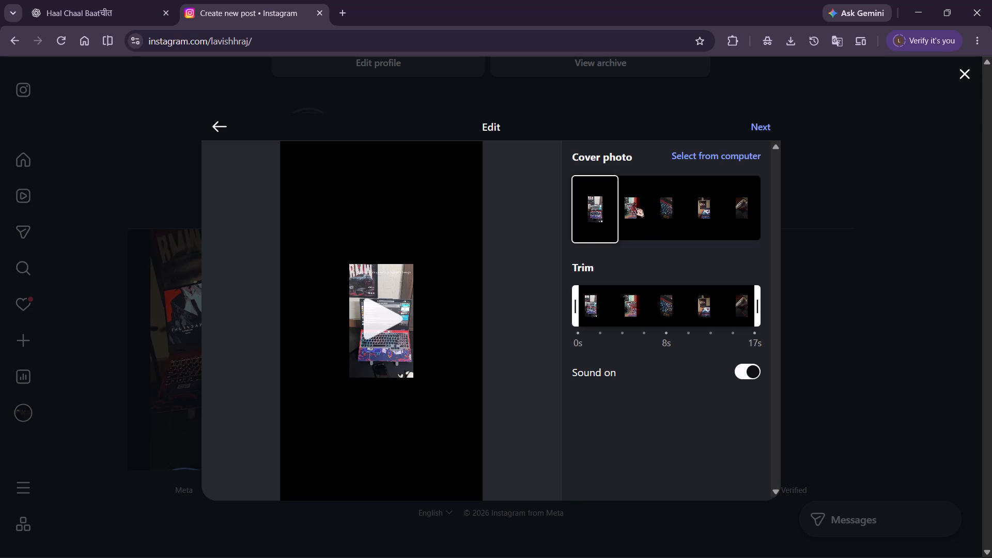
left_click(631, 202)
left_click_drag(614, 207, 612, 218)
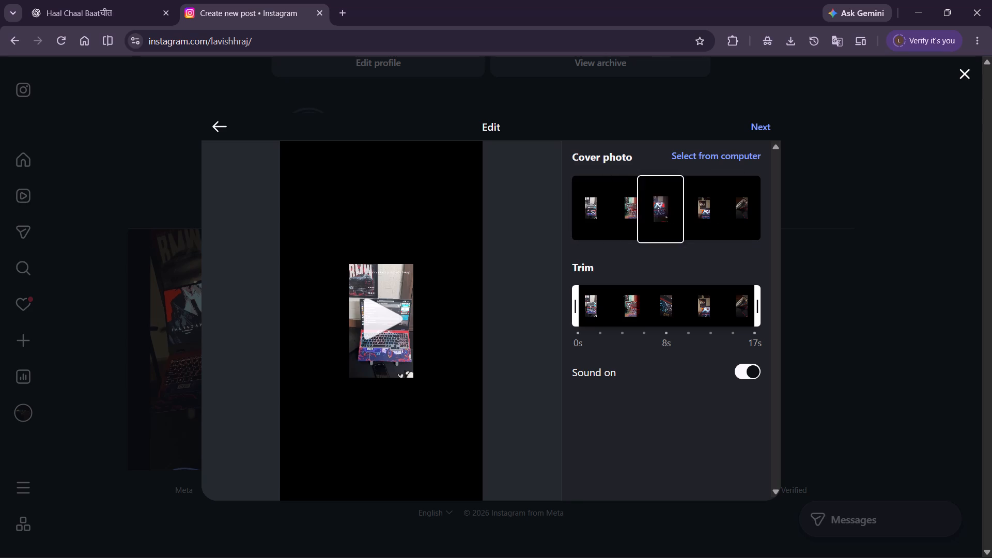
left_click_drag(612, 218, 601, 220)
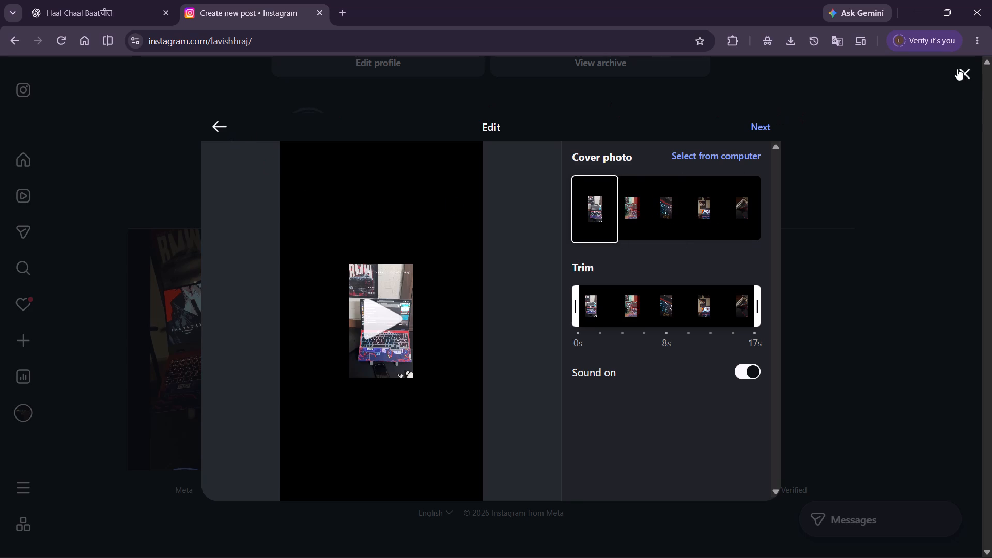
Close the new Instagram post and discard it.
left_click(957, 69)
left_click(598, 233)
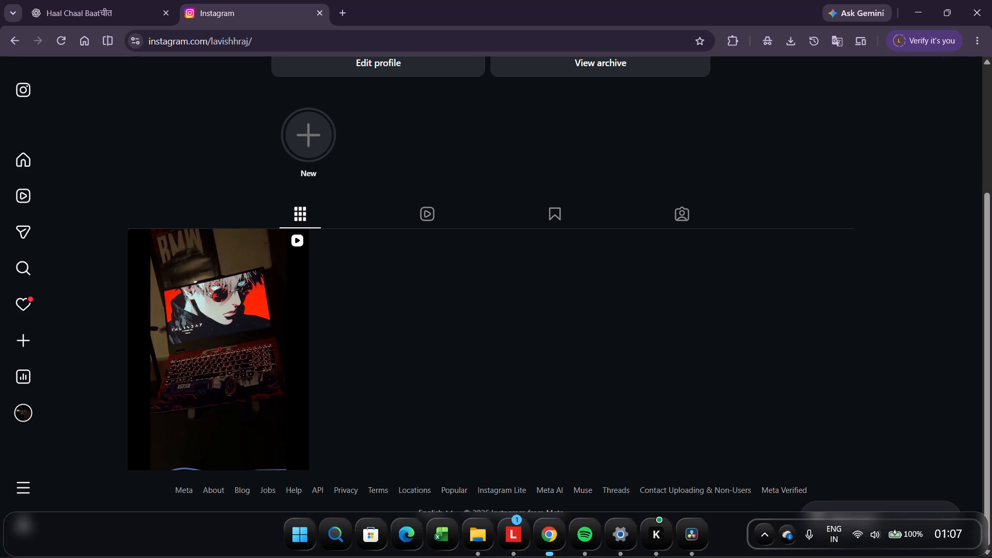
Switch back to DaVinci Resolve.
left_click(536, 524)
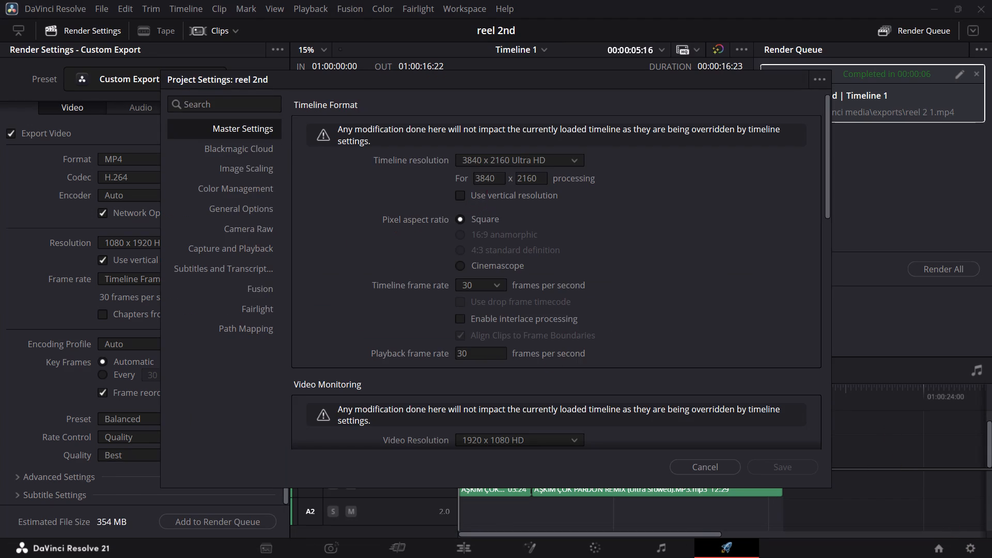
left_click(525, 160)
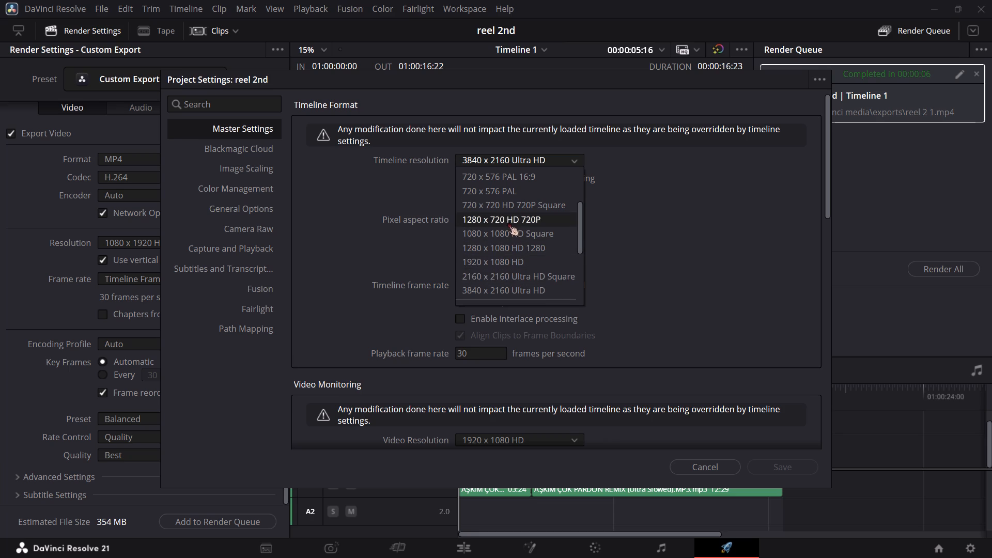
scroll(507, 220, "up", 3)
scroll(507, 220, "down", 3)
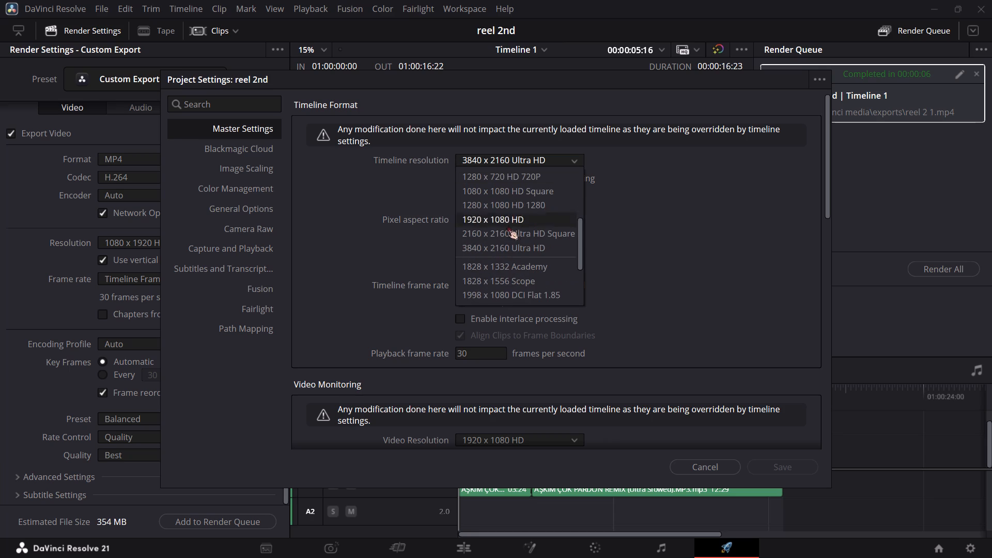
scroll(507, 229, "down", 2)
scroll(507, 229, "up", 2)
left_click(653, 192)
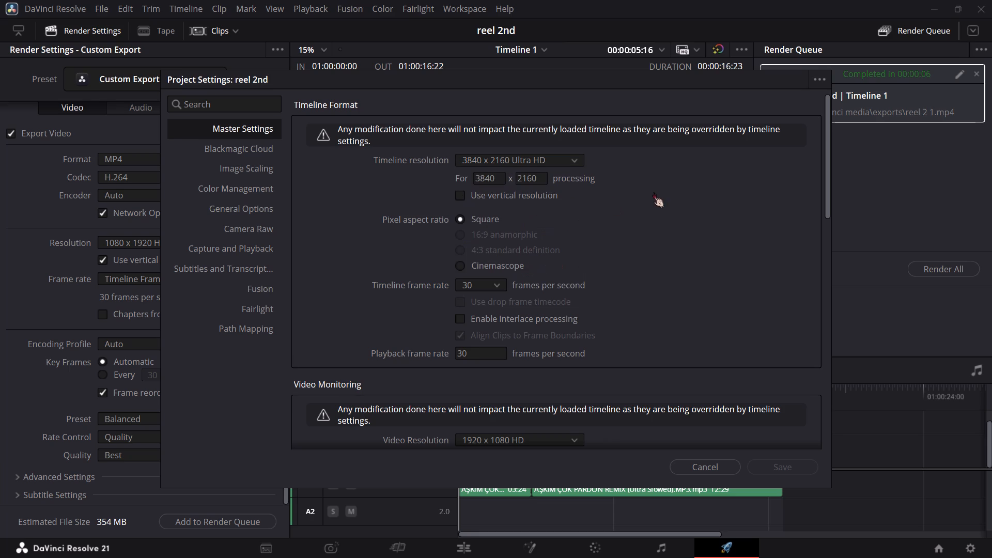
left_click(459, 195)
left_click(519, 160)
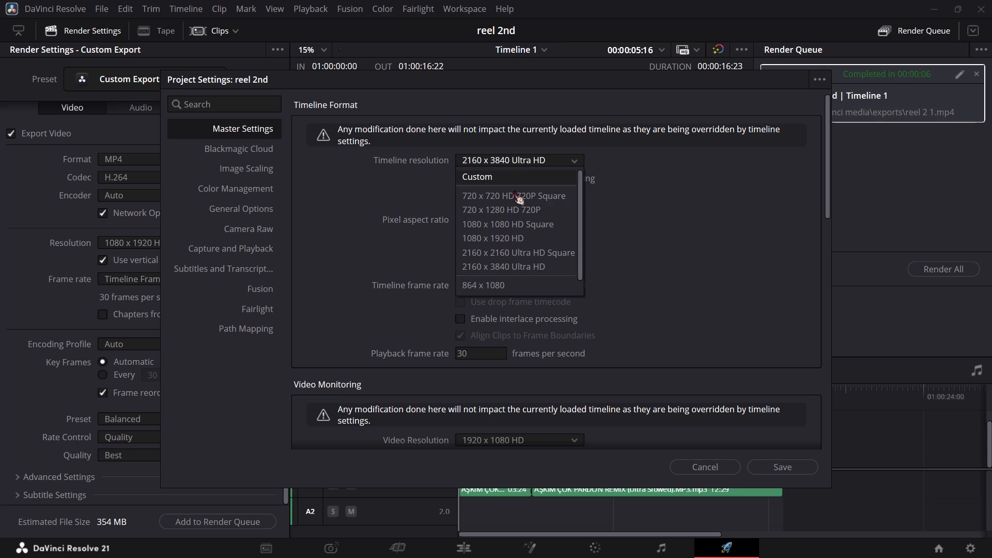
left_click(515, 236)
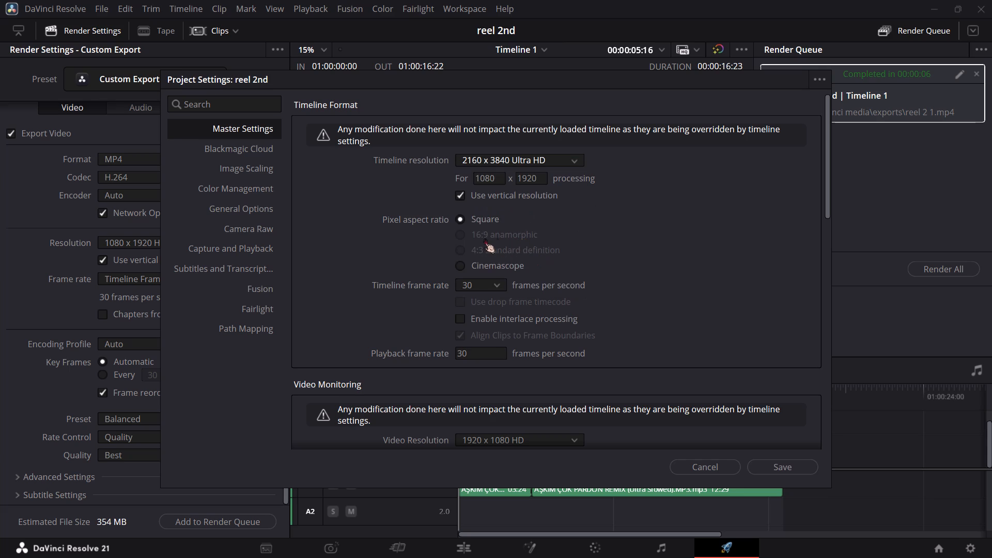
Set the project's timeline frame rate to 60 frames per second and save the project settings, accepting the frame rate change.
left_click(494, 282)
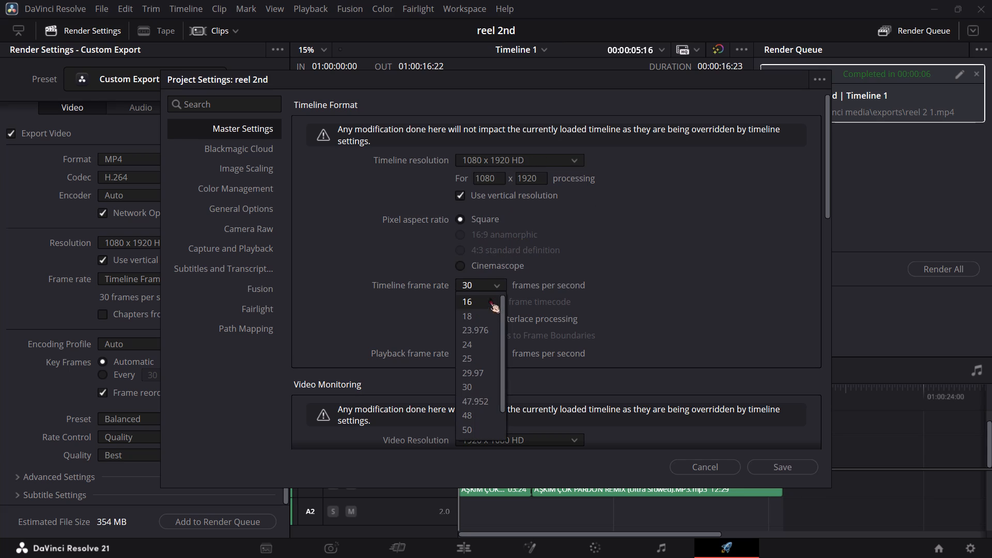
scroll(477, 402, "down", 2)
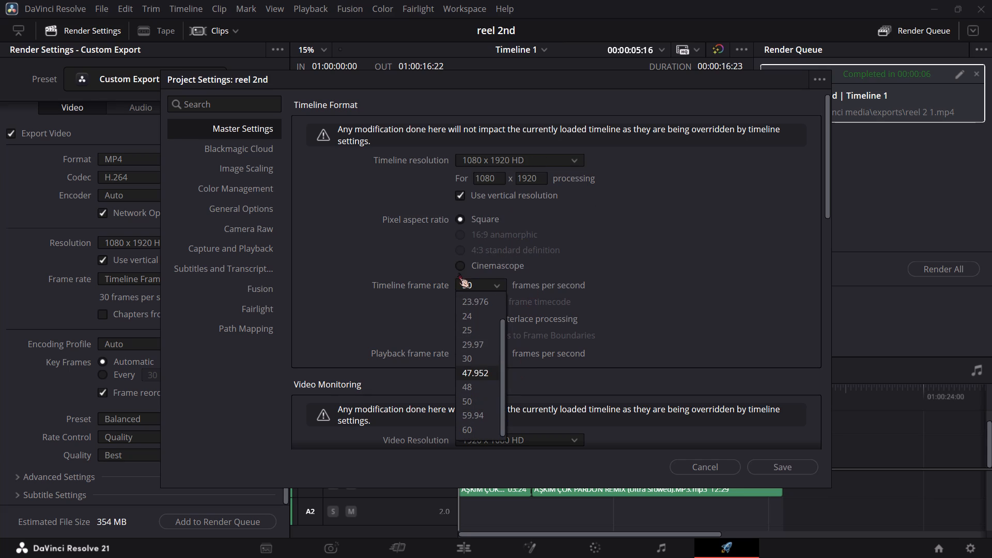
left_click(472, 281)
left_click(478, 282)
scroll(499, 395, "down", 3)
left_click(475, 428)
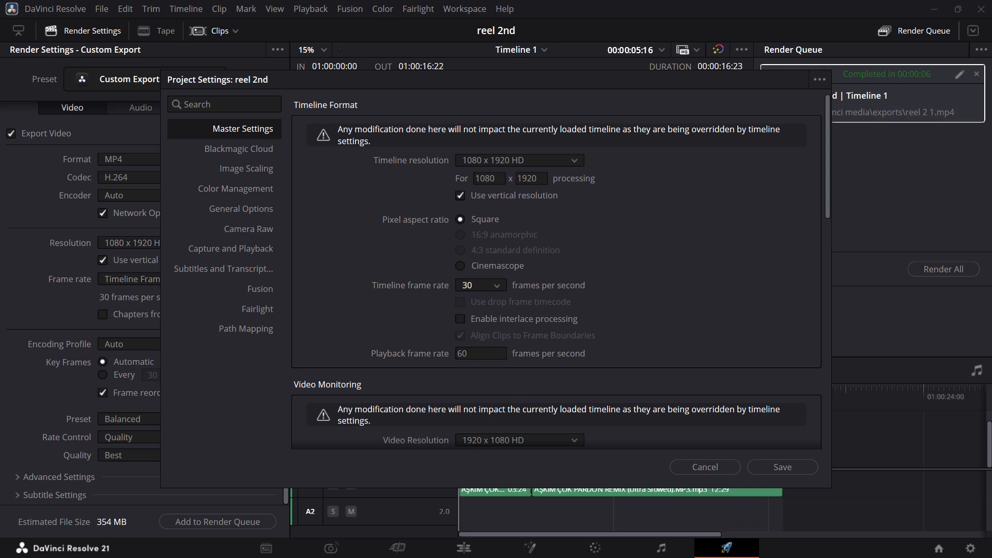
scroll(485, 354, "down", 3)
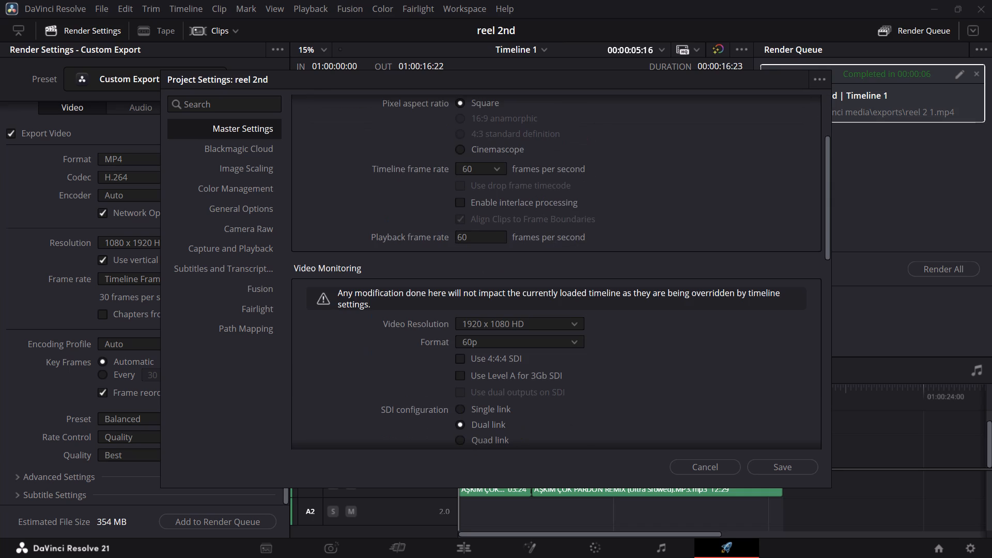
scroll(486, 353, "down", 4)
scroll(715, 429, "down", 1)
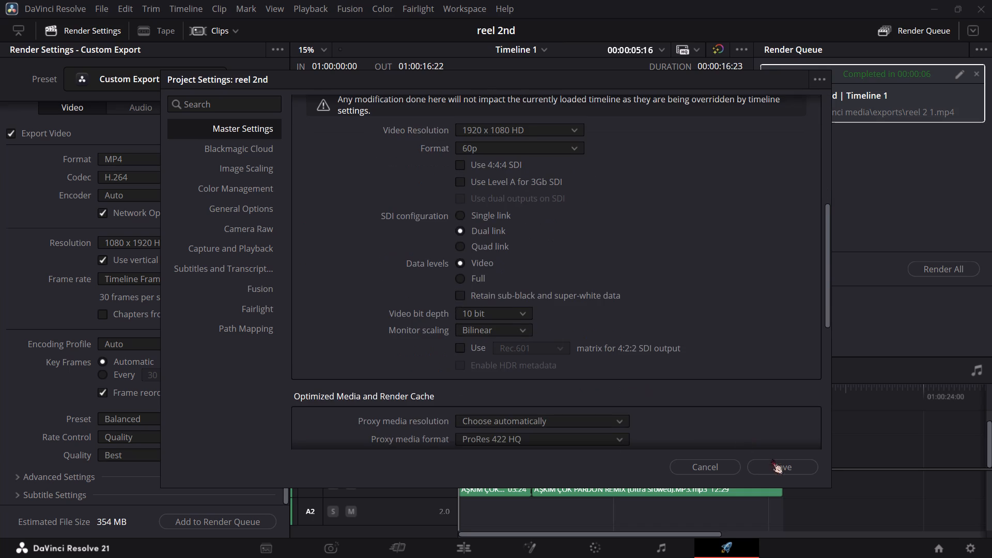
left_click(776, 467)
left_click(588, 322)
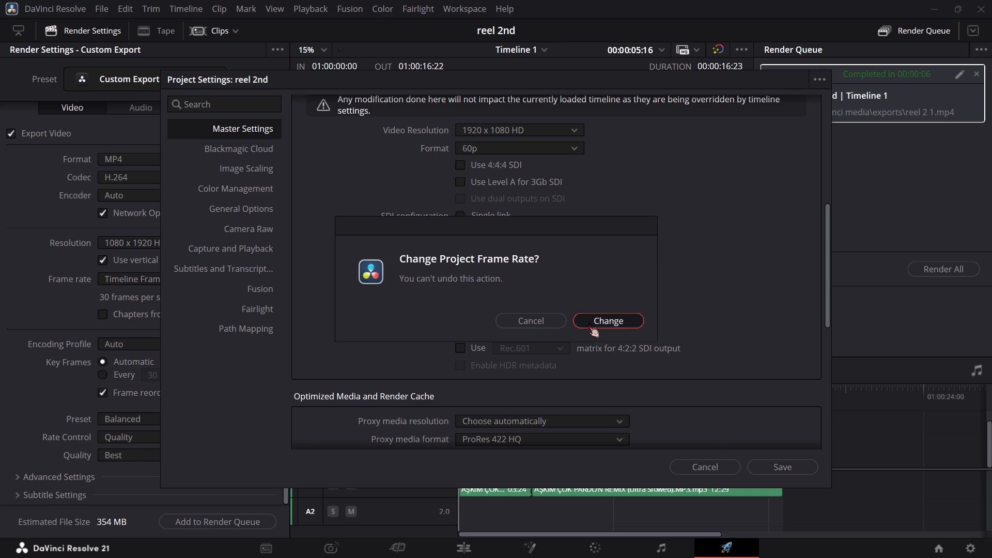
left_click_drag(530, 385, 385, 402)
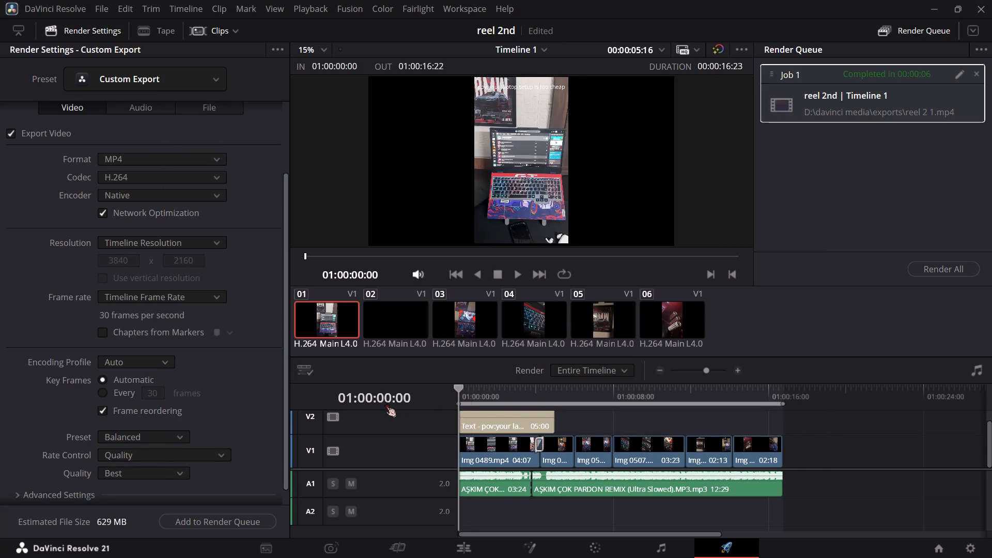
left_click_drag(385, 402, 382, 402)
Keep the render frame rate at Timeline Frame Rate and set the render resolution to 1080 x 1920 HD with vertical resolution enabled.
left_click(141, 293)
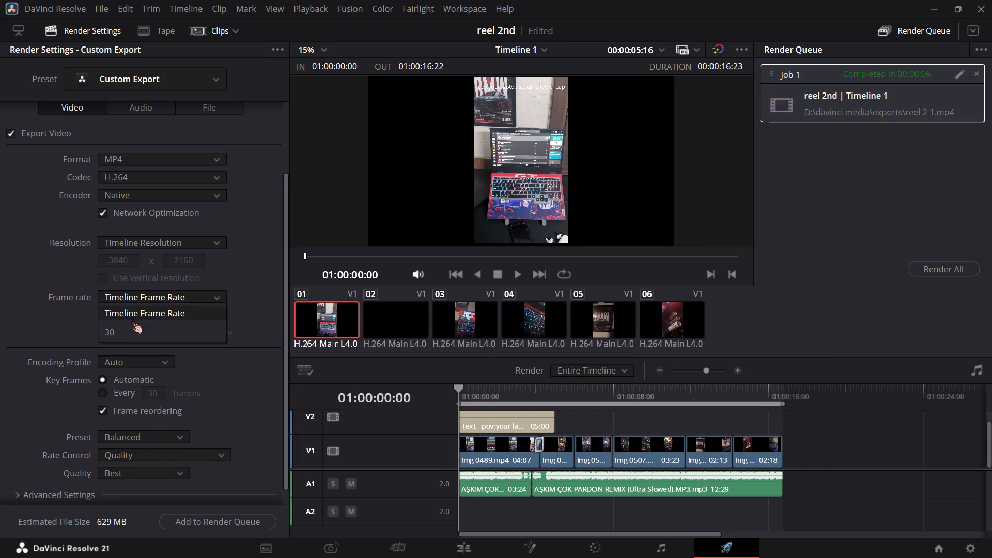
left_click(142, 306)
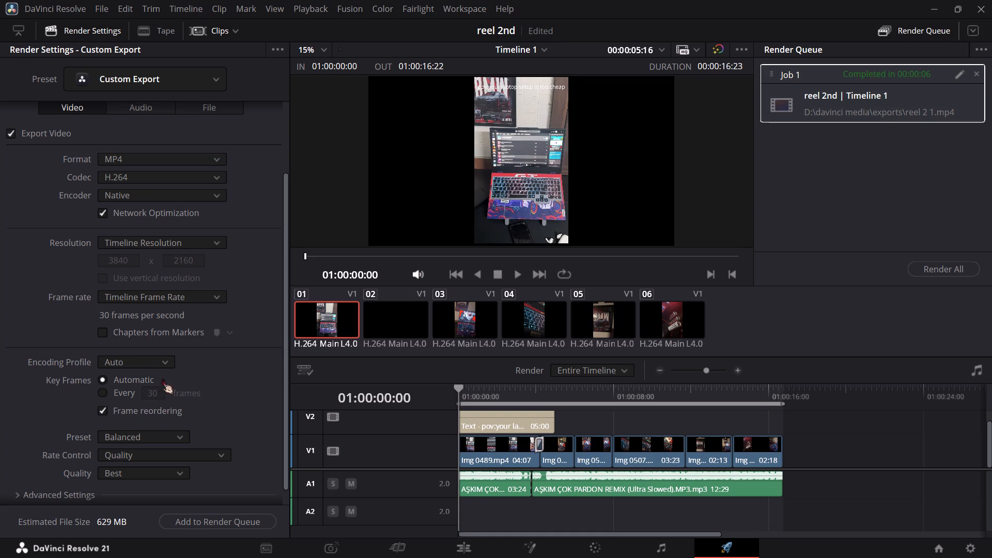
left_click(161, 238)
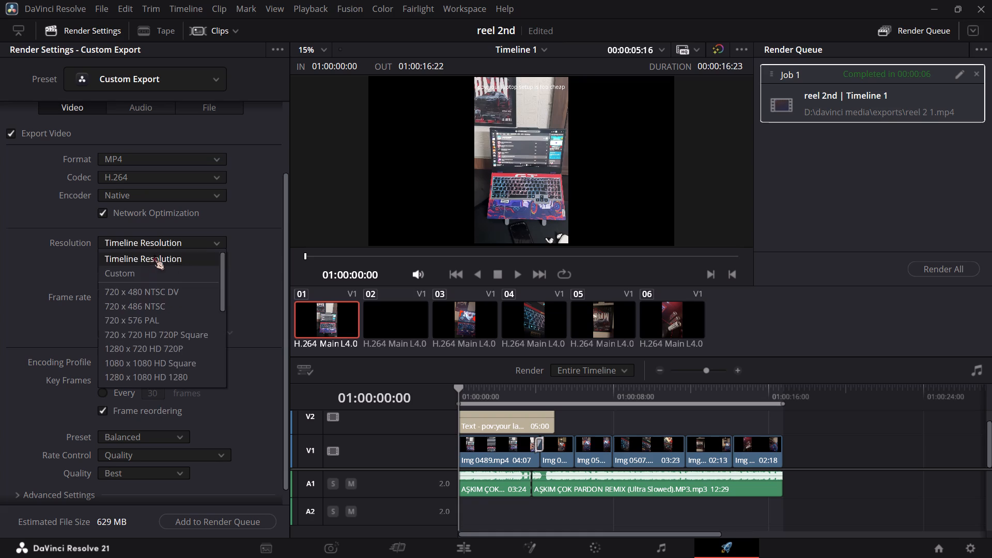
left_click(146, 267)
left_click(105, 280)
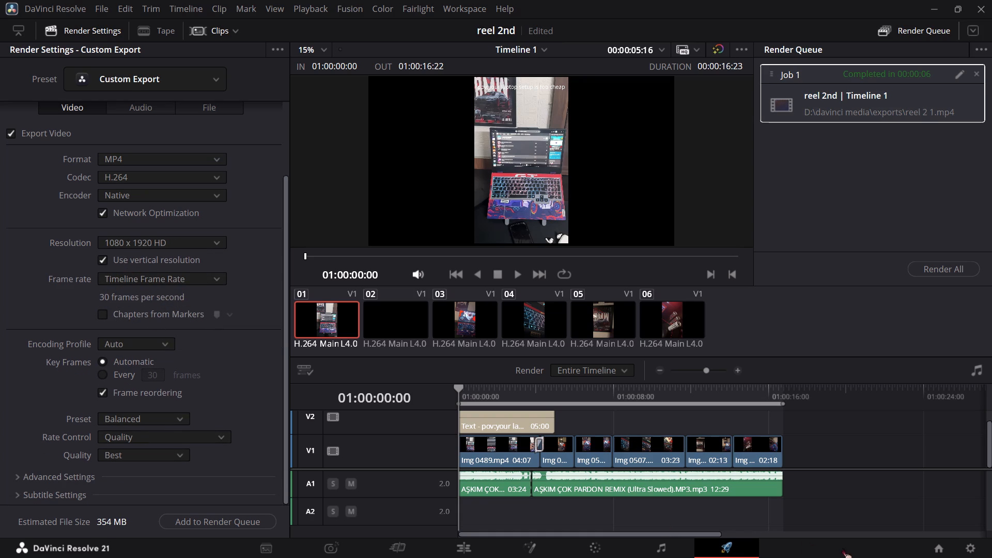
Reopen Project Settings to check the saved timeline resolution and frame rate, leaving without changes.
left_click(967, 546)
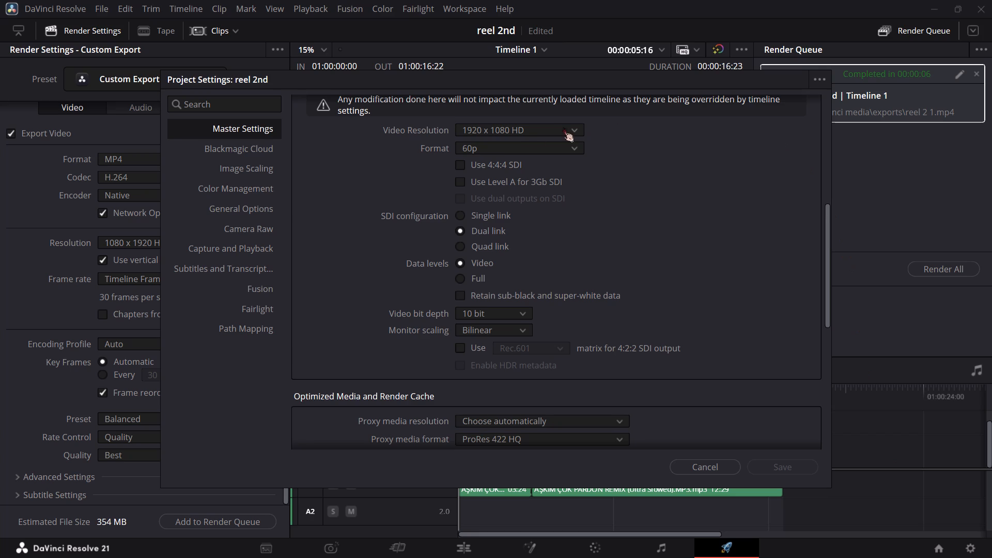
scroll(371, 174, "up", 2)
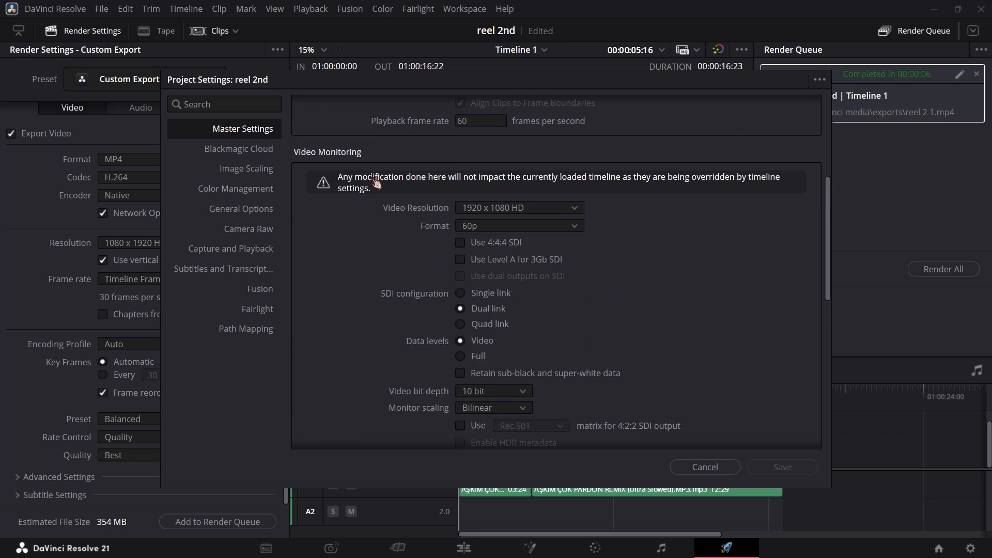
scroll(371, 174, "up", 10)
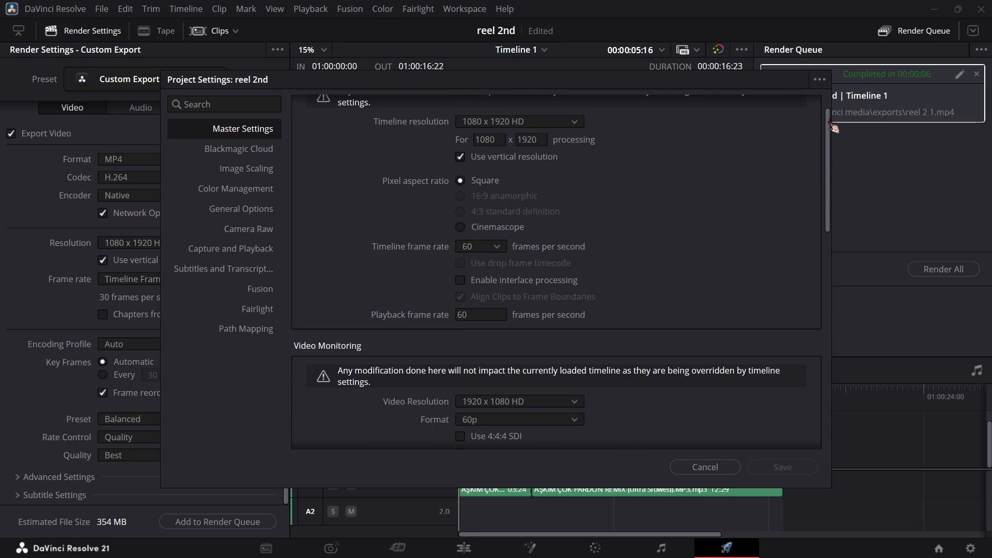
left_click(863, 196)
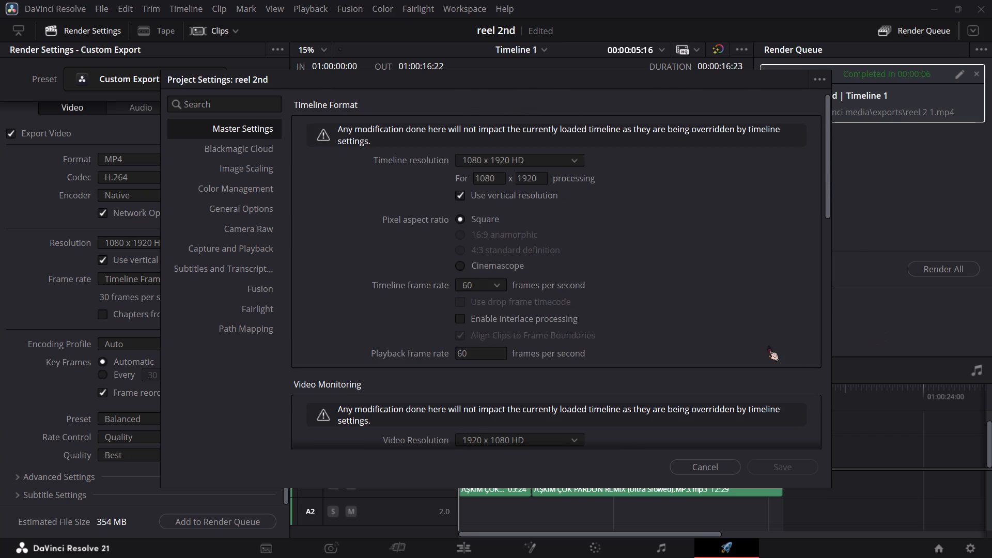
left_click(710, 462)
Add a render job at 1080 x 1920 HD to the render queue, renaming the output file hahahaha in the exports folder.
scroll(122, 370, "down", 4)
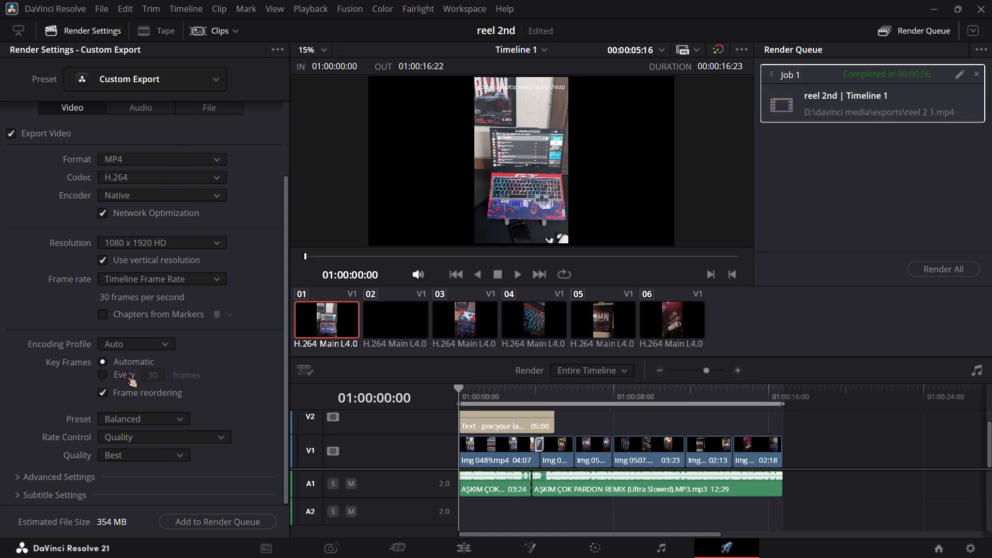
scroll(129, 378, "down", 4)
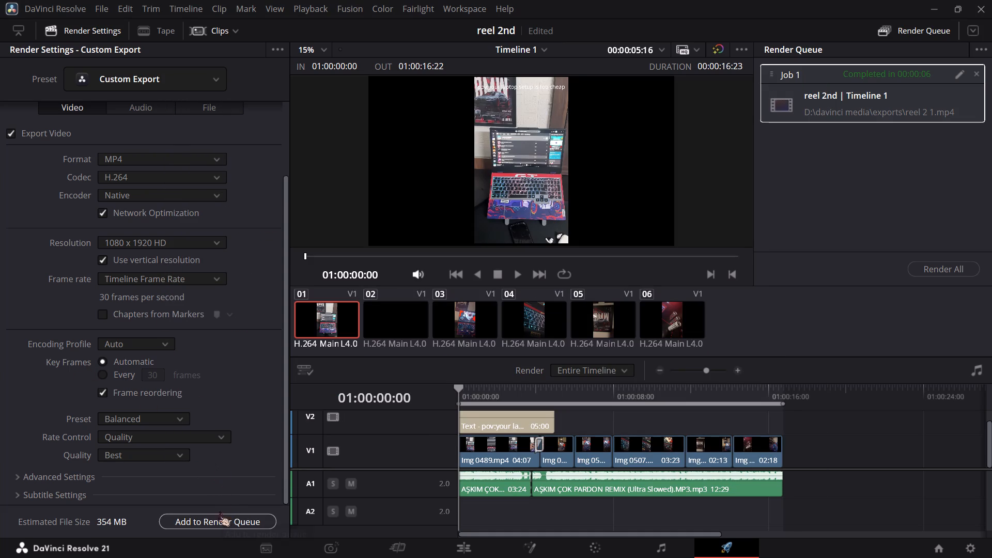
left_click(152, 241)
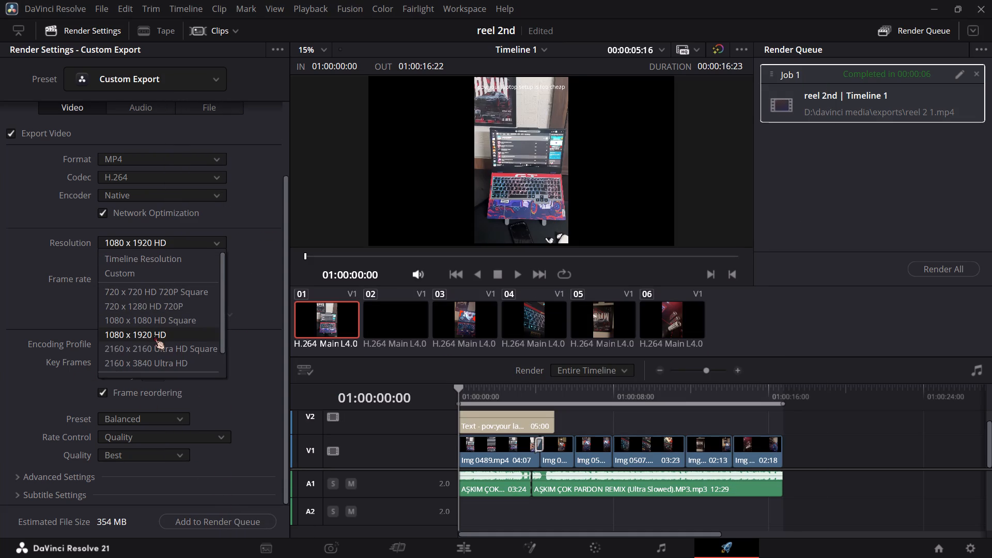
left_click(154, 335)
left_click(243, 524)
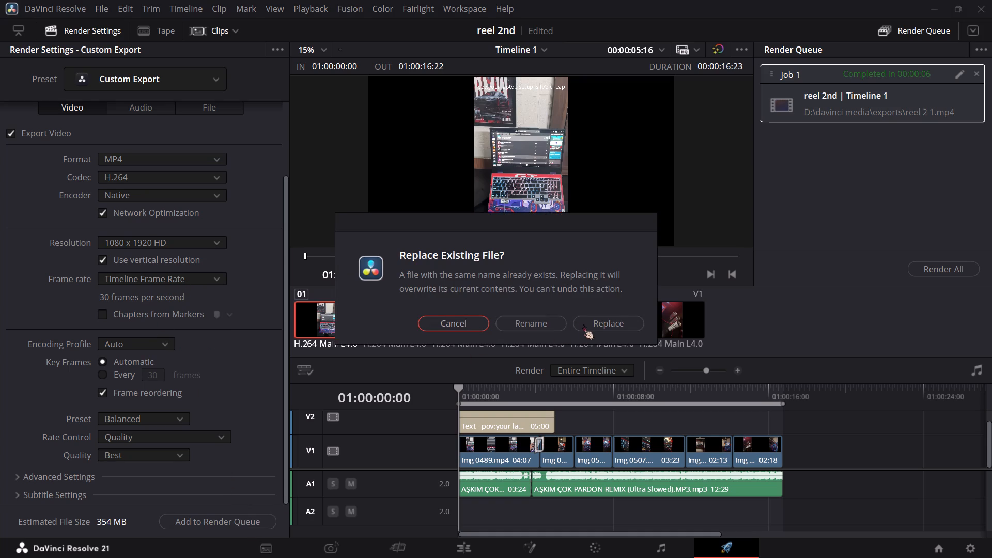
left_click(546, 317)
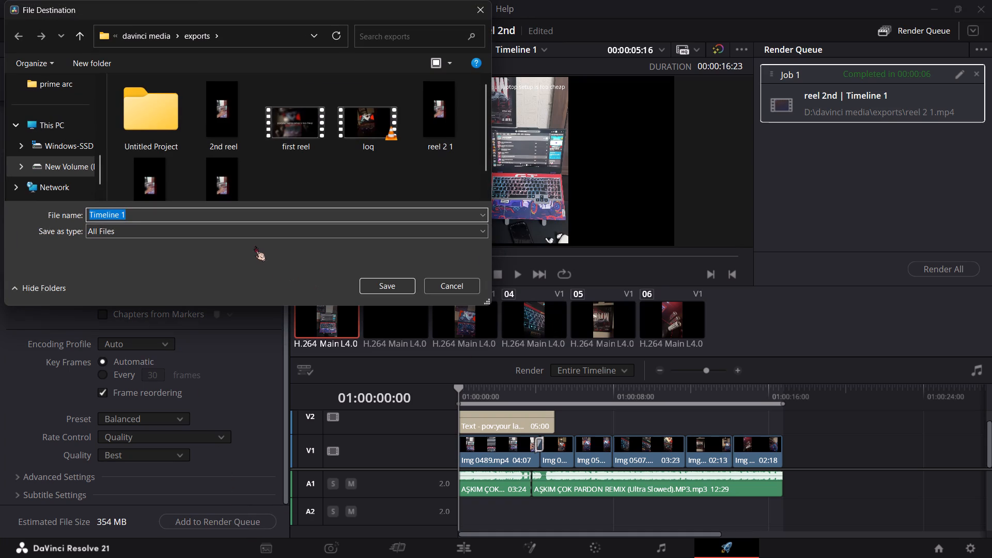
type("hahahah")
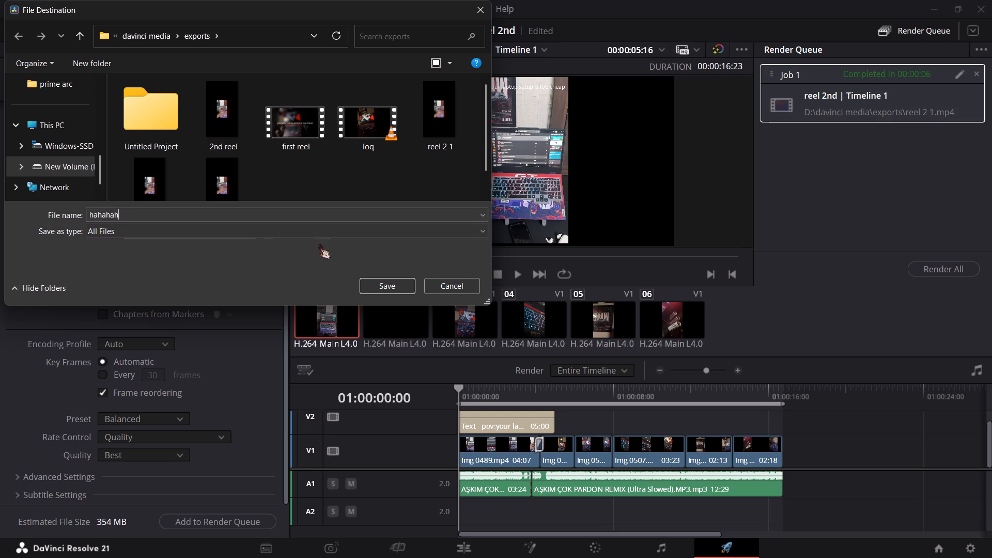
key("a")
left_click(400, 286)
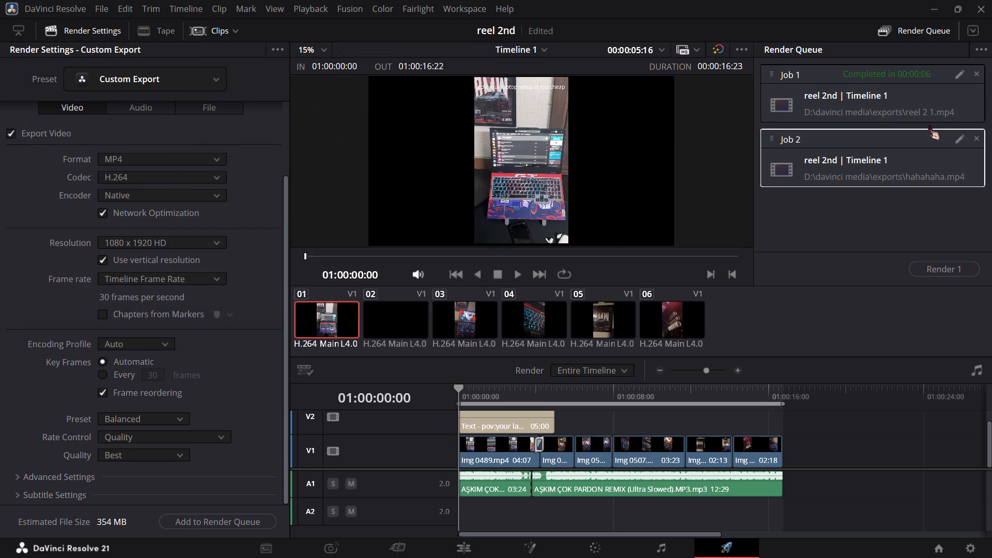
Remove the completed reel 2 1.mp4 job from the render queue and render the hahahaha.mp4 job.
left_click(977, 71)
left_click(944, 265)
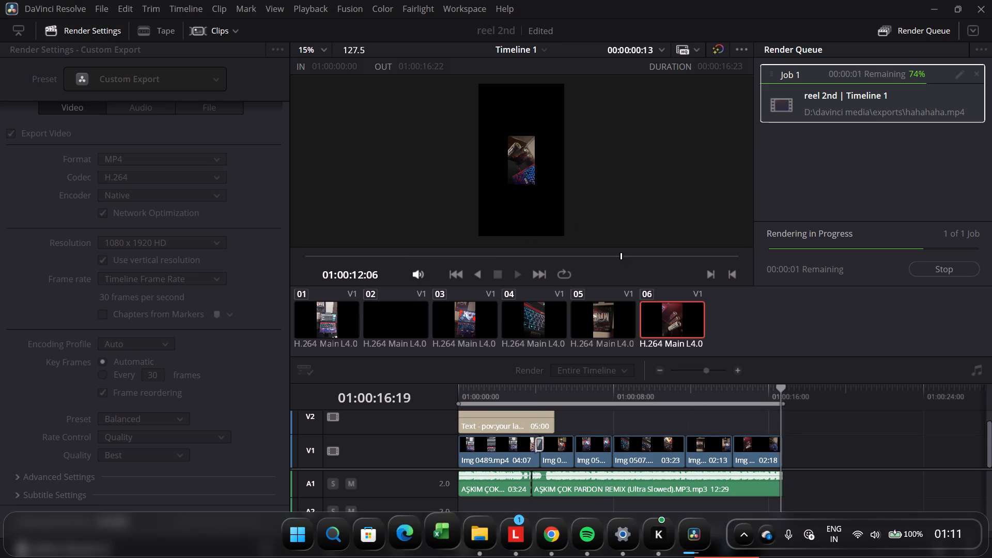
left_click(469, 534)
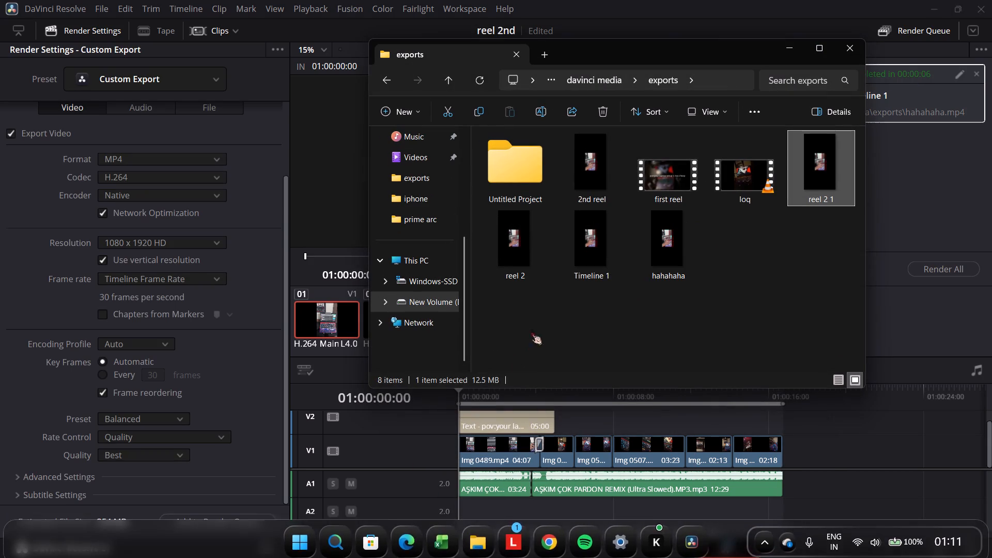
double_click(649, 262)
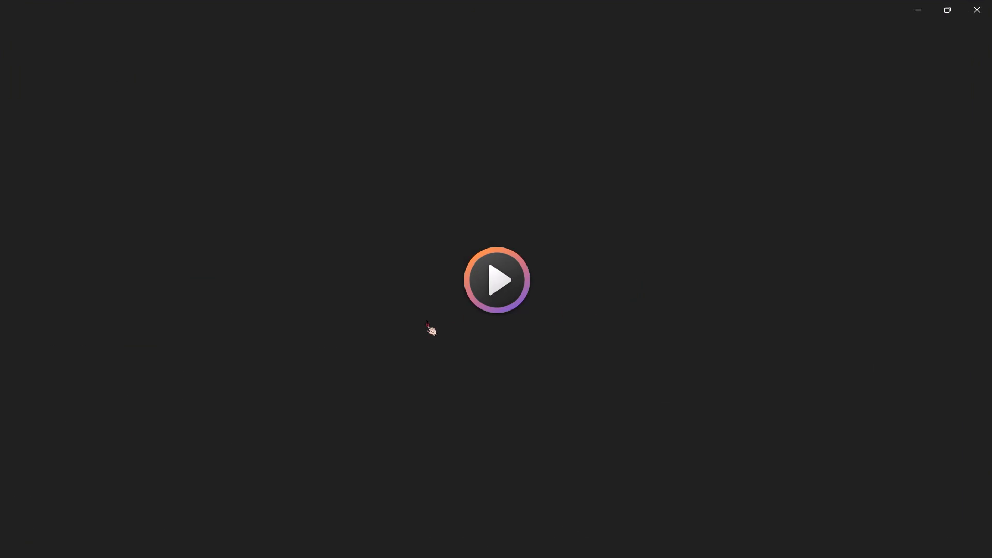
left_click(991, 0)
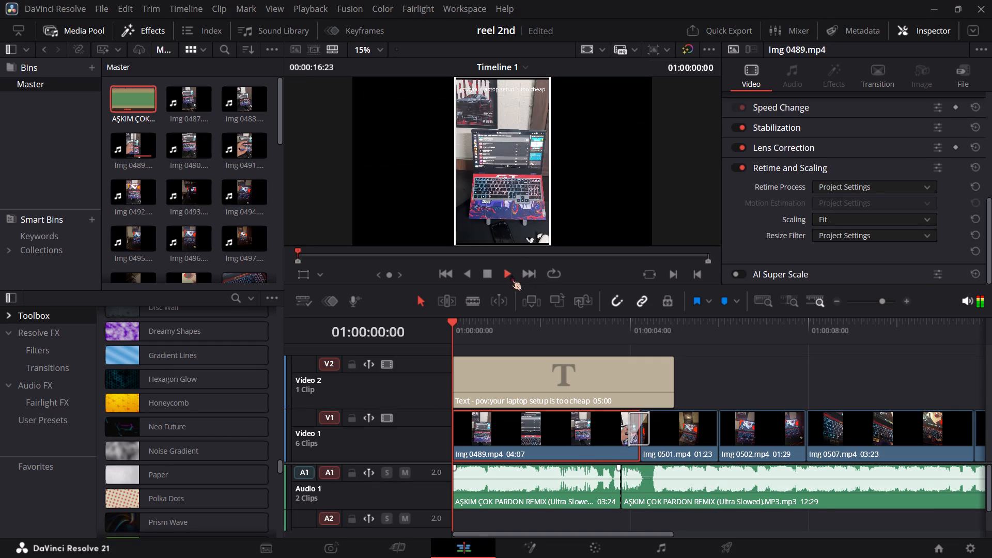
left_click_drag(525, 324, 368, 338)
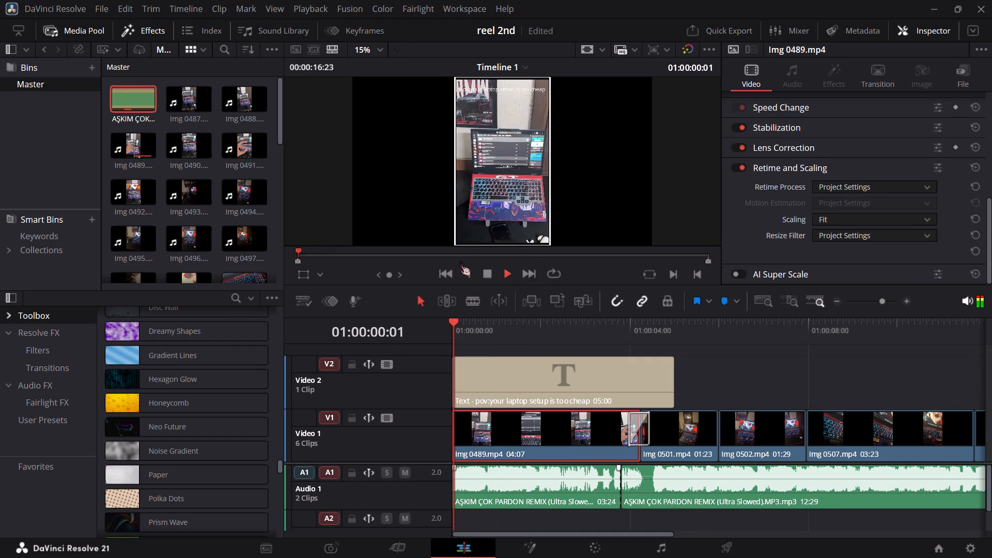
left_click(481, 270)
left_click_drag(497, 341, 430, 349)
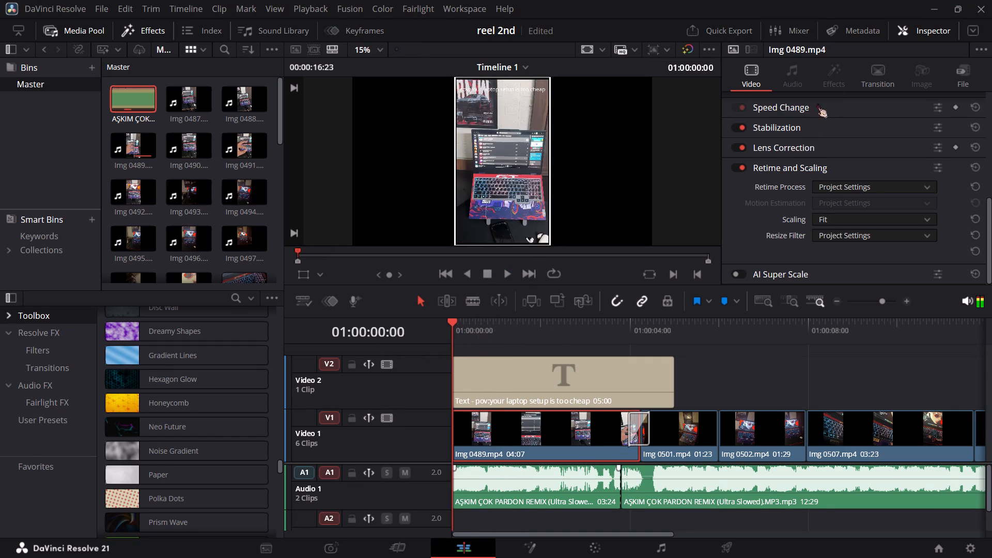
Set the Transform Zoom of Img 0489.mp4 to 2.000 on both X and Y.
scroll(832, 160, "up", 11)
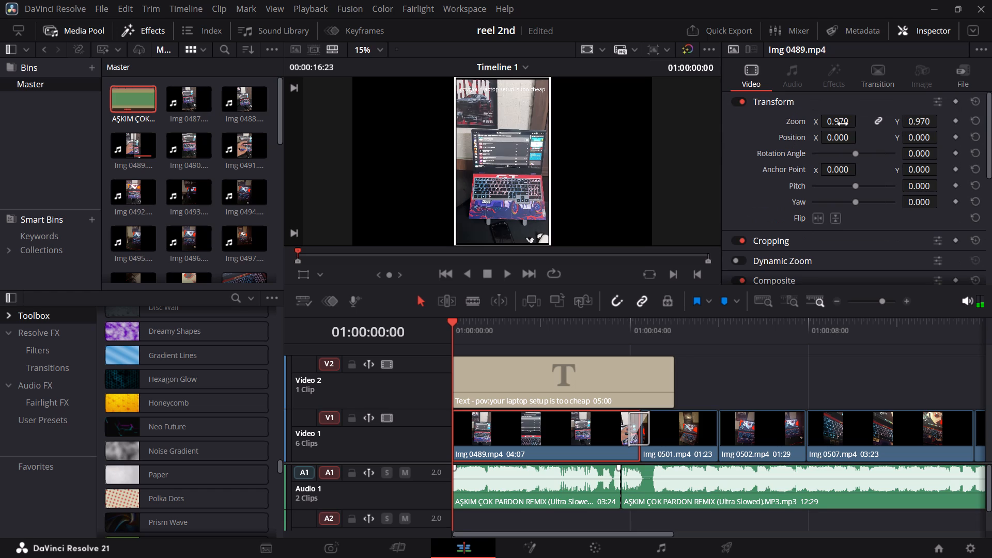
left_click_drag(843, 124, 501, 278)
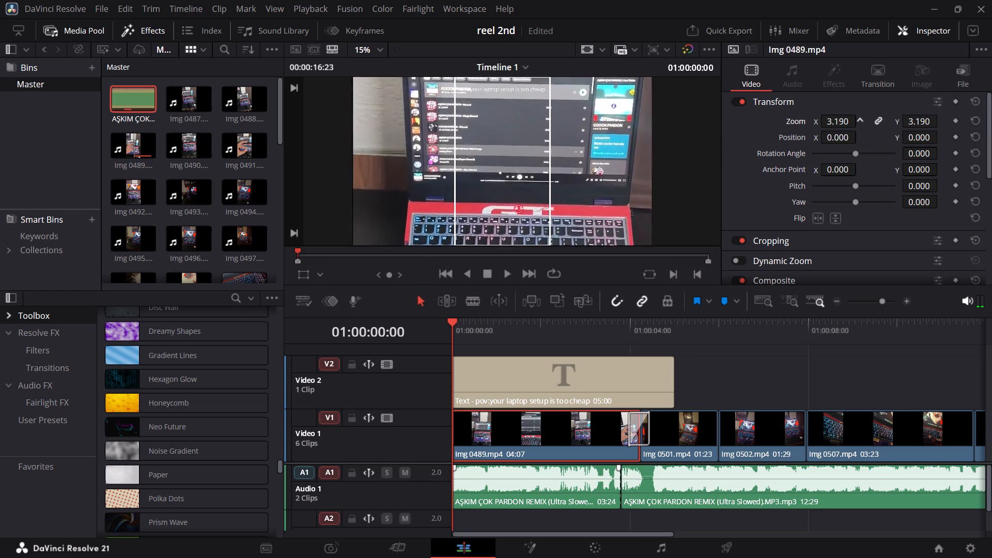
left_click_drag(501, 278, 530, 298)
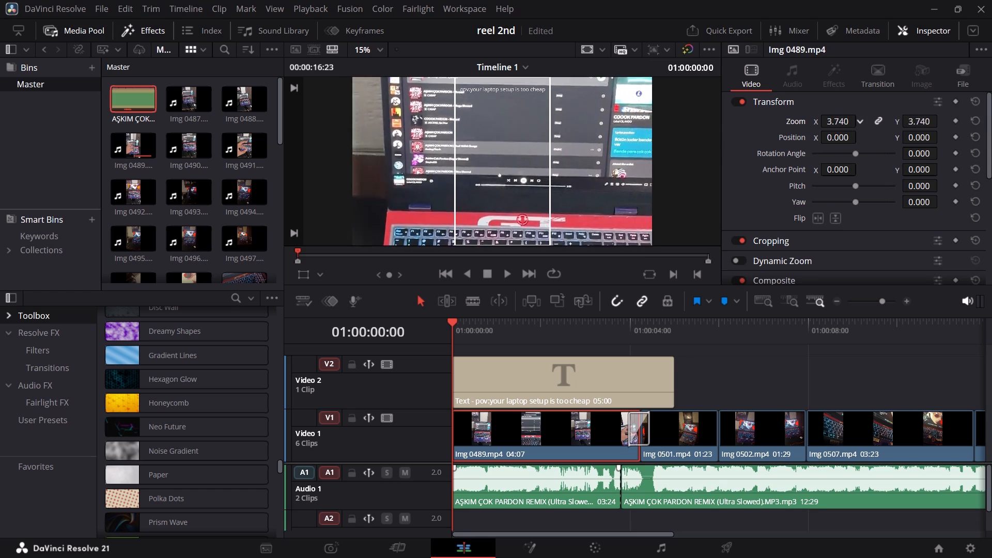
left_click_drag(530, 298, 461, 318)
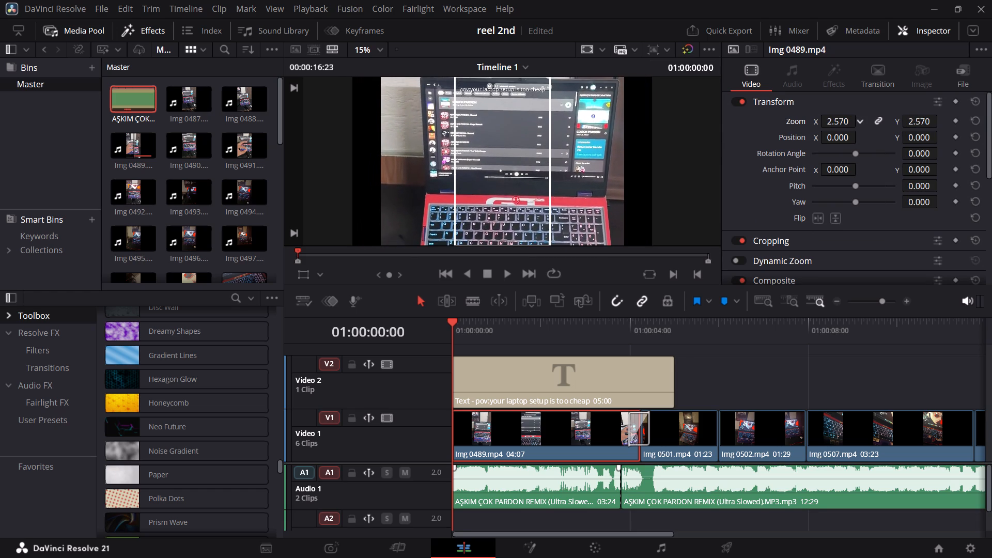
left_click_drag(461, 318, 439, 337)
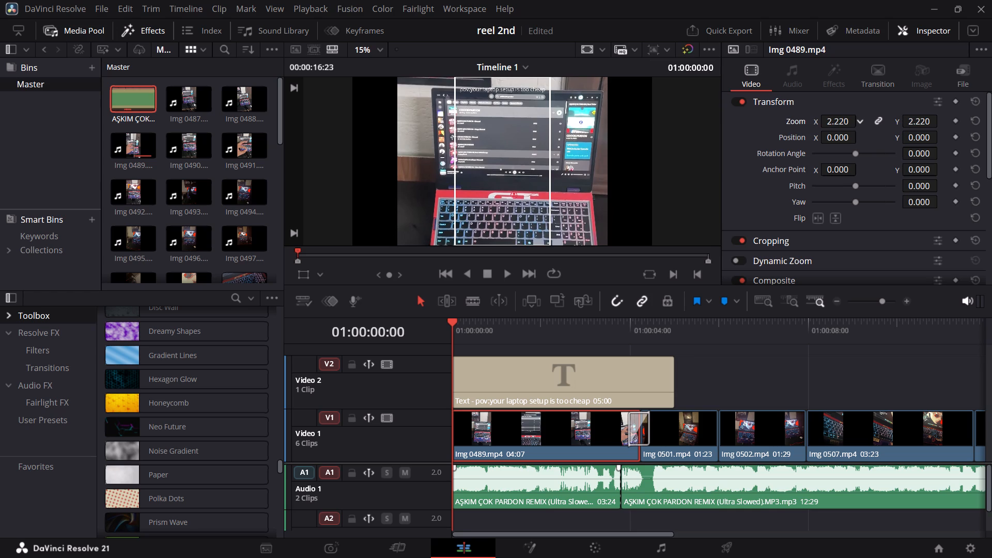
left_click_drag(439, 337, 429, 350)
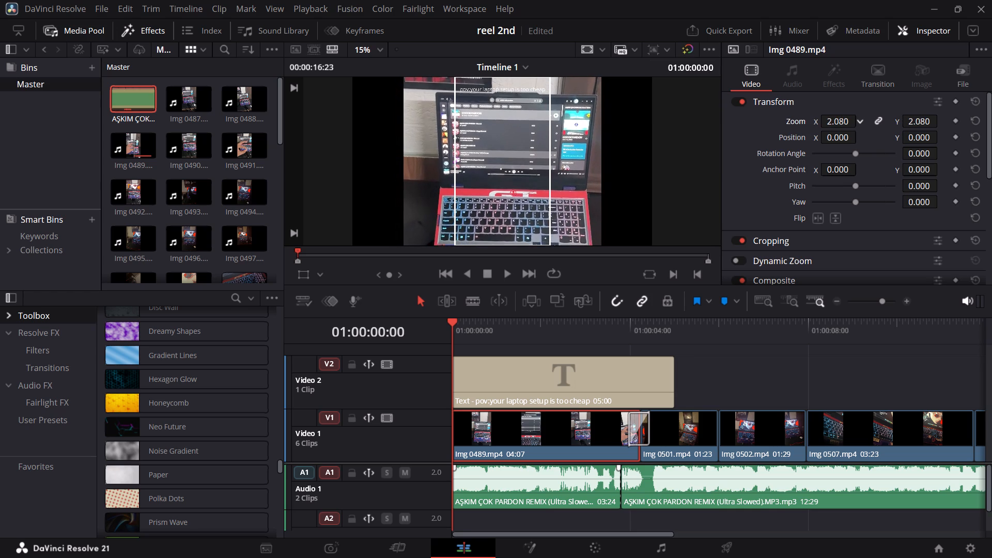
left_click_drag(429, 350, 430, 348)
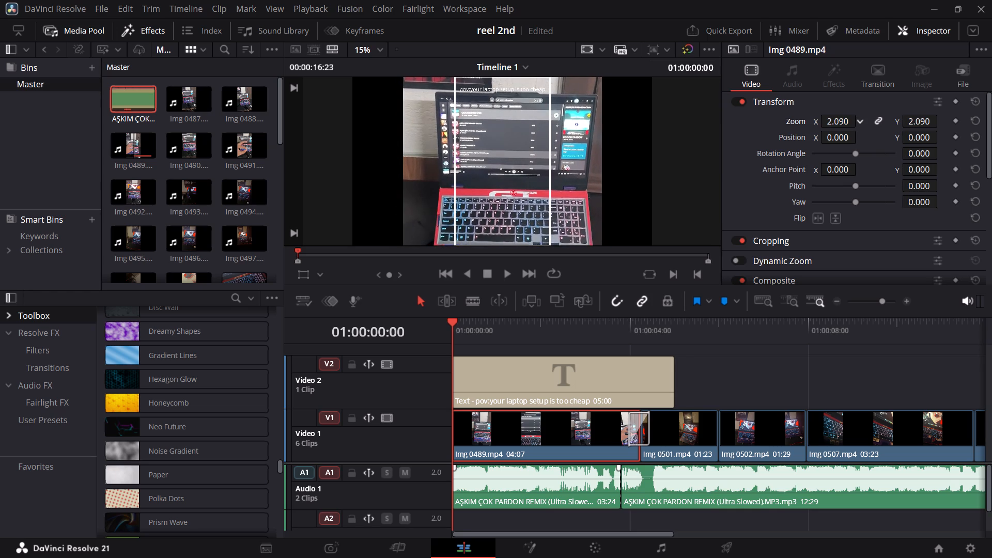
left_click_drag(430, 348, 425, 351)
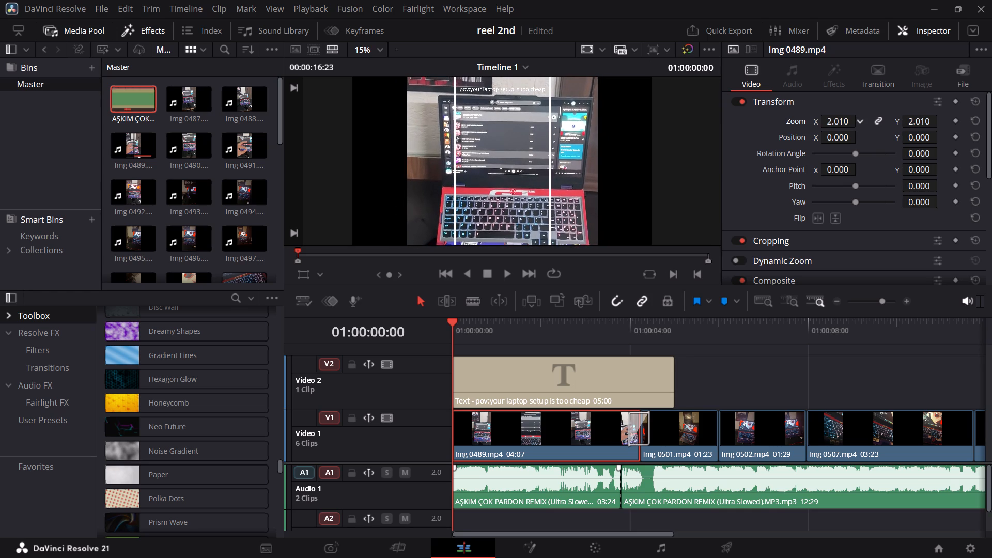
left_click_drag(425, 351, 425, 350)
left_click_drag(425, 350, 424, 351)
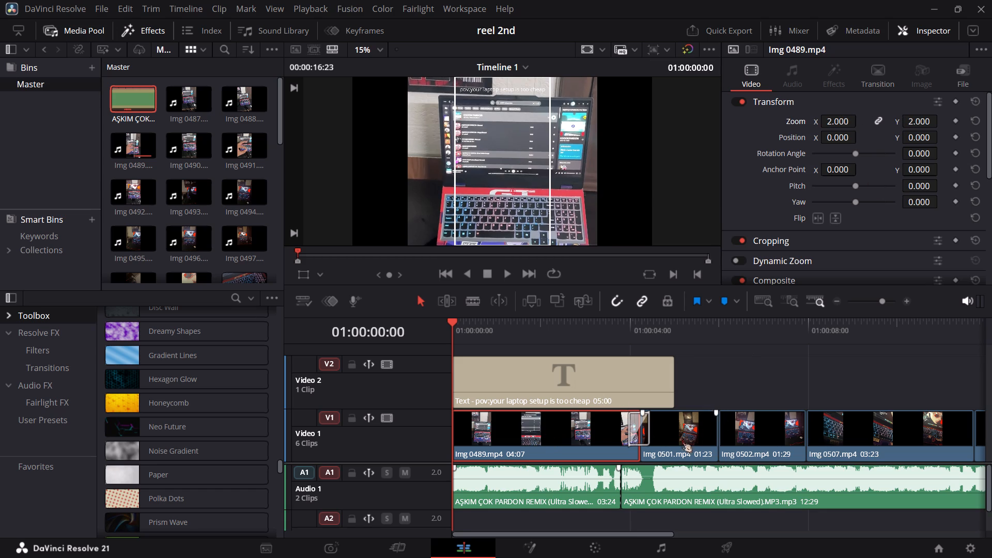
Select all Video 1 clips from Img 0501.mp4 through Img 0514(1).mp4 and set their Transform Zoom to 2.000 on X and Y.
left_click(696, 428)
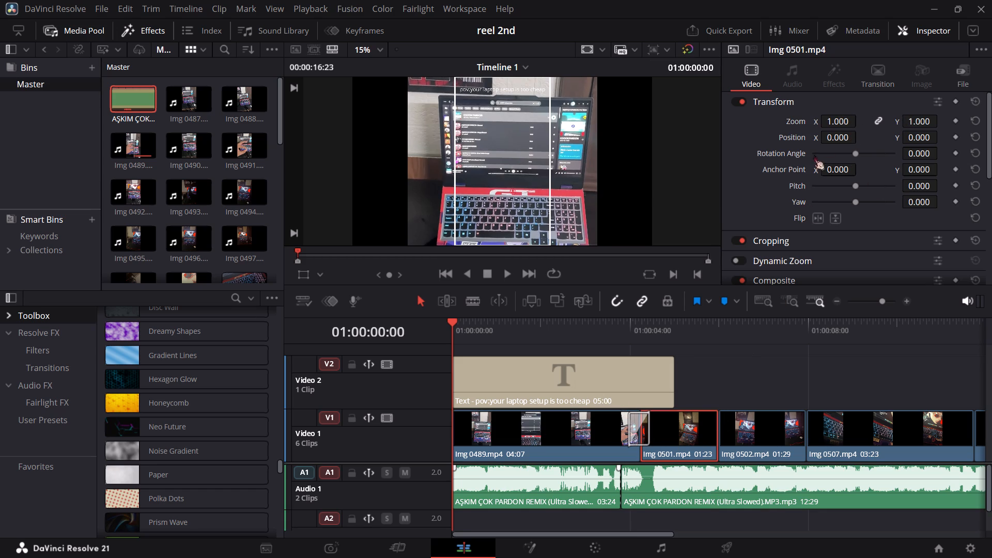
scroll(853, 370, "down", 2)
left_click_drag(764, 337, 953, 330)
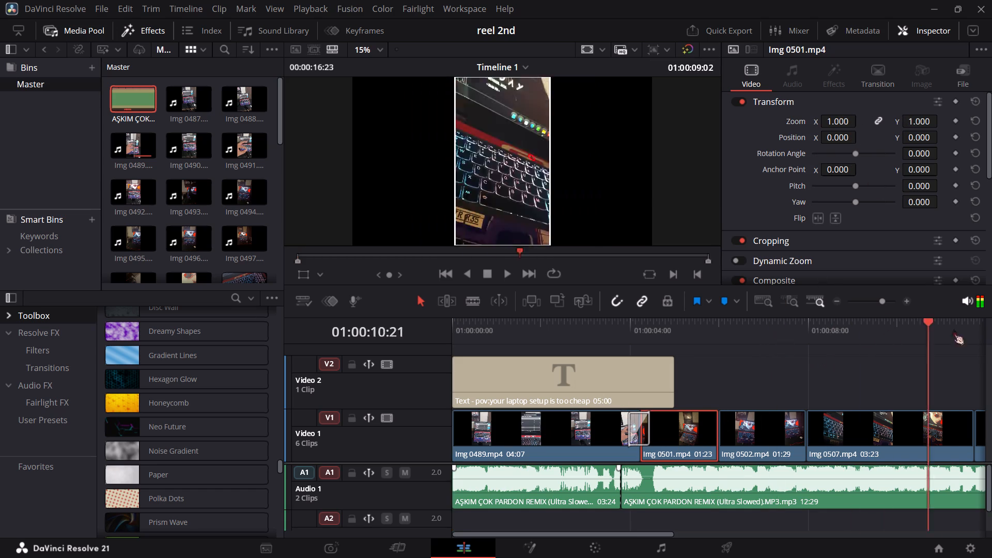
left_click_drag(953, 330, 990, 327)
left_click_drag(715, 433, 514, 448)
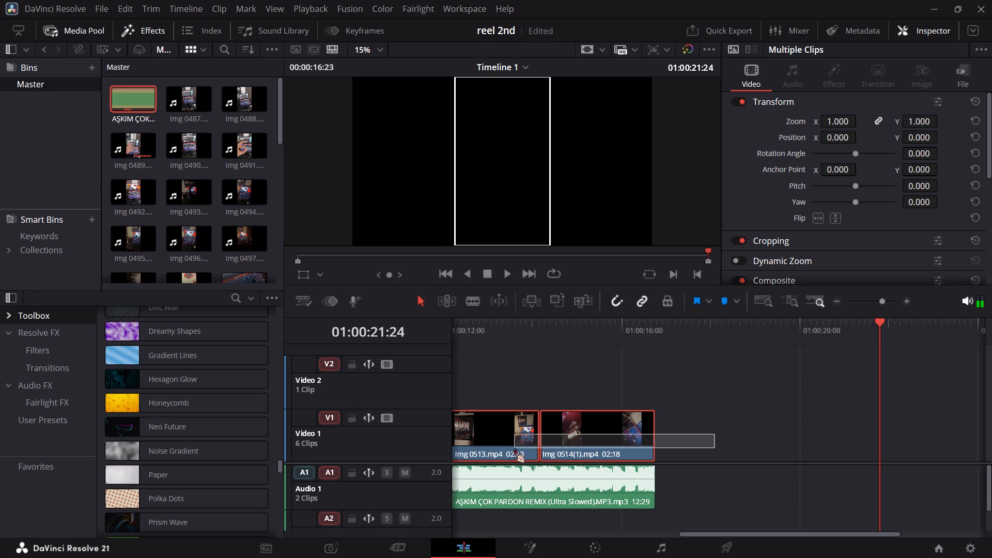
left_click_drag(514, 448, 528, 437)
scroll(514, 448, "down", 3, "ctrl")
scroll(514, 448, "up", 4, "ctrl")
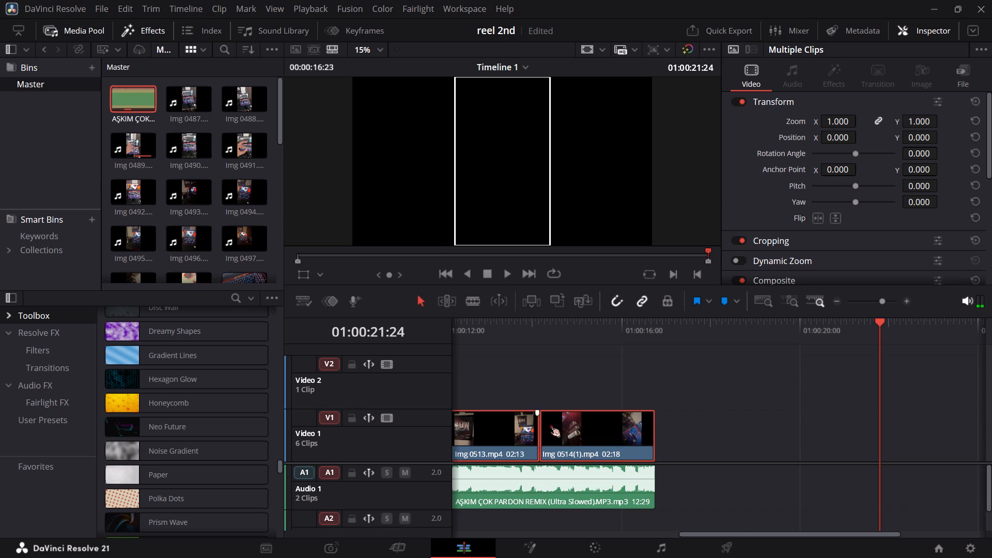
scroll(578, 419, "down", 2, "ctrl")
scroll(597, 416, "up", 5, "ctrl")
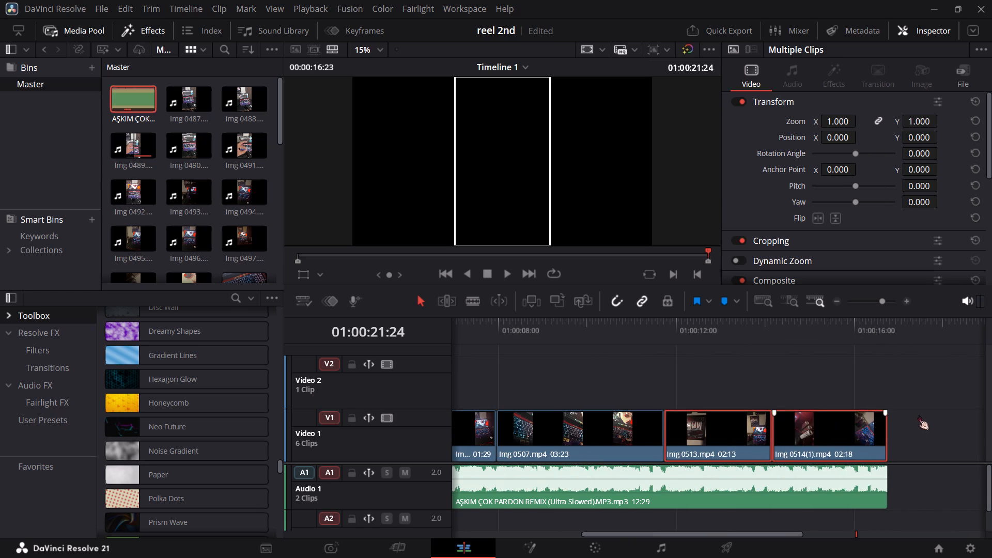
left_click_drag(919, 415, 687, 432)
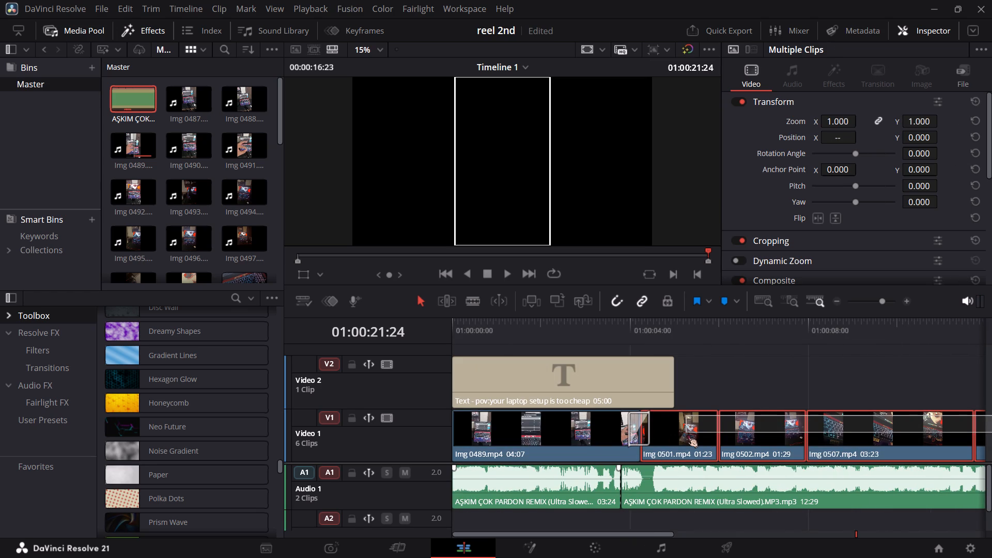
left_click_drag(687, 432, 686, 432)
left_click_drag(835, 123, 836, 123)
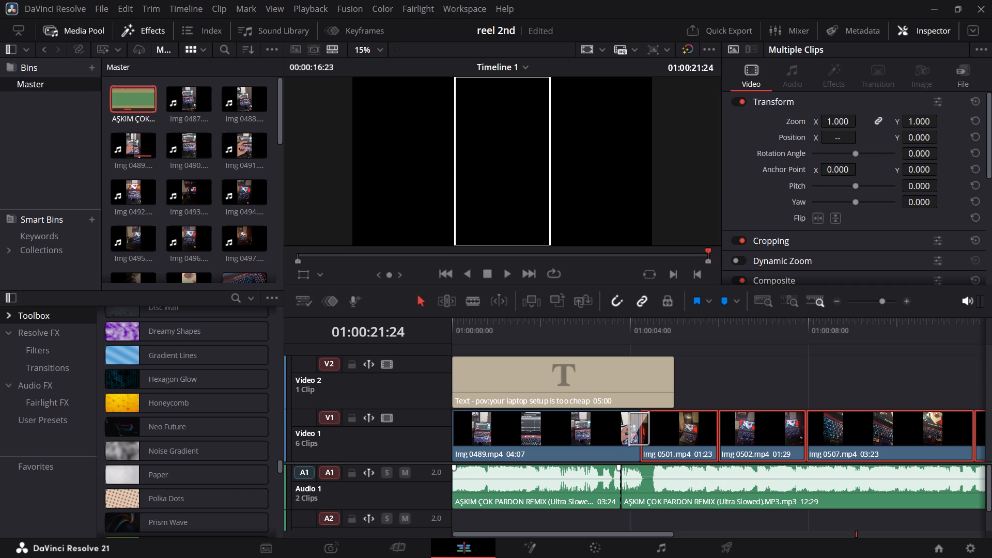
left_click_drag(836, 123, 921, 125)
left_click_drag(921, 125, 905, 136)
left_click_drag(905, 136, 899, 139)
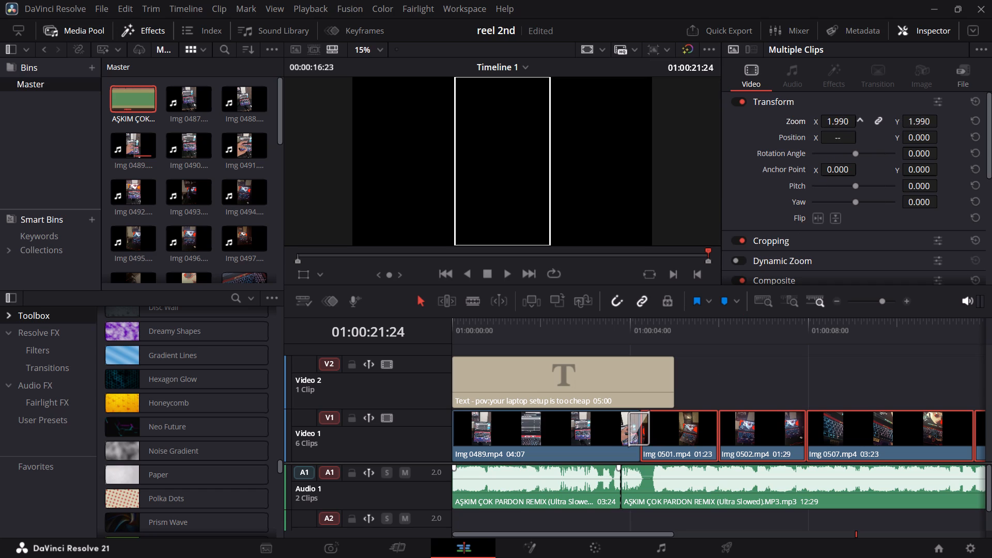
left_click_drag(899, 139, 899, 139)
left_click_drag(899, 139, 900, 139)
Check the Transform values of each Video 1 clip and scrub the timeline, returning the playhead to 01:00:00:00.
left_click(583, 427)
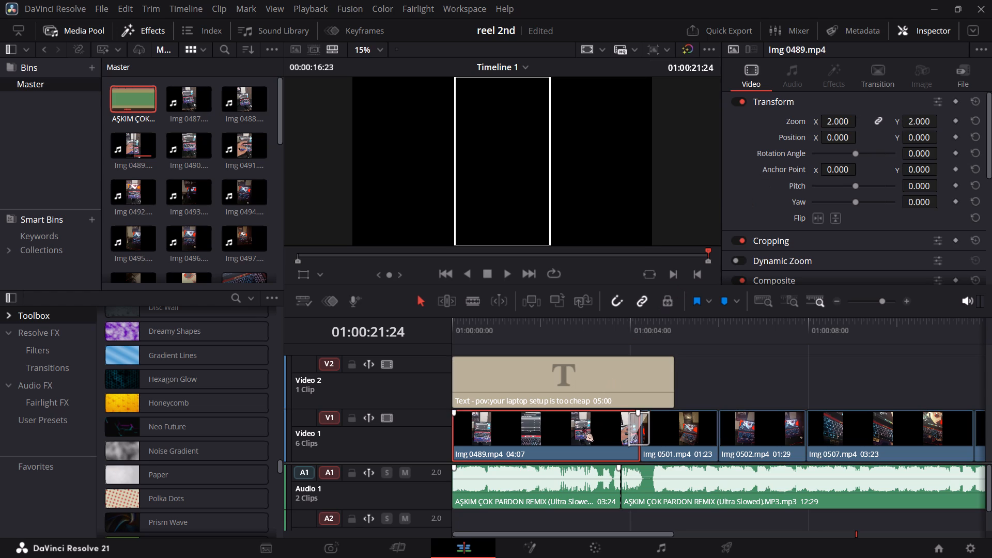
left_click(711, 414)
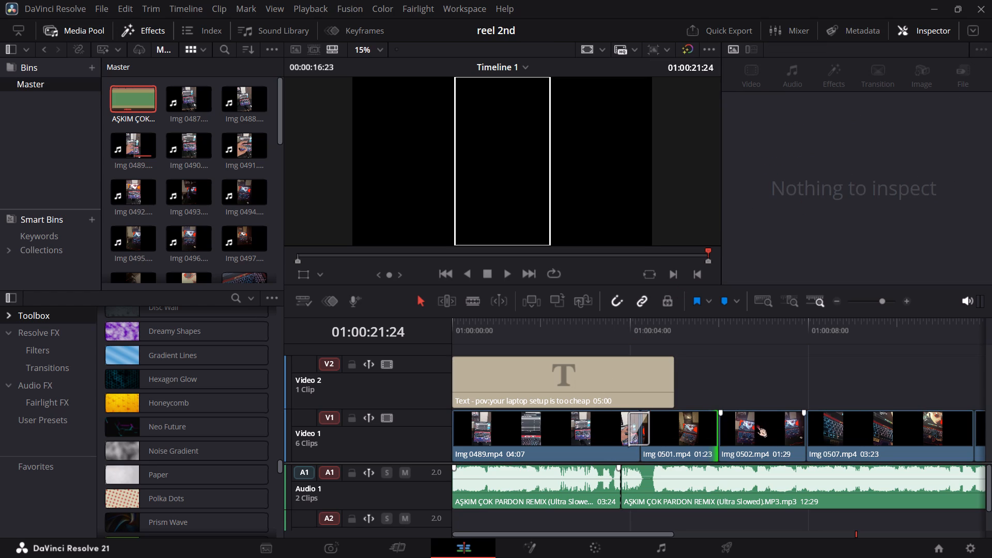
left_click(693, 428)
left_click(771, 414)
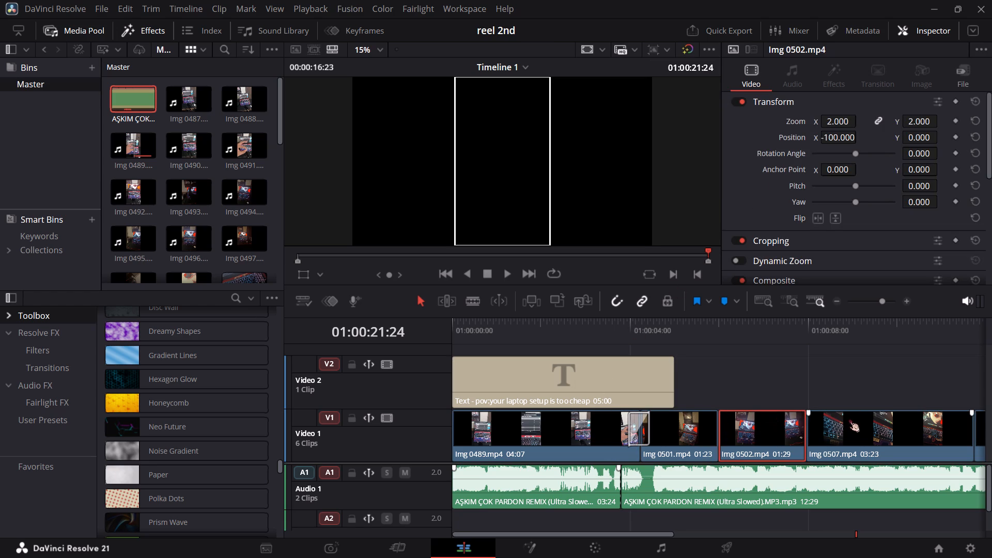
left_click(849, 419)
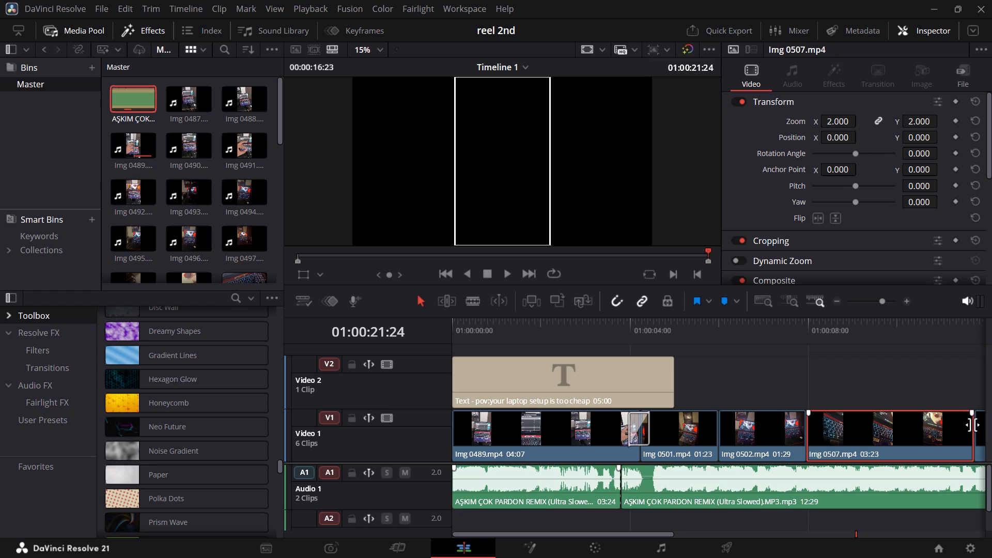
left_click(810, 328)
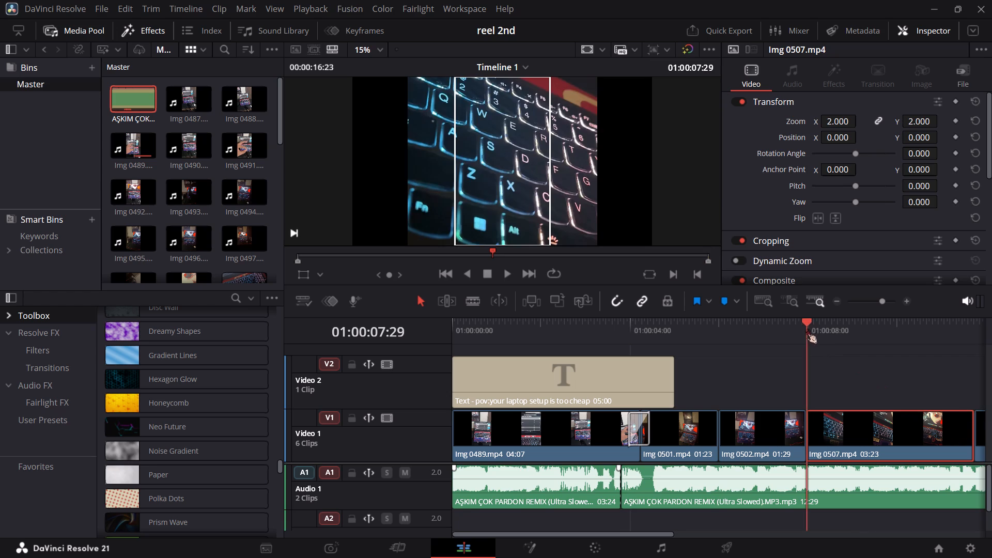
left_click(759, 415)
left_click_drag(802, 317, 842, 317)
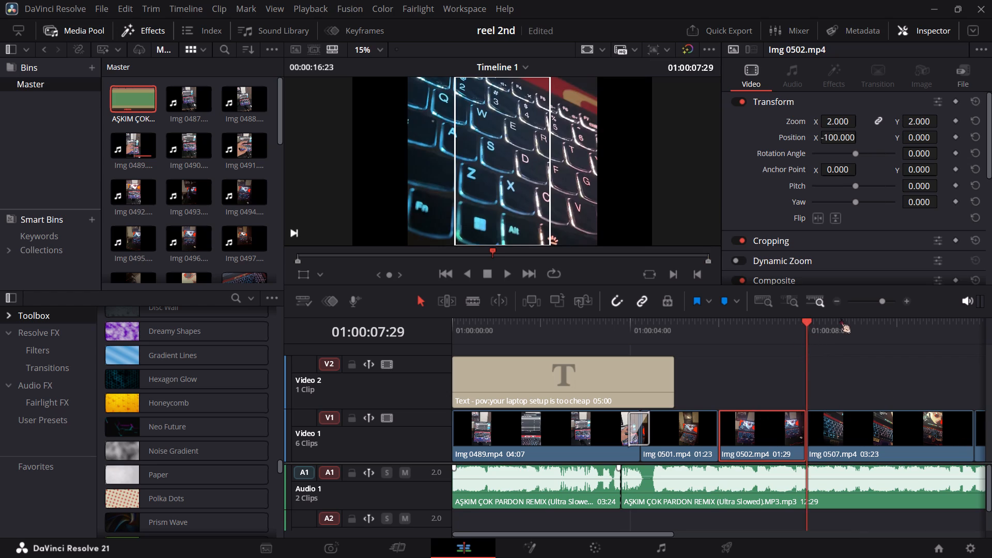
left_click_drag(836, 322, 962, 335)
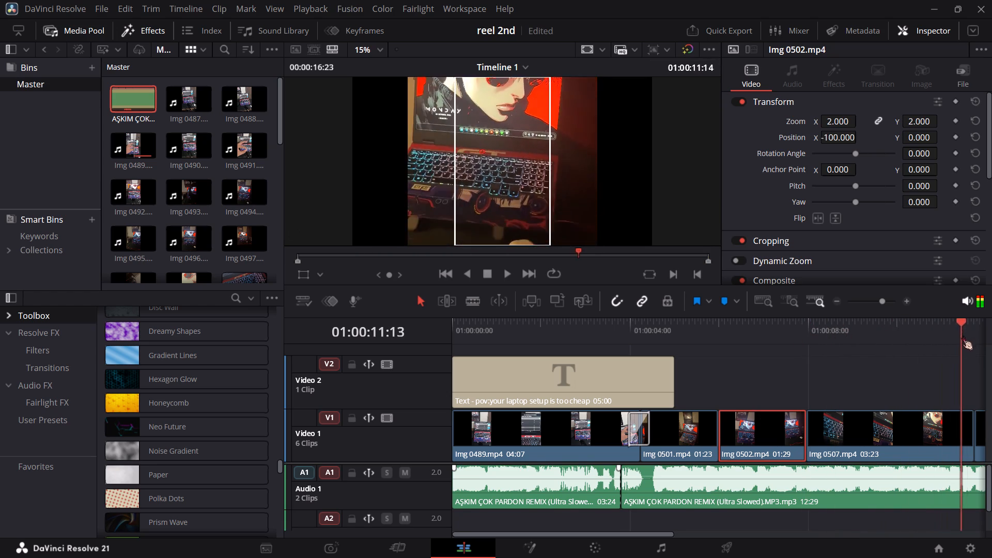
left_click_drag(962, 335, 956, 335)
left_click(646, 435)
left_click(736, 426)
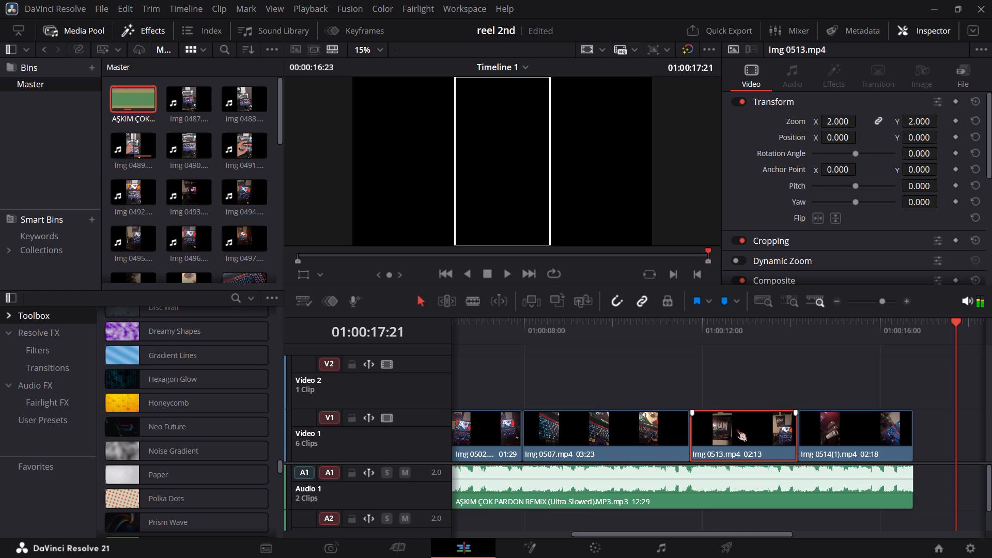
left_click(849, 420)
left_click_drag(740, 328, 209, 358)
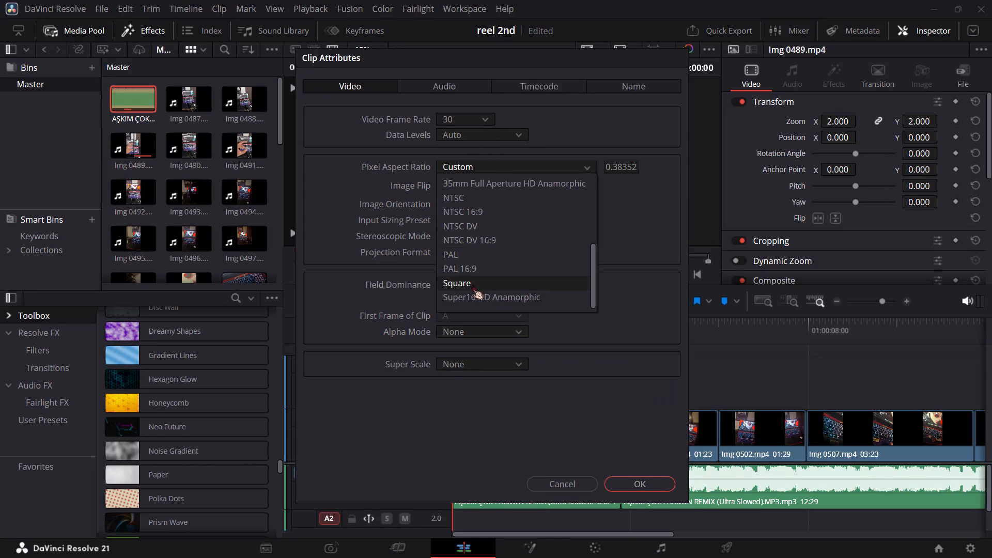
left_click(472, 285)
left_click(630, 481)
Scrub through the timeline to examine how the clips fill the vertical frame, stopping at 01:00:05:22.
left_click_drag(684, 329, 772, 337)
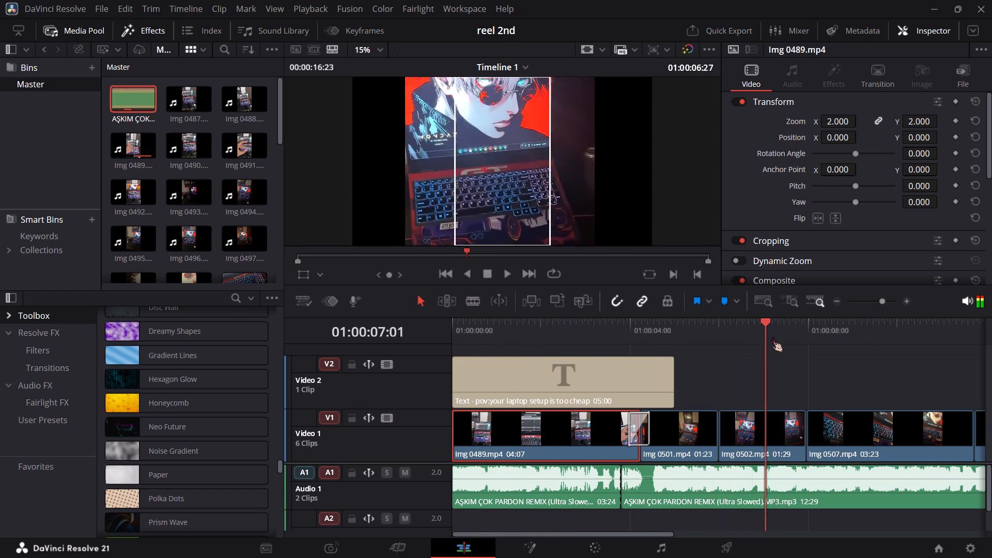
left_click_drag(772, 337, 615, 402)
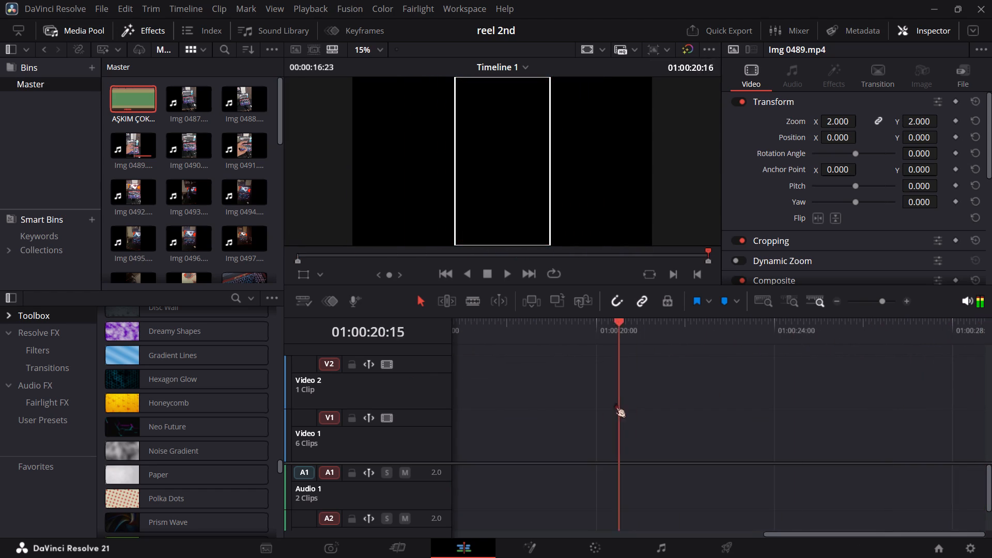
left_click_drag(615, 402, 707, 370)
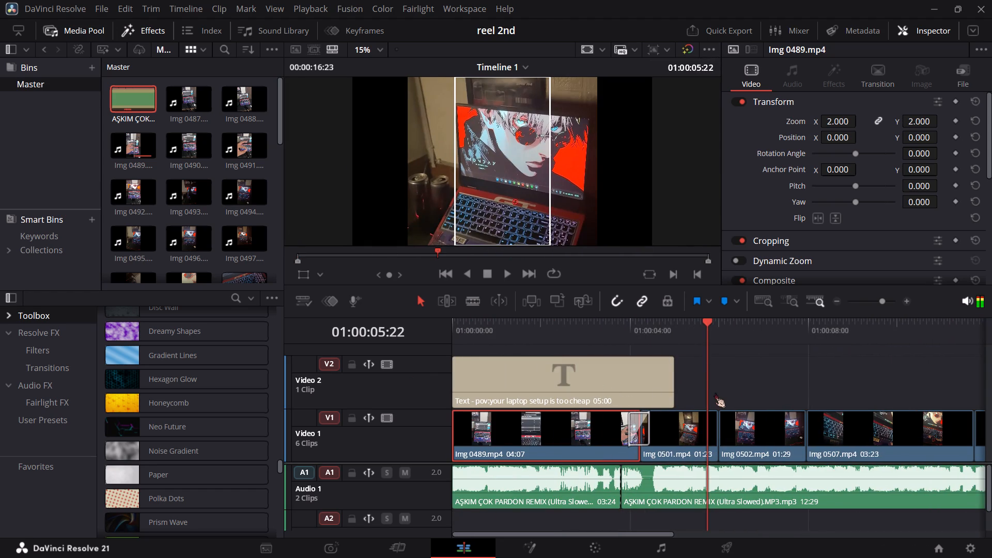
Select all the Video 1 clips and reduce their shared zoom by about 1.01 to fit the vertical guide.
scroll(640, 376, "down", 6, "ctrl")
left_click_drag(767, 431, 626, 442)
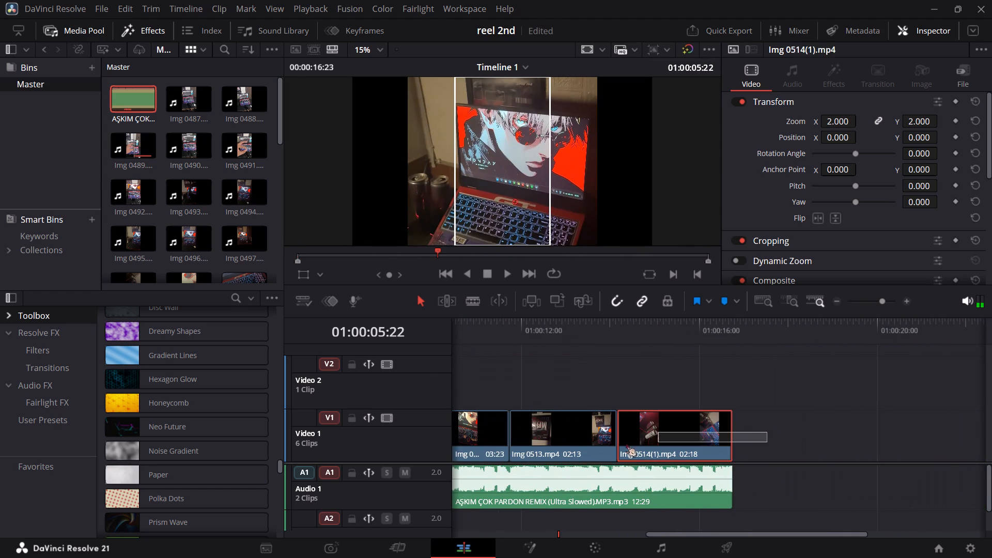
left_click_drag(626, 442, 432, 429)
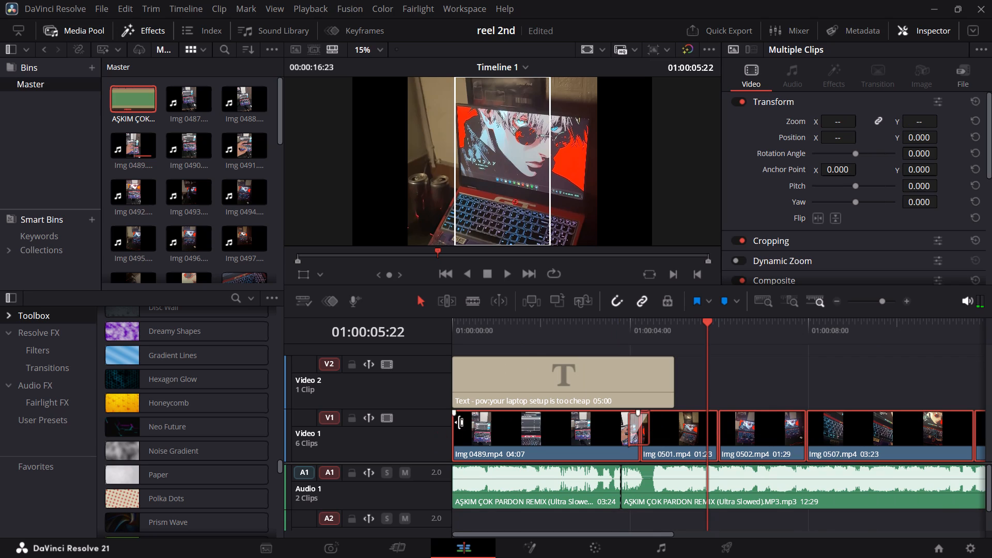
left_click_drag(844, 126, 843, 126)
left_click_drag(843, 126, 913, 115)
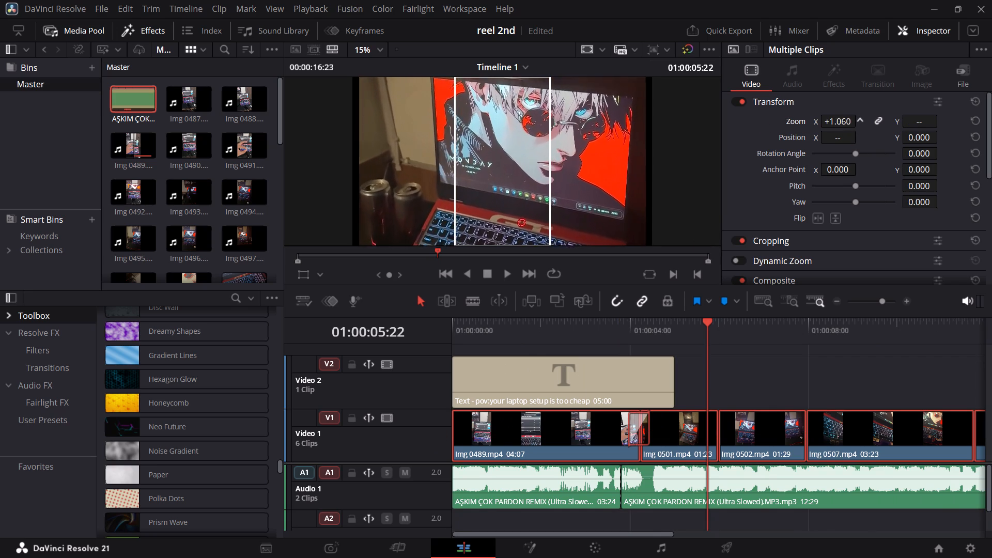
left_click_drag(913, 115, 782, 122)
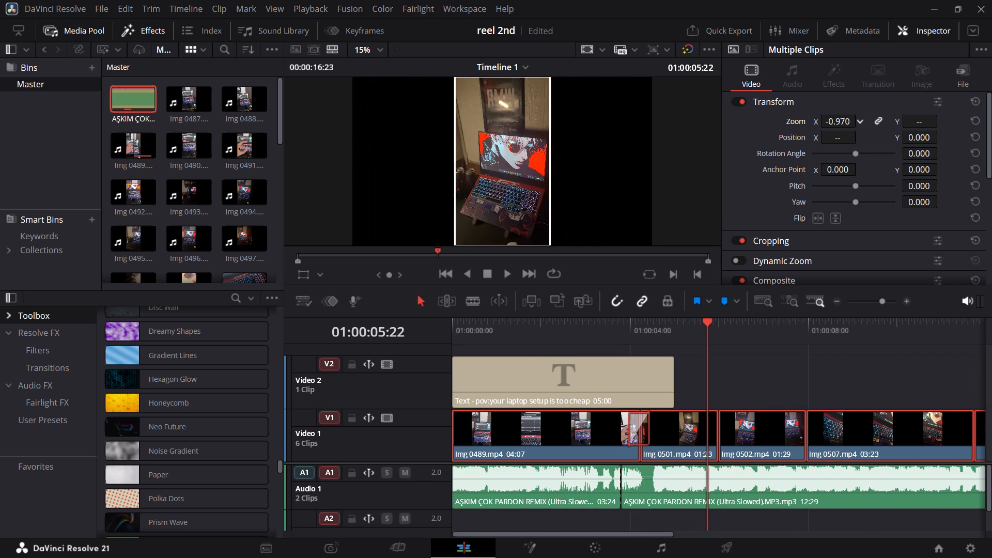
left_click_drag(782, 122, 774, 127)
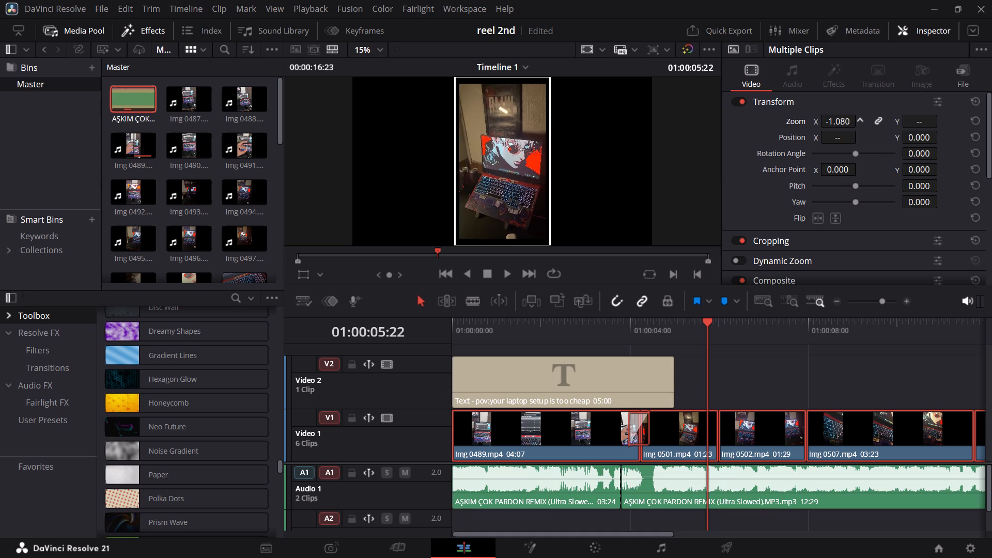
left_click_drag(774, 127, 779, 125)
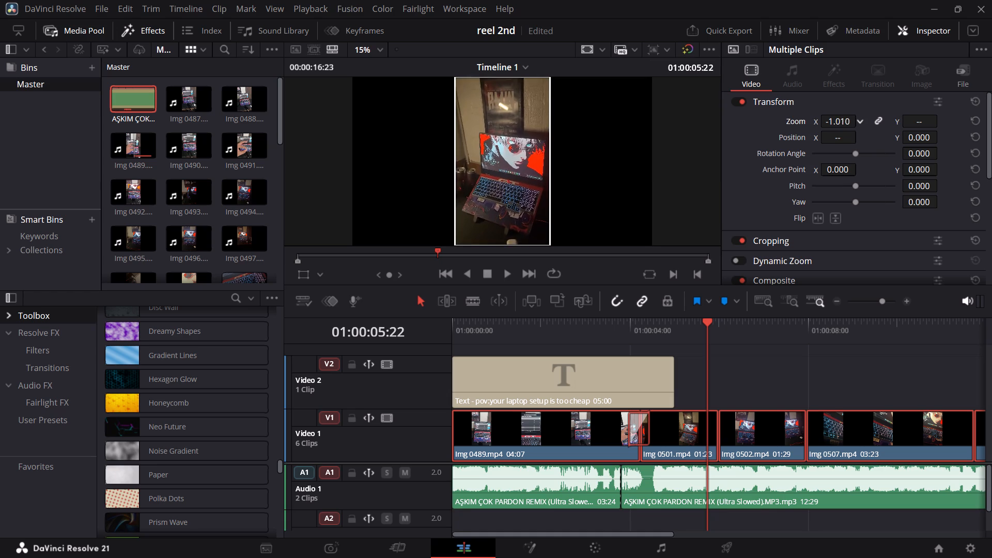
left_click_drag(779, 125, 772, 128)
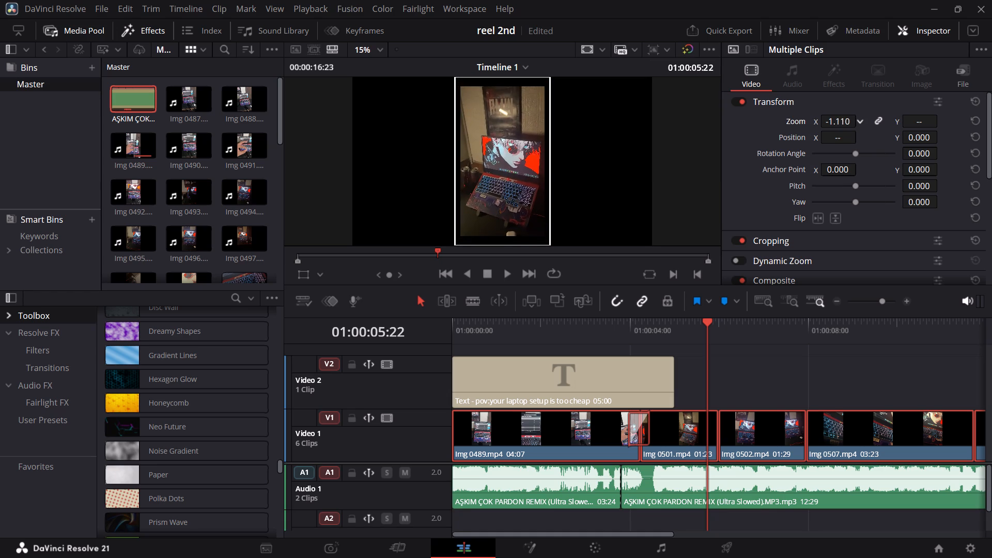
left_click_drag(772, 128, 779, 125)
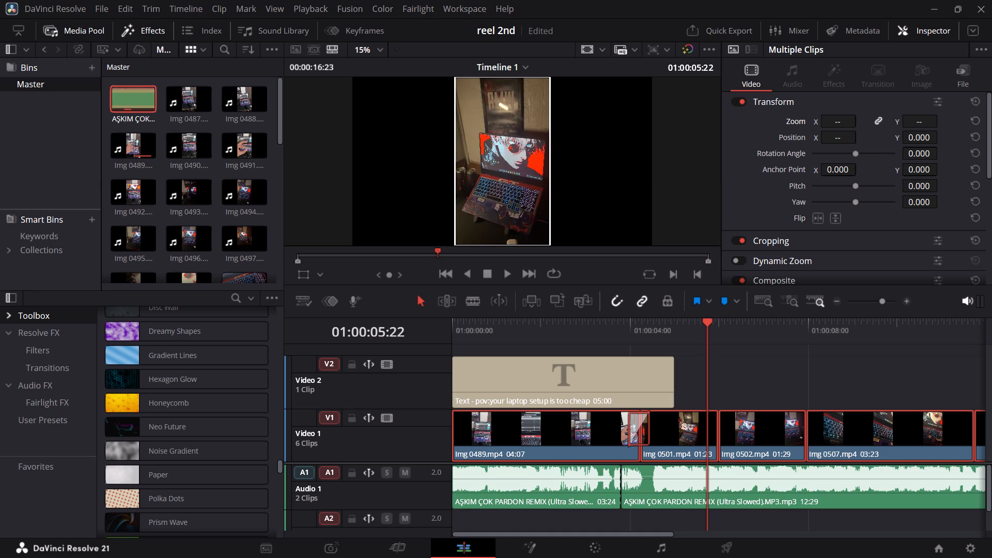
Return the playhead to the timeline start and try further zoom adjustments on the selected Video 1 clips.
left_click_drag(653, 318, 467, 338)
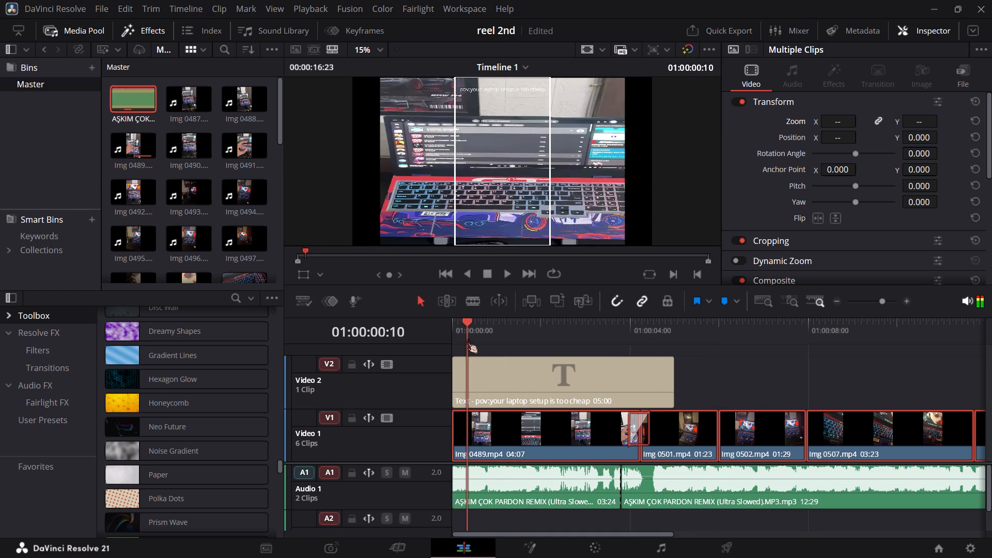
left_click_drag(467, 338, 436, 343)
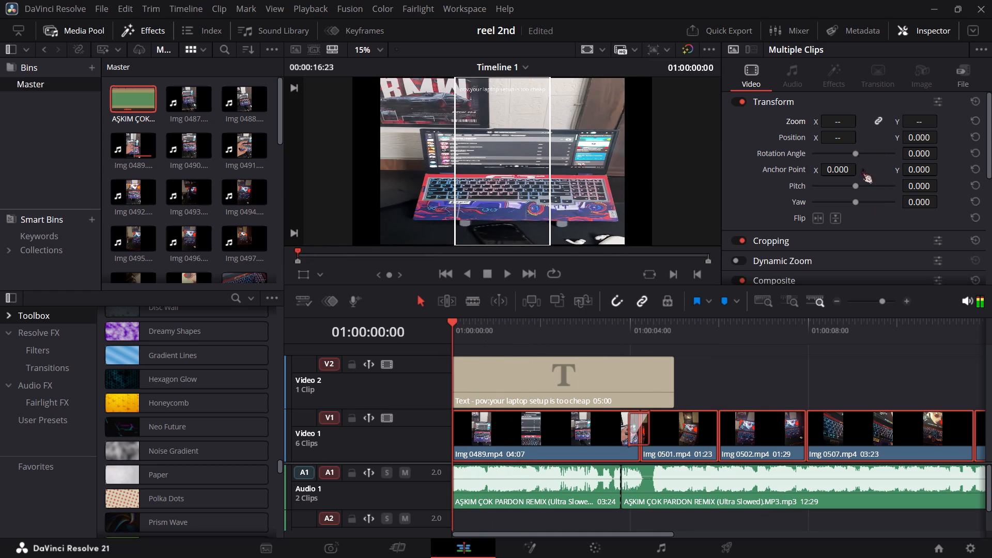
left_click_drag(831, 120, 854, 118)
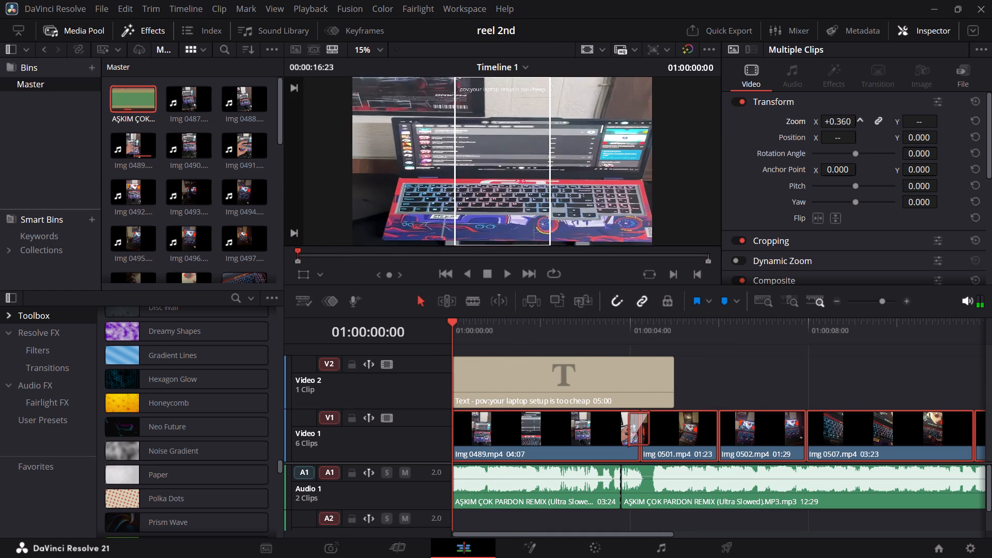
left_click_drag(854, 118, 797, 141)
Undo the recent zoom adjustments, back through the Square pixel aspect ratio change and the 2.0 zoom.
key("ctrl+z")
key("ctrl+z")
key("ctrl+z")
key("ctrl+z")
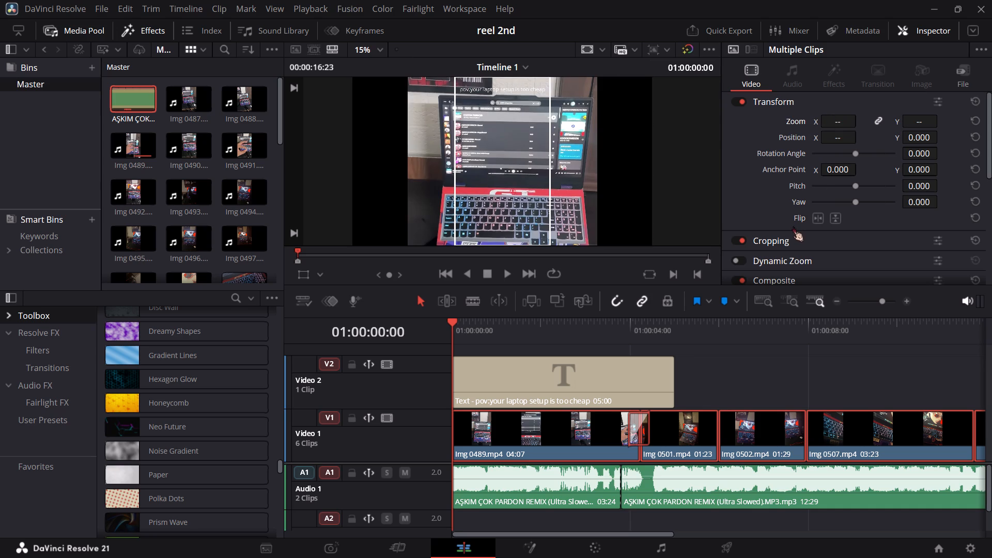
key("ctrl+z")
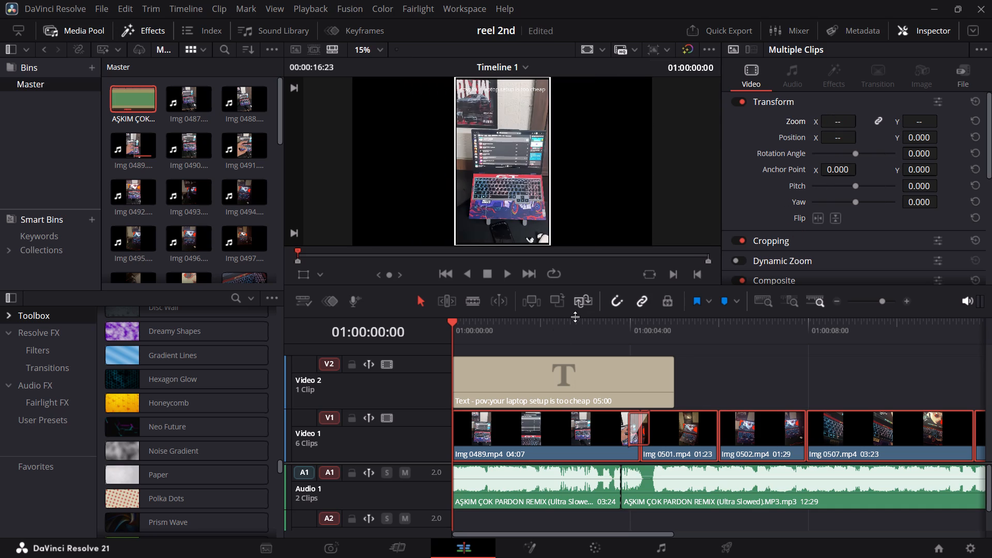
Scrub and play through the timeline to examine how the clips fill the vertical frame.
left_click_drag(480, 333, 692, 343)
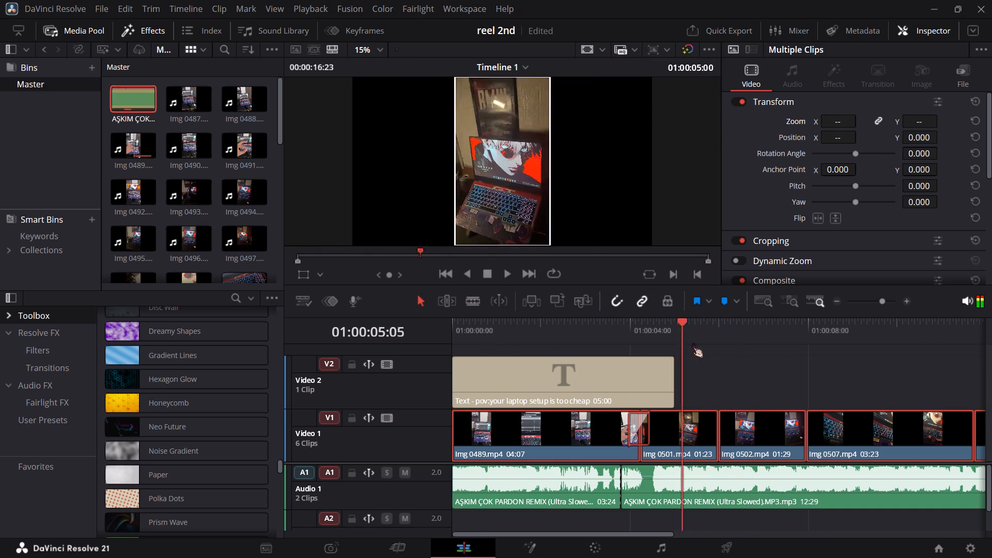
left_click_drag(692, 343, 969, 325)
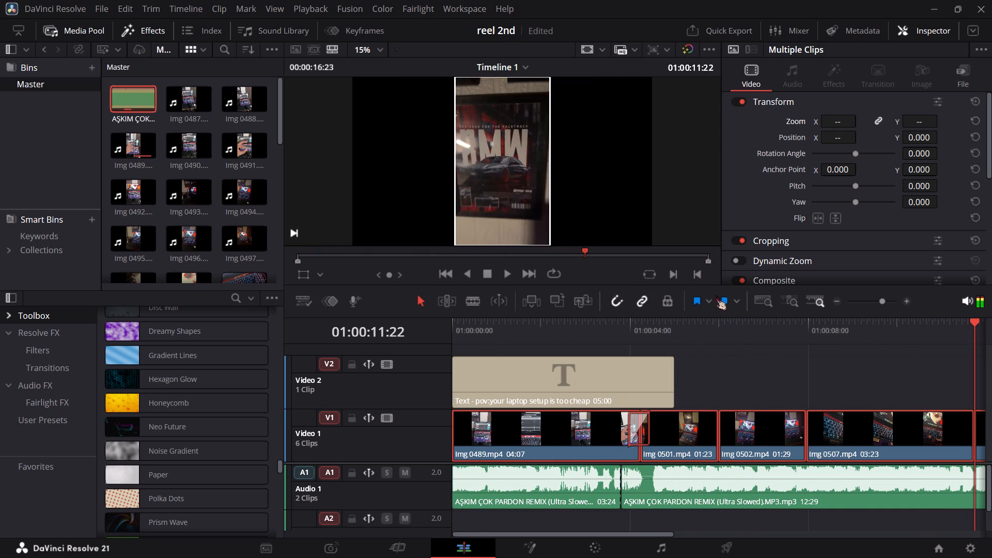
left_click(506, 275)
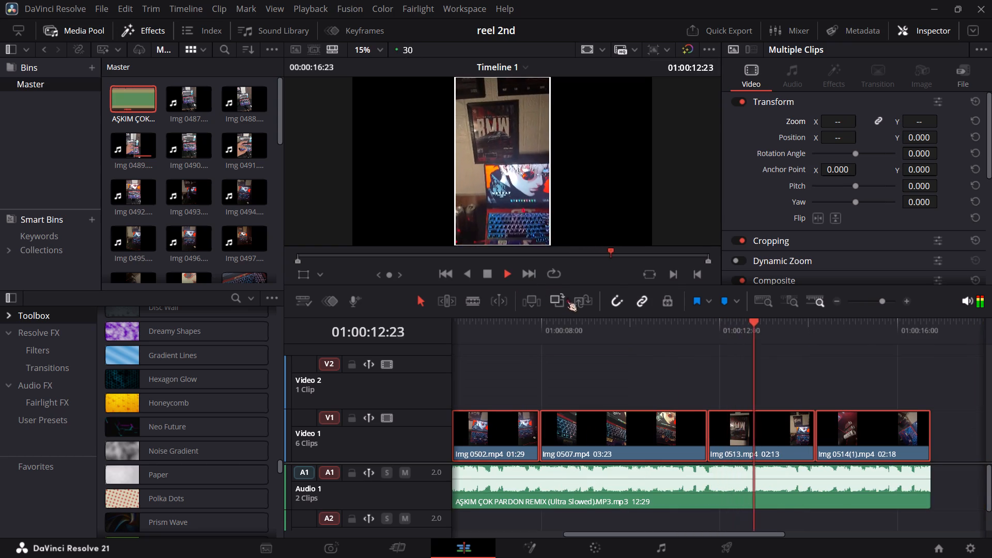
left_click_drag(835, 322, 613, 340)
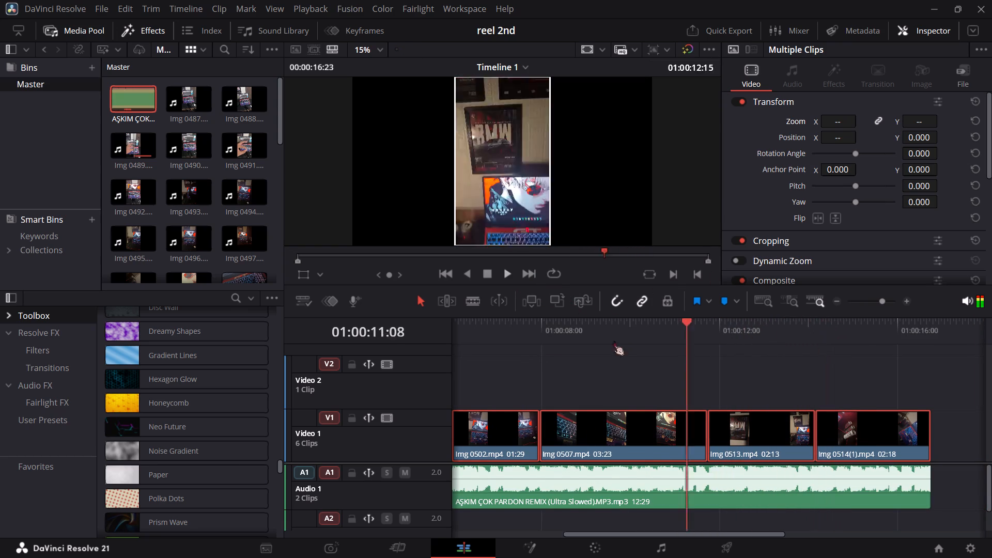
left_click_drag(613, 340, 438, 361)
key("space")
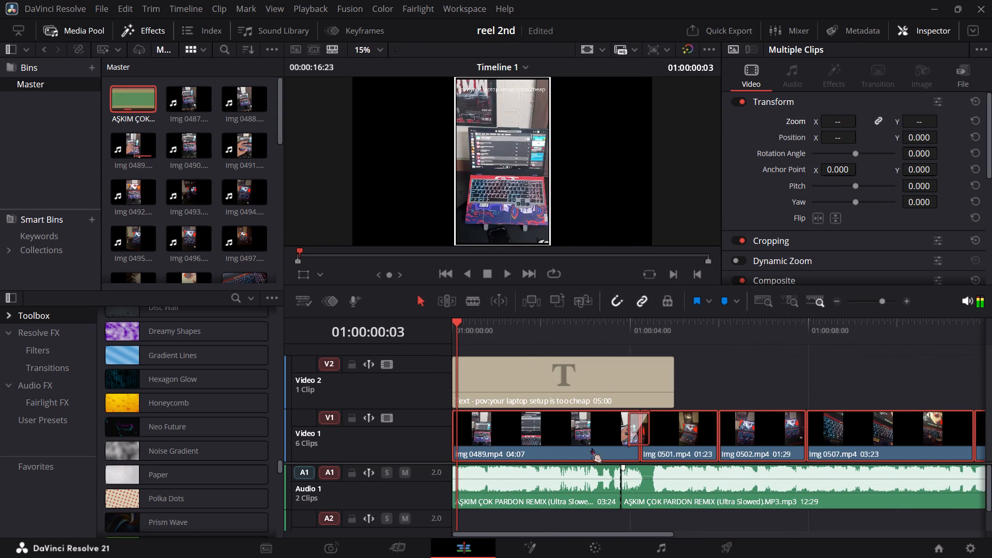
Set the Pixel Aspect Ratio of all the Video 1 clips to Square and apply the clip attributes.
right_click(548, 432)
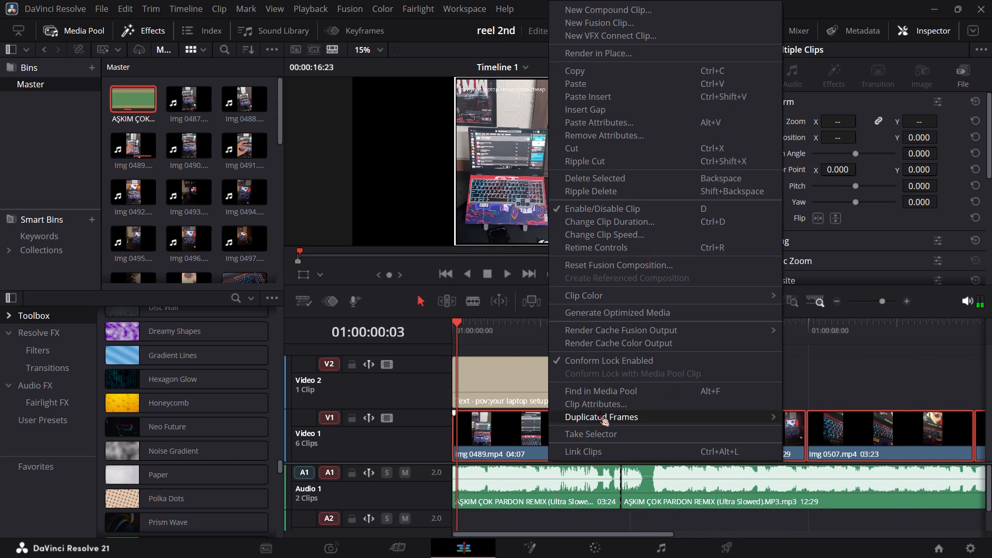
left_click(599, 407)
left_click(498, 169)
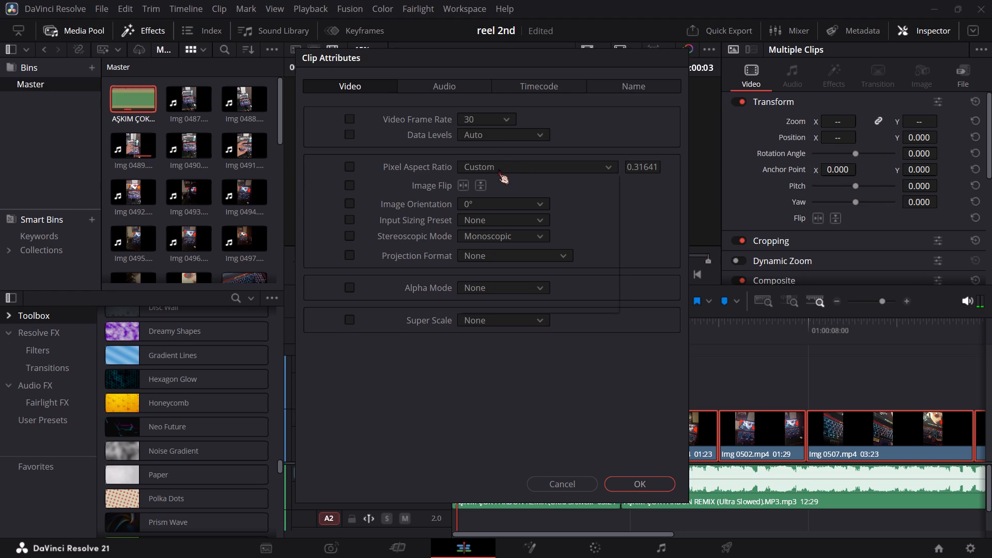
scroll(502, 281, "down", 5)
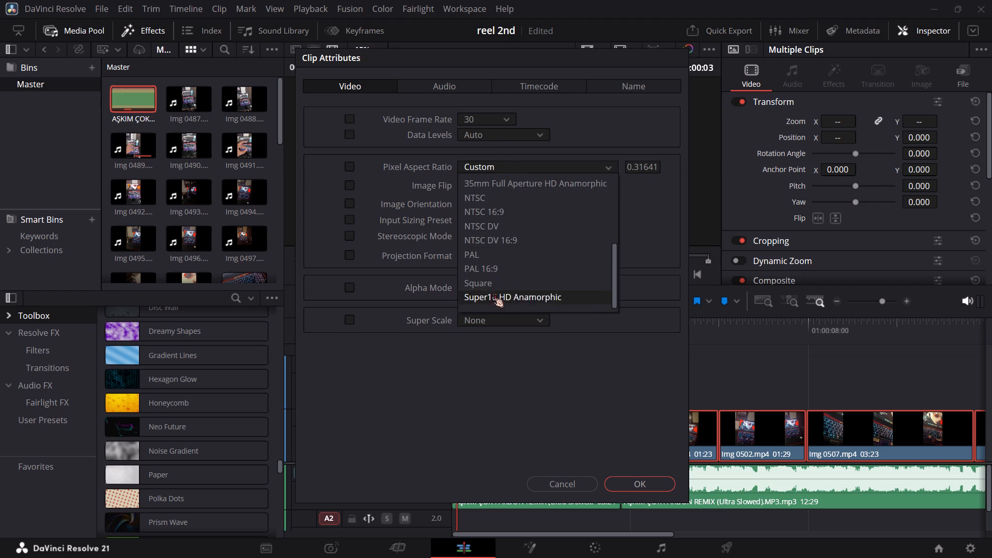
left_click(492, 280)
left_click(642, 482)
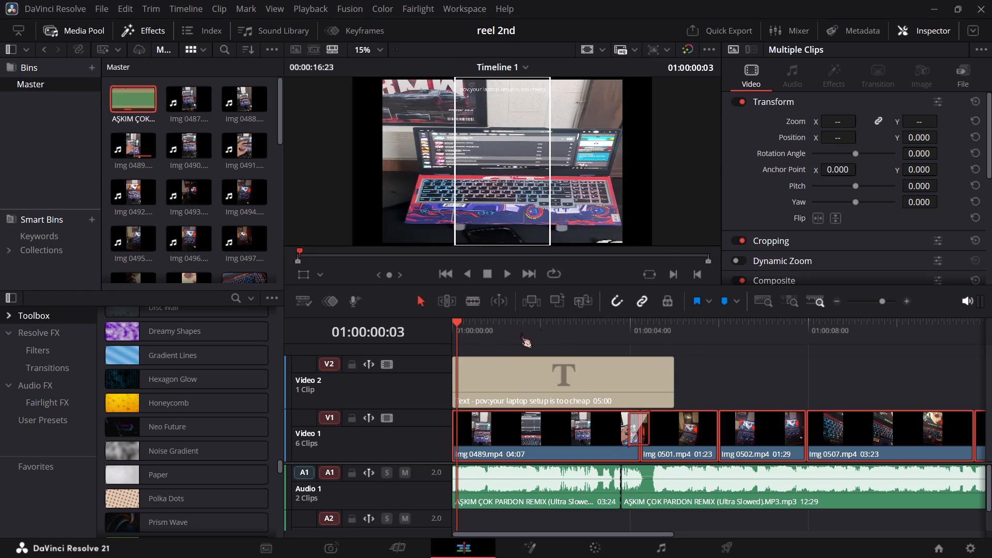
Play and scrub the timeline from its start to examine the framing of the clips.
left_click_drag(481, 335, 586, 389)
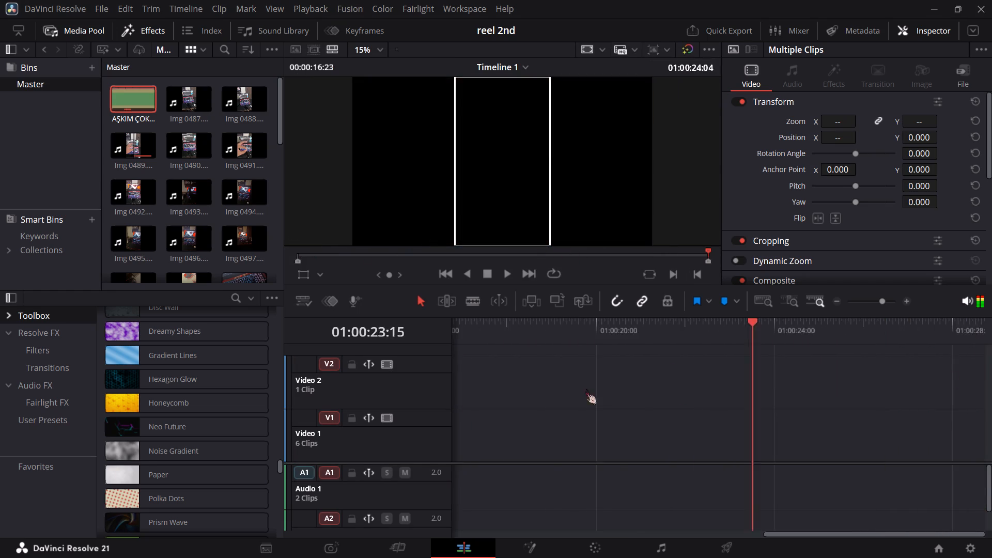
left_click_drag(586, 389, 58, 432)
left_click(506, 270)
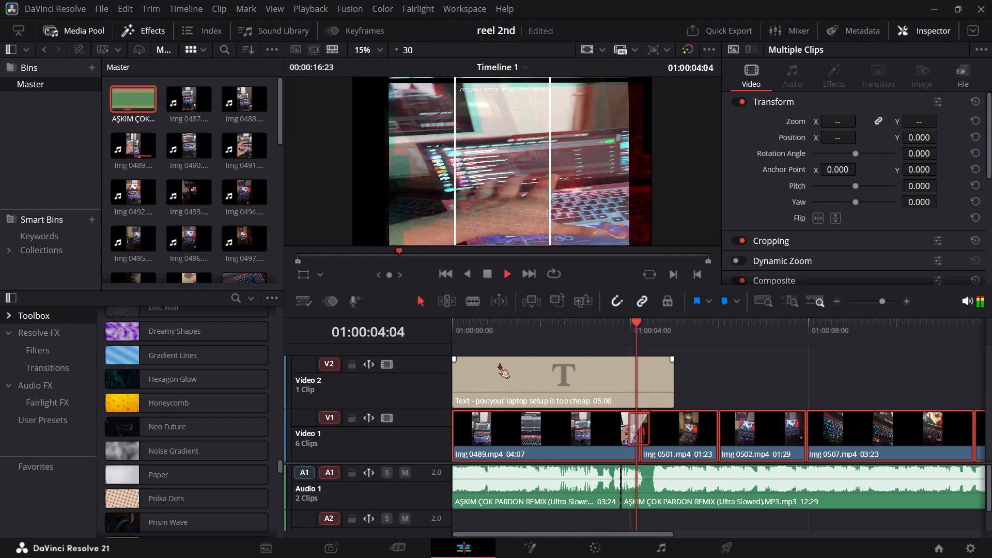
left_click_drag(644, 317, 590, 313)
left_click_drag(703, 324, 408, 334)
key("space")
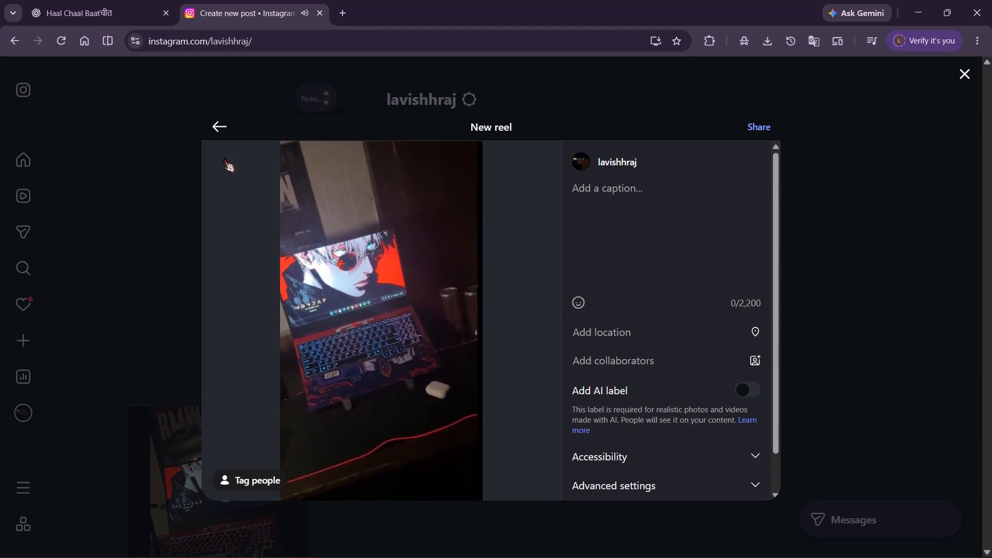
Close the unshared new reel on Instagram and discard it.
left_click(966, 69)
left_click(491, 252)
left_click(490, 240)
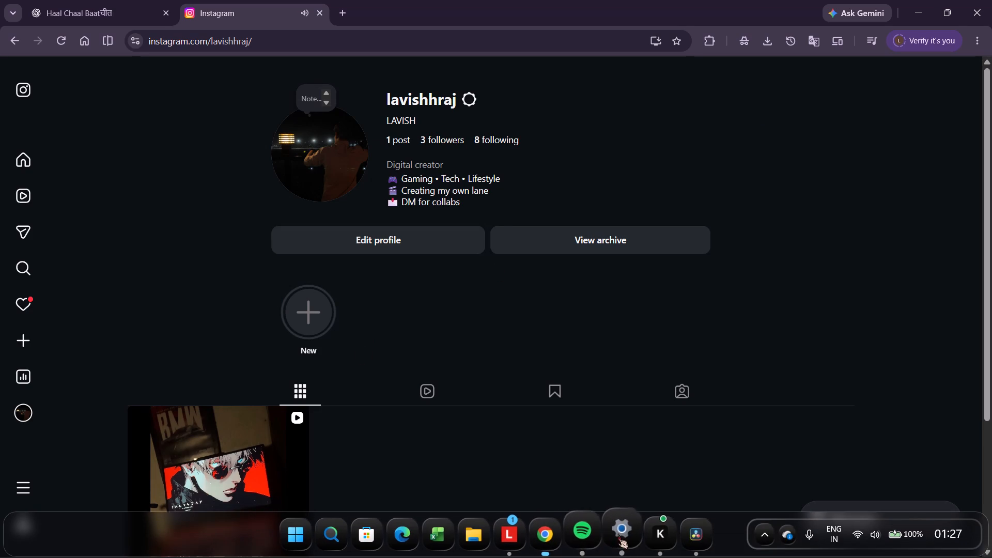
Switch to DaVinci Resolve and trim the end of the laptop setup title on Video 2 to 04:07, matching the first clip.
left_click(698, 534)
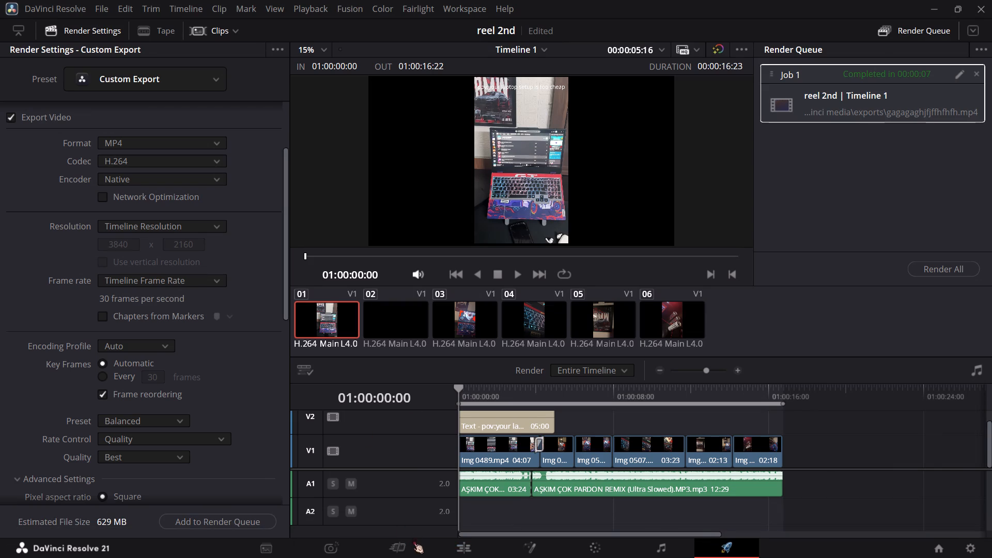
left_click(461, 545)
left_click(628, 378)
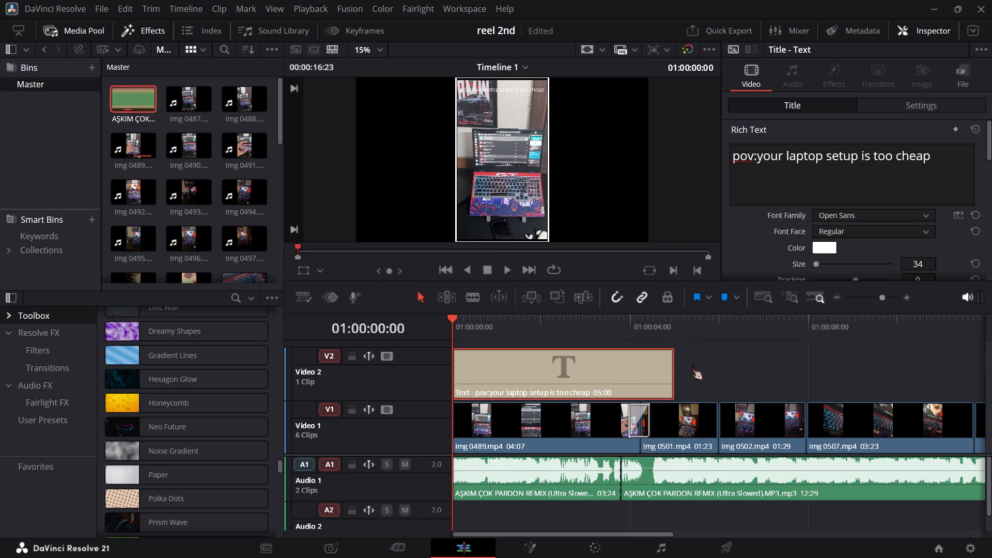
left_click_drag(676, 366, 641, 371)
left_click(677, 371)
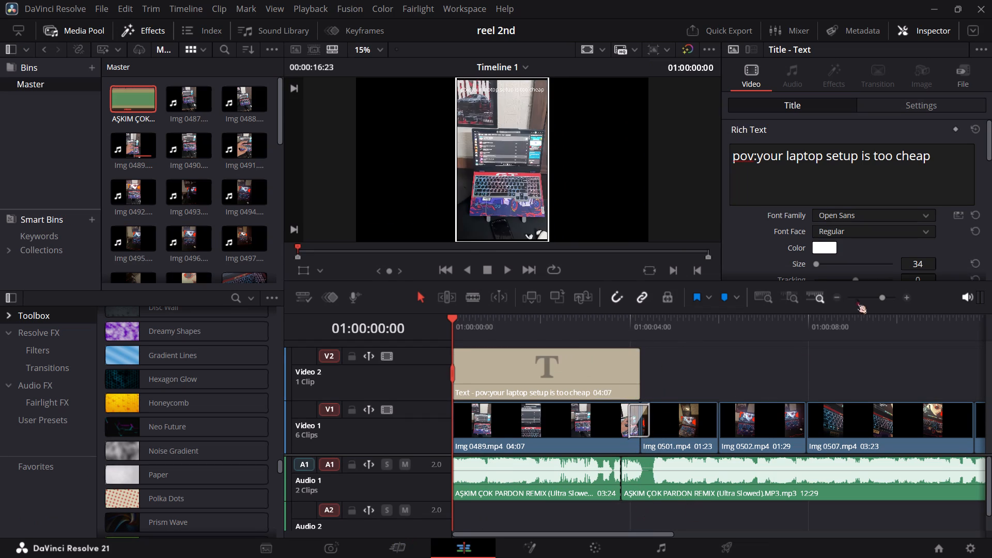
Add the timeline with the shortened title to the render queue using the existing Custom Export settings.
left_click(712, 539)
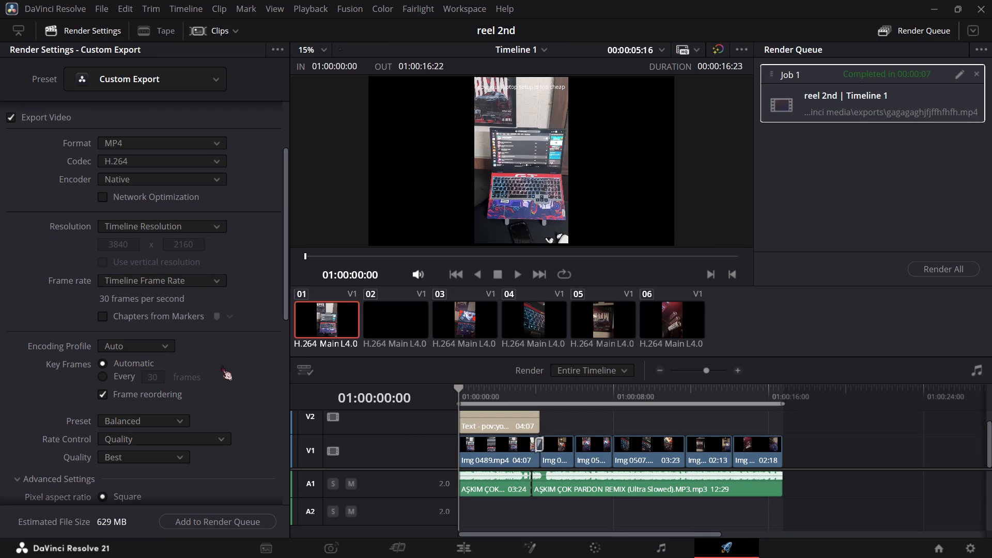
scroll(180, 283, "down", 4)
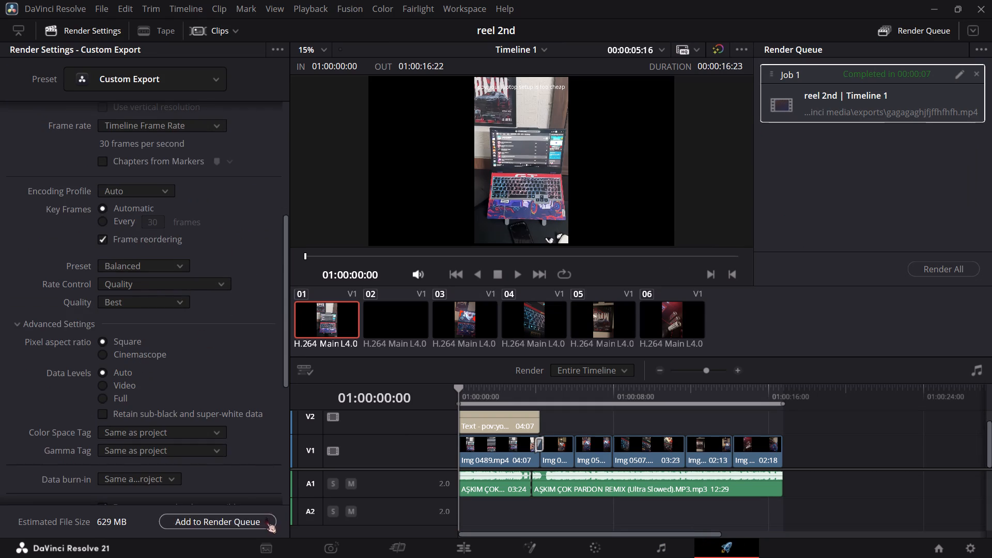
scroll(217, 441, "down", 4)
left_click(219, 520)
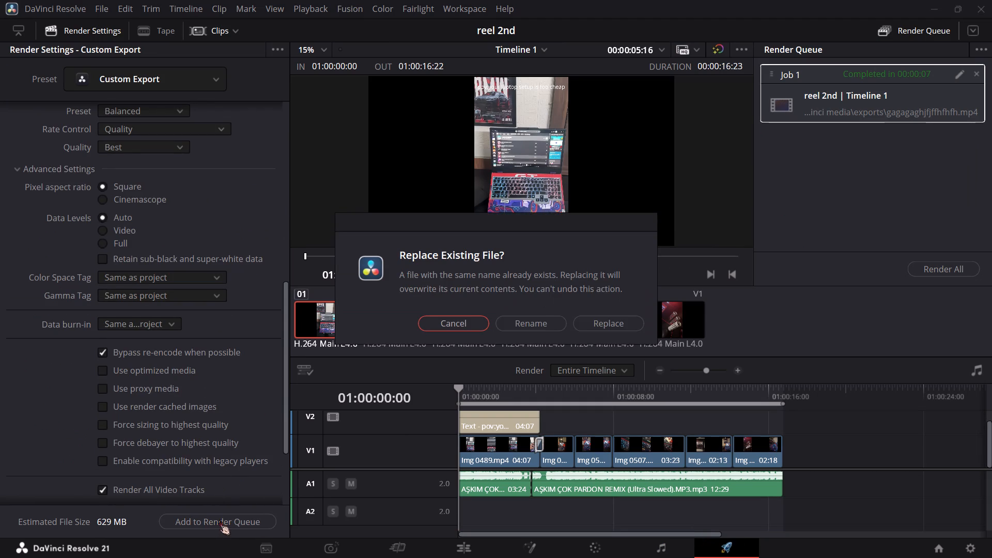
Resolve the duplicate file name by renaming the export "final reel 2nd" and save it to the exports folder as a queued job.
left_click(526, 318)
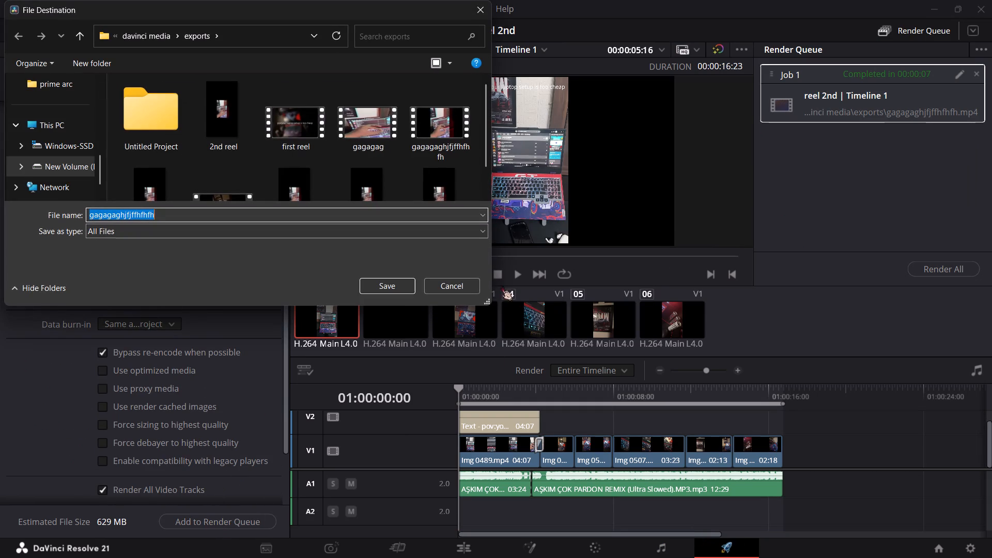
type("fina")
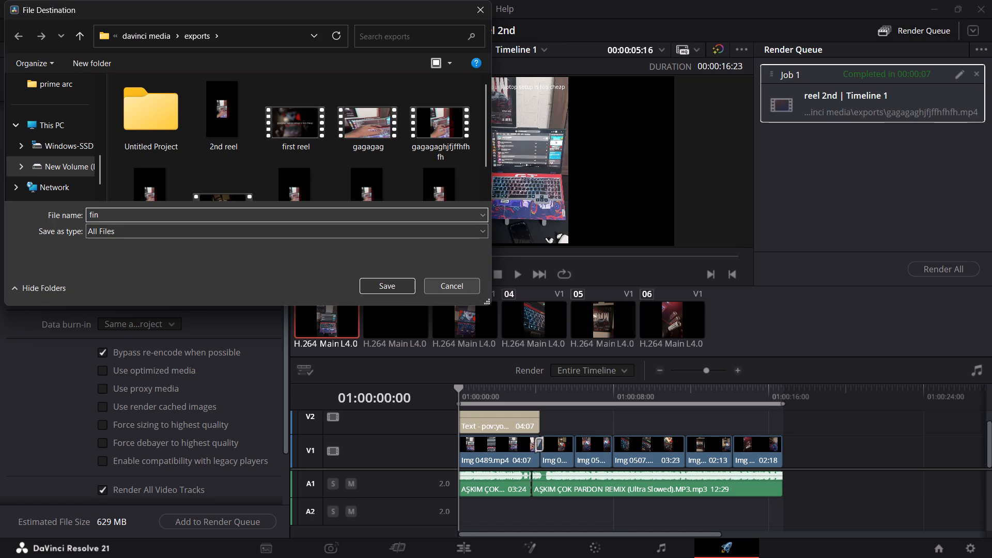
type("l reel")
key("space")
type("2nd")
left_click(384, 280)
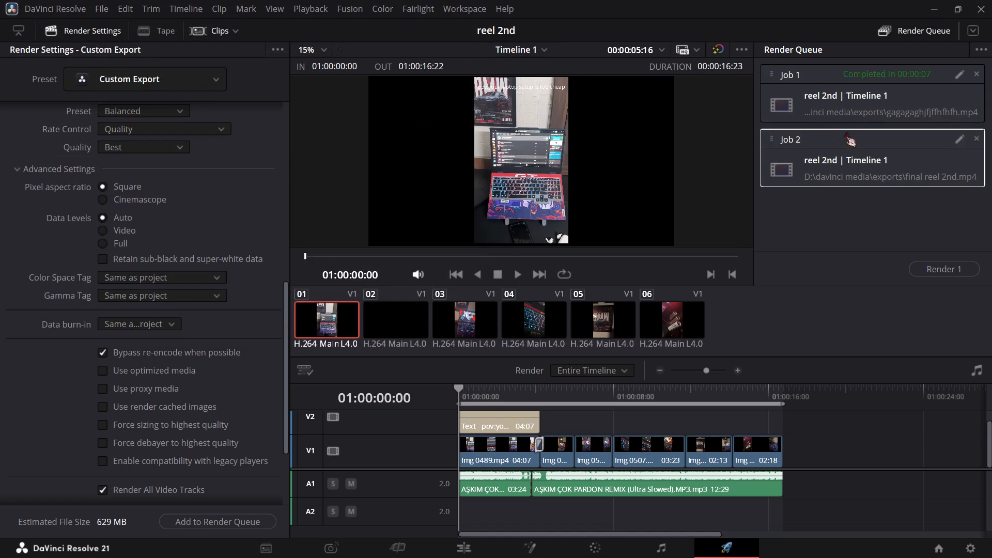
Remove the older completed gagagaghjfjffhfhfh.mp4 job from the render queue and render final reel 2nd.mp4.
left_click(978, 73)
left_click(944, 271)
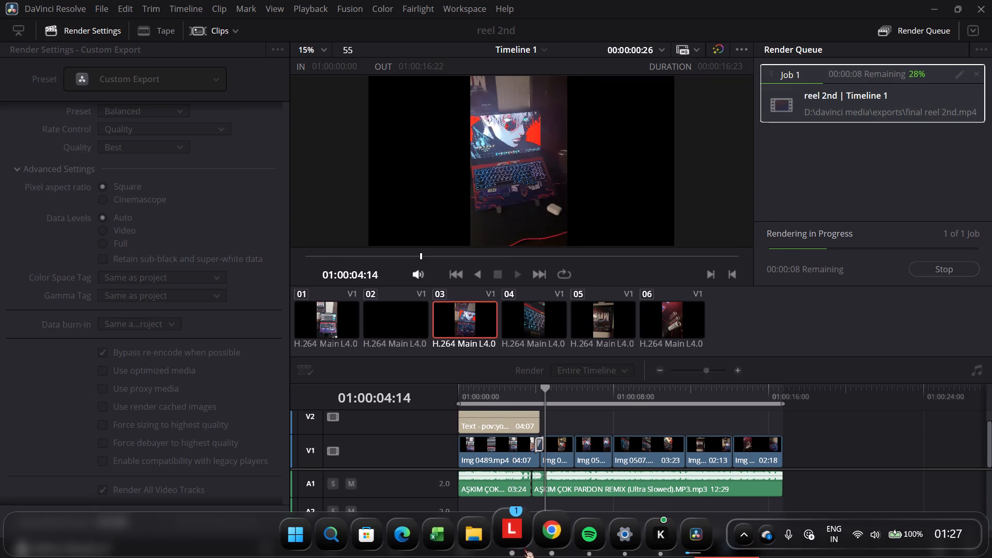
Open the exports folder inside davinci media on New Volume (D:) to check the rendered files, and close it.
left_click(477, 546)
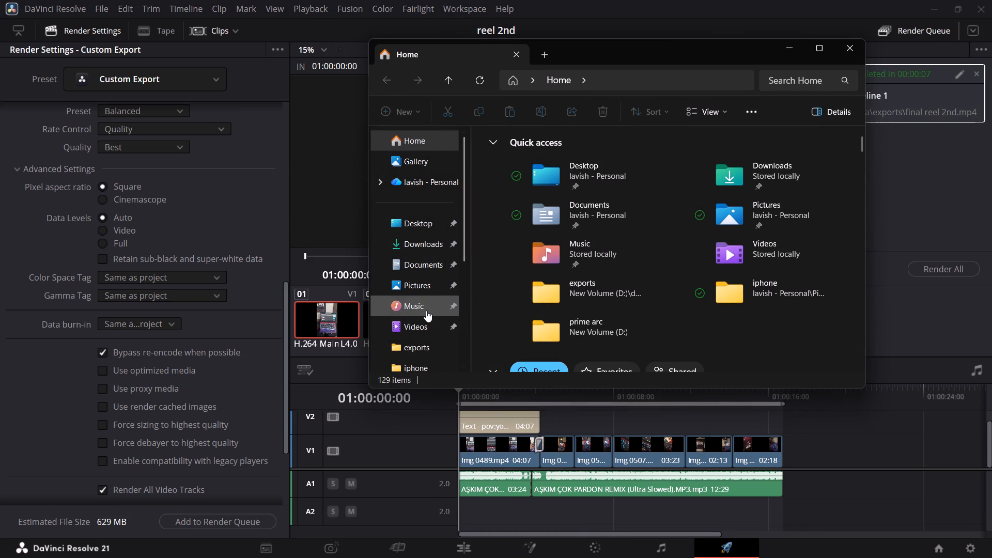
scroll(424, 314, "down", 3)
left_click(429, 303)
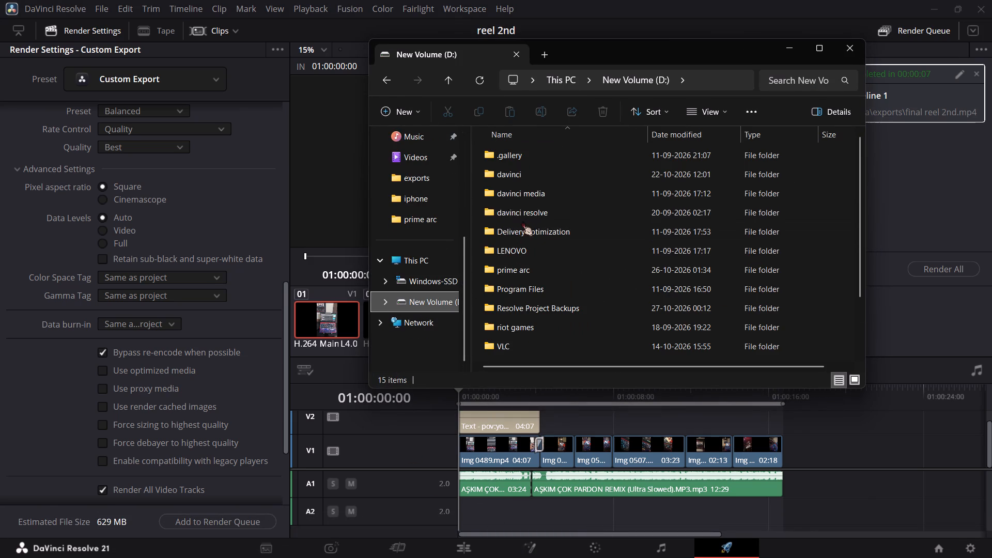
double_click(529, 198)
left_click(513, 179)
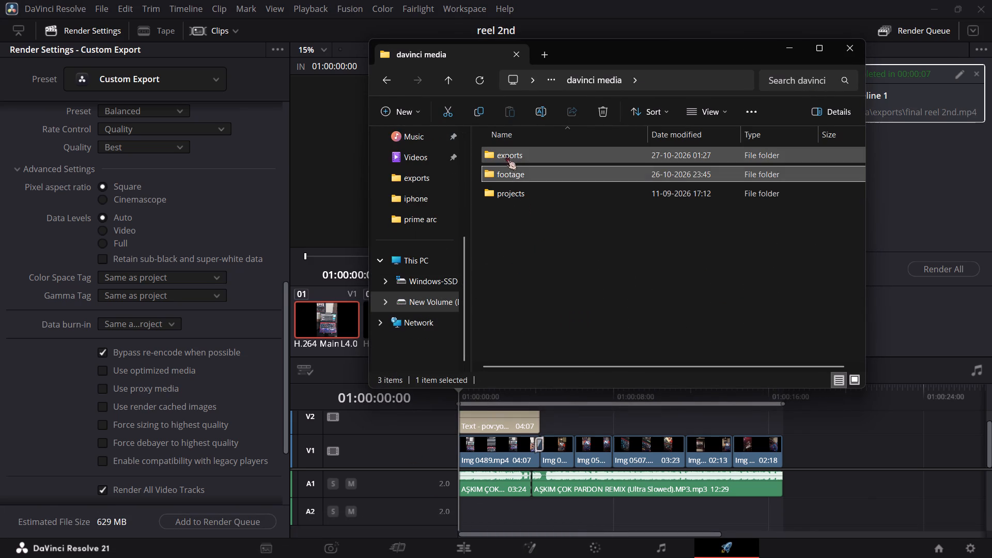
double_click(506, 155)
left_click(853, 51)
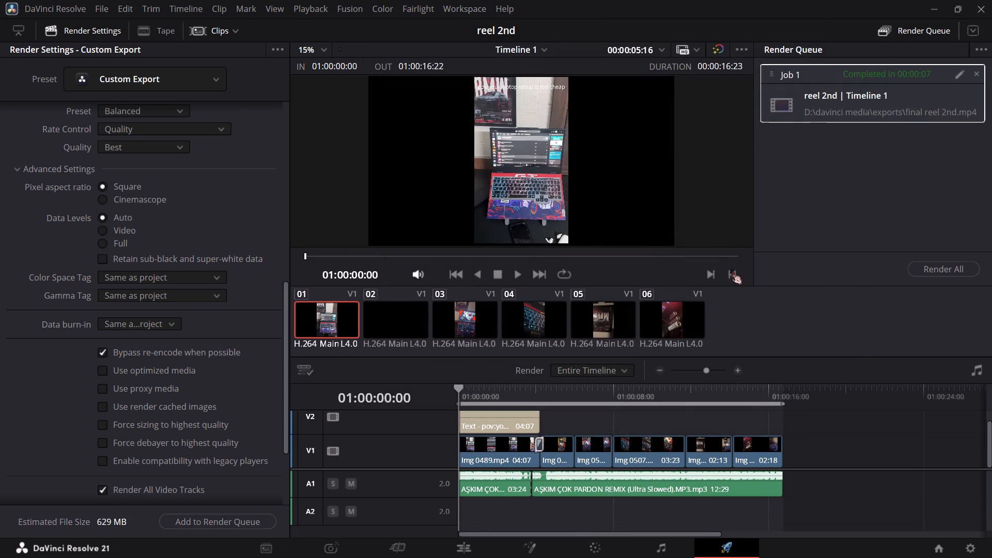
Switch to Instagram in Chrome and start a new post with the rendered laptop-setup reel from the computer.
left_click(554, 529)
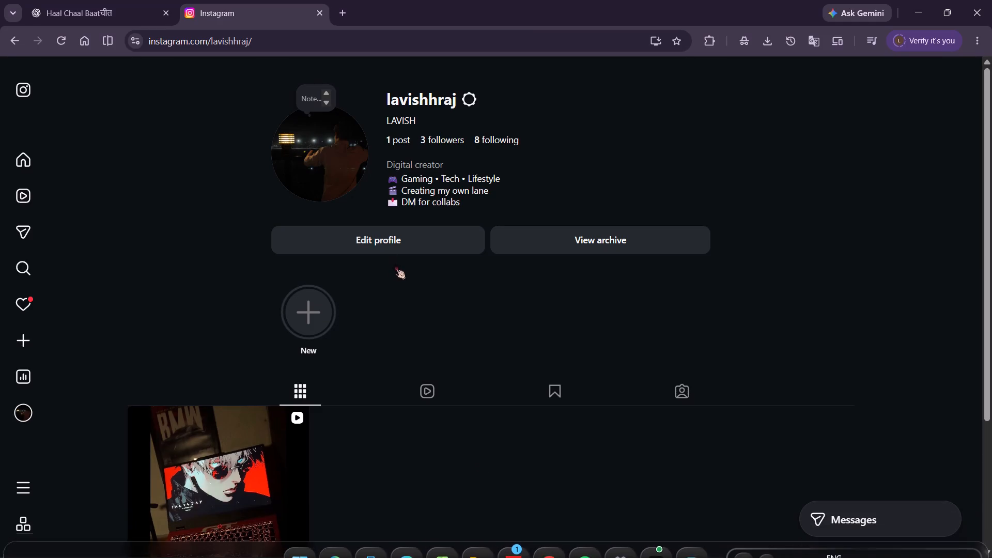
left_click(30, 338)
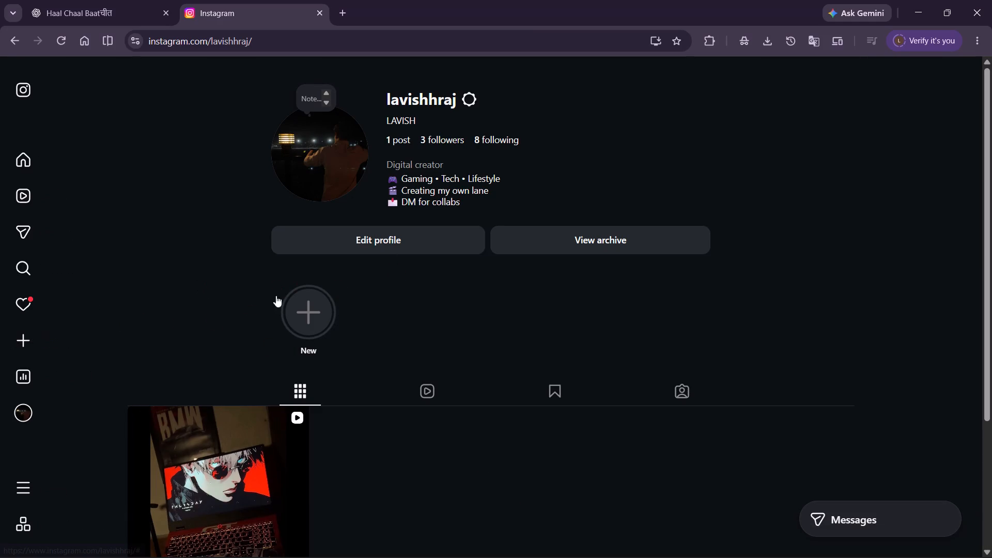
left_click(22, 344)
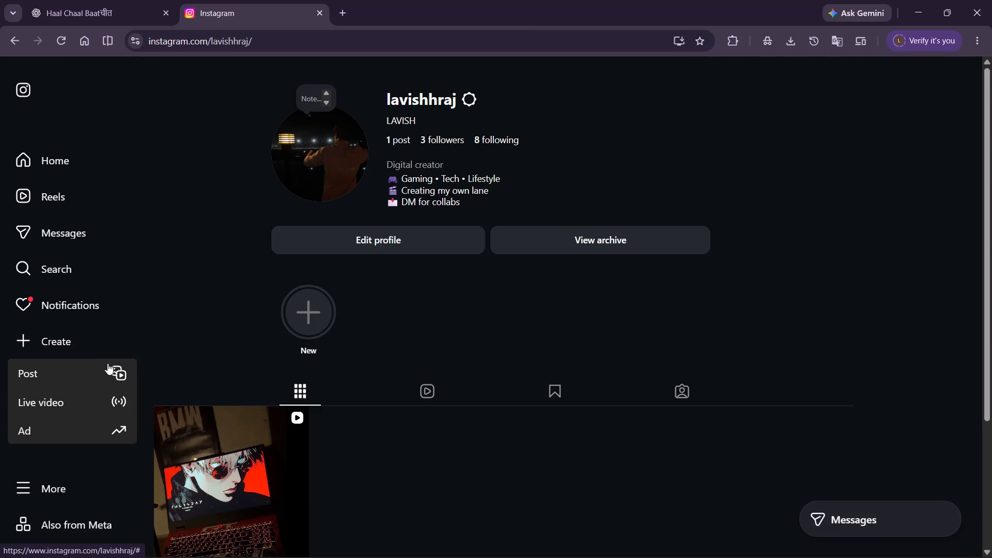
left_click(104, 367)
left_click(447, 357)
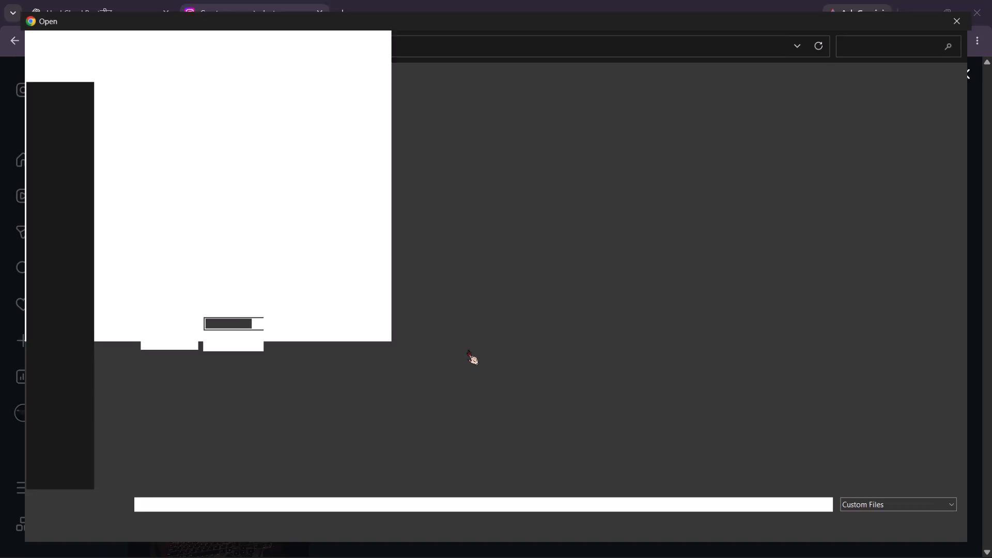
double_click(264, 143)
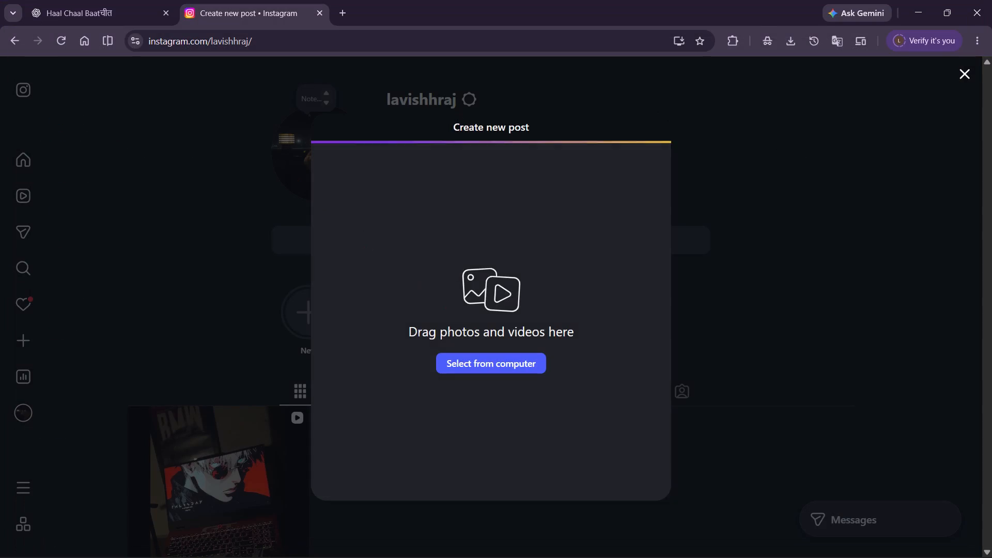
Set the new post's crop ratio to 9:16 and continue past the crop and edit stages.
left_click(335, 475)
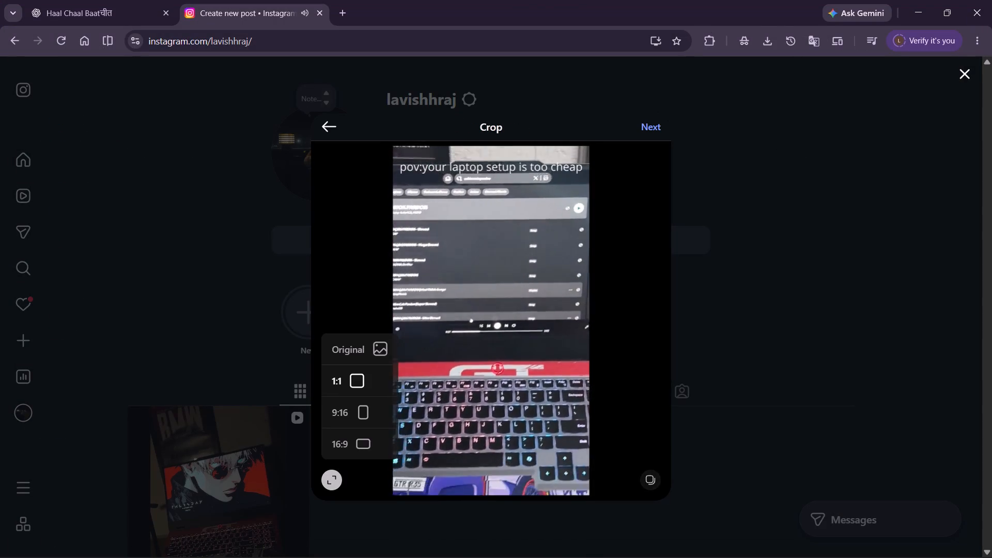
left_click(359, 421)
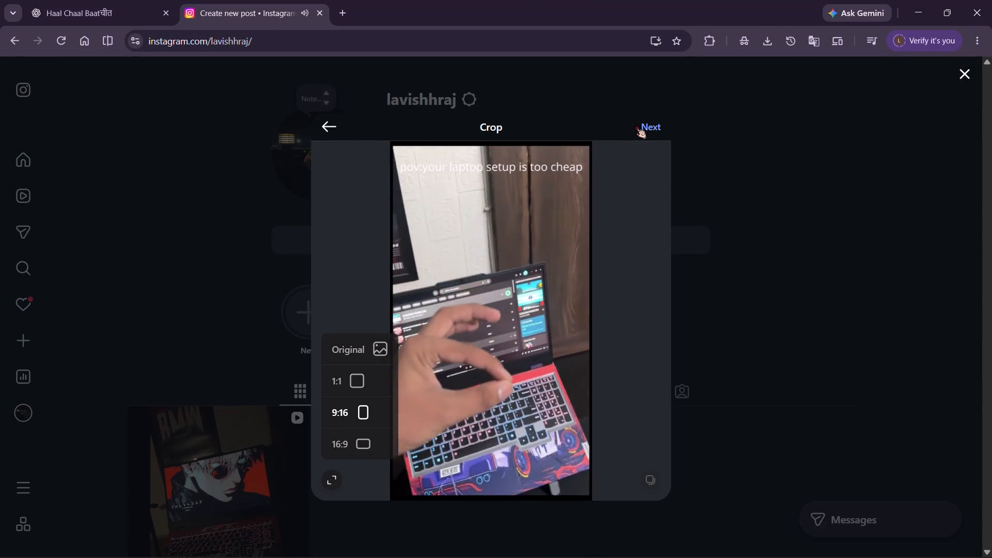
left_click(635, 124)
left_click(646, 122)
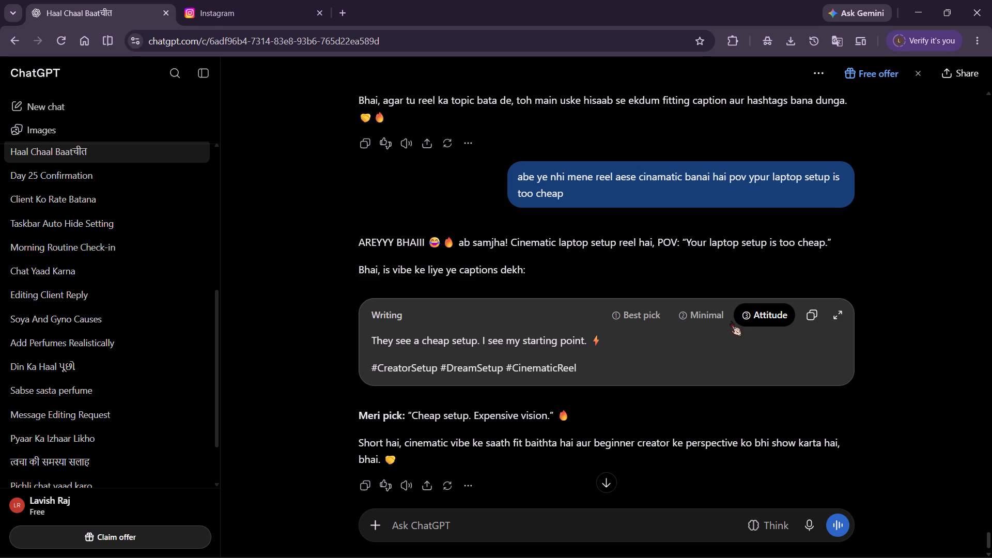
Choose the Minimal version of the suggested caption, "Not the setup. The vision.", and copy it.
left_click(718, 318)
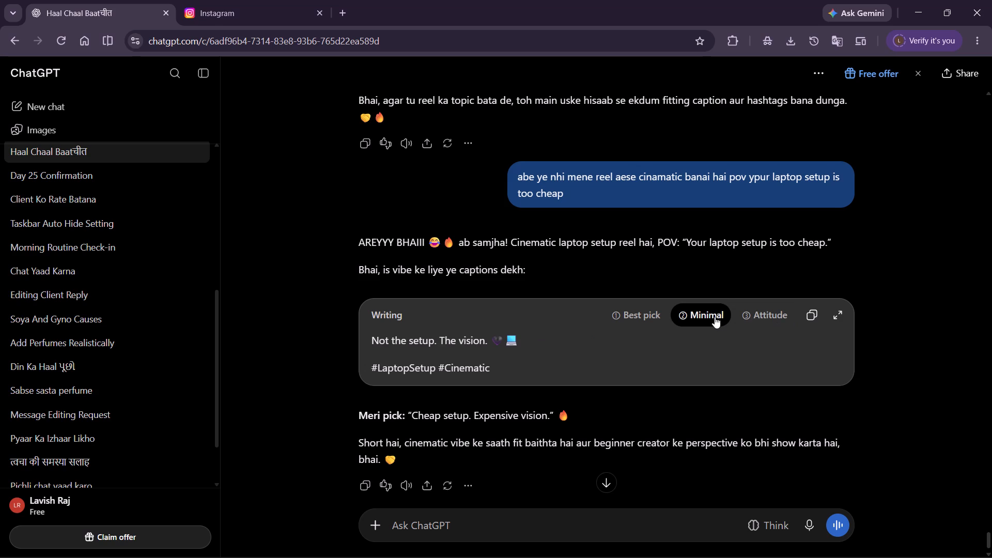
left_click(809, 313)
Start a new Instagram post from the profile page and load the final reel 2nd video from the exports folder.
left_click(272, 0)
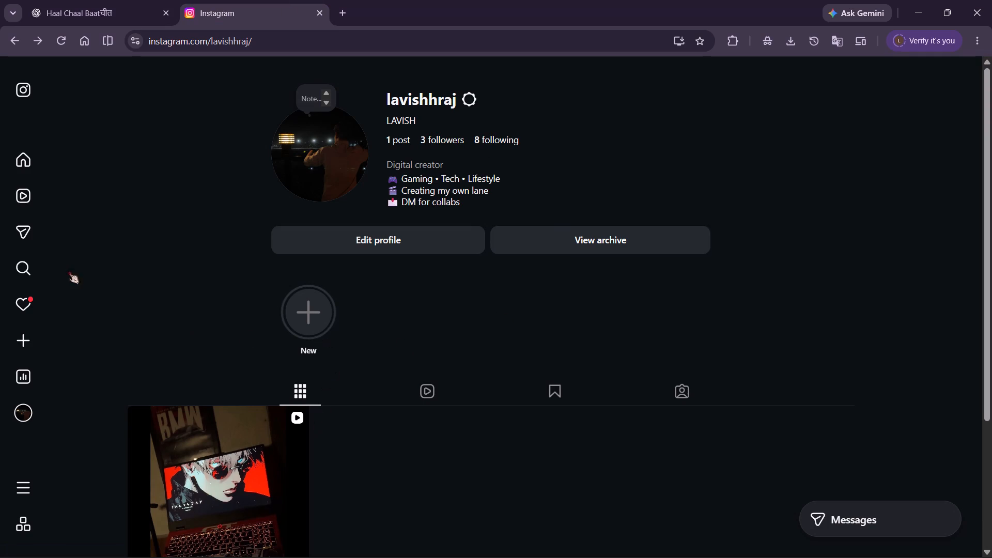
left_click(32, 344)
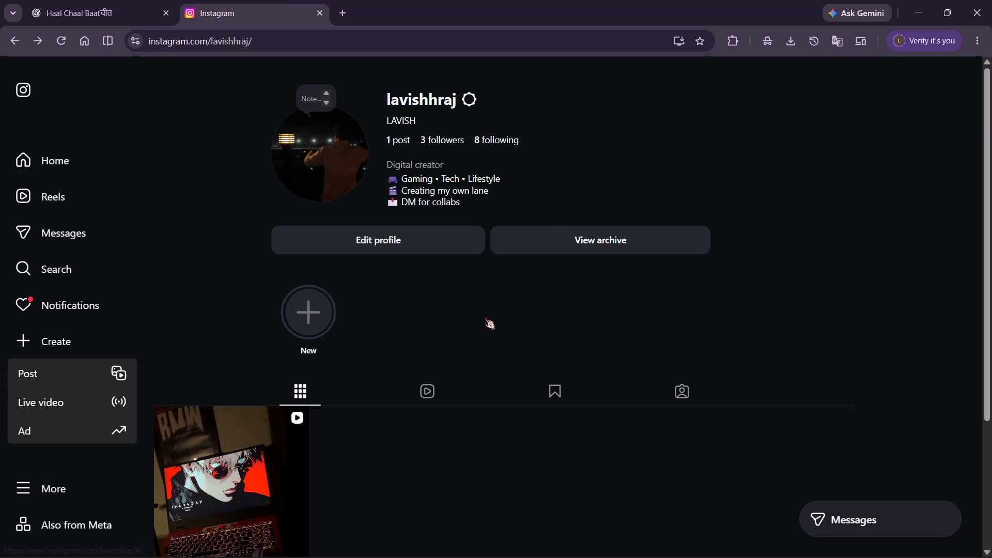
left_click(36, 379)
left_click(436, 354)
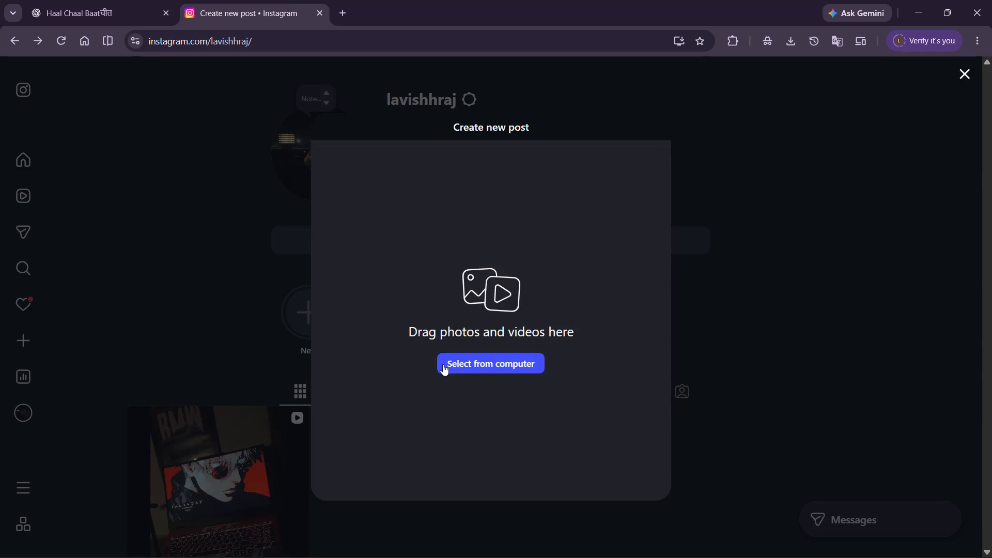
left_click(443, 364)
left_click(273, 131)
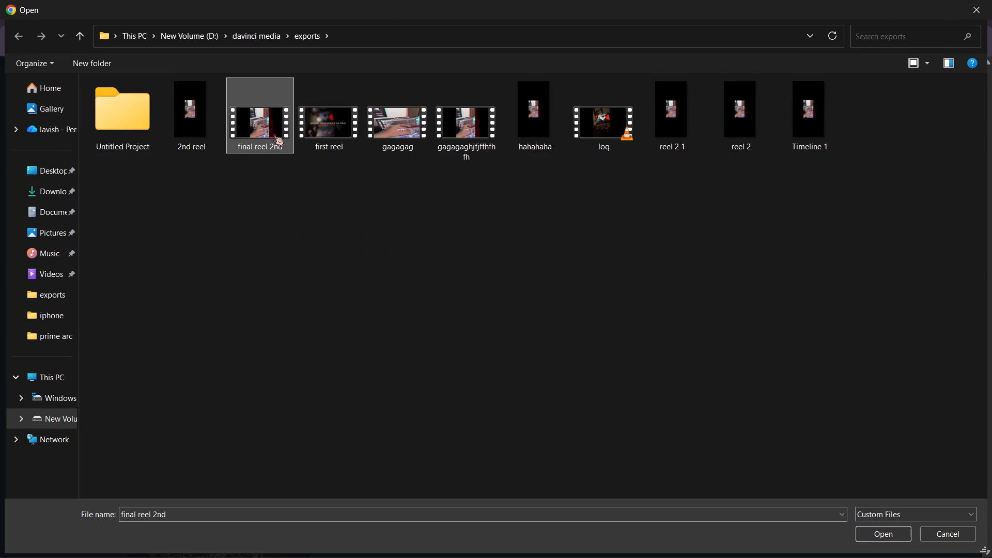
left_click(273, 131)
double_click(273, 131)
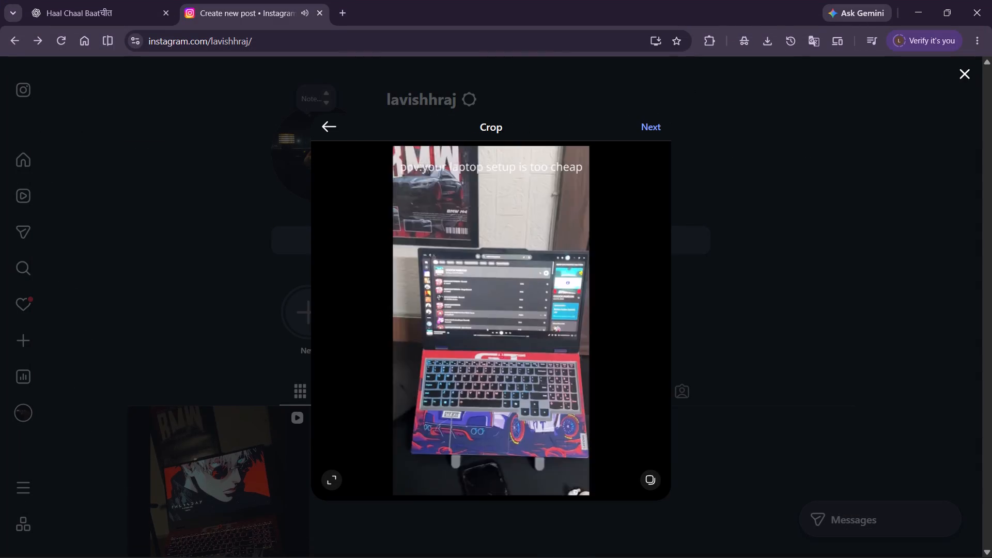
Set the reel's crop to 9:16 and proceed to the editing stage.
left_click(338, 481)
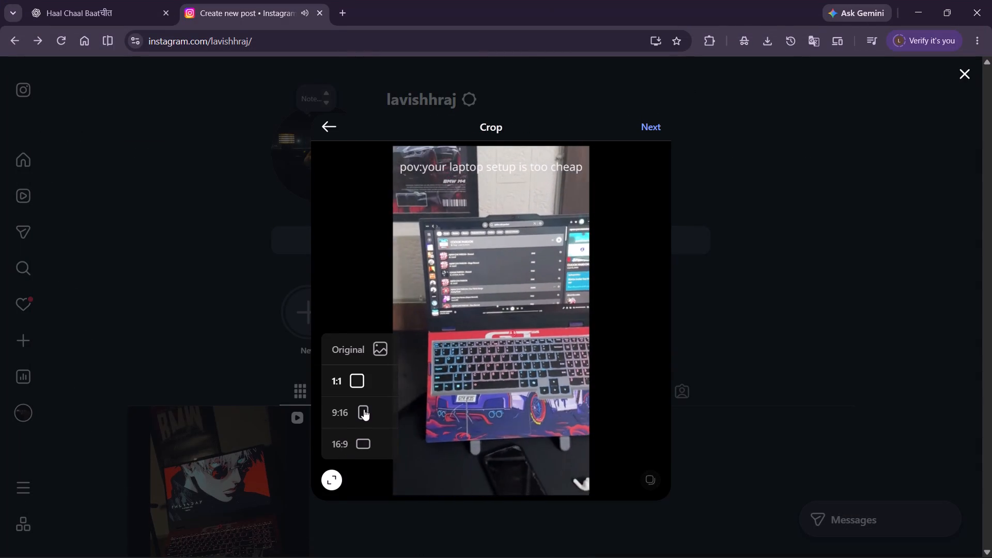
left_click(364, 409)
left_click(650, 121)
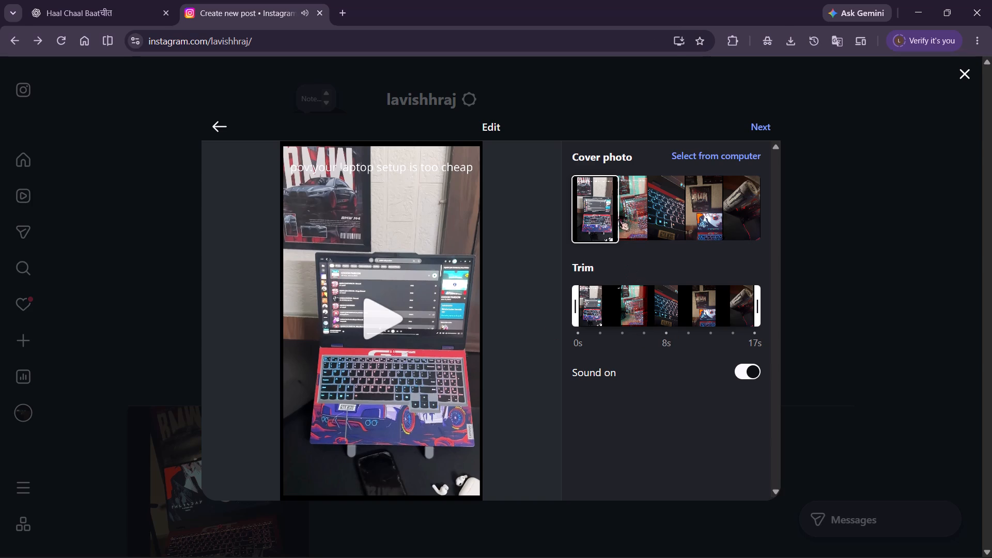
Set the cover photo to the closing frame showing the Monster can and continue to the reel details.
left_click_drag(607, 213, 760, 207)
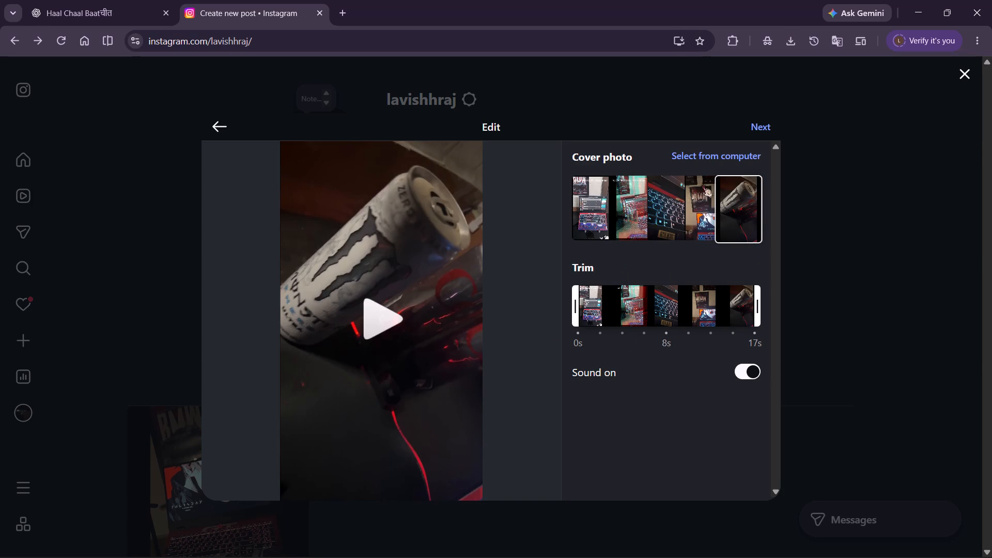
left_click(759, 120)
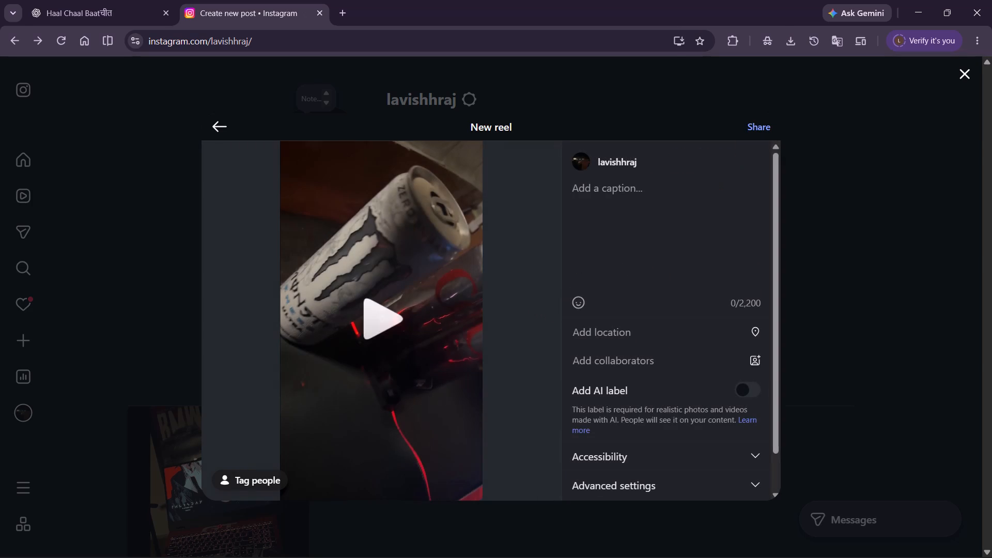
Paste the copied caption into the new reel and replace its #Cinematic hashtag with #gaming.
left_click(637, 232)
key("ctrl+v")
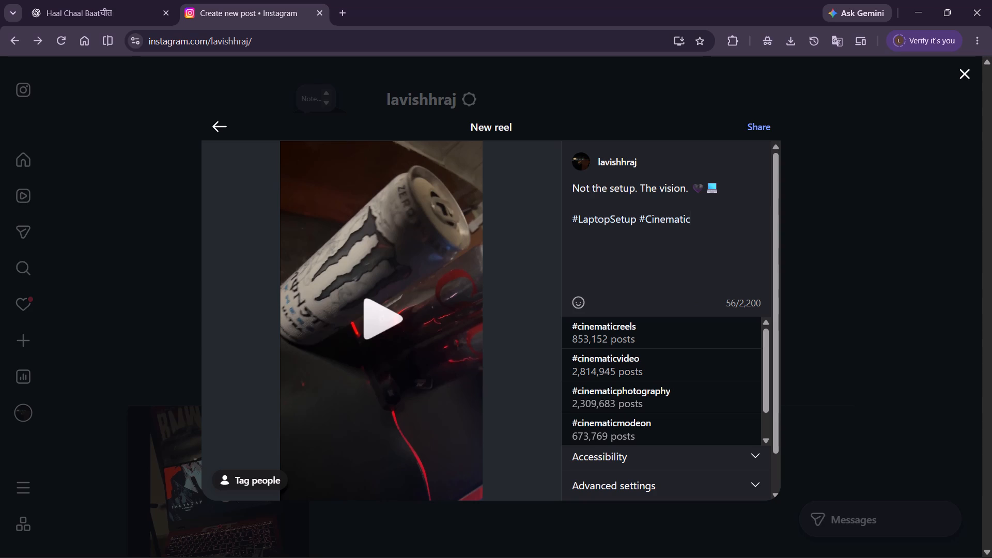
key("BackSpace")
key("BackSpace")
key("BackSpace")
key("BackSpace")
key("BackSpace")
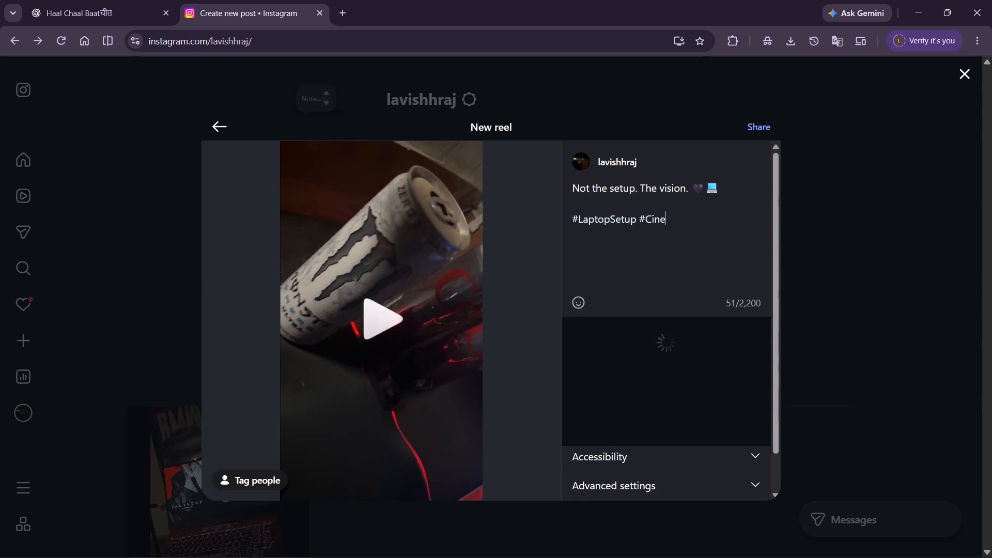
key("BackSpace")
key("BackSpace")
key("BackSpace")
key("BackSpace")
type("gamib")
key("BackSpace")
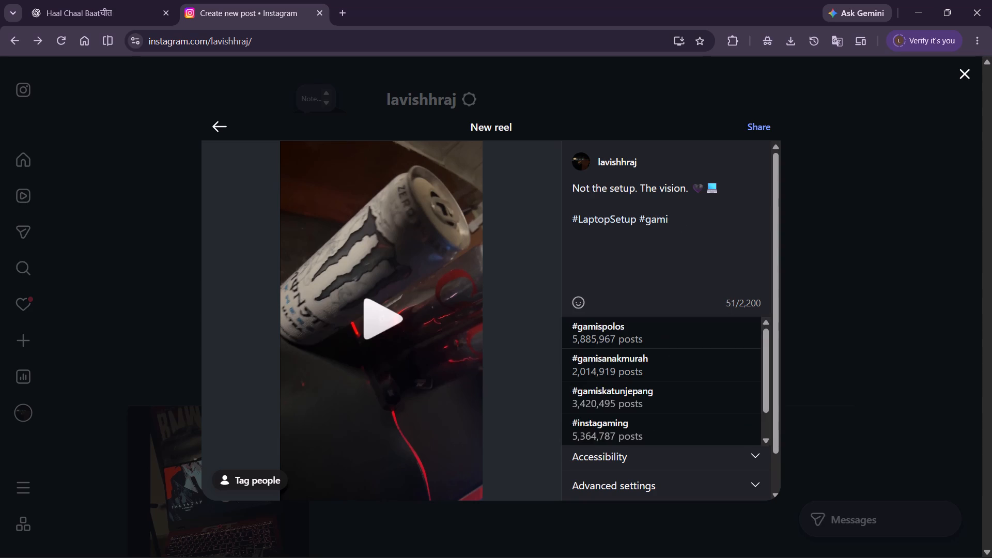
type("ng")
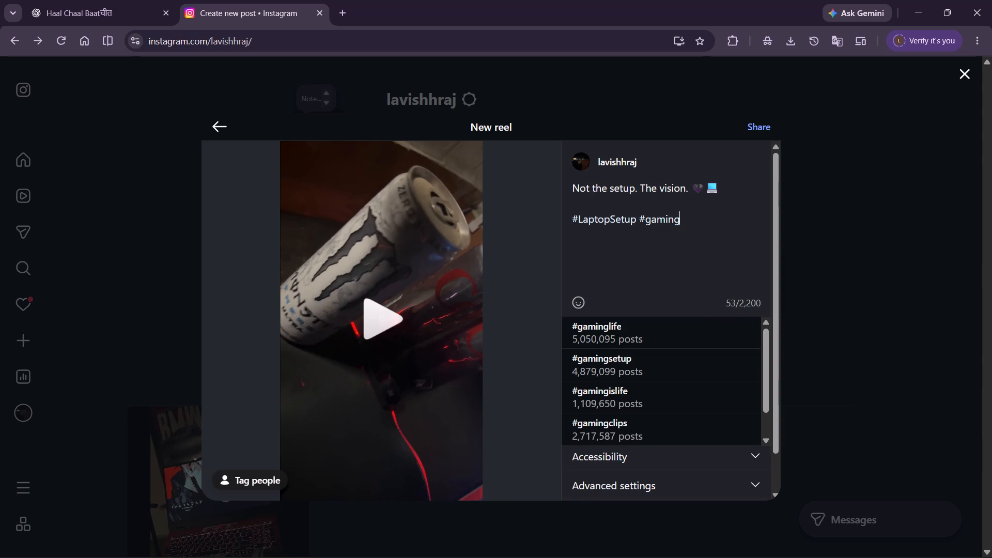
Append the hashtags #tech and #edit to the caption and dismiss the hashtag suggestions.
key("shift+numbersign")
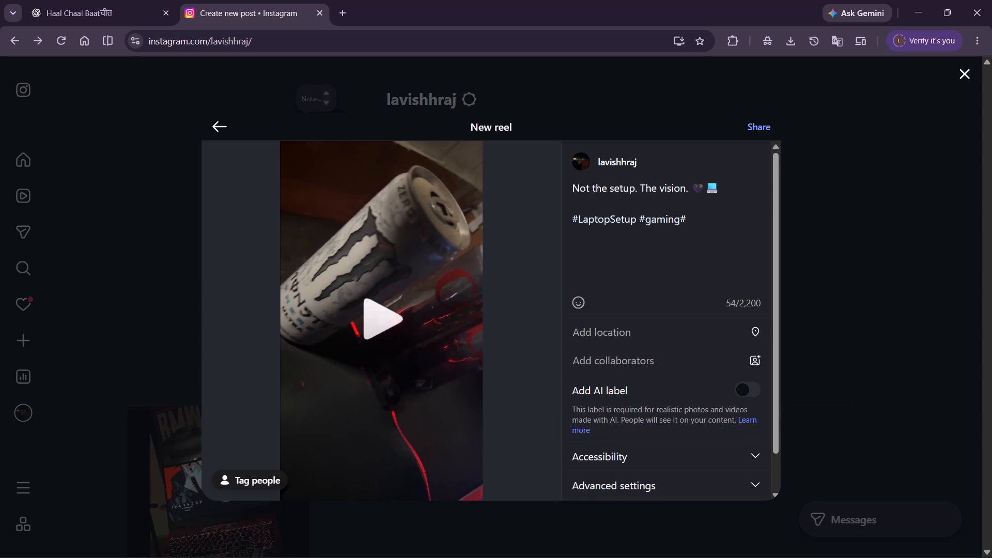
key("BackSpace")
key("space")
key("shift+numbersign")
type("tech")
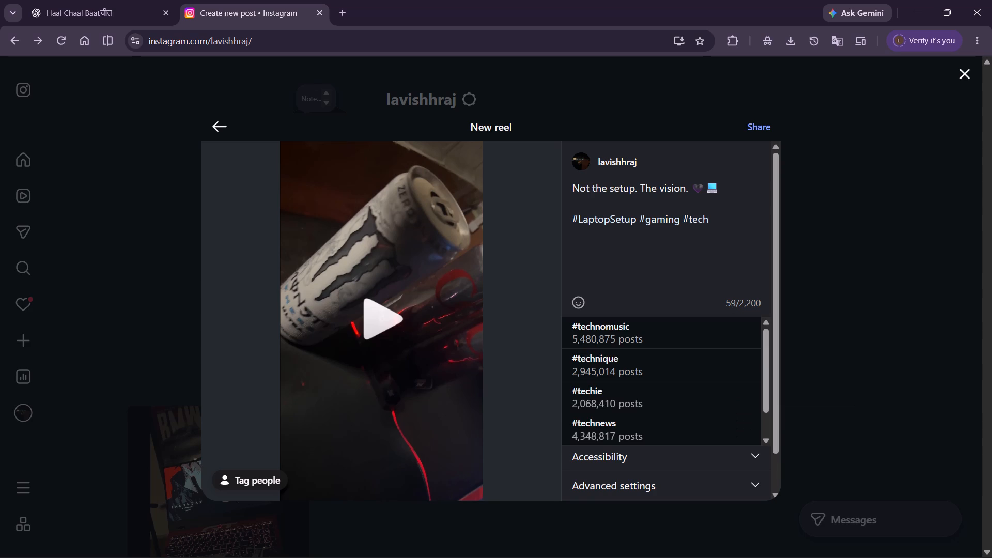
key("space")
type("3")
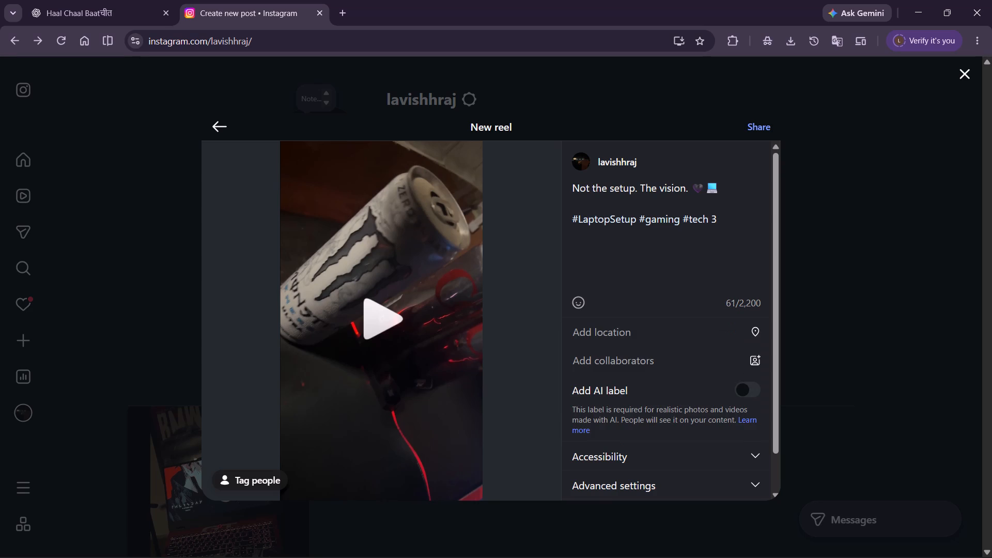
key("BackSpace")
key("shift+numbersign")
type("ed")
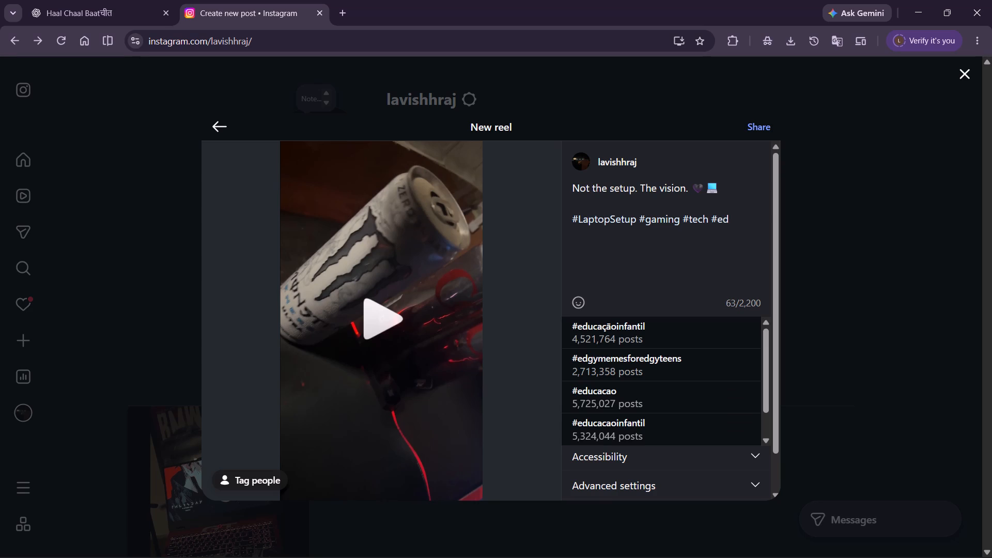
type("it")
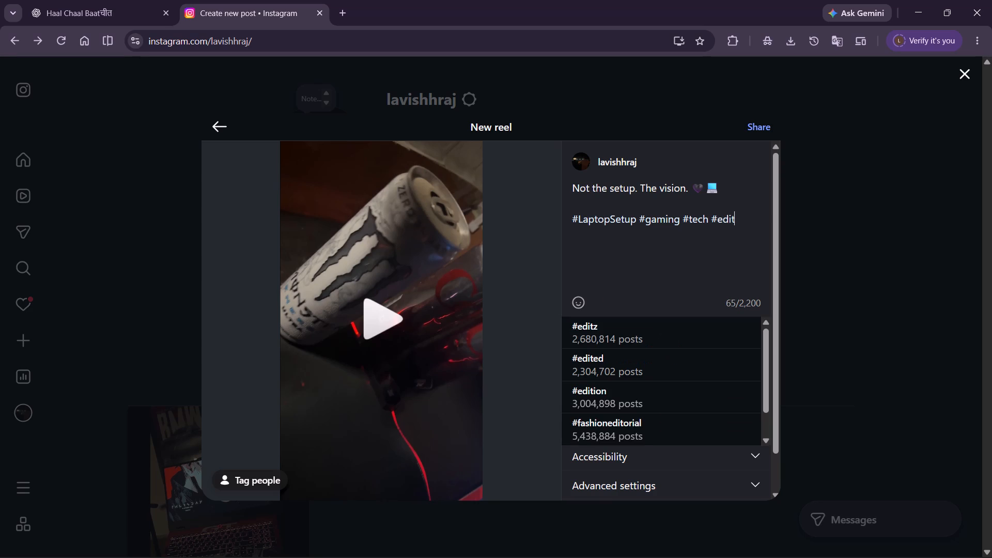
left_click(742, 230)
scroll(636, 248, "up", 2)
scroll(636, 247, "down", 7)
scroll(694, 307, "down", 1)
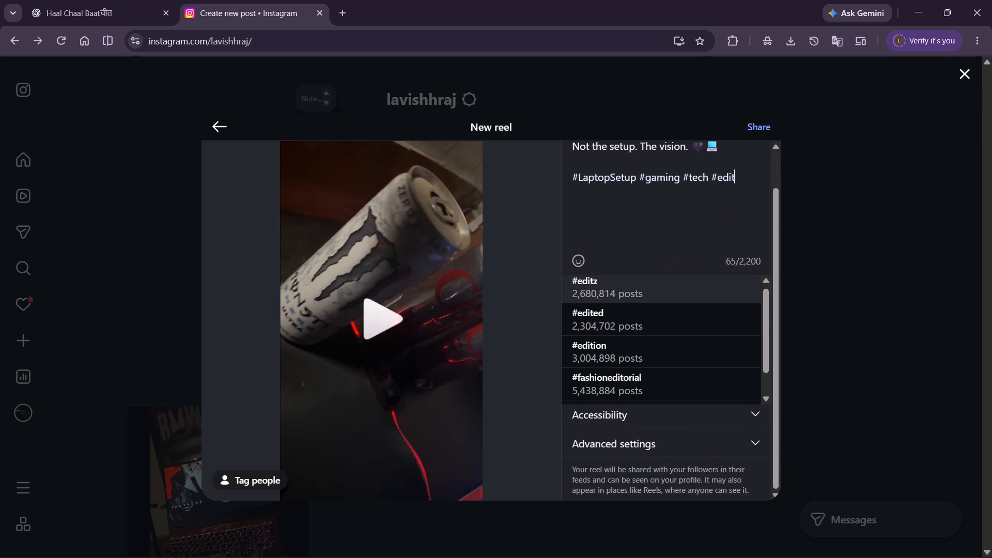
left_click(757, 190)
left_click(724, 149)
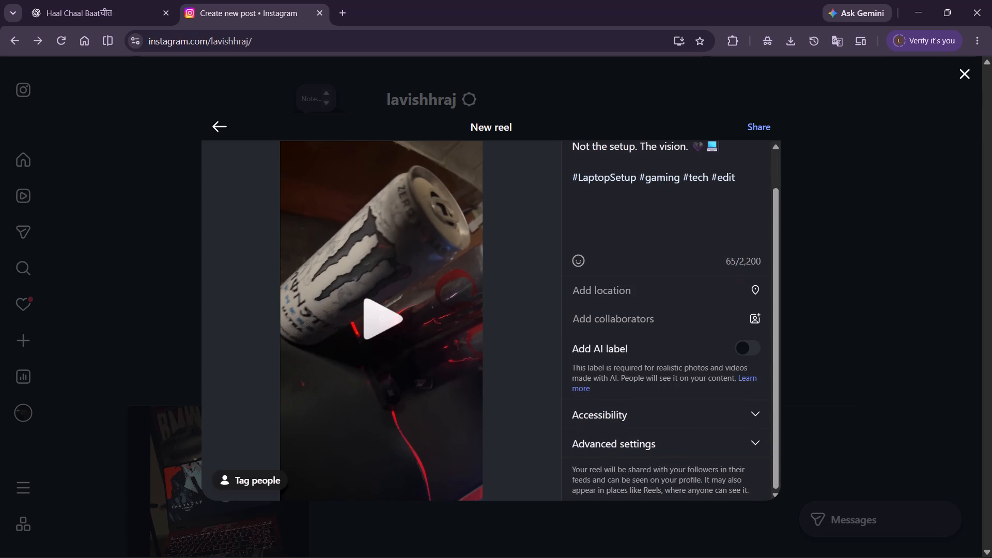
Review the reel's accessibility and advanced settings, then collapse both sections and return to the caption.
scroll(702, 346, "down", 4)
left_click(720, 414)
scroll(722, 411, "down", 4)
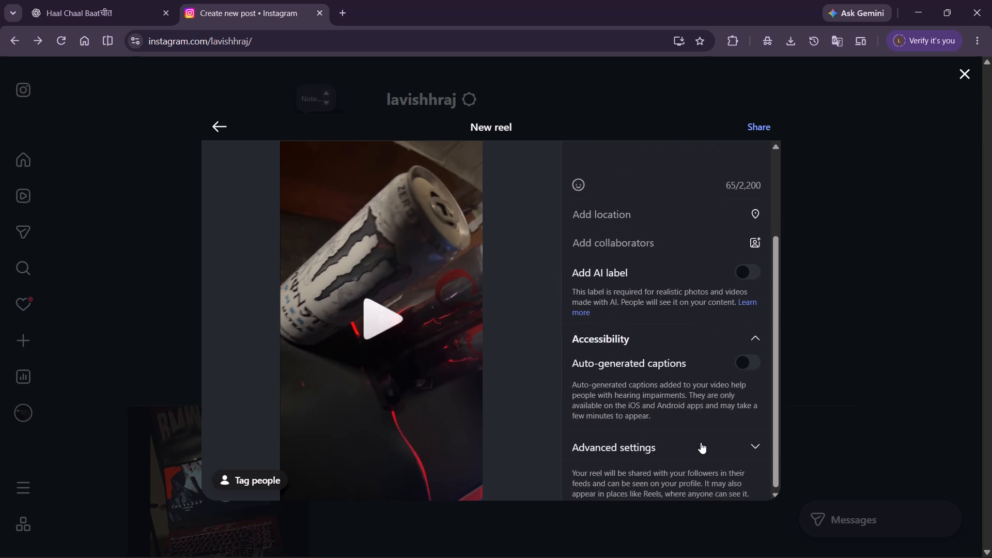
left_click(700, 442)
scroll(679, 411, "down", 4)
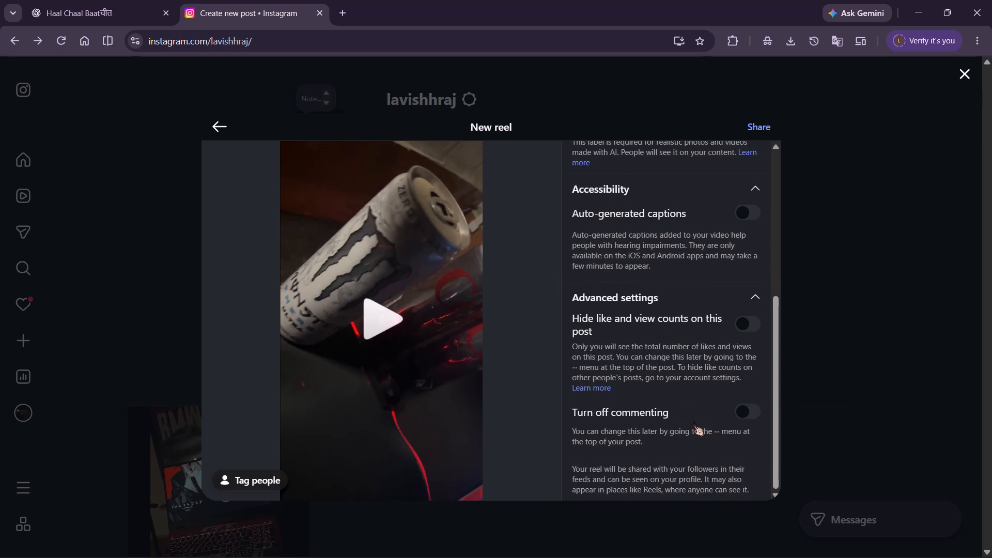
scroll(693, 421, "down", 5)
left_click(741, 291)
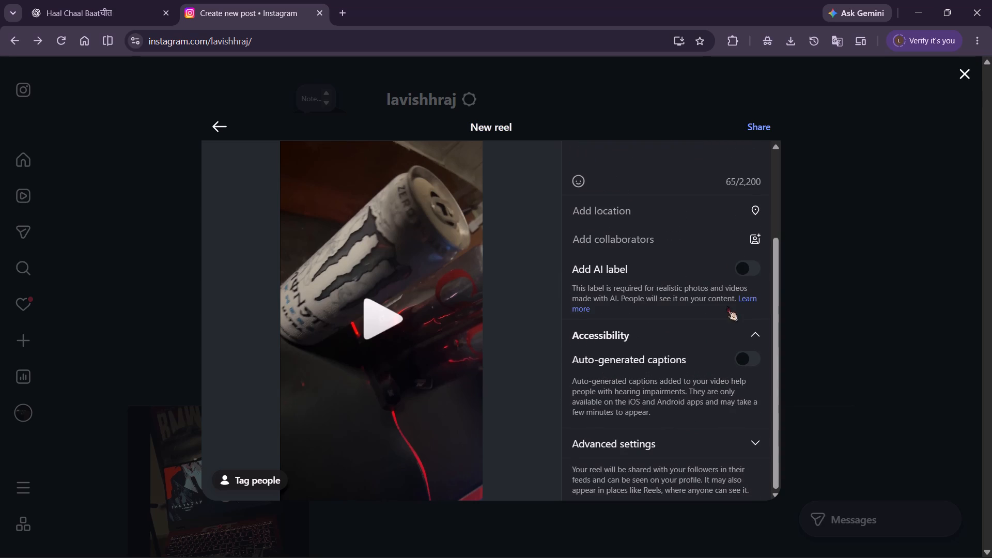